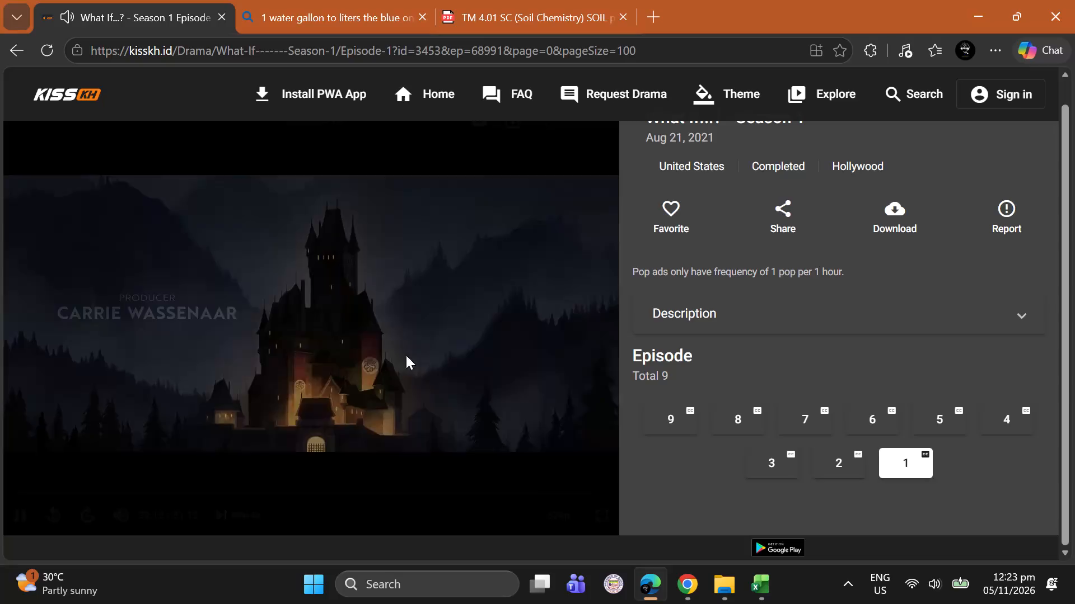
# Skip ahead through the end credits of What If...? Season 1 Episode 1.
pyautogui.press('Right')
pyautogui.press('Right')
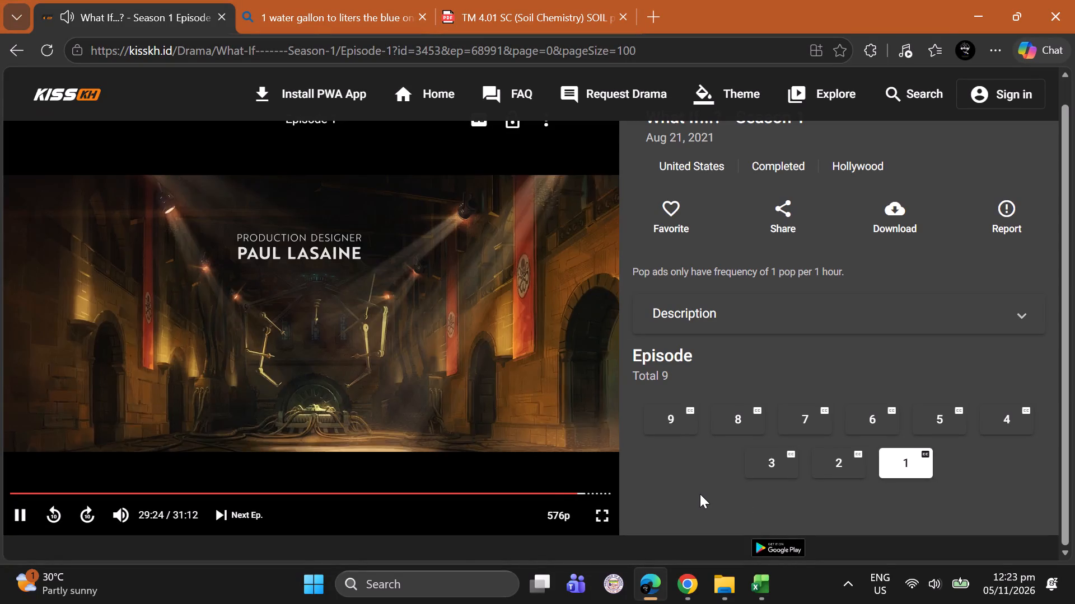
pyautogui.press('Right')
pyautogui.press('Right')
pyautogui.press('Right')
pyautogui.press('Right')
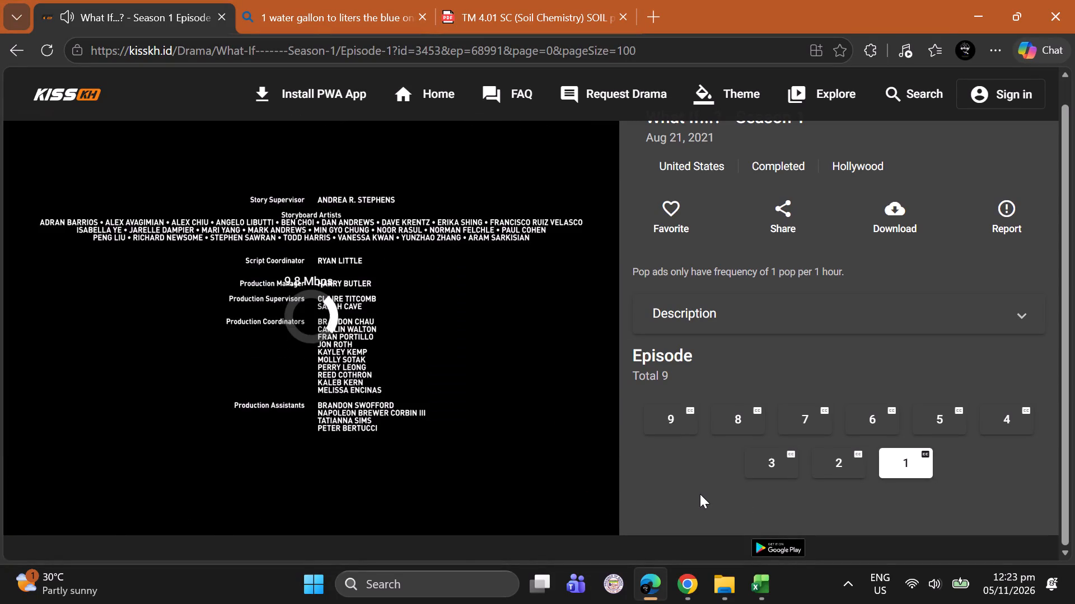
# Play Episode 2 of What If...? Season 1, skip past the opening sequence, and pause at about 2:01.
pyautogui.click(826, 464)
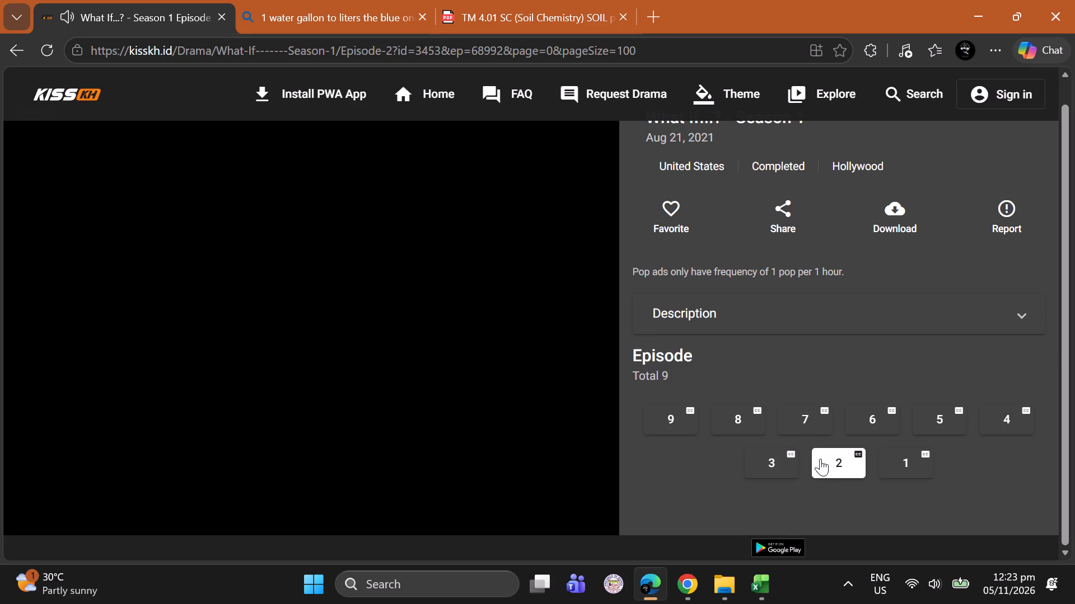
pyautogui.press('Right')
pyautogui.press('Right')
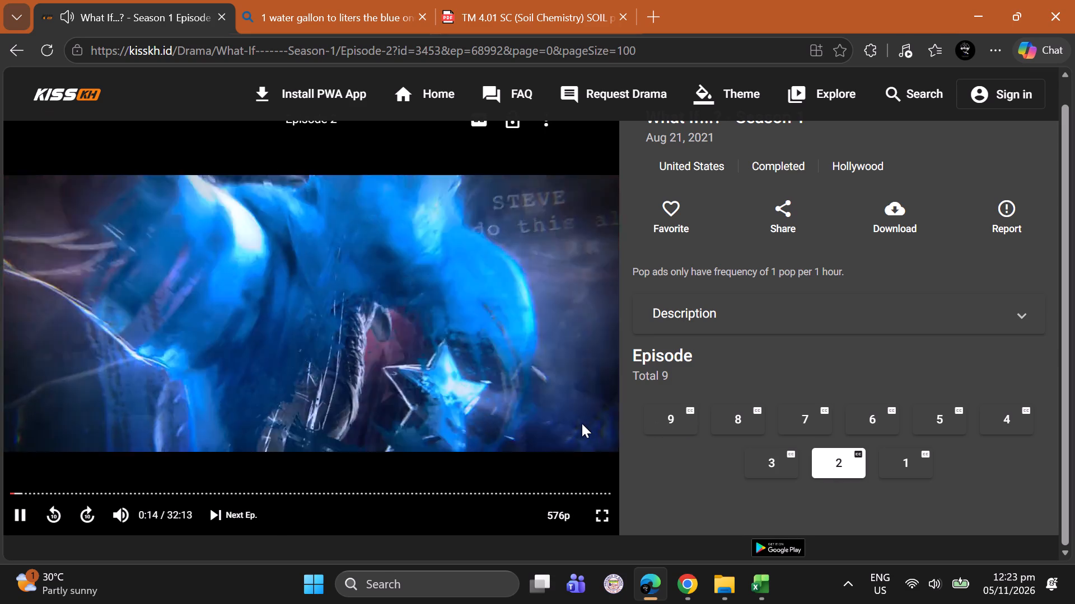
pyautogui.press('Right')
pyautogui.press('Right')
pyautogui.press('Right')
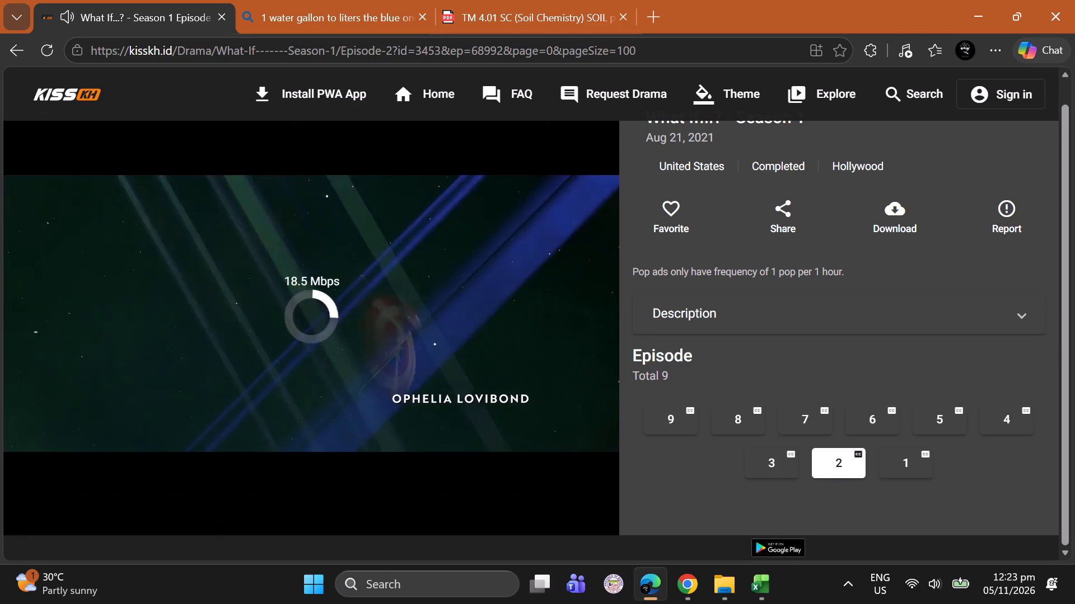
pyautogui.press('Right')
pyautogui.press('Right')
pyautogui.press('Right')
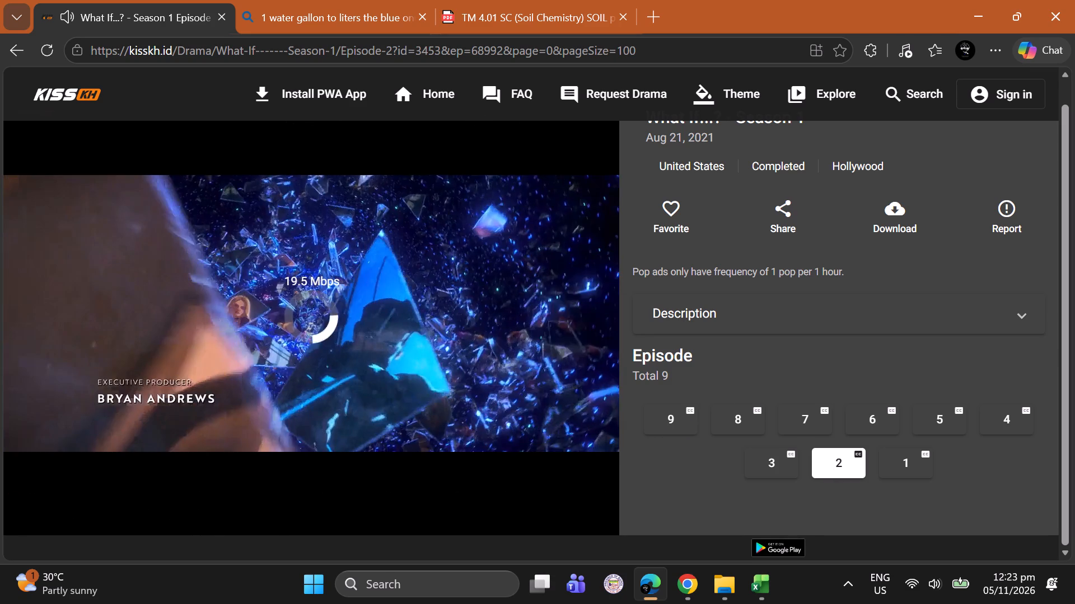
pyautogui.press('Right')
pyautogui.press('Right')
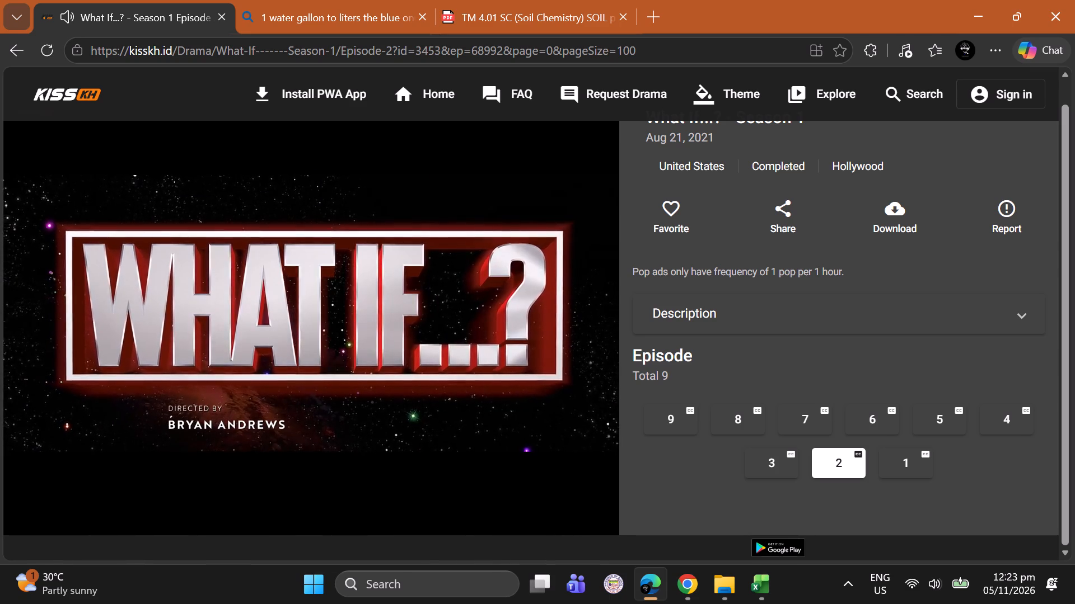
pyautogui.press('Right')
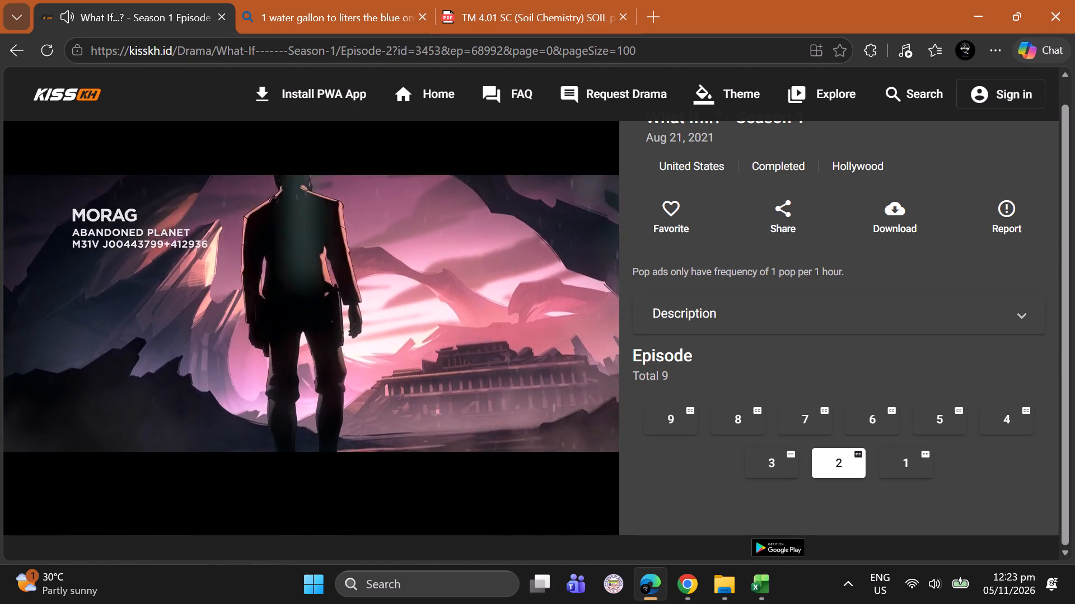
pyautogui.press('space')
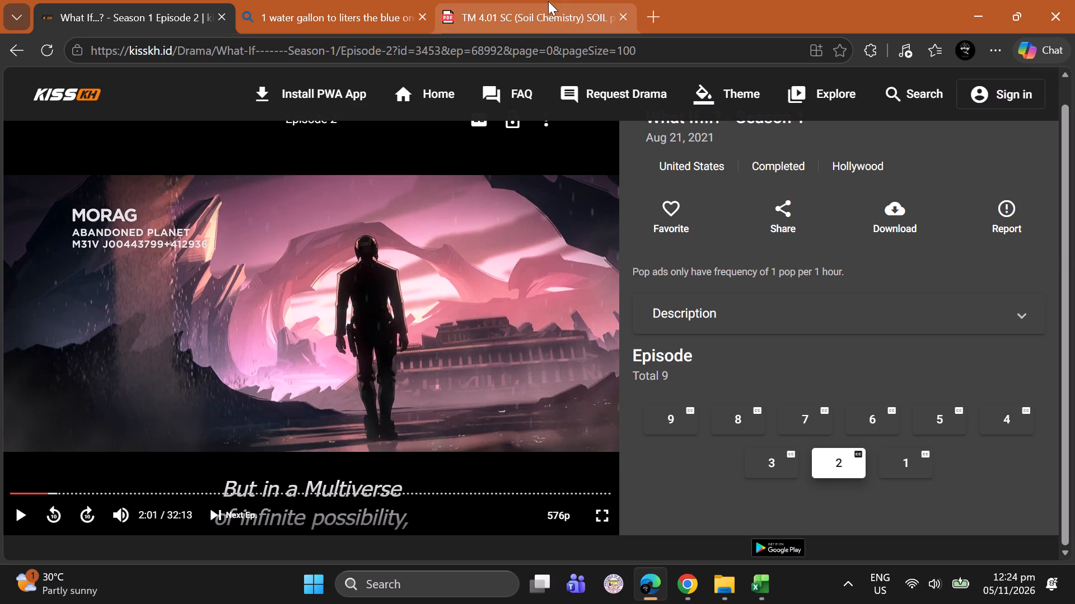
# Check the procedure in the TM 4.01 Soil Chemistry test method PDF and close the document.
pyautogui.click(533, 1)
pyautogui.scroll(-3, 531, 328)
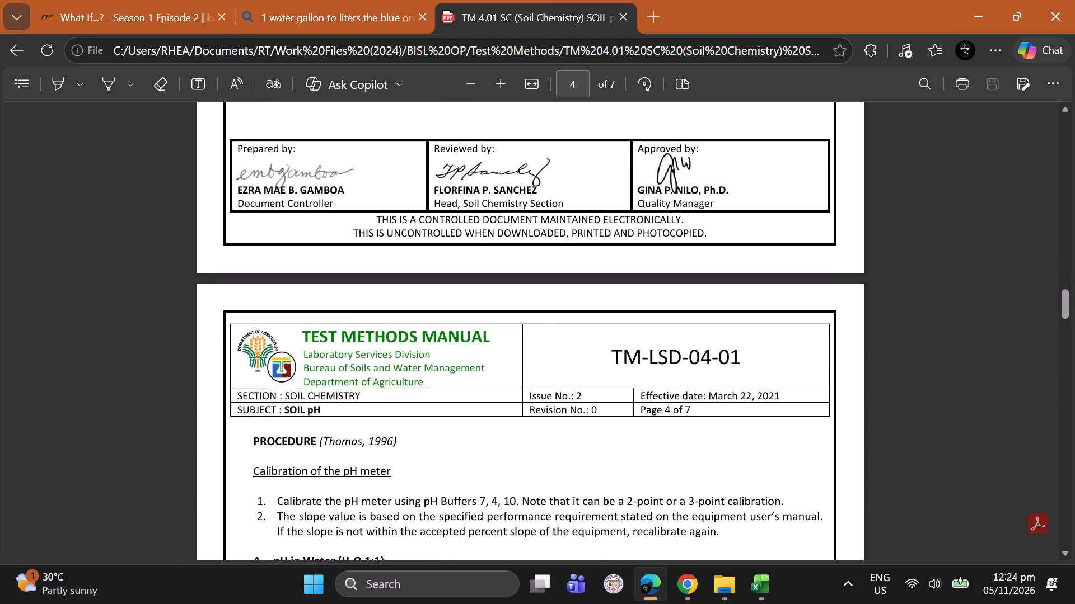
pyautogui.scroll(-2, 531, 328)
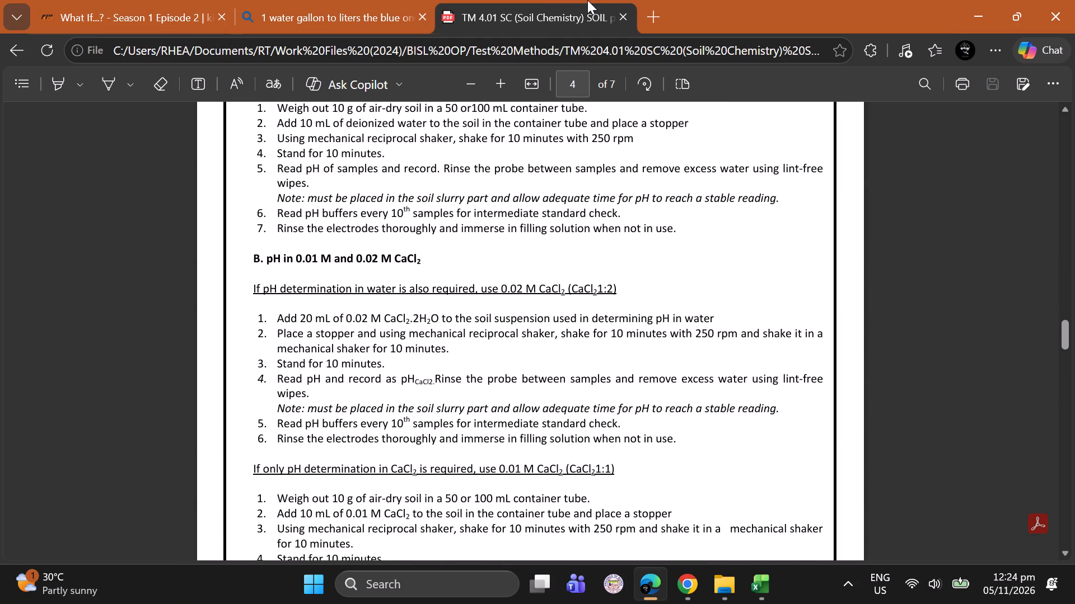
pyautogui.click(619, 13)
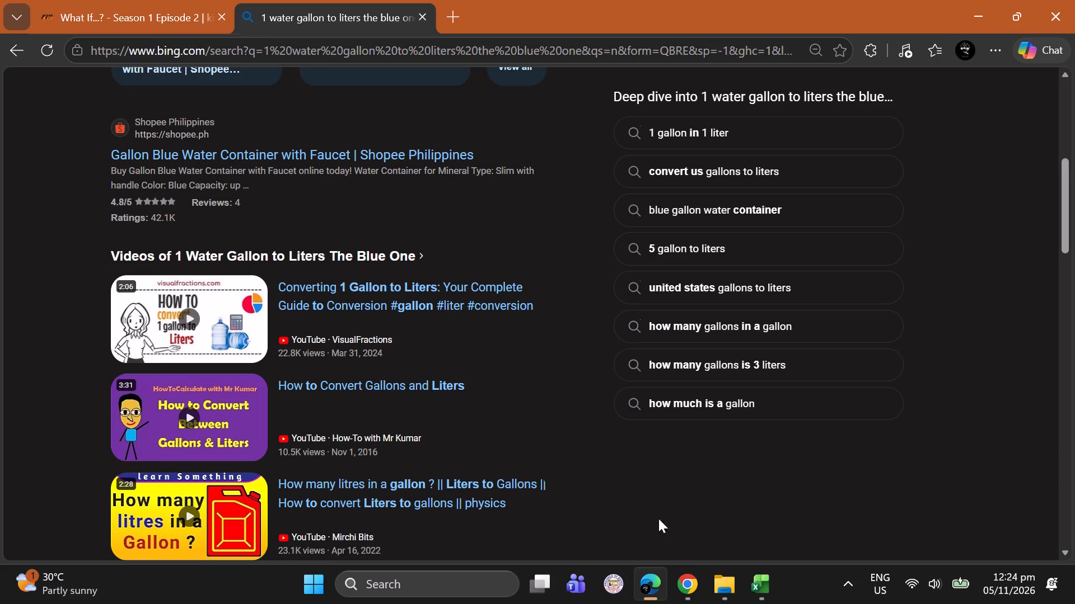
# Switch to File Explorer and clear the OPLAN search.
pyautogui.click(719, 580)
pyautogui.scroll(6, 643, 442)
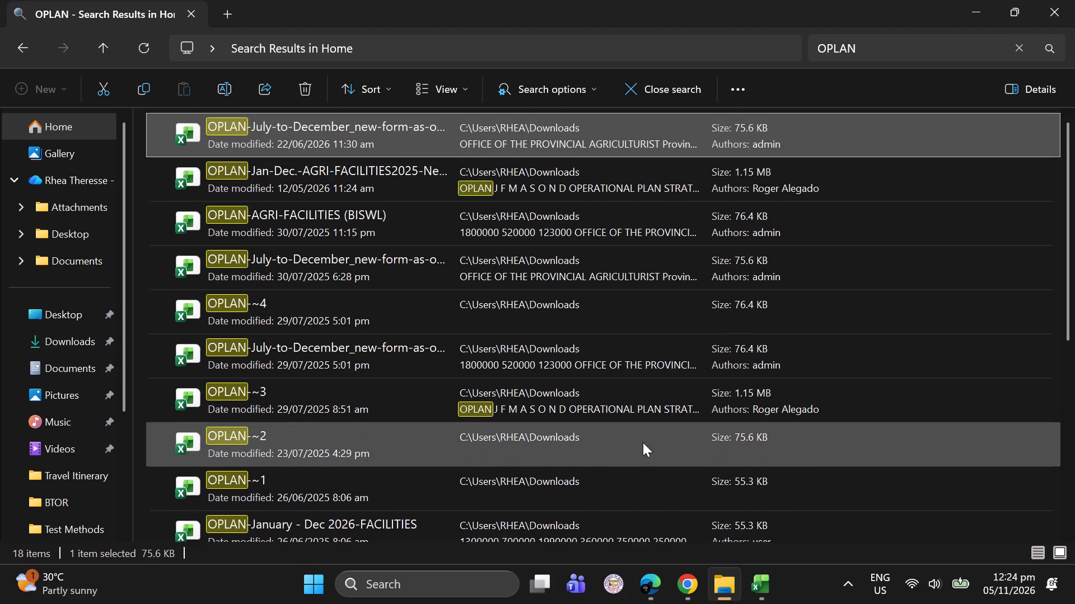
pyautogui.click(1018, 55)
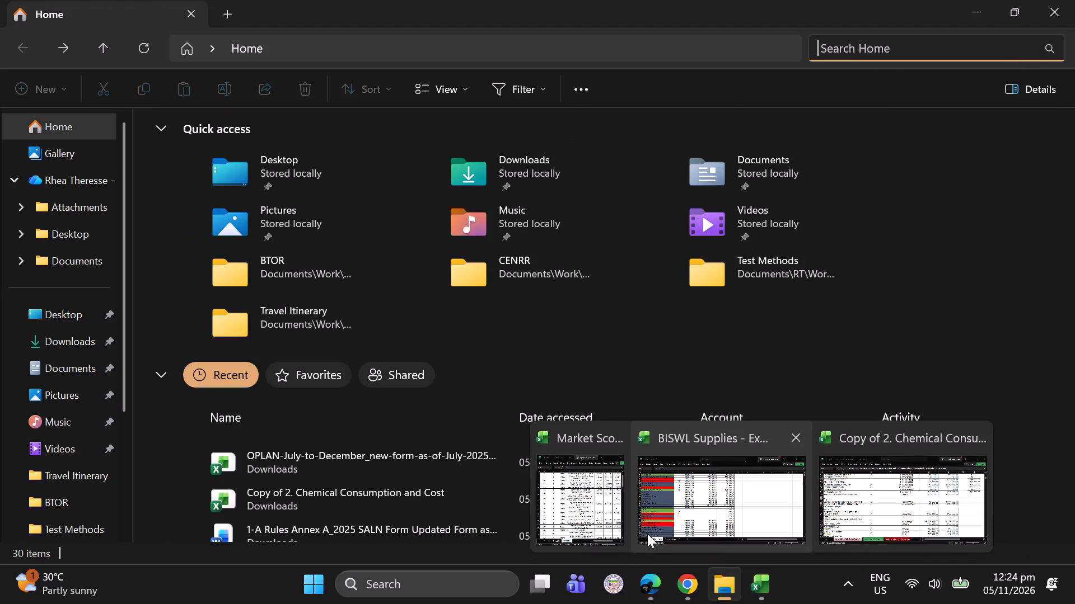
# Arrange the Market Scoping (Recurring) and BISWL Supplies workbooks side by side in Excel, giving Market Scoping the wider area.
pyautogui.click(581, 519)
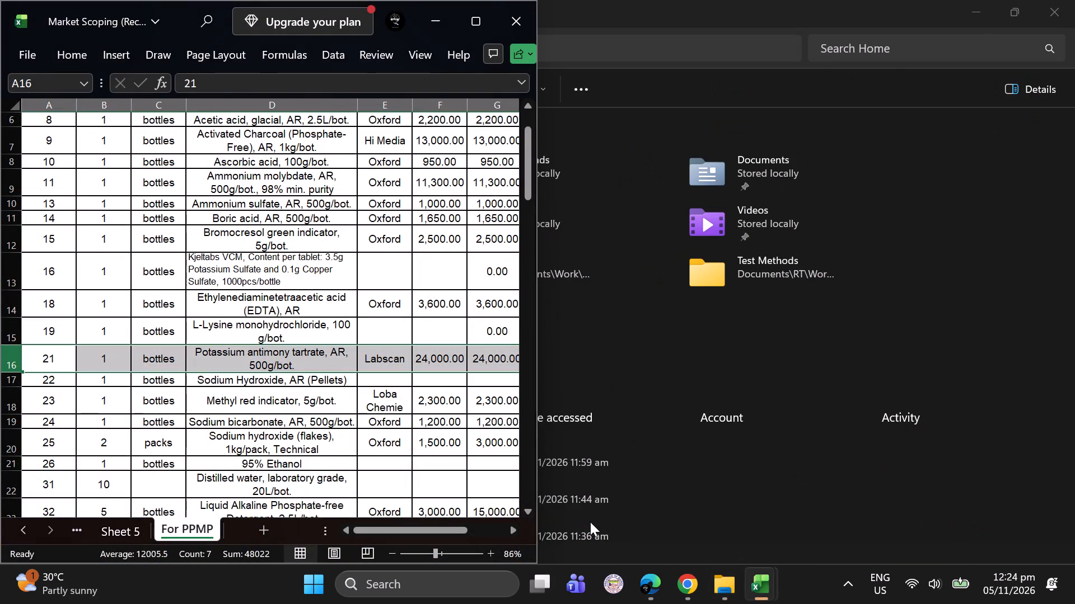
pyautogui.moveTo(172, 20); pyautogui.dragTo(574, 7)
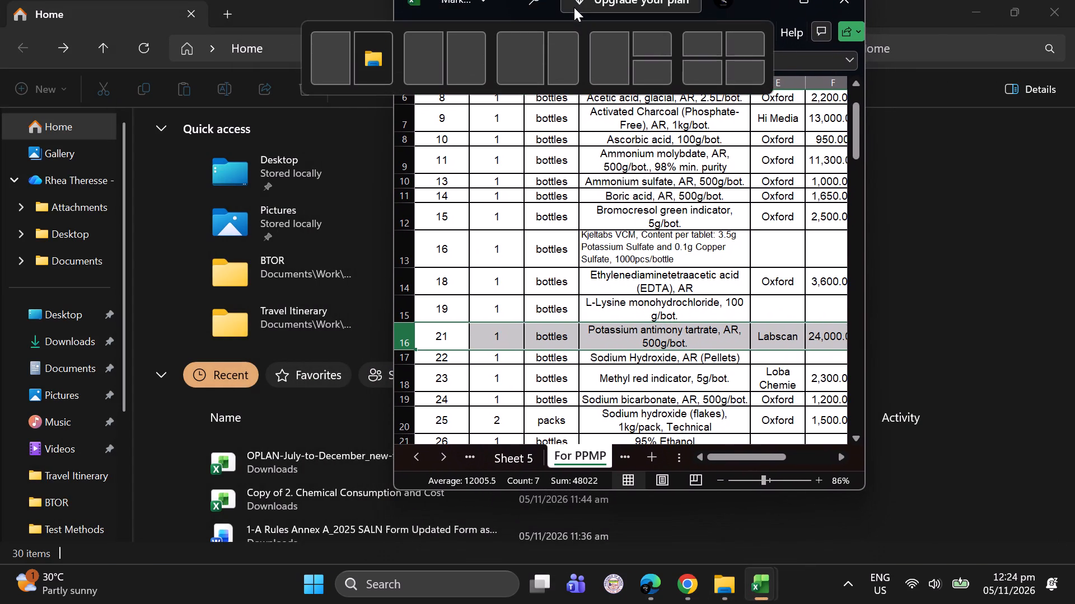
pyautogui.moveTo(574, 7); pyautogui.dragTo(436, 68)
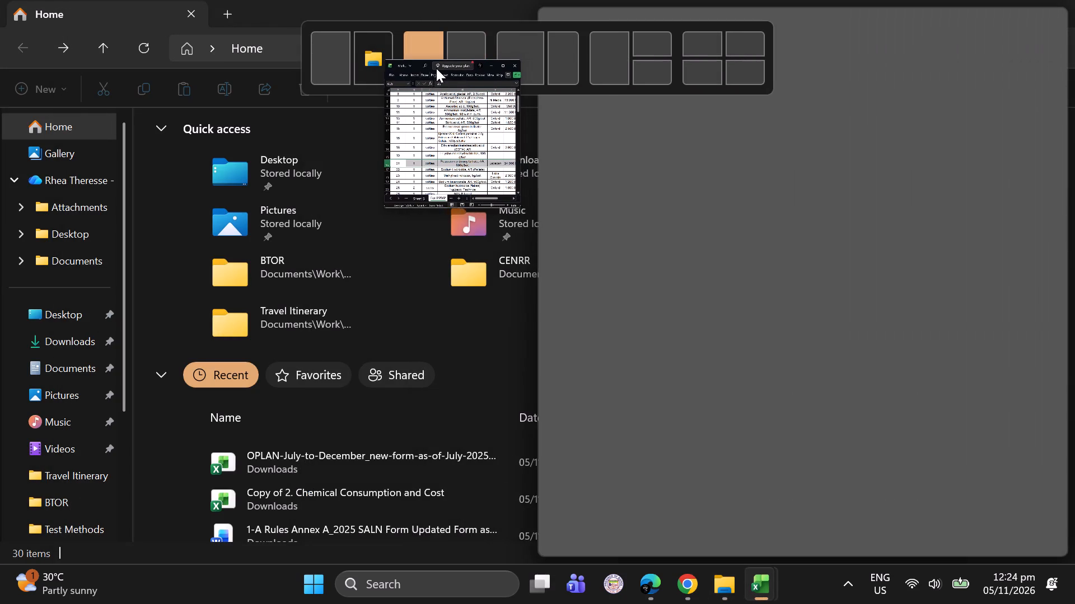
pyautogui.moveTo(436, 68); pyautogui.dragTo(493, 65)
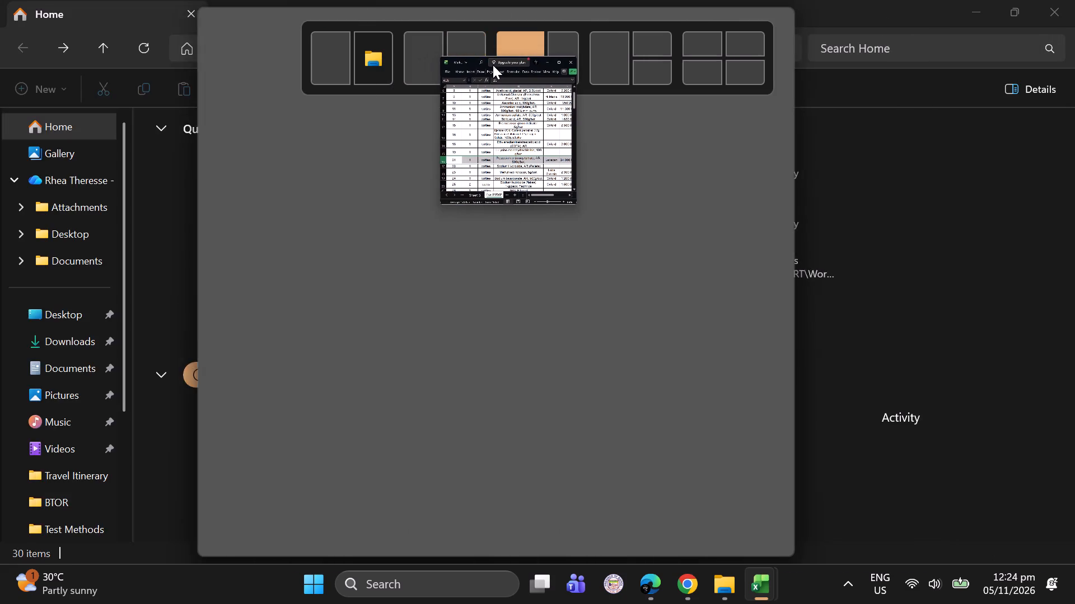
pyautogui.moveTo(493, 65); pyautogui.dragTo(503, 65)
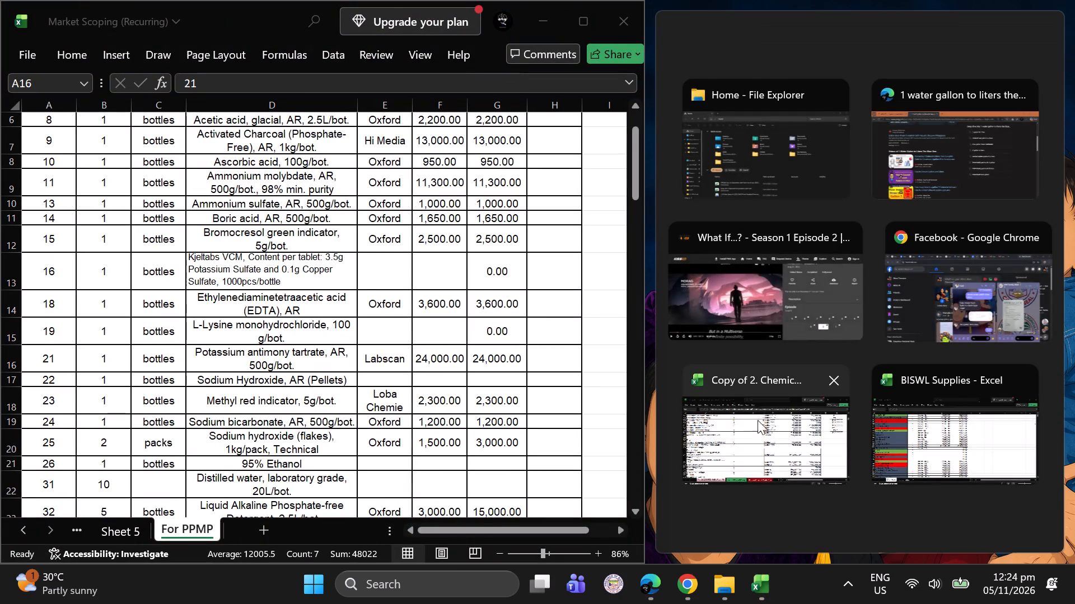
pyautogui.click(947, 457)
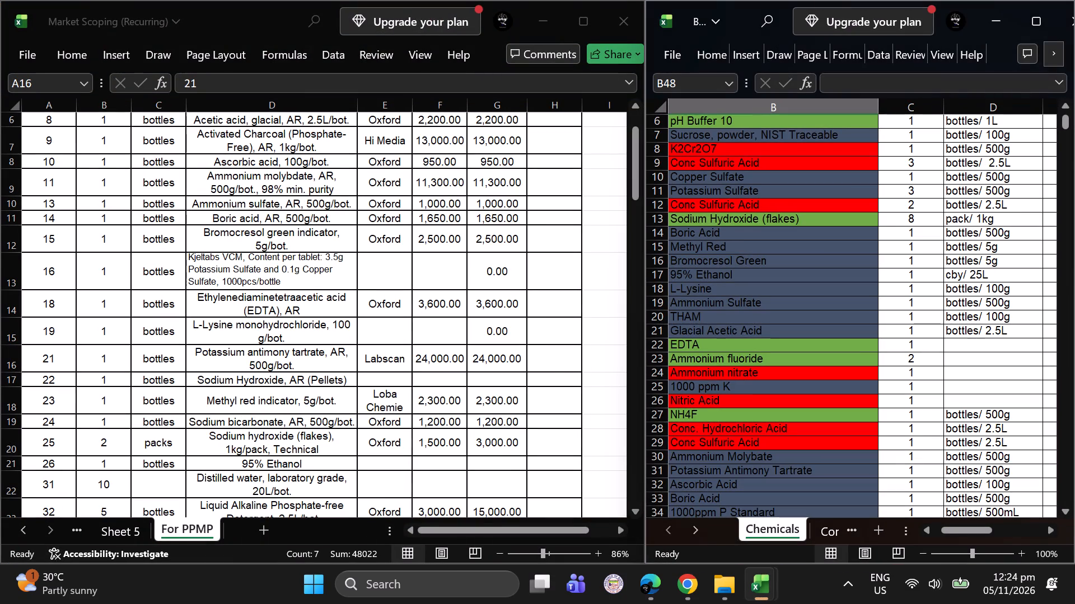
# Review the item list and its missing unit prices on the For PPMP sheet of the Market Scoping workbook.
pyautogui.scroll(-4, 462, 353)
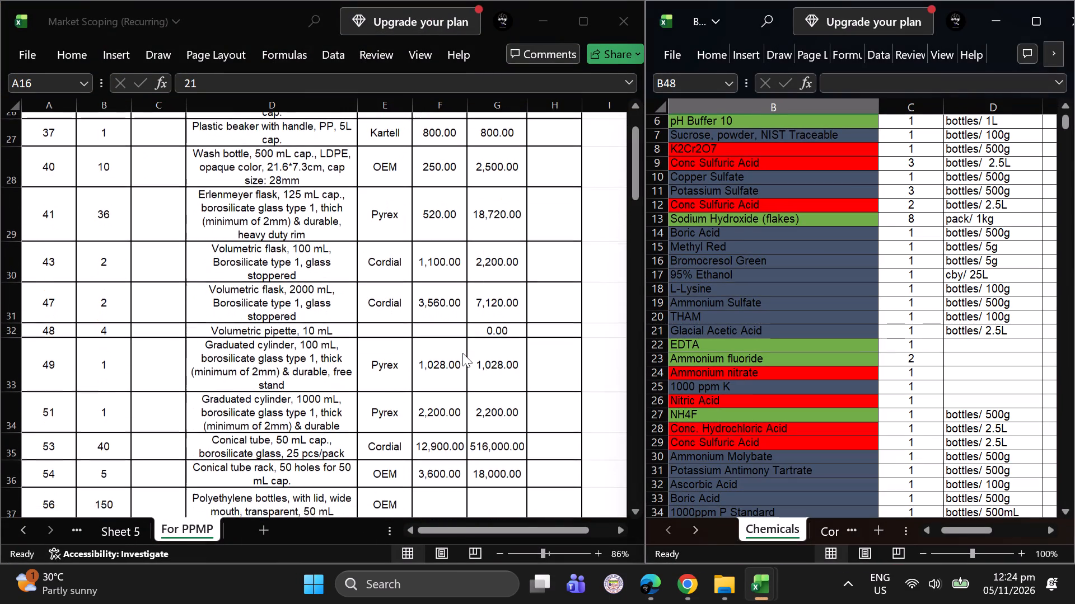
pyautogui.scroll(-2, 462, 353)
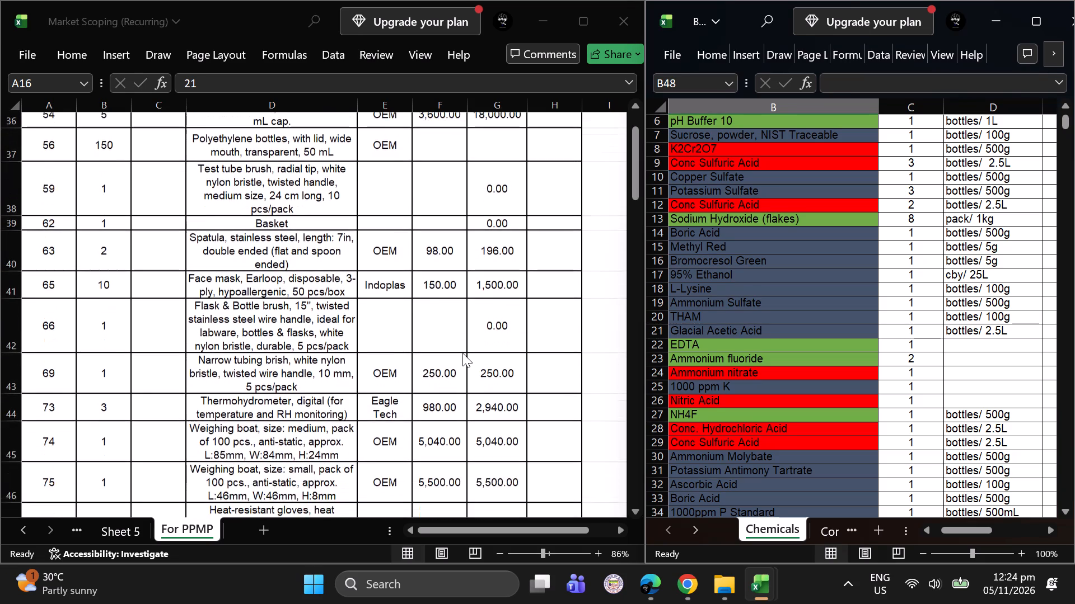
pyautogui.click(10, 300)
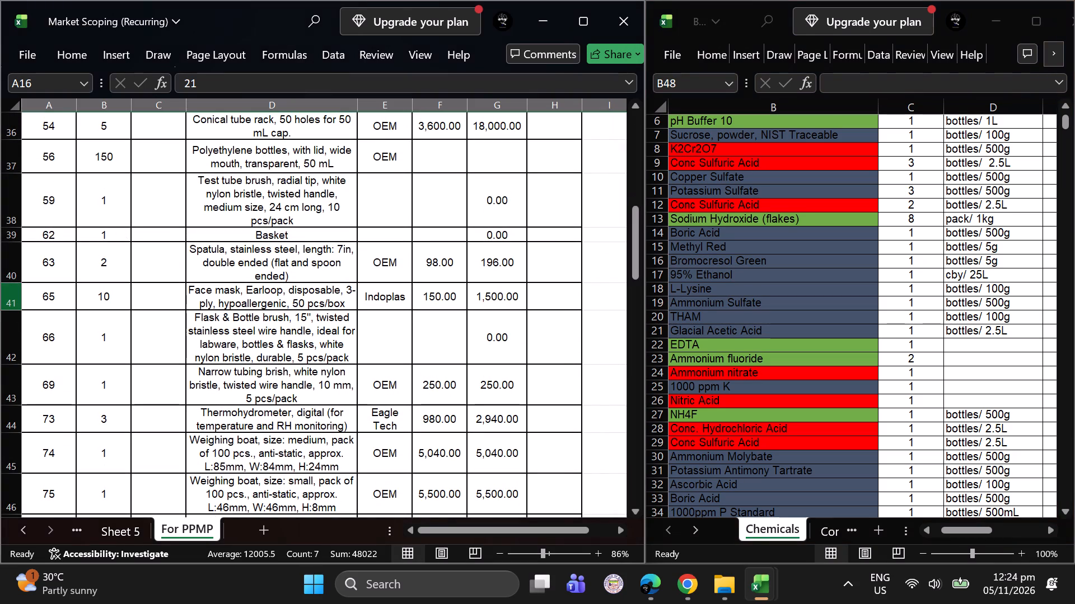
pyautogui.scroll(1, 62, 282)
pyautogui.scroll(-1, 62, 282)
pyautogui.scroll(1, 62, 282)
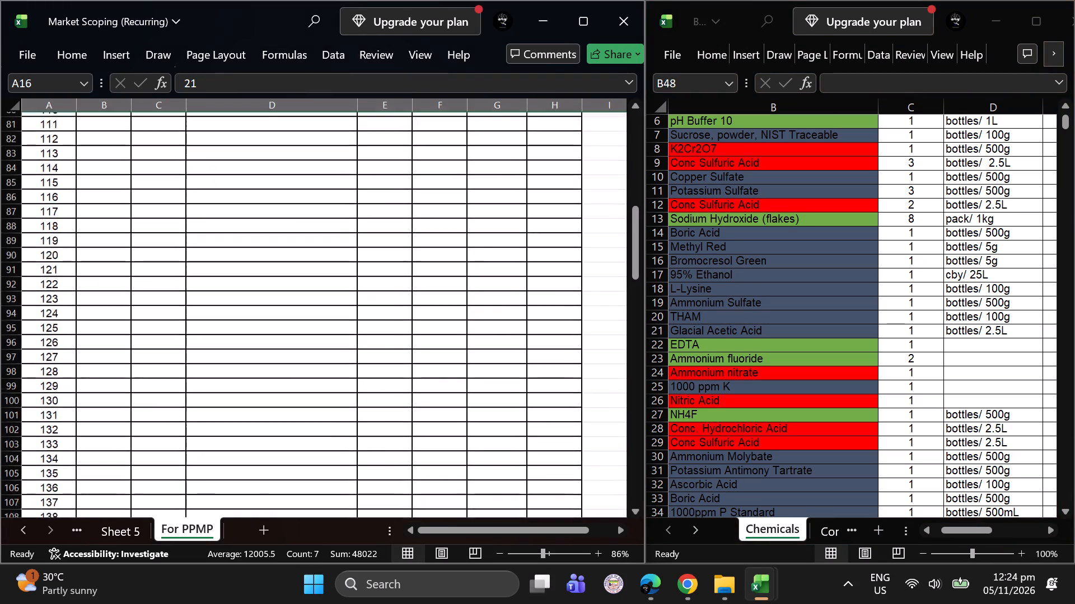
pyautogui.scroll(4, 62, 282)
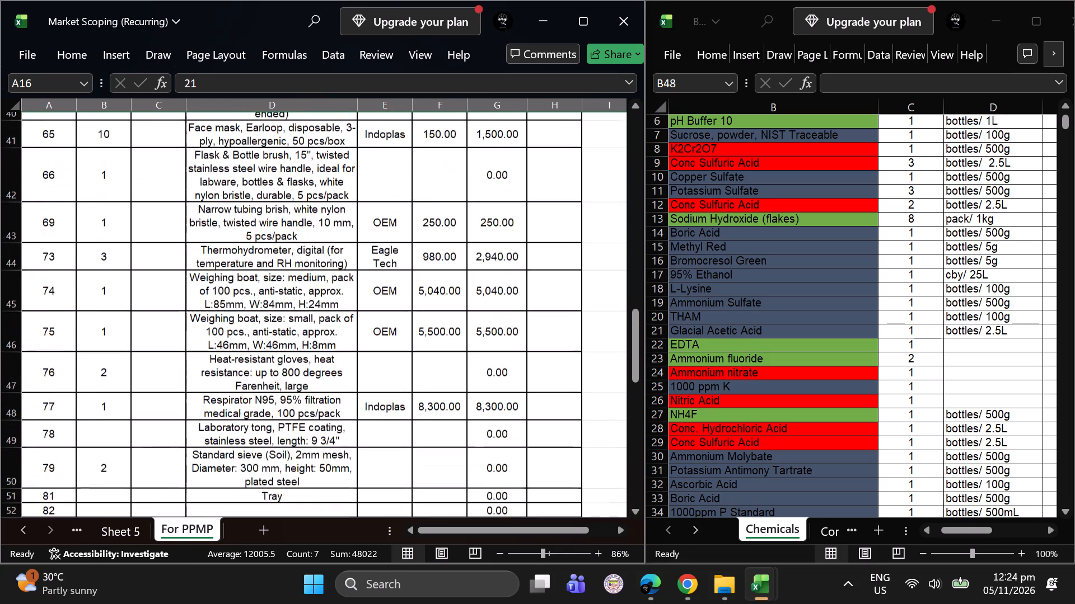
pyautogui.scroll(3, 62, 282)
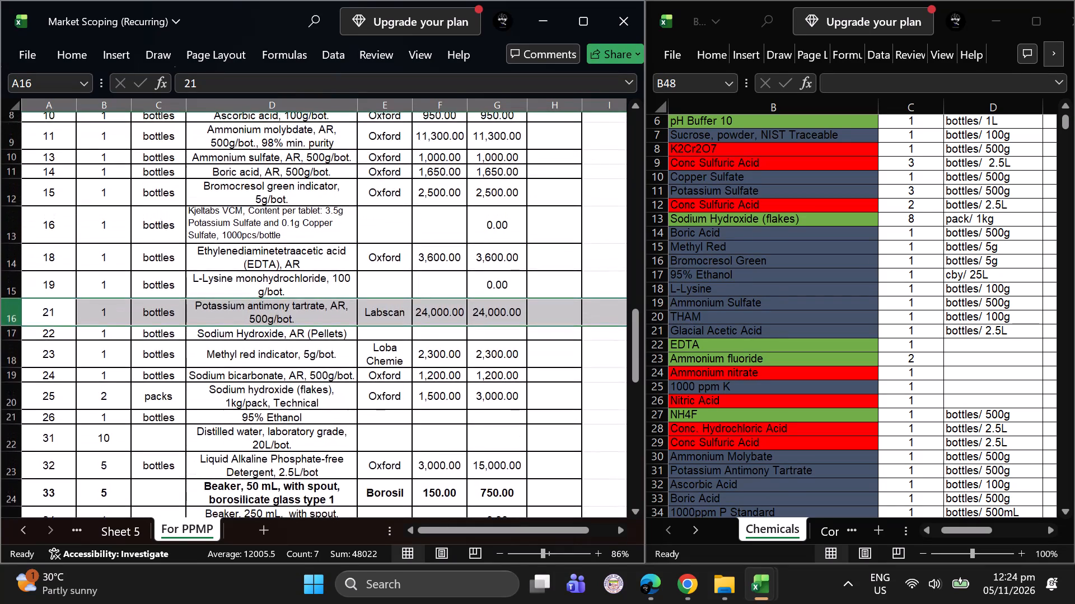
pyautogui.scroll(1, 62, 282)
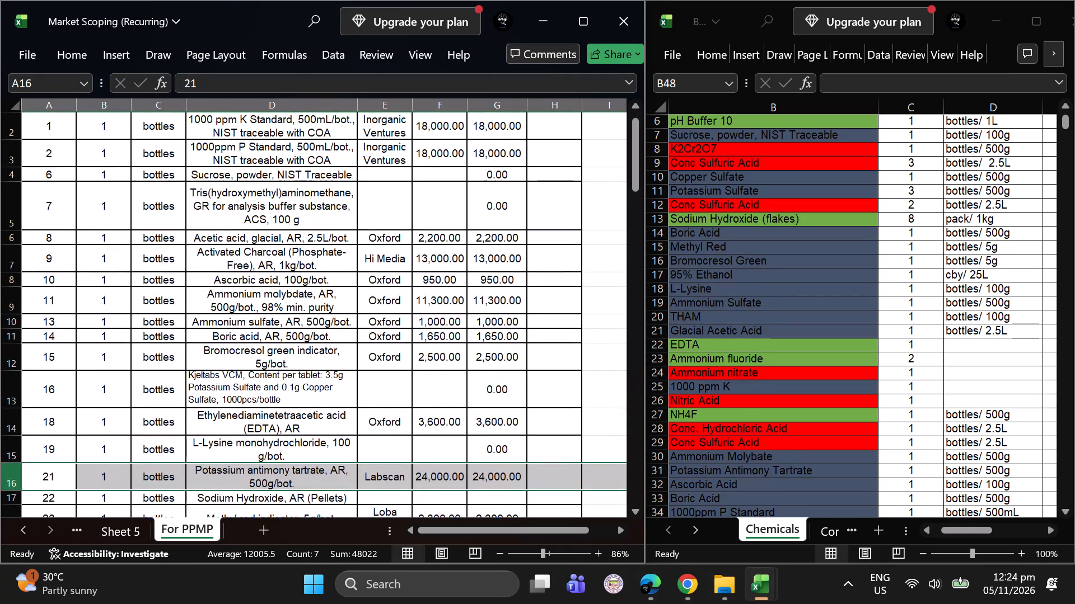
# Enter a unit price of 30000 for the Kjeltabs VCM item on the For PPMP sheet.
pyautogui.click(454, 393)
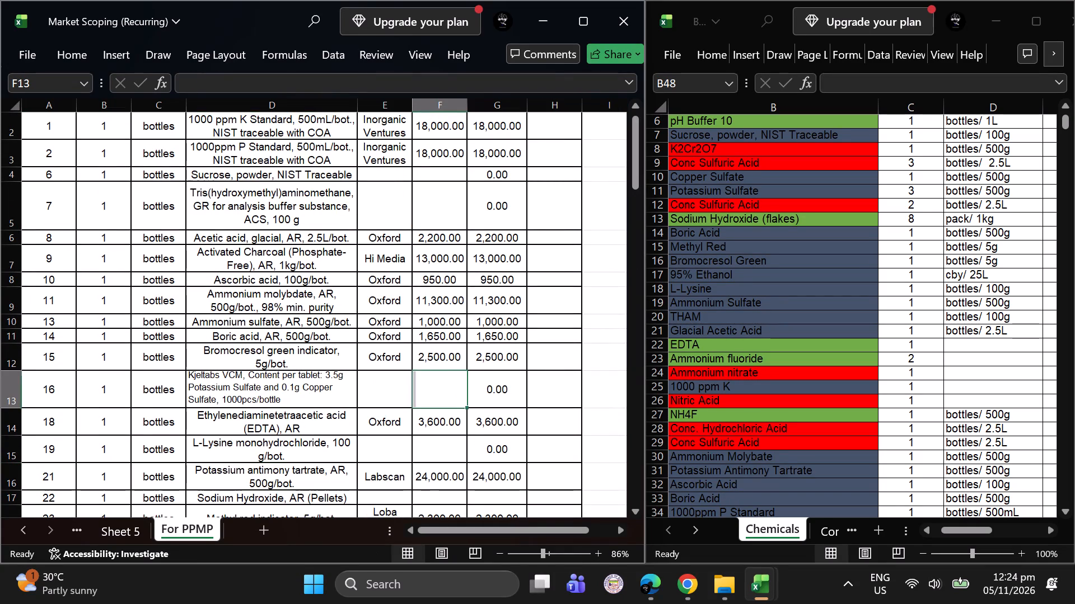
pyautogui.write('30000')
pyautogui.press('Return')
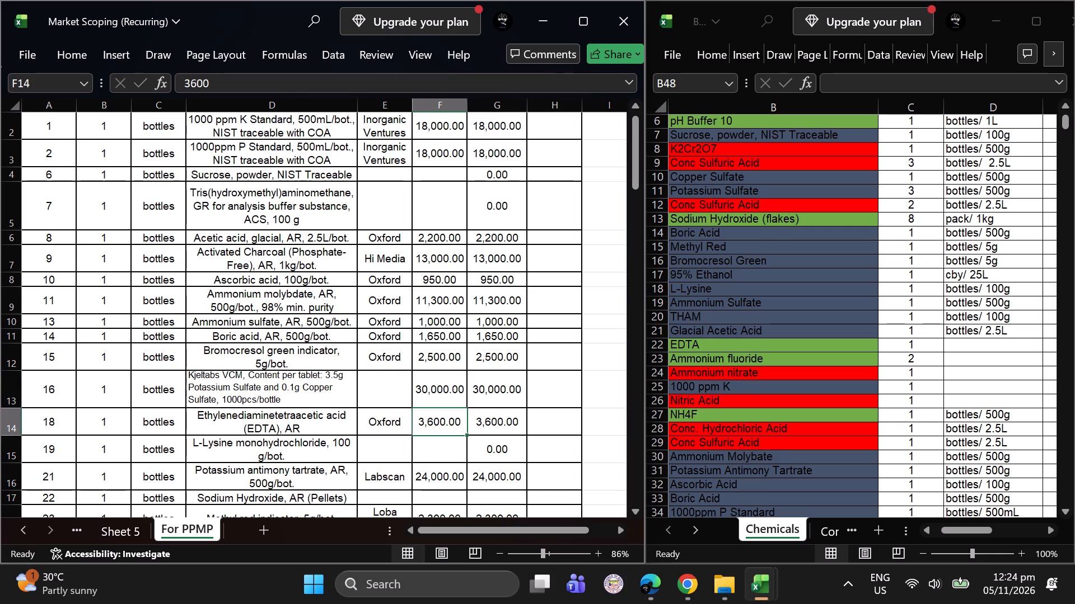
# Review the items, quantities and missing unit prices on the For PPMP sheet, from the top rows down to the brushes and thermohydrometer.
pyautogui.click(430, 173)
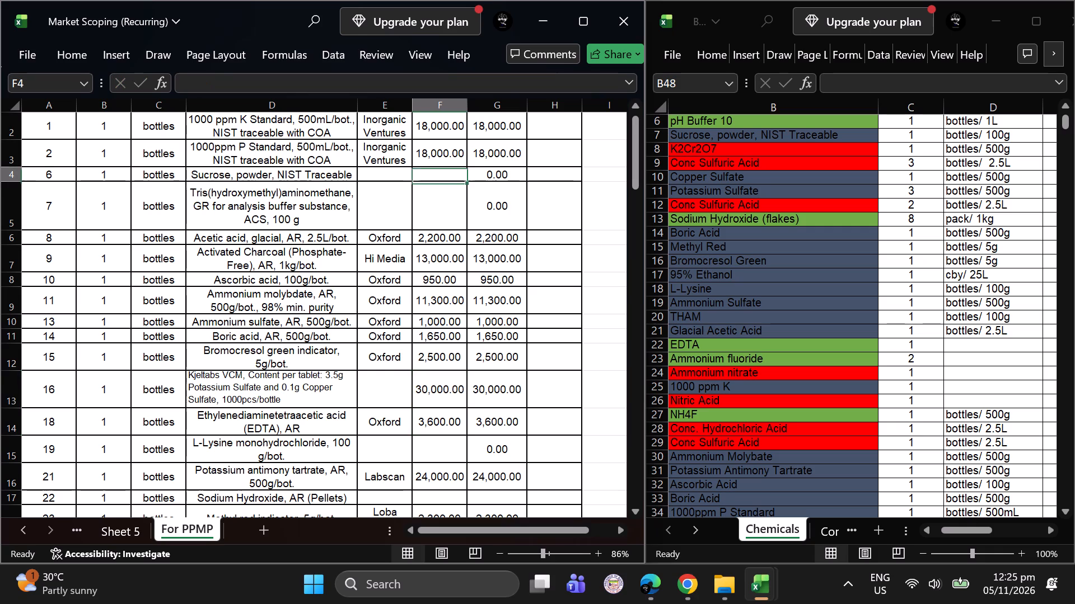
pyautogui.scroll(3, 430, 173)
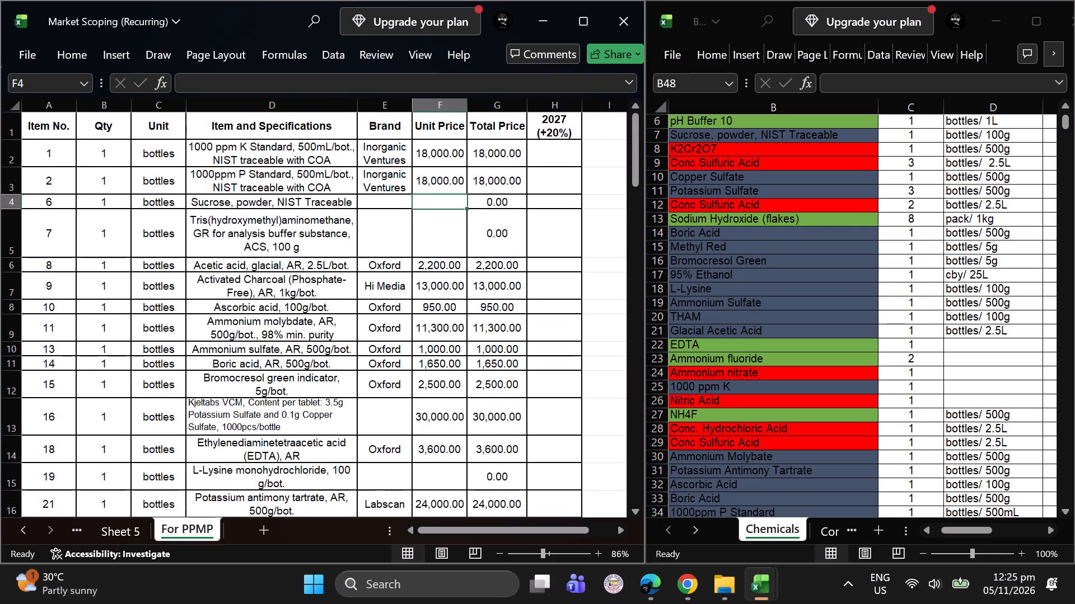
pyautogui.scroll(-3, 430, 173)
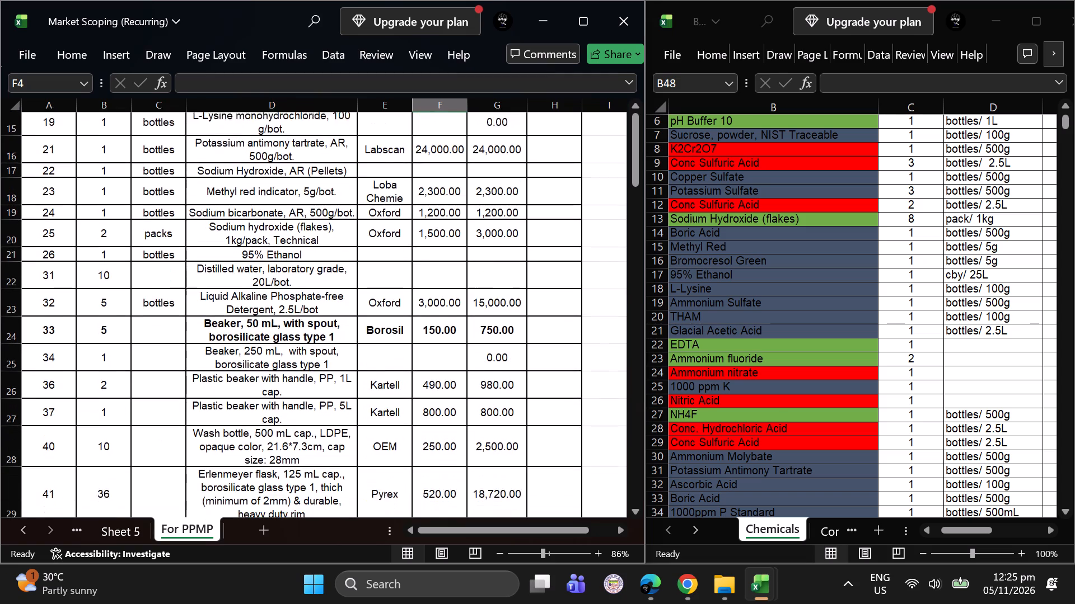
pyautogui.scroll(-2, 430, 173)
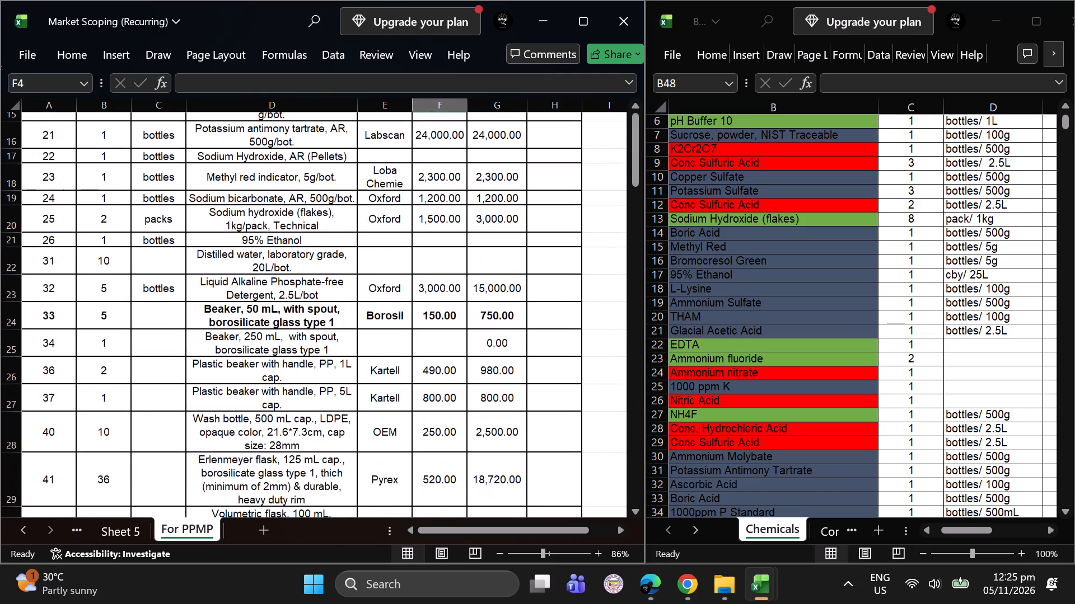
pyautogui.scroll(-3, 430, 173)
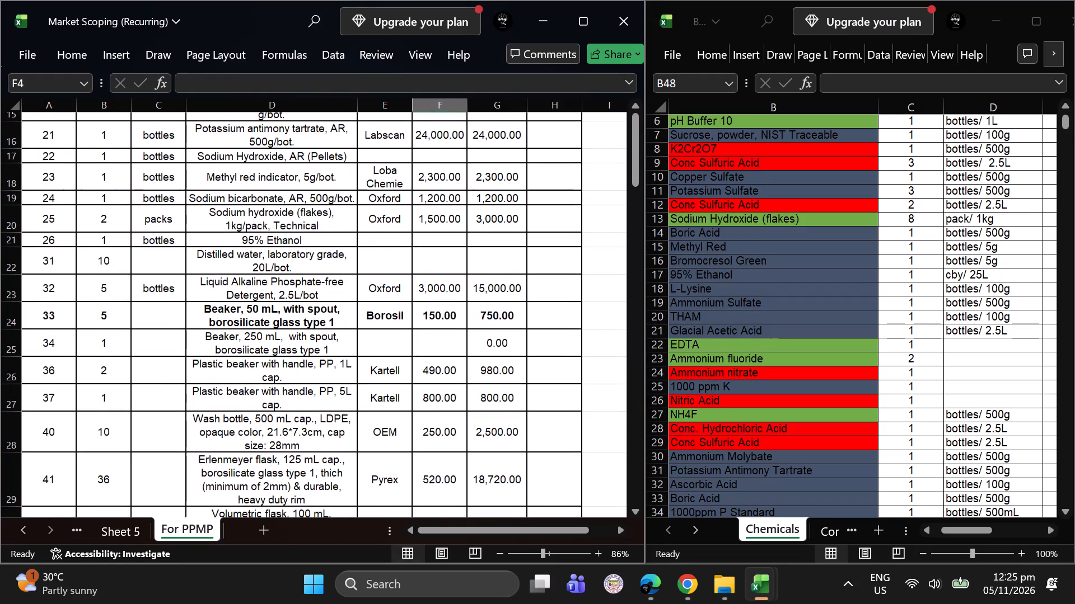
pyautogui.scroll(-1, 430, 173)
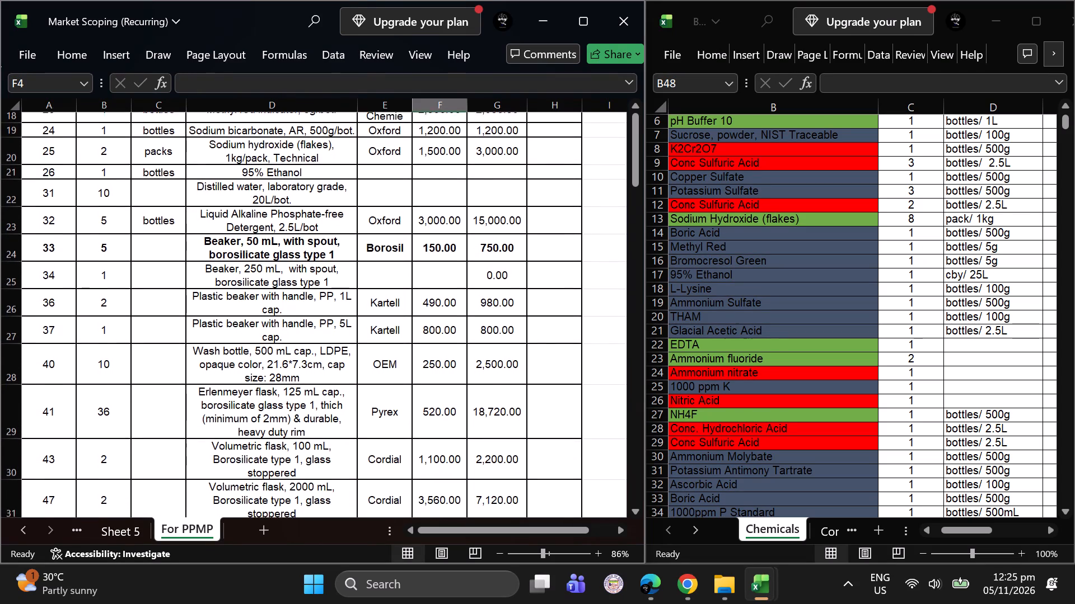
pyautogui.scroll(-2, 430, 173)
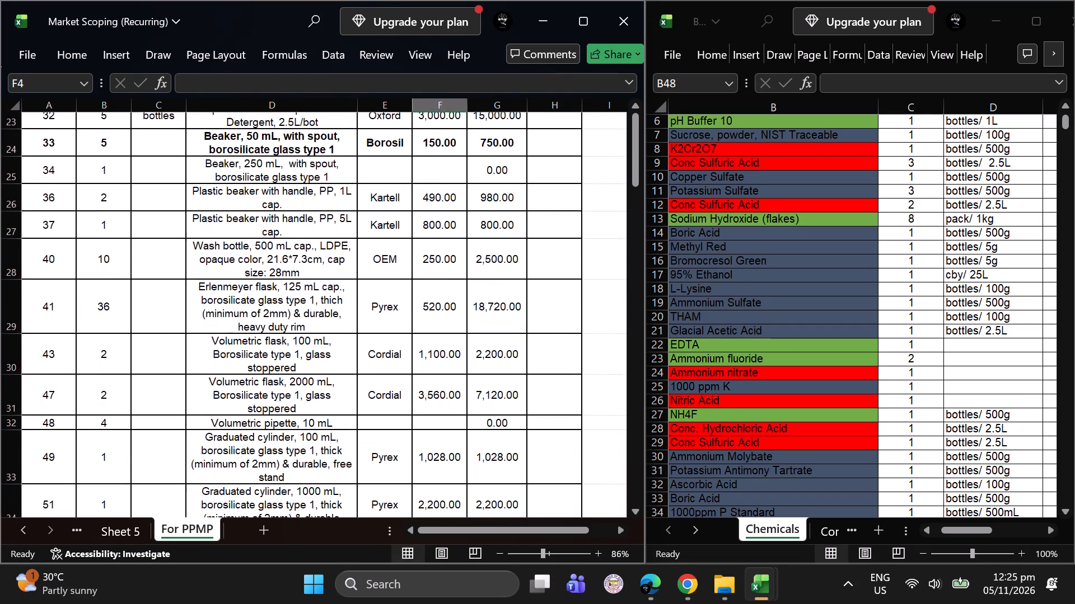
pyautogui.scroll(-3, 430, 173)
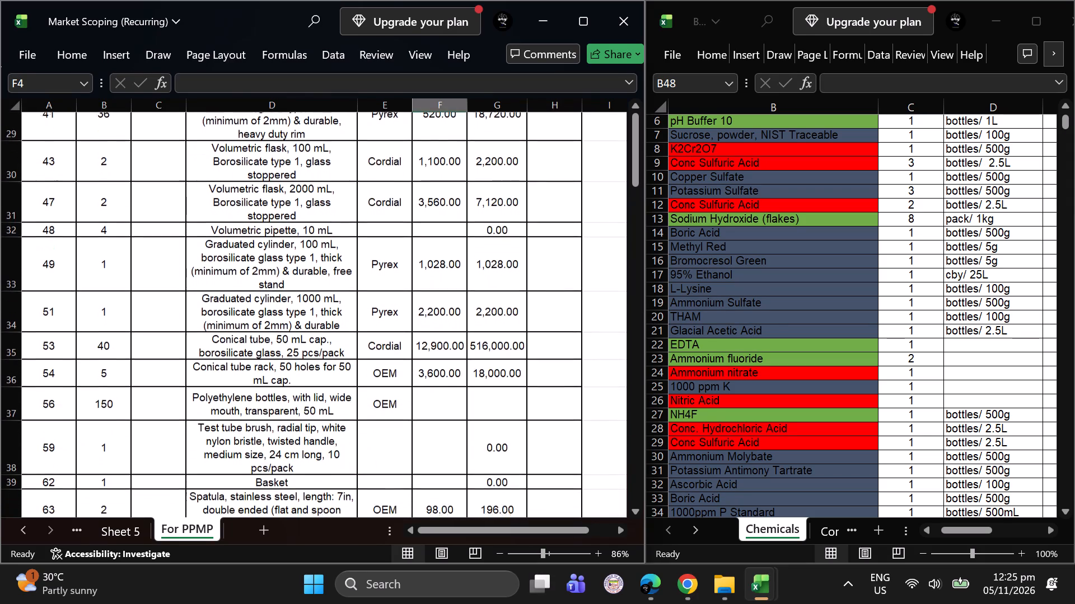
pyautogui.scroll(-1, 430, 173)
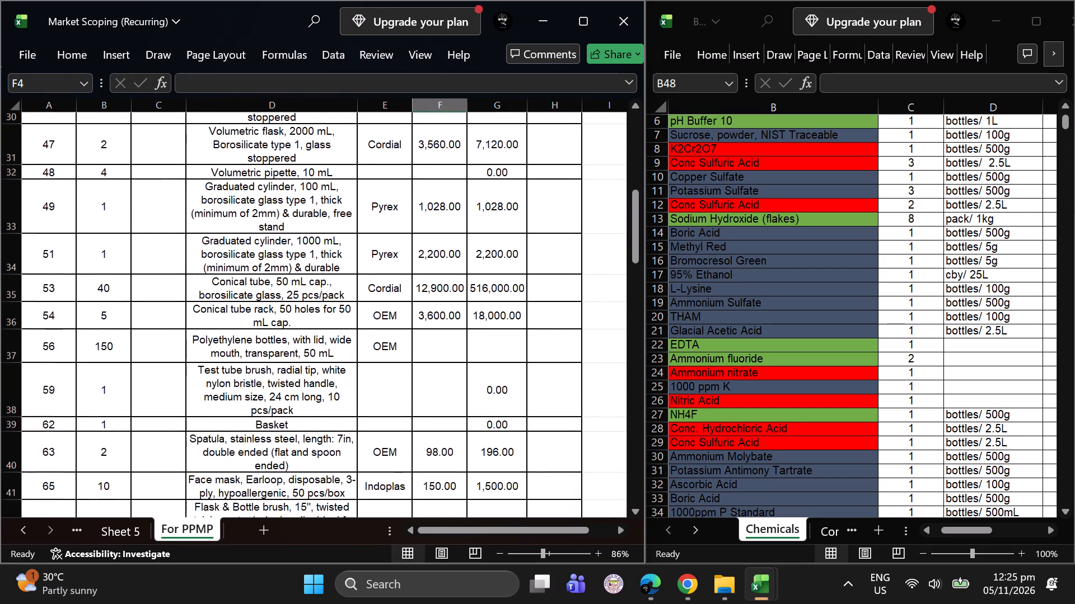
pyautogui.scroll(-2, 430, 173)
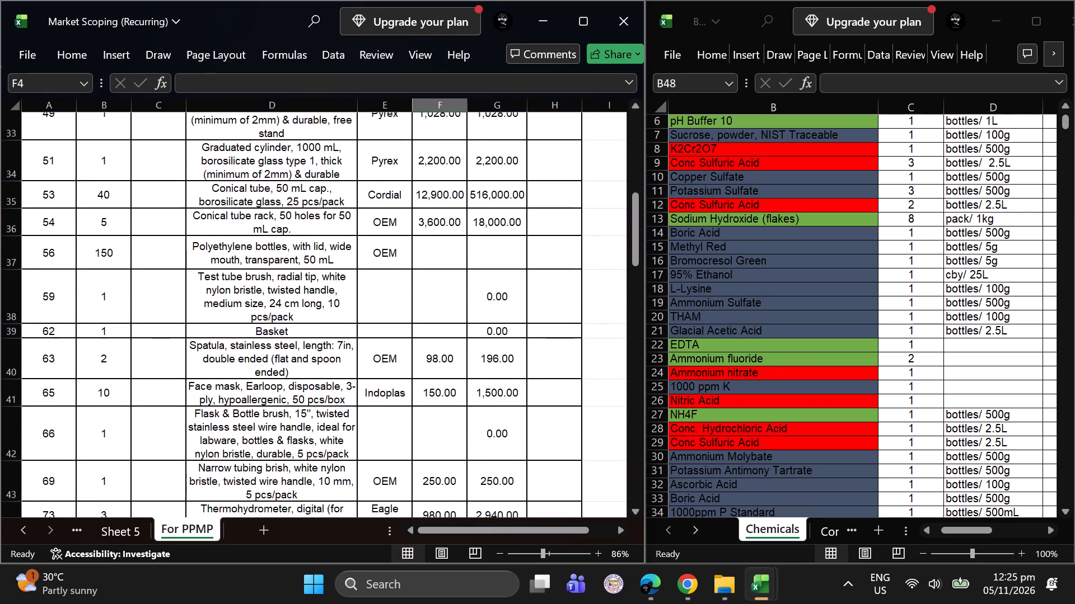
pyautogui.scroll(-1, 430, 173)
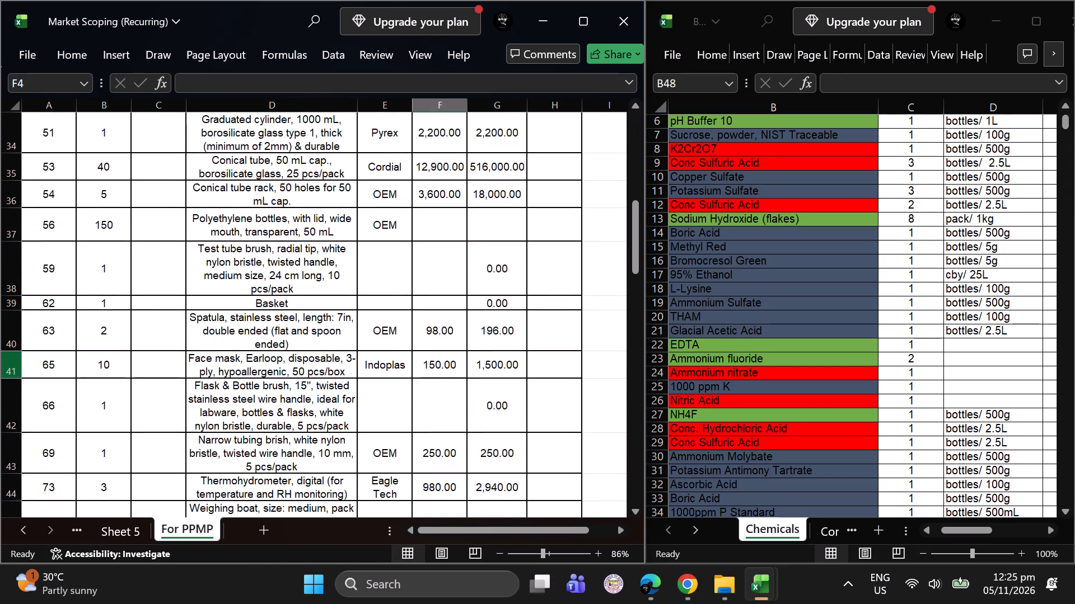
# Delete the entire row of the disposable earloop face mask item from the For PPMP sheet.
pyautogui.click(11, 366)
pyautogui.rightClick(11, 366)
pyautogui.click(80, 238)
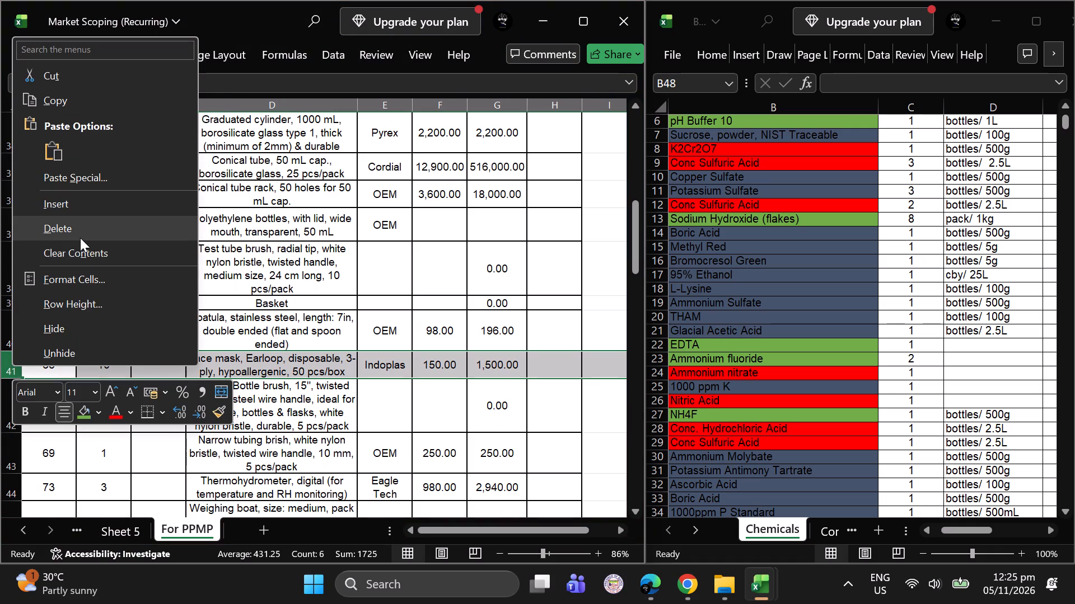
# Check the flask and bottle brush description, and delete the entire row of the test tube brush item.
pyautogui.scroll(1, 202, 356)
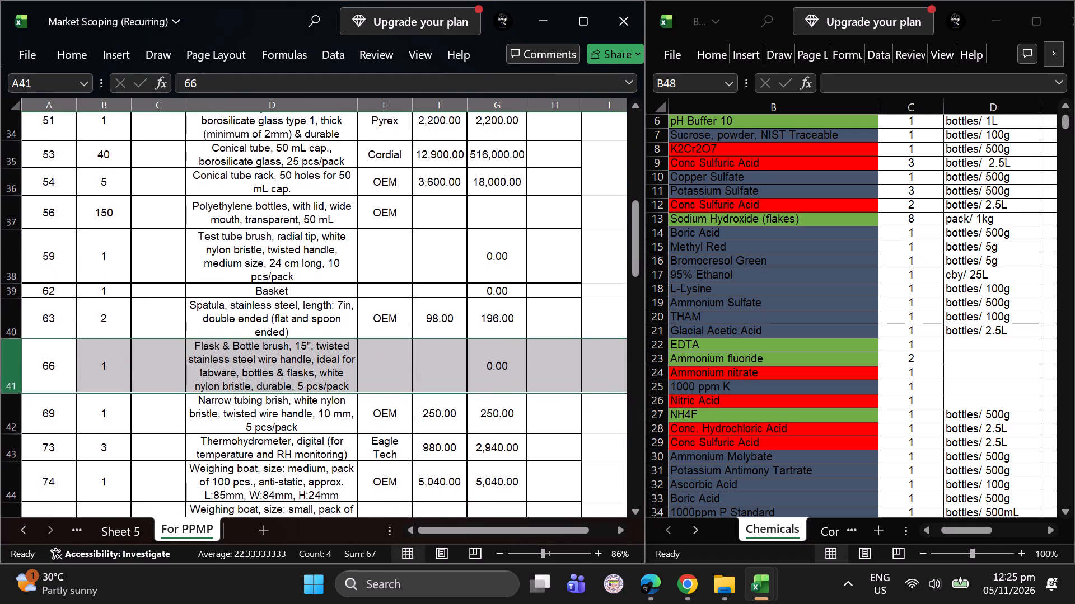
pyautogui.scroll(1, 202, 356)
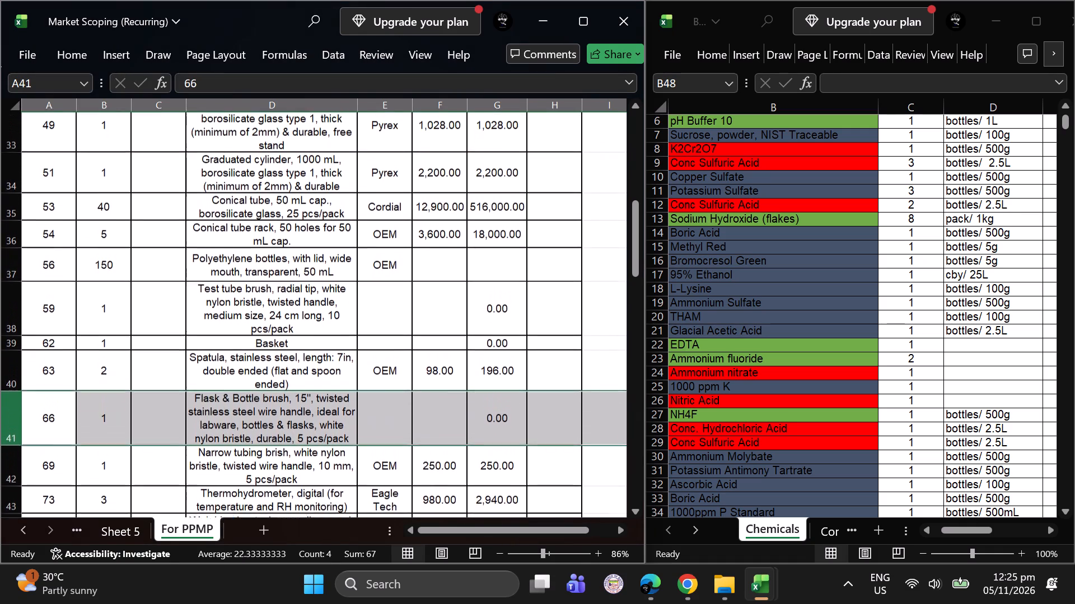
pyautogui.scroll(1, 202, 356)
pyautogui.scroll(-1, 202, 356)
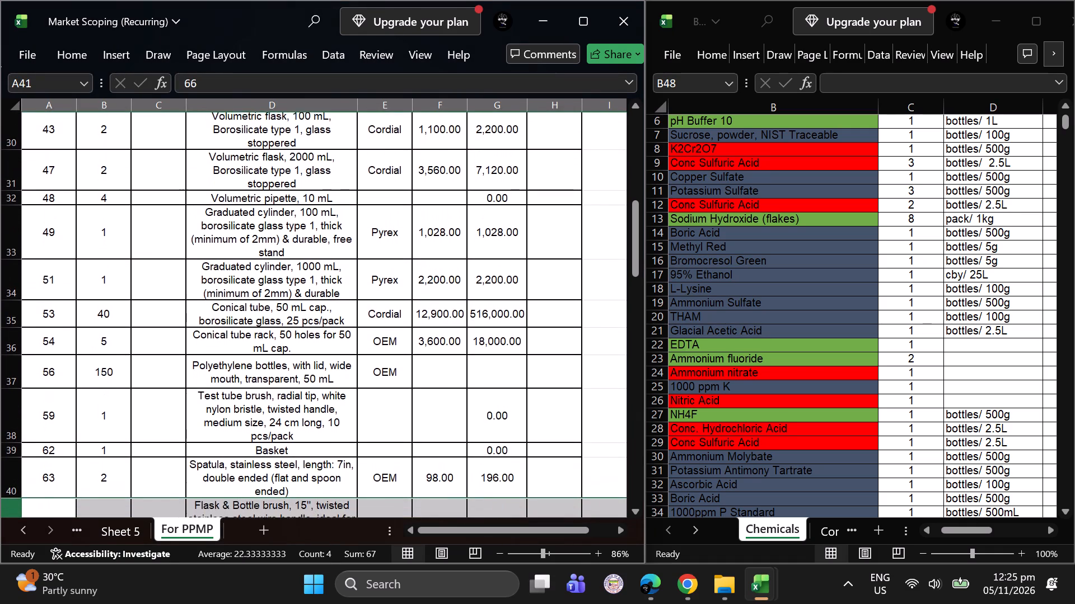
pyautogui.scroll(-2, 202, 356)
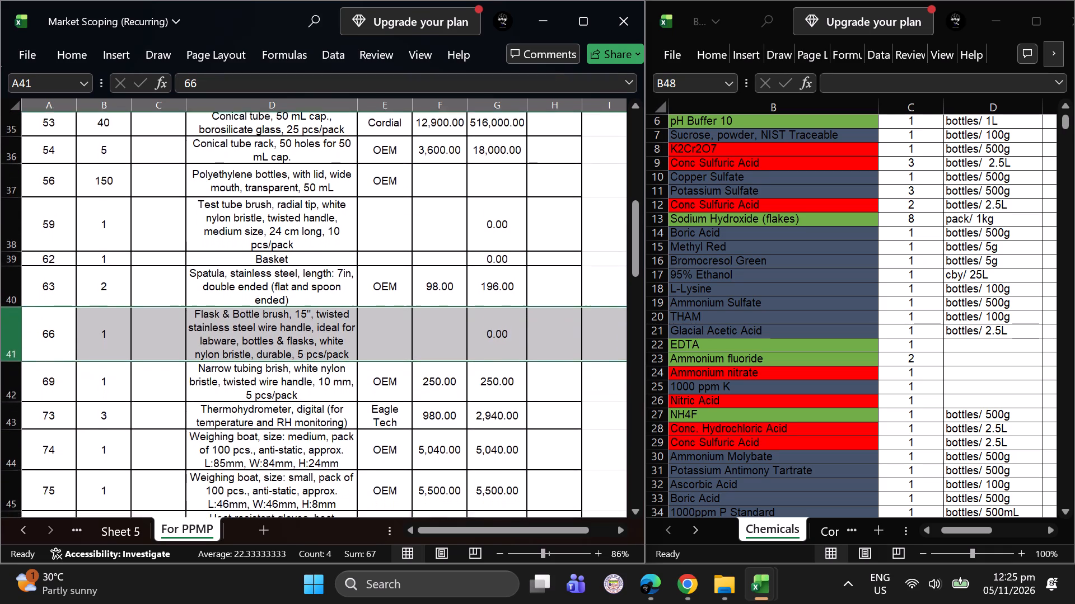
pyautogui.scroll(-1, 202, 356)
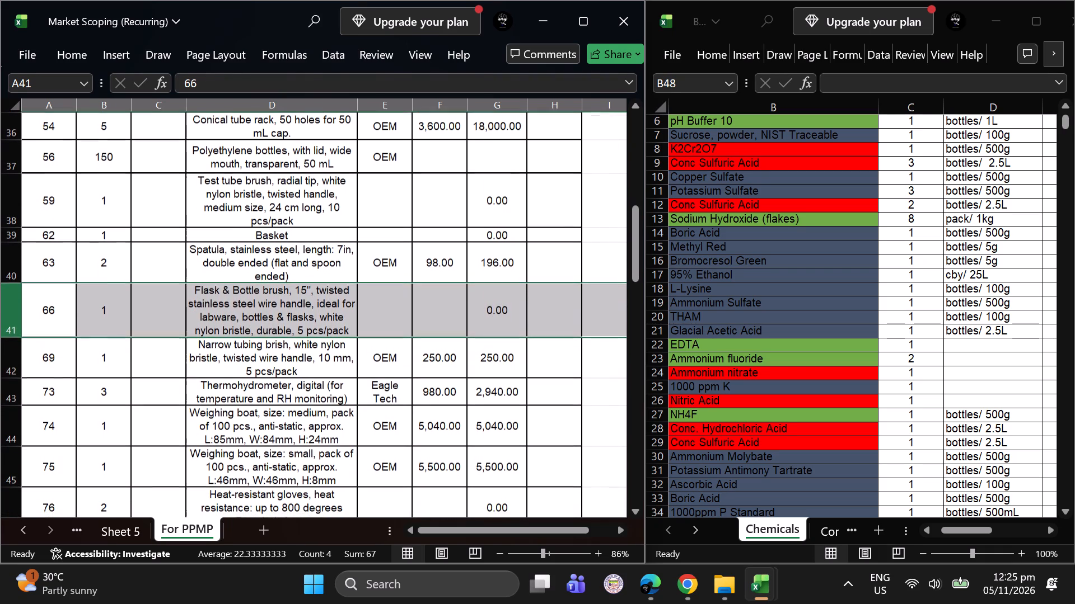
pyautogui.click(202, 356)
pyautogui.click(209, 330)
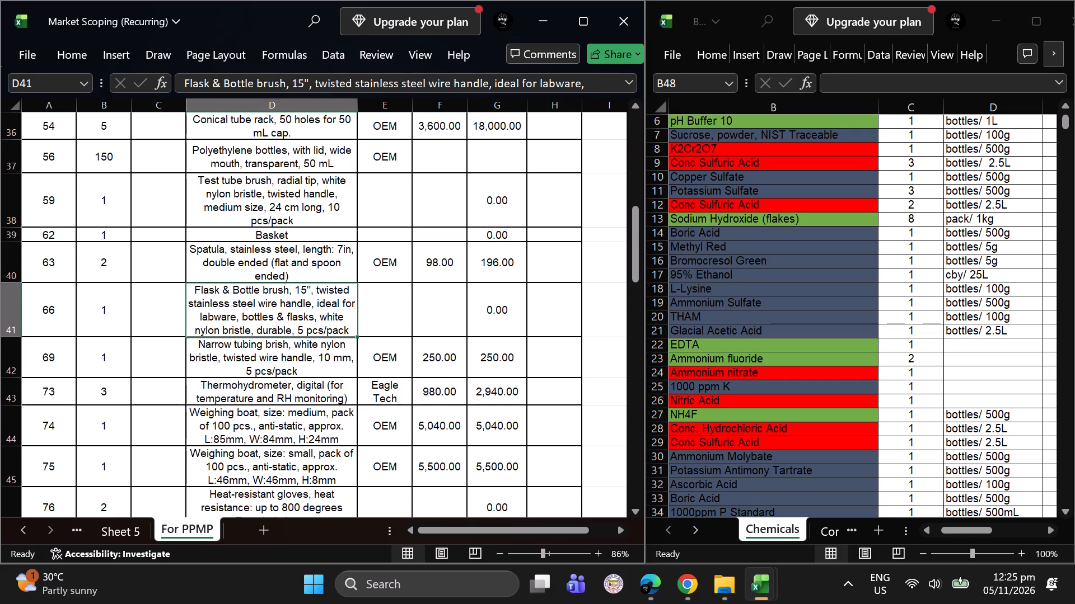
pyautogui.click(16, 196)
pyautogui.rightClick(16, 196)
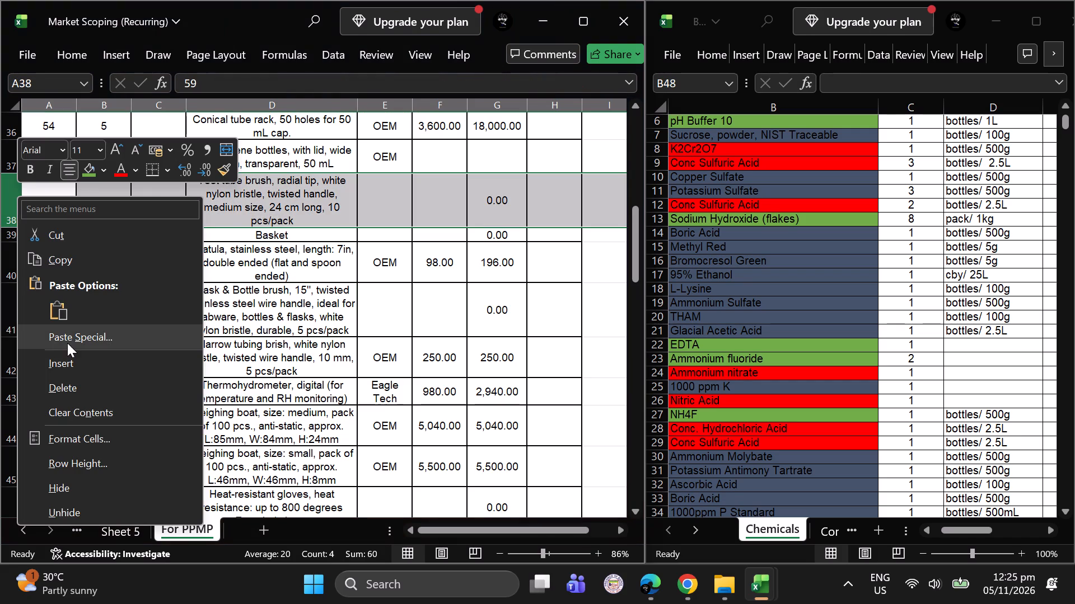
pyautogui.click(76, 398)
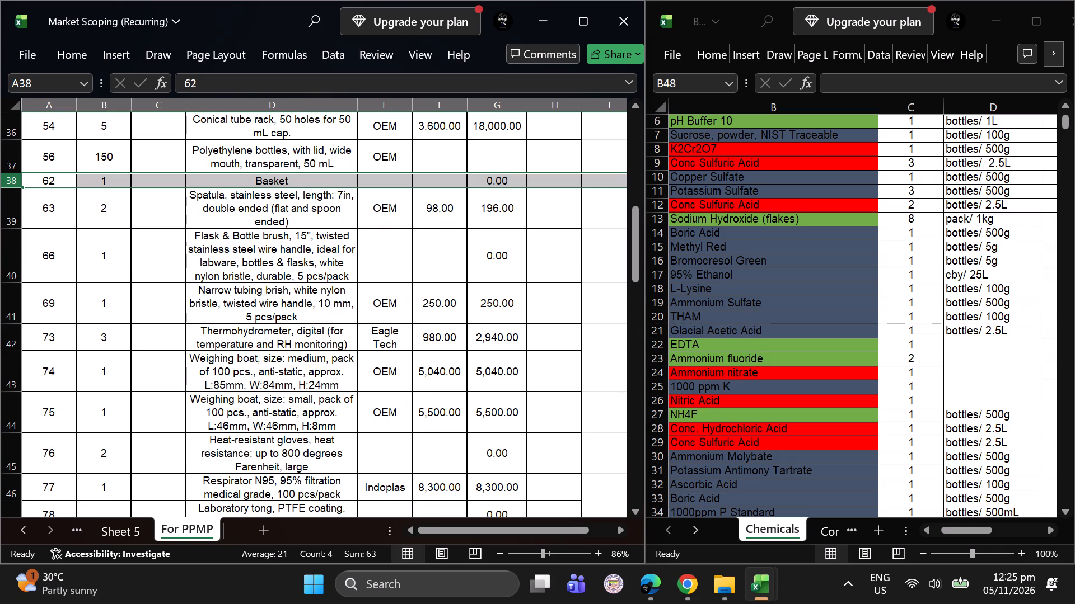
# Set the quantity of the 2mm mesh standard soil sieve to 1 on the For PPMP sheet.
pyautogui.scroll(-1, 124, 427)
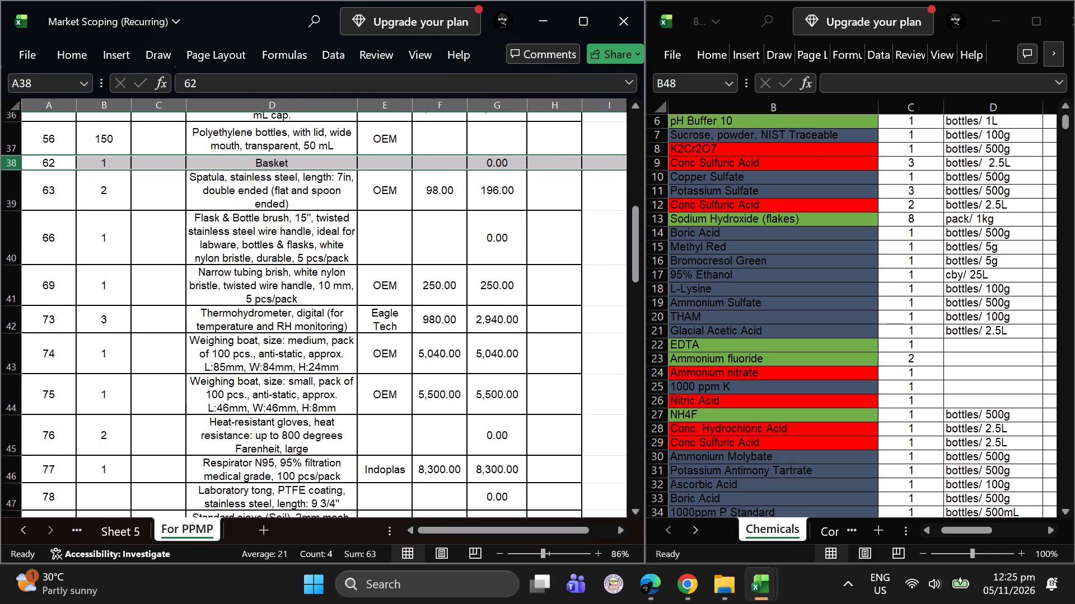
pyautogui.scroll(-1, 124, 427)
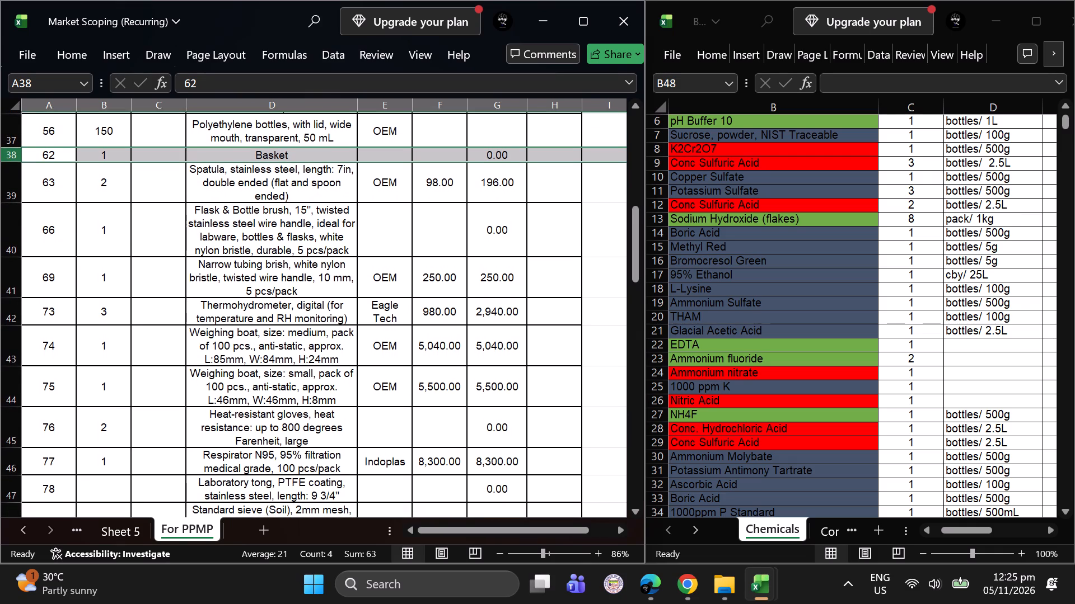
pyautogui.scroll(-3, 124, 427)
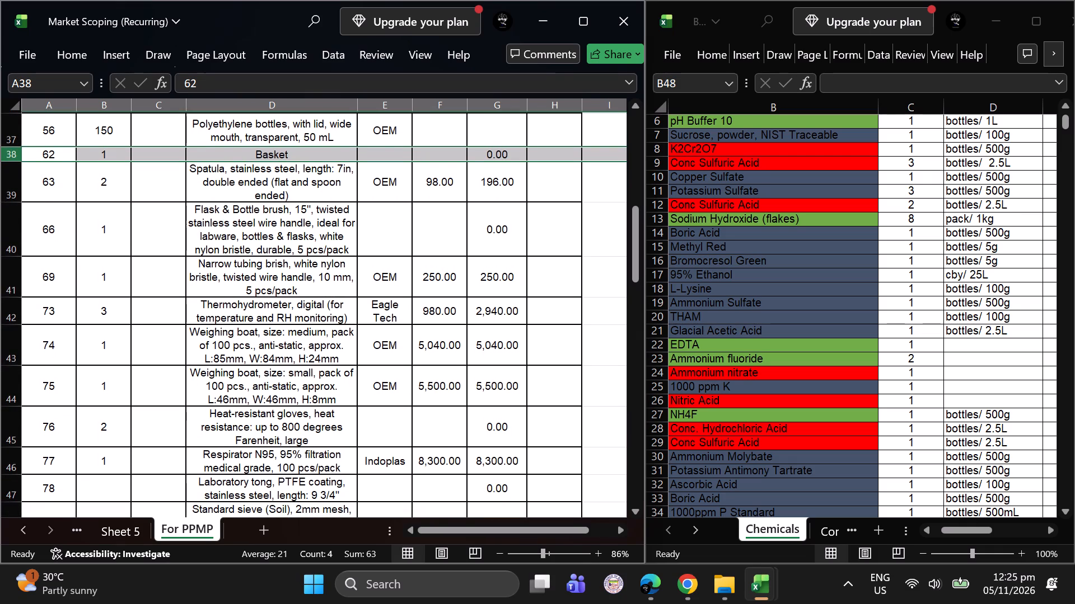
pyautogui.scroll(-1, 124, 427)
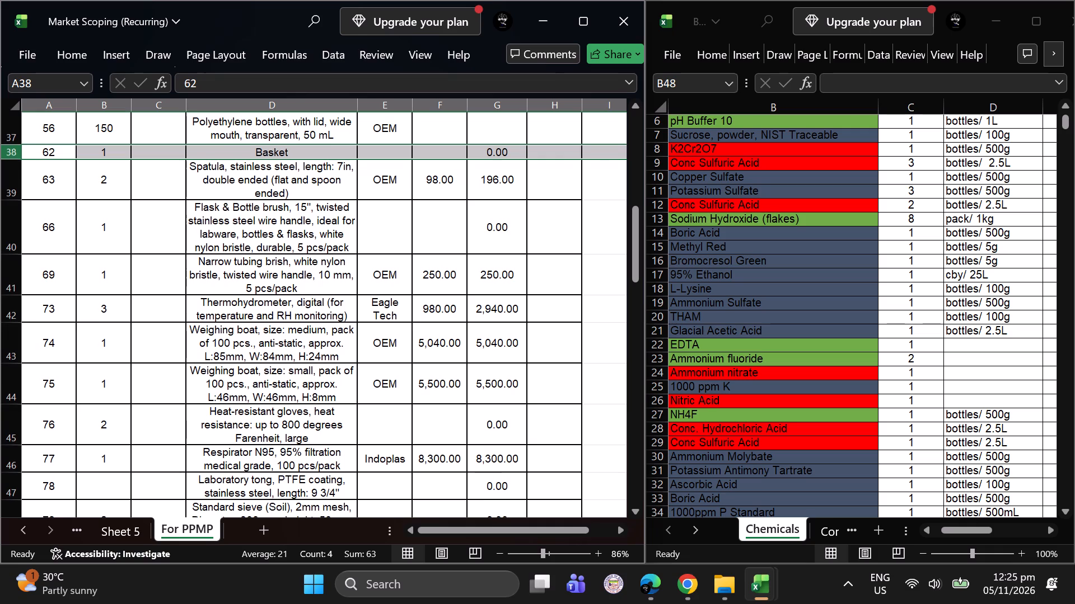
pyautogui.scroll(-1, 124, 427)
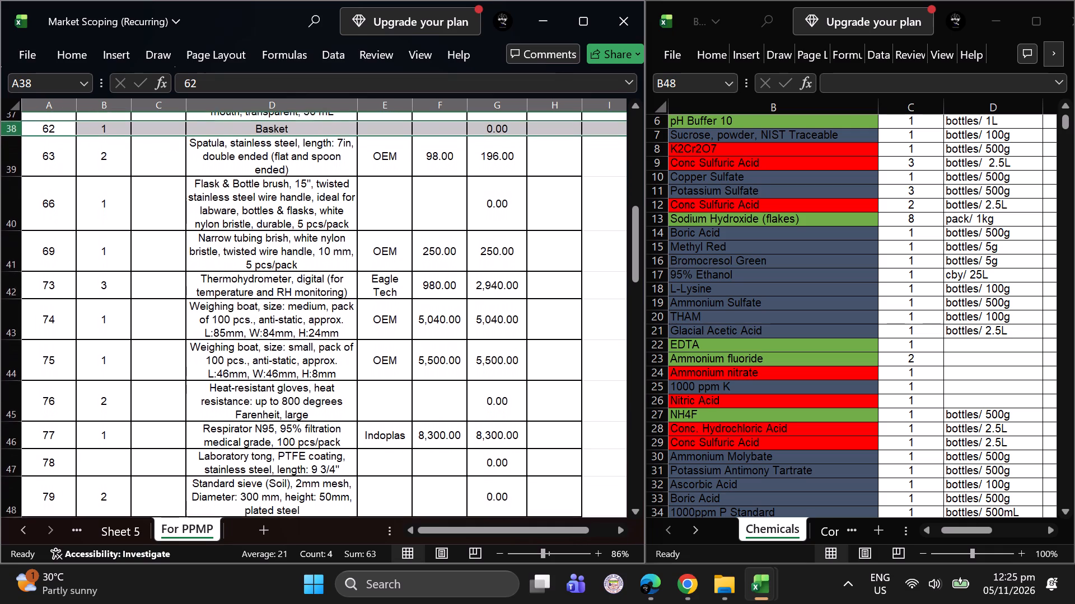
pyautogui.scroll(-2, 124, 427)
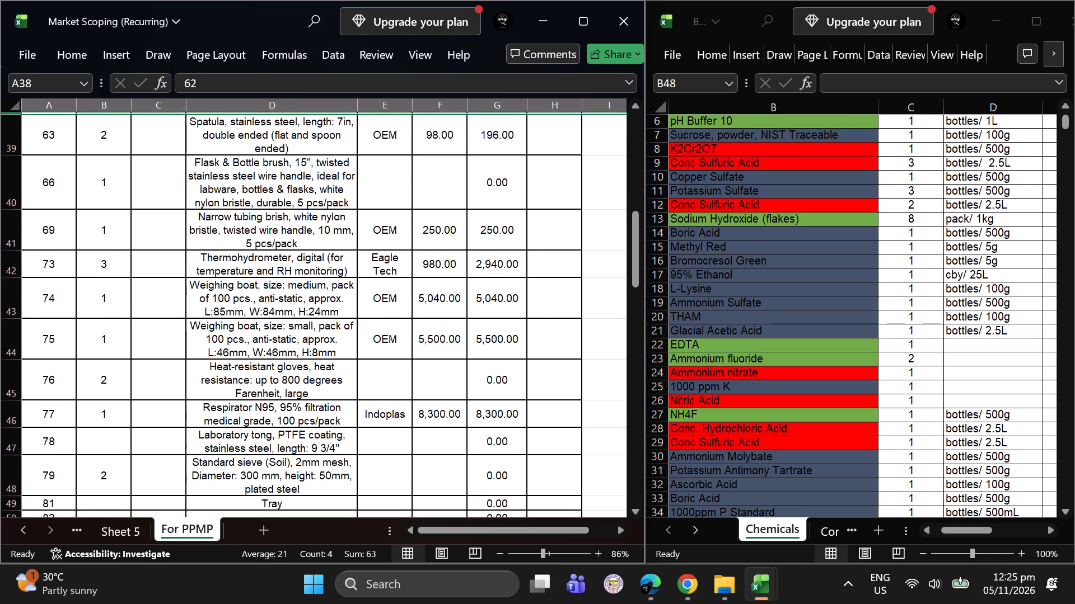
pyautogui.scroll(-1, 124, 427)
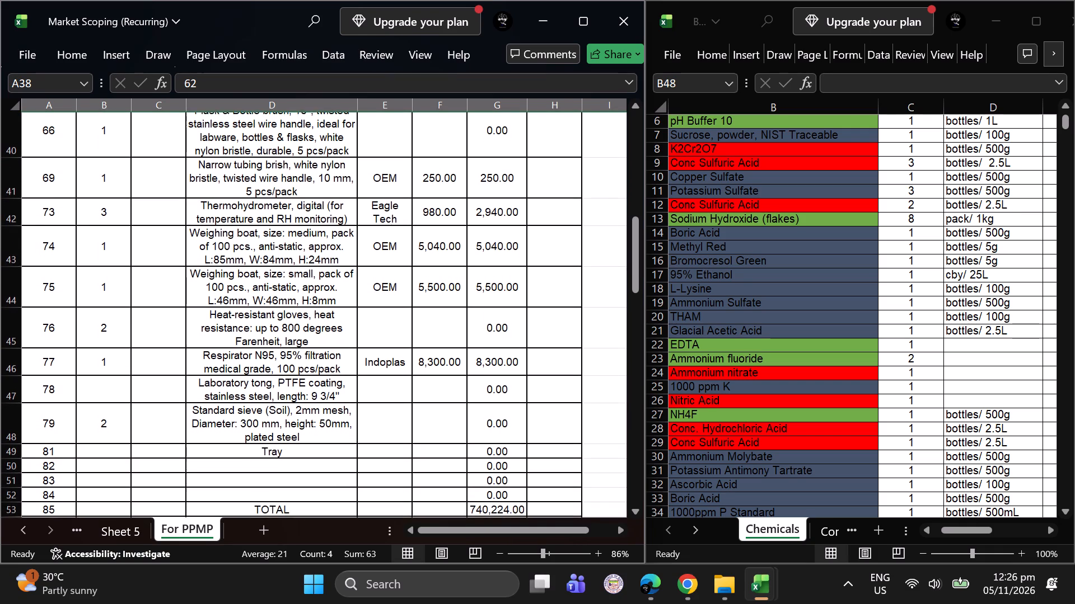
pyautogui.click(107, 432)
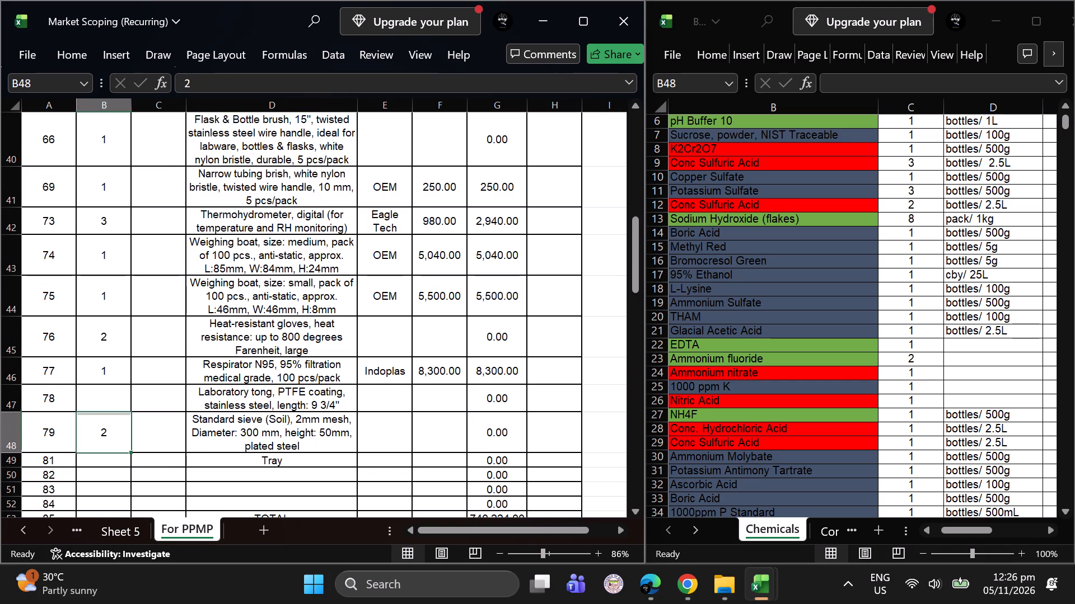
pyautogui.press('1')
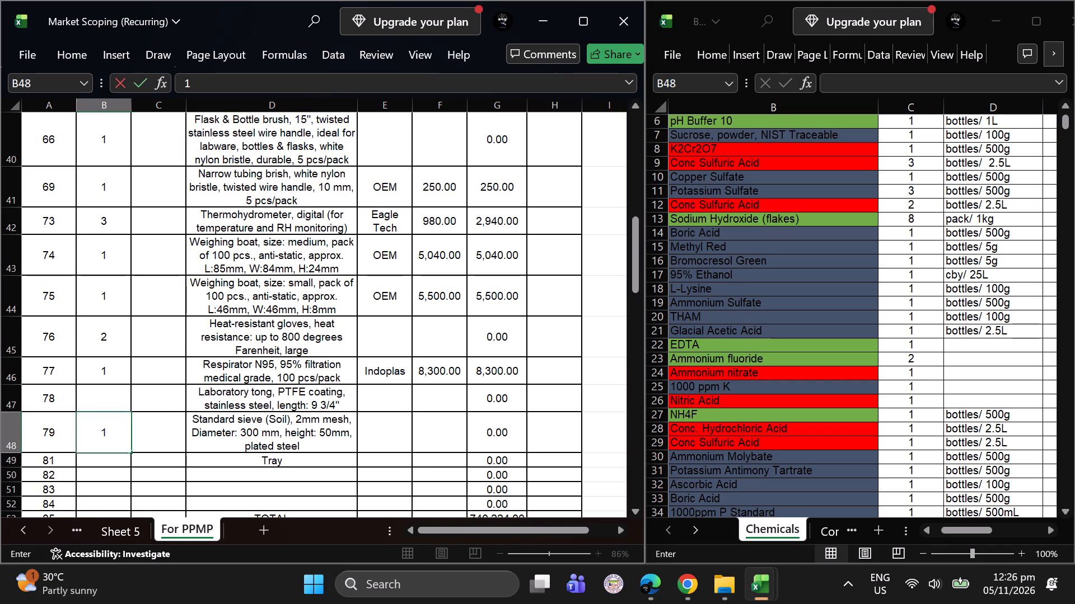
# Commit the quantity of 1 for the 2mm mesh standard soil sieve on the For PPMP sheet.
pyautogui.press('Return')
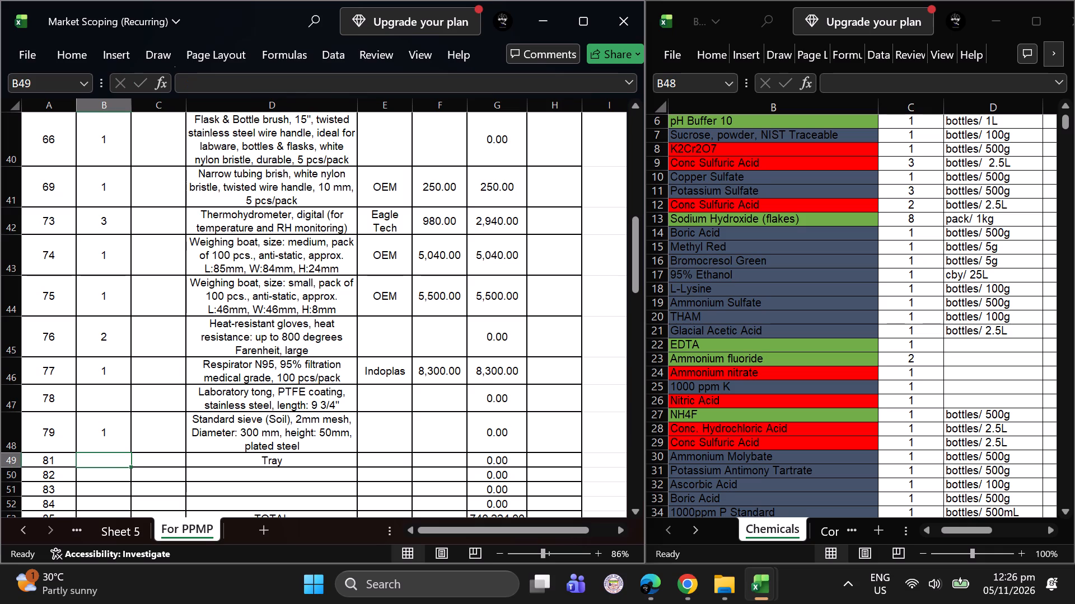
# Review the For PPMP list from the tray and TOTAL rows back up to the first items, checking quantities and unit prices.
pyautogui.hscroll(1, 107, 432)
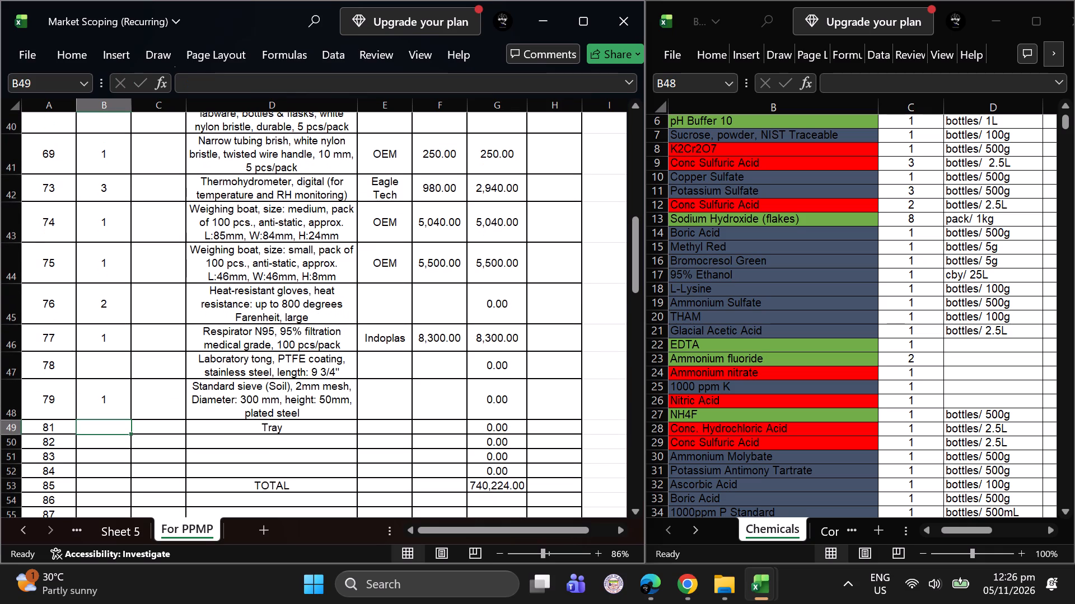
pyautogui.hscroll(3, 107, 432)
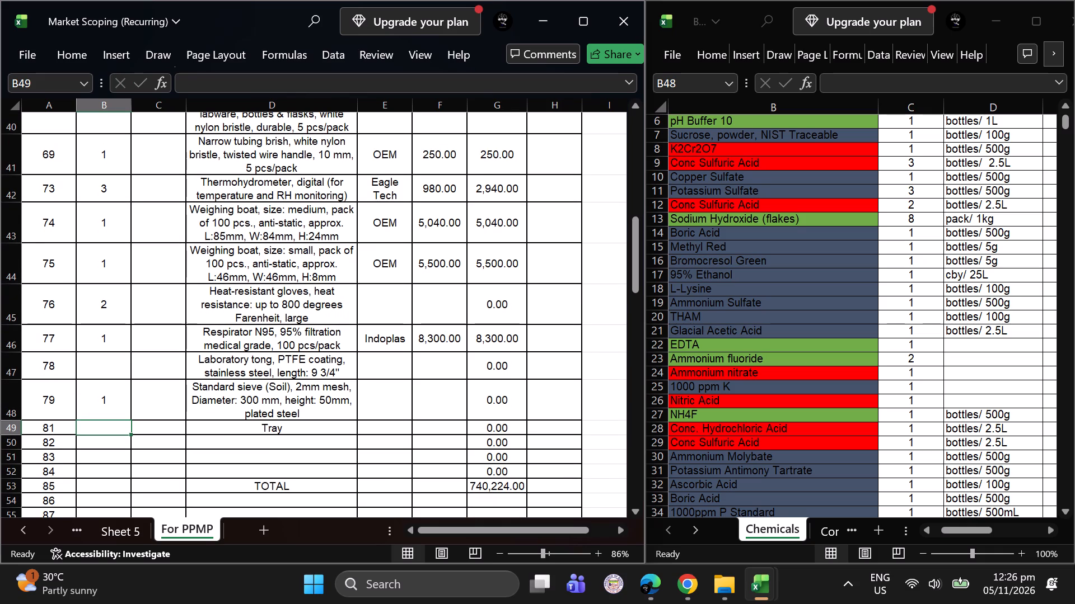
pyautogui.hscroll(2, 107, 432)
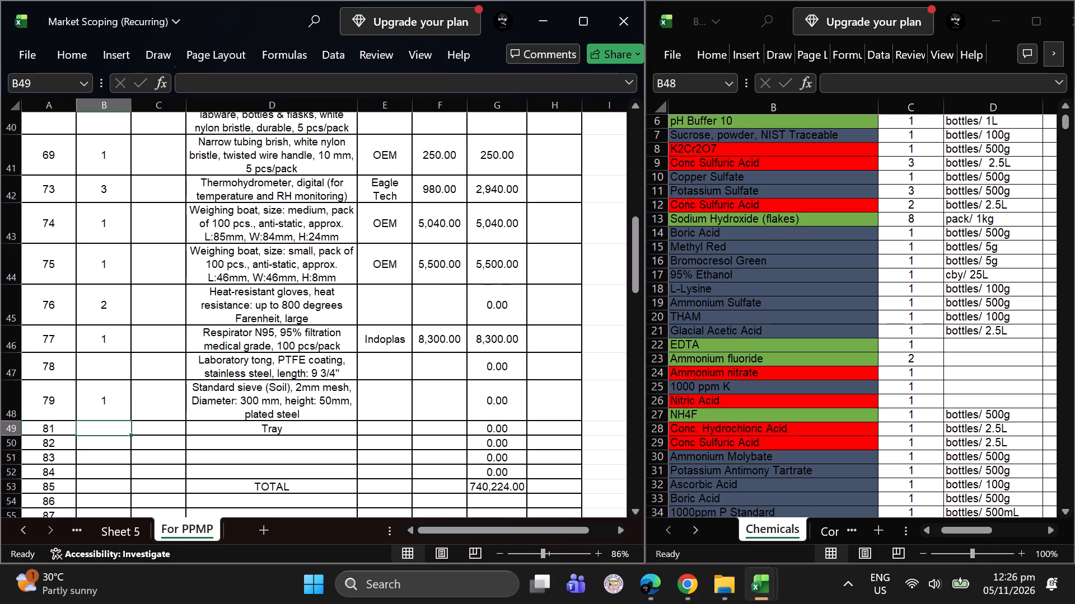
pyautogui.hscroll(1, 107, 432)
pyautogui.scroll(1, 107, 432)
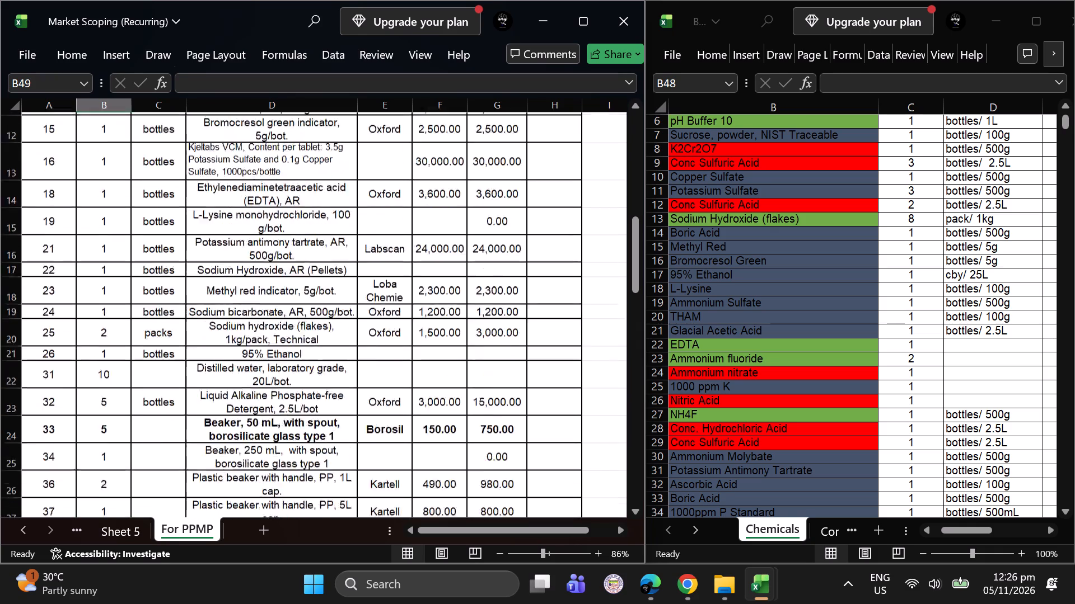
pyautogui.scroll(1, 107, 432)
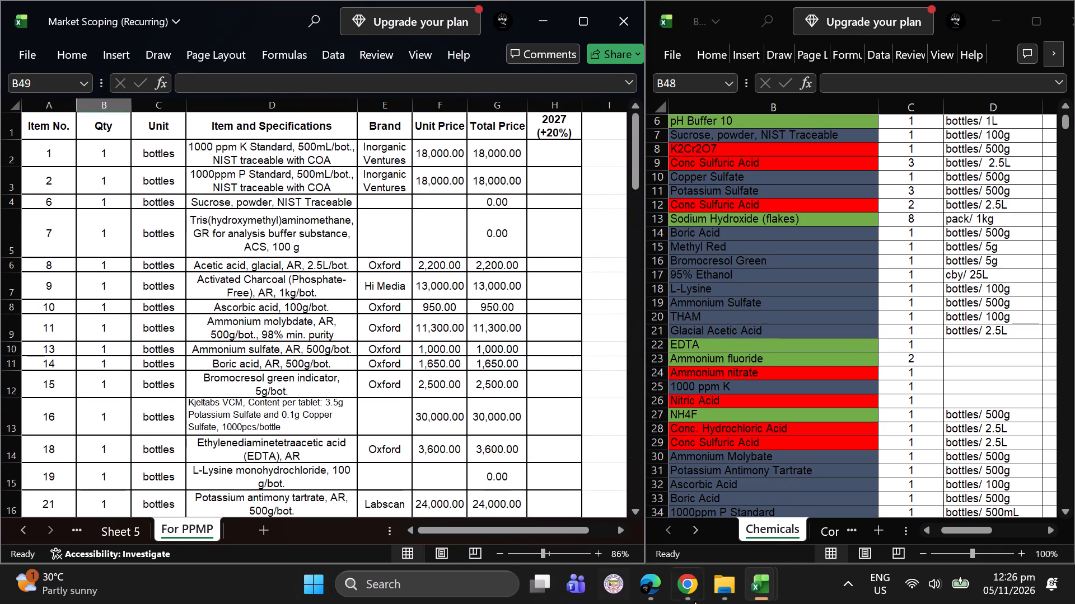
# Switch to the Edge browser window containing the water gallon to liters search.
pyautogui.click(647, 601)
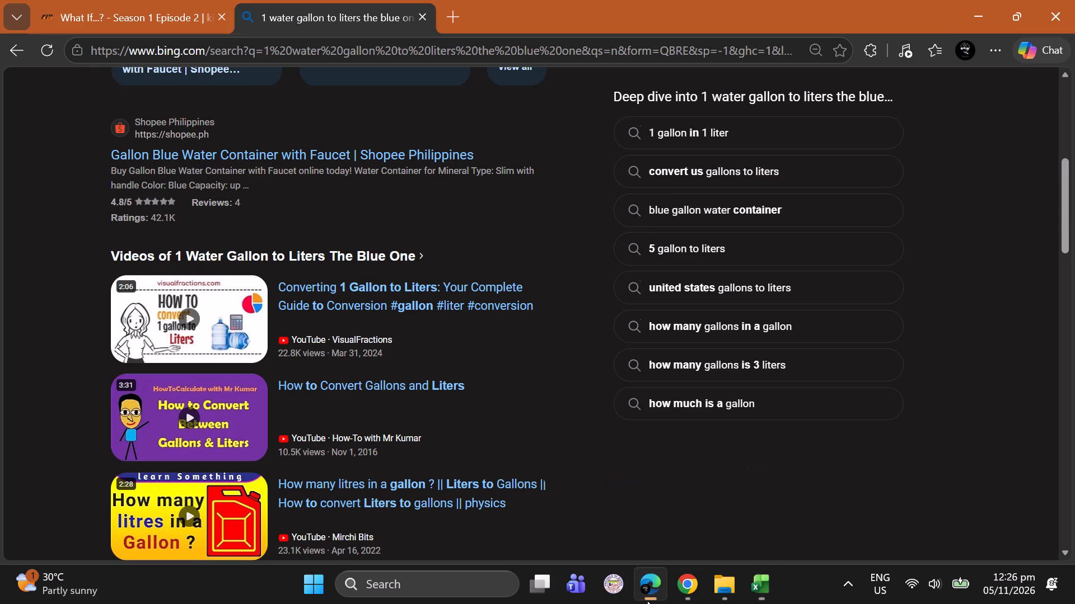
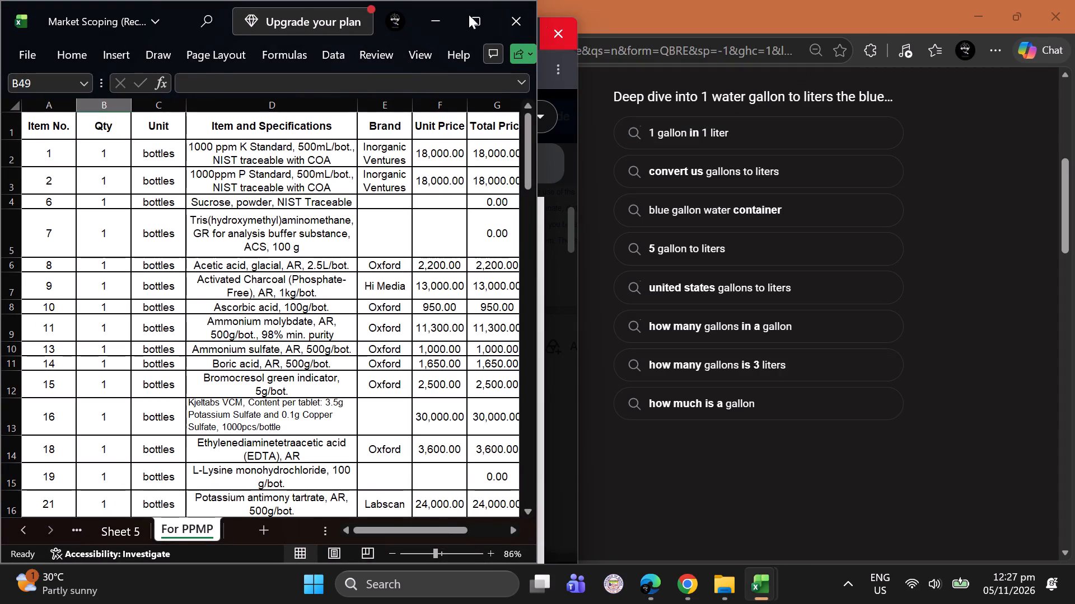
# Move the Market Scoping workbook window and snap it into the left half of the screen.
pyautogui.moveTo(177, 23); pyautogui.dragTo(279, 8)
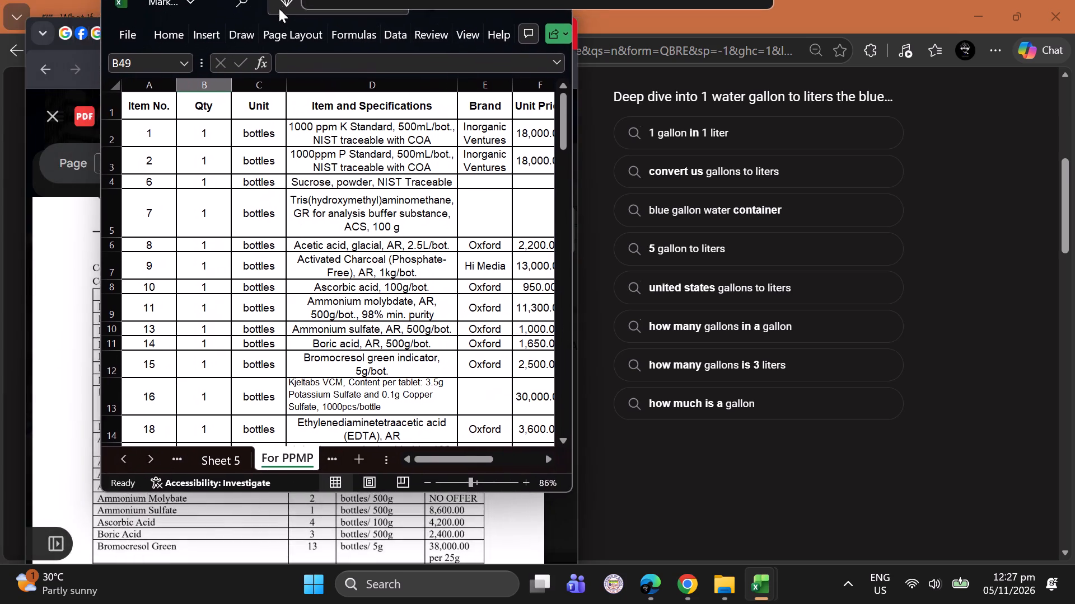
pyautogui.moveTo(279, 8); pyautogui.dragTo(437, 56)
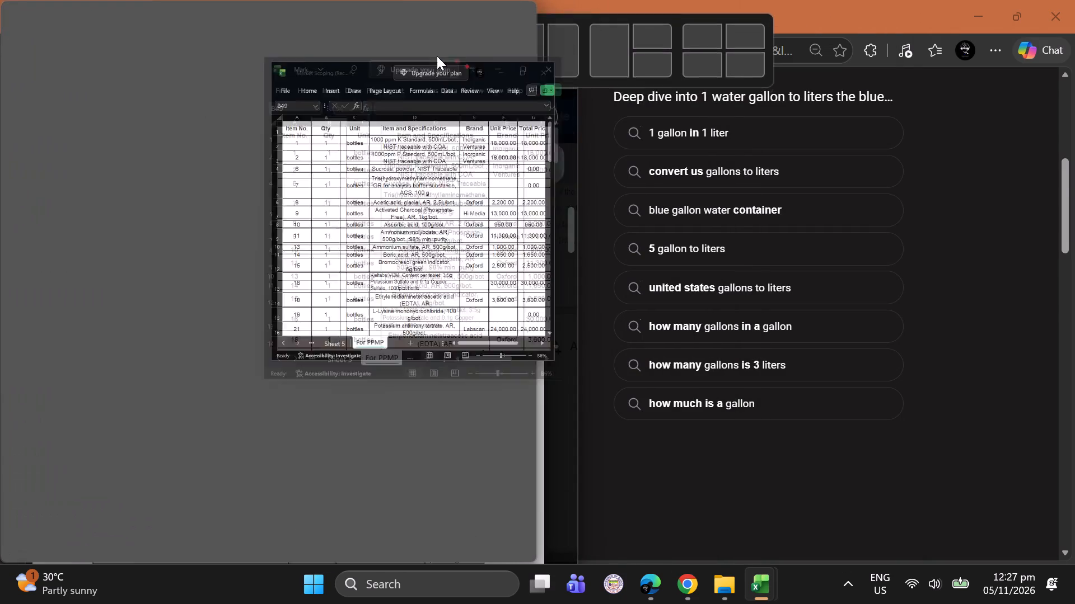
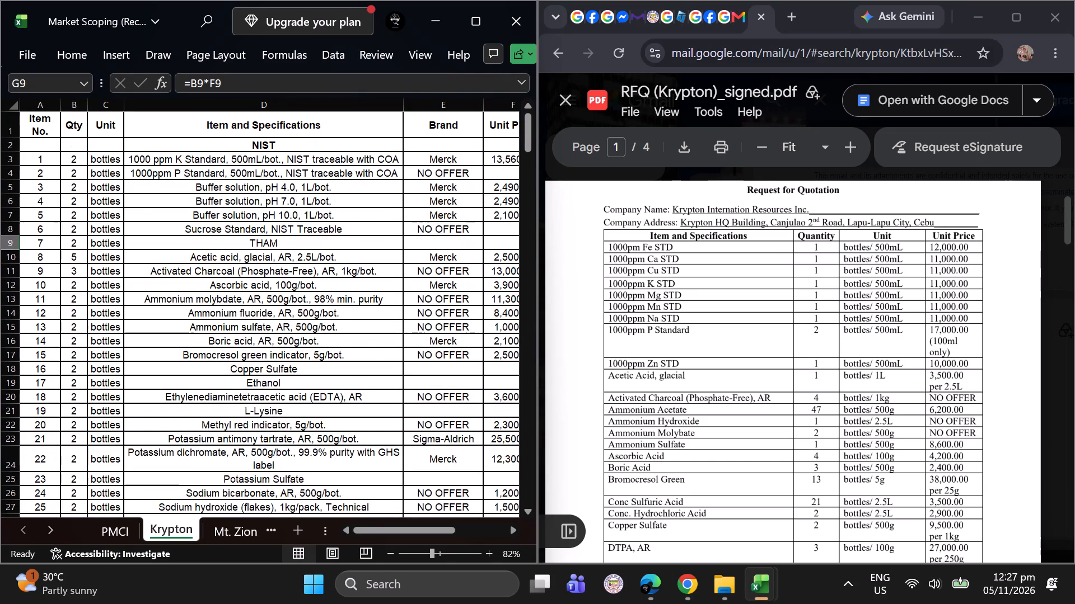
# Return from the Krypton supplier sheet to the For PPMP sheet and view its first items and unit prices.
pyautogui.tripleClick(49, 531)
pyautogui.click(49, 531)
pyautogui.click(186, 537)
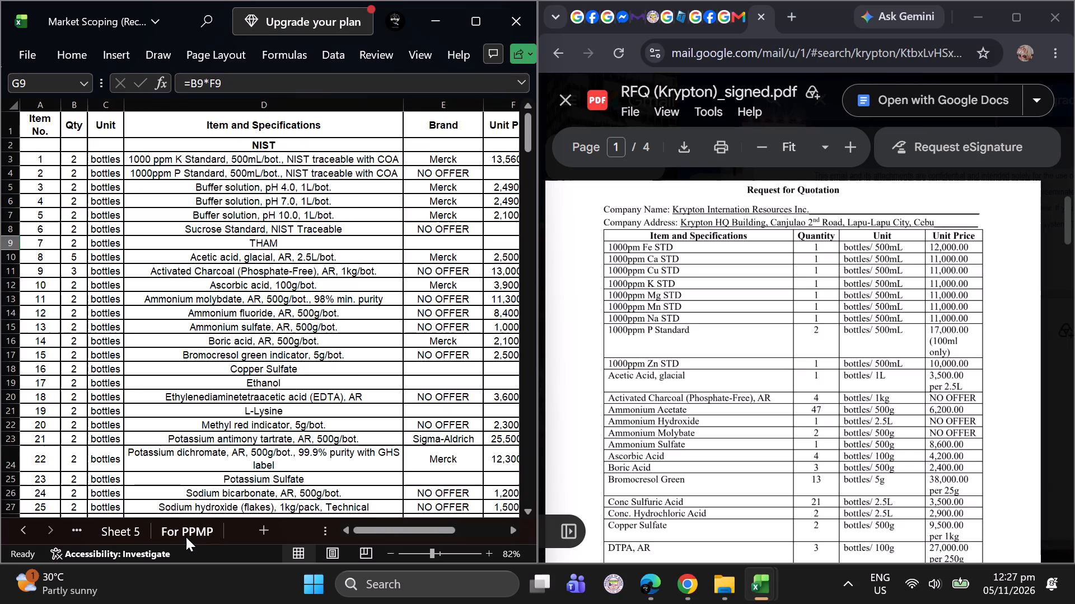
pyautogui.scroll(1, 342, 359)
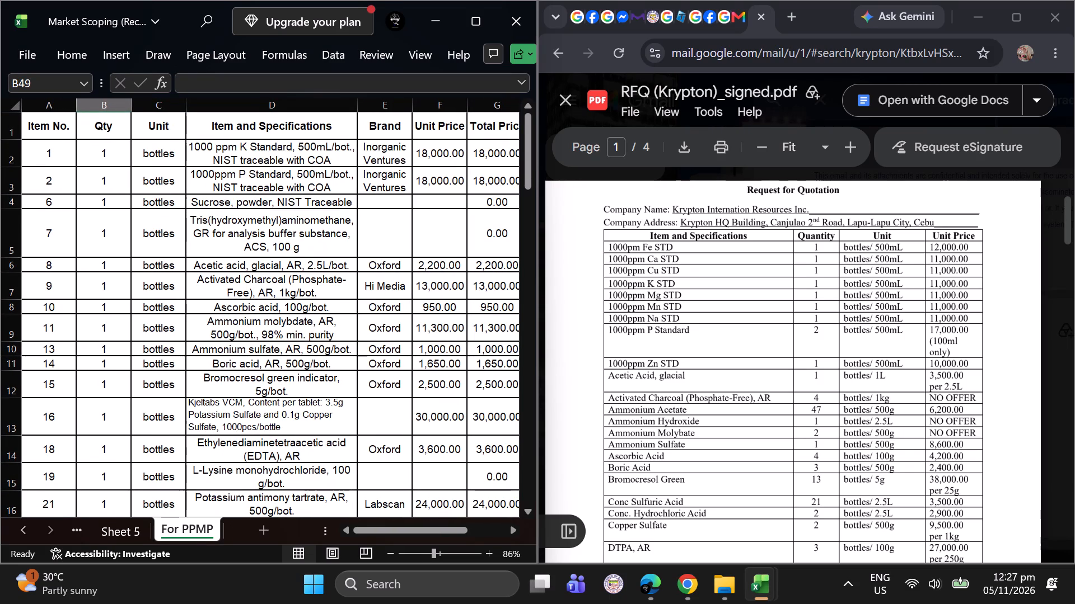
# Copy the entire contents of the For PPMP sheet.
pyautogui.hscroll(-2, 428, 202)
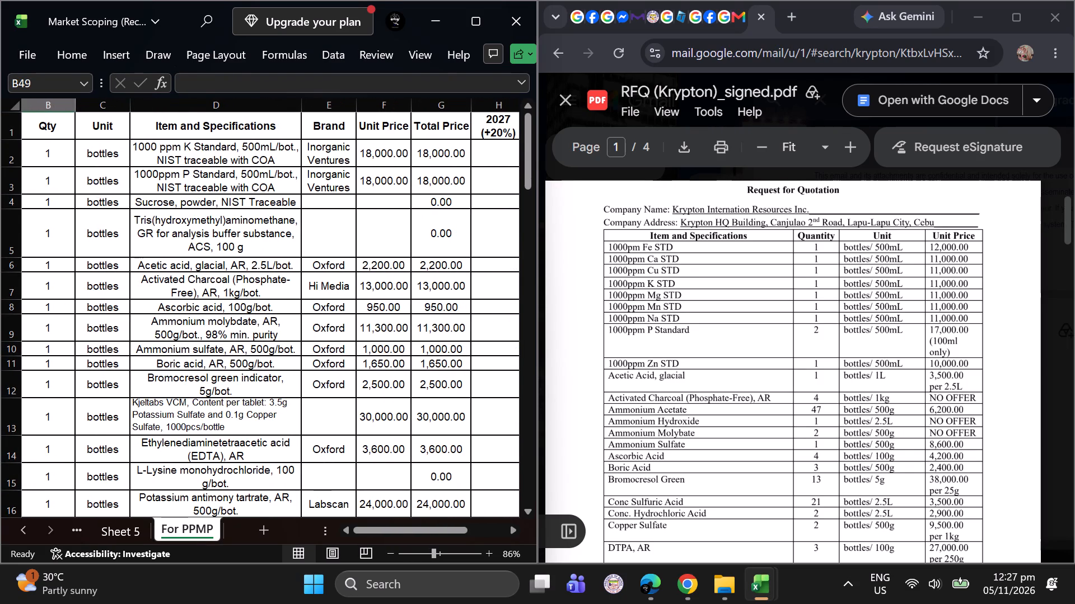
pyautogui.hscroll(-4, 428, 202)
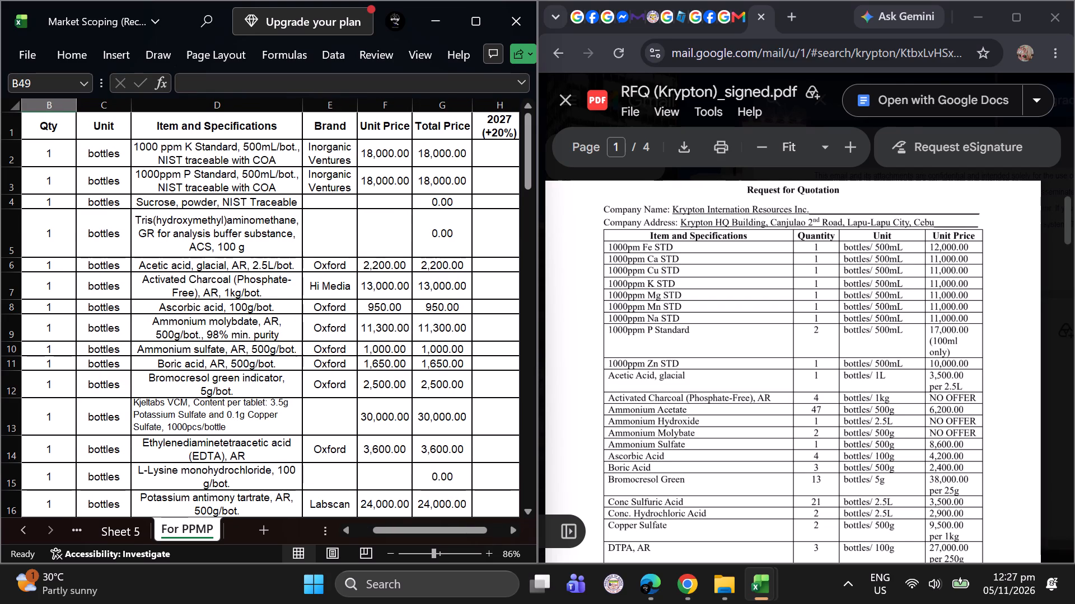
pyautogui.scroll(1, 247, 501)
pyautogui.hotkey('ctrl', 'a')
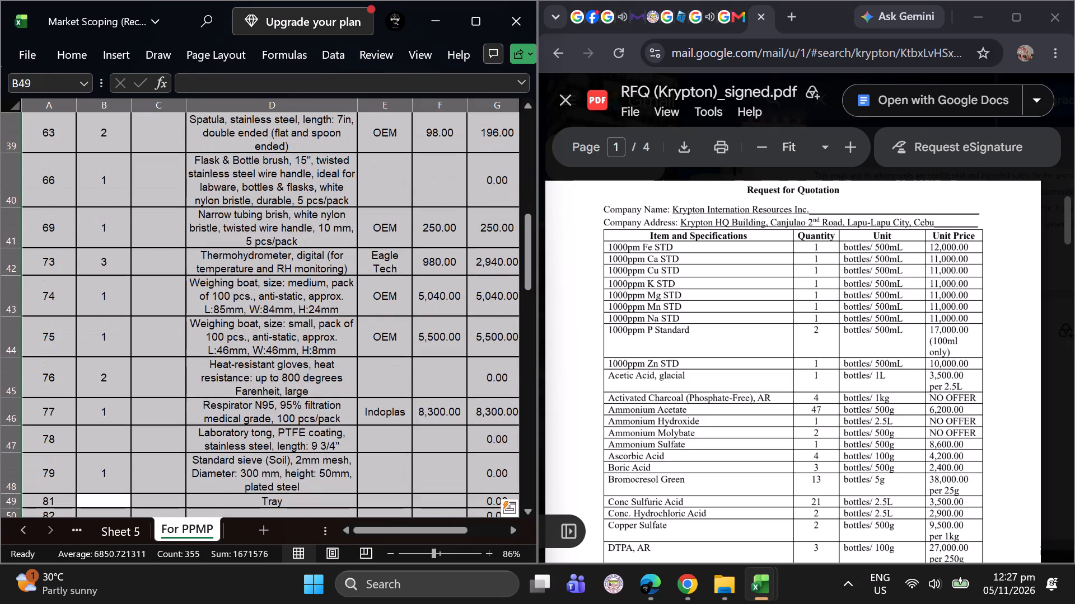
pyautogui.hotkey('ctrl', 'c')
# Add a new worksheet and name it For PPMP (Krypton).
pyautogui.click(259, 528)
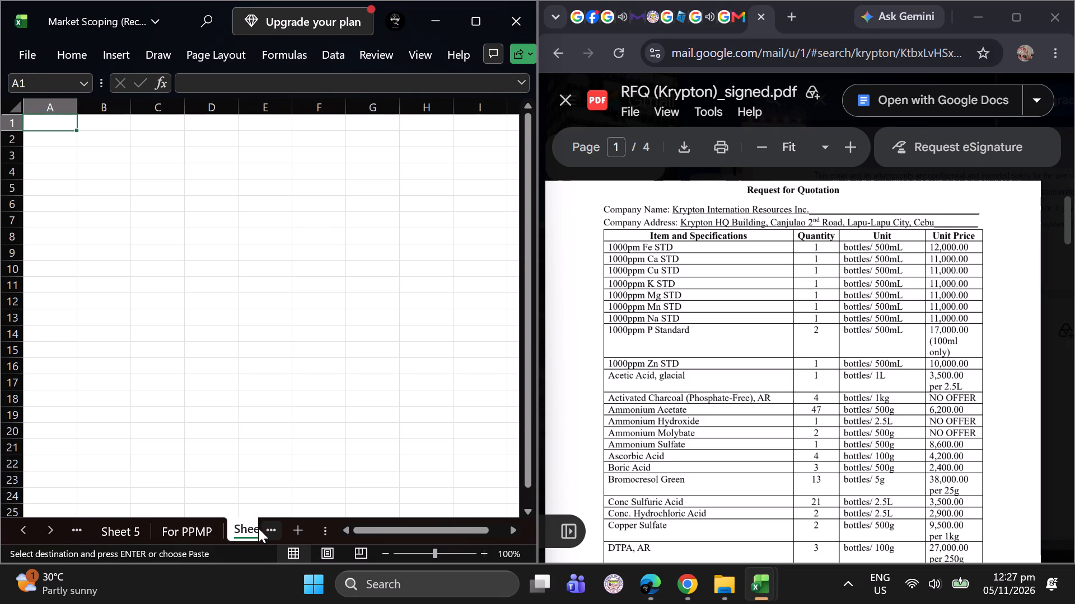
pyautogui.doubleClick(254, 528)
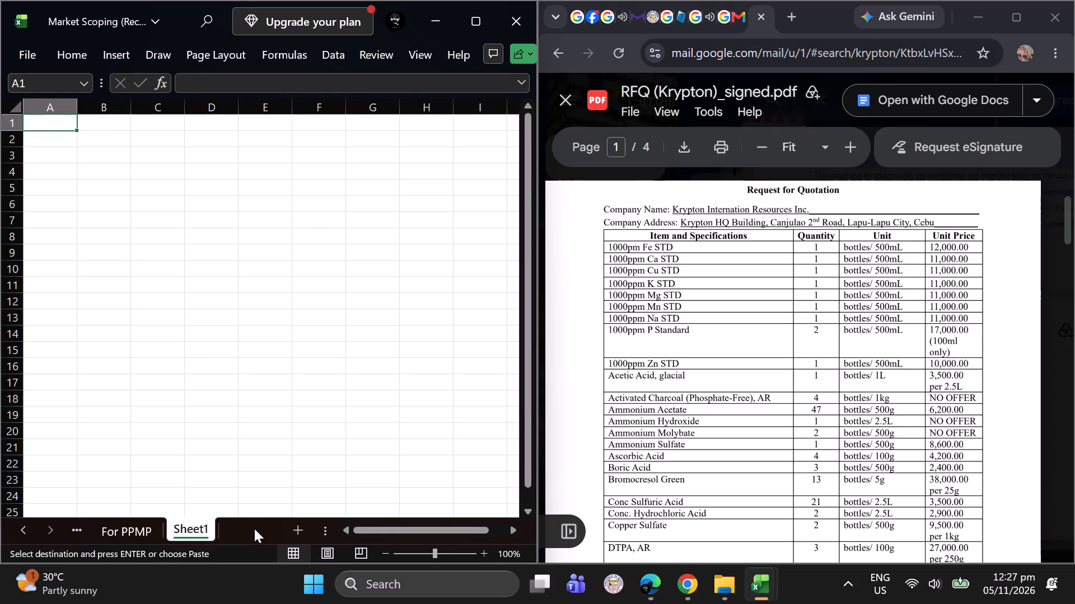
pyautogui.doubleClick(198, 531)
pyautogui.write('For PPMP (')
pyautogui.write('Krypton')
pyautogui.hotkey('shift', ')')
pyautogui.press('Return')
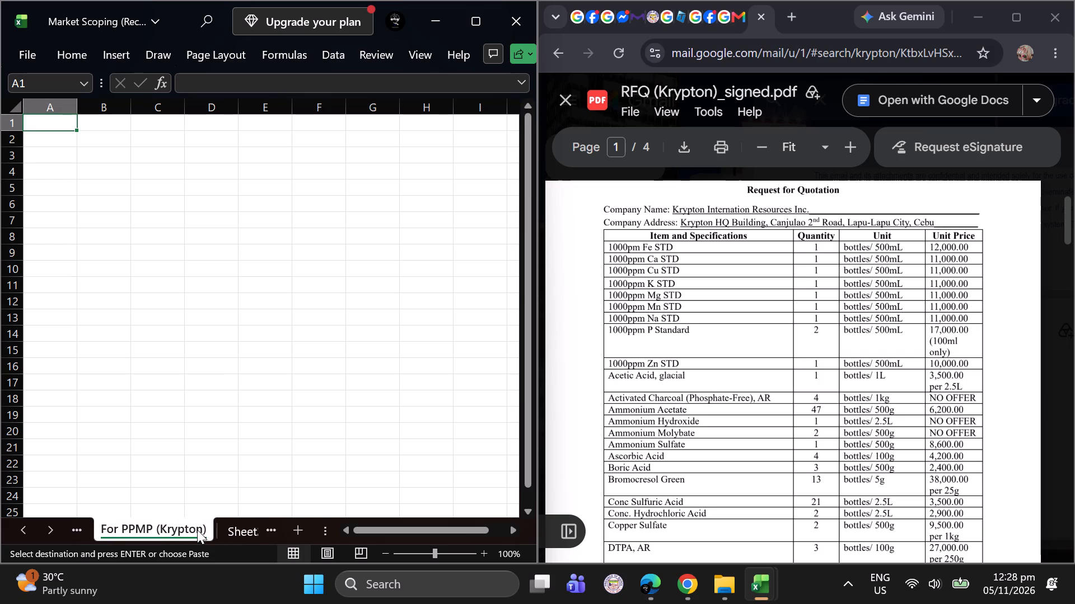
# Paste the copied For PPMP table over the whole For PPMP (Krypton) sheet.
pyautogui.click(15, 110)
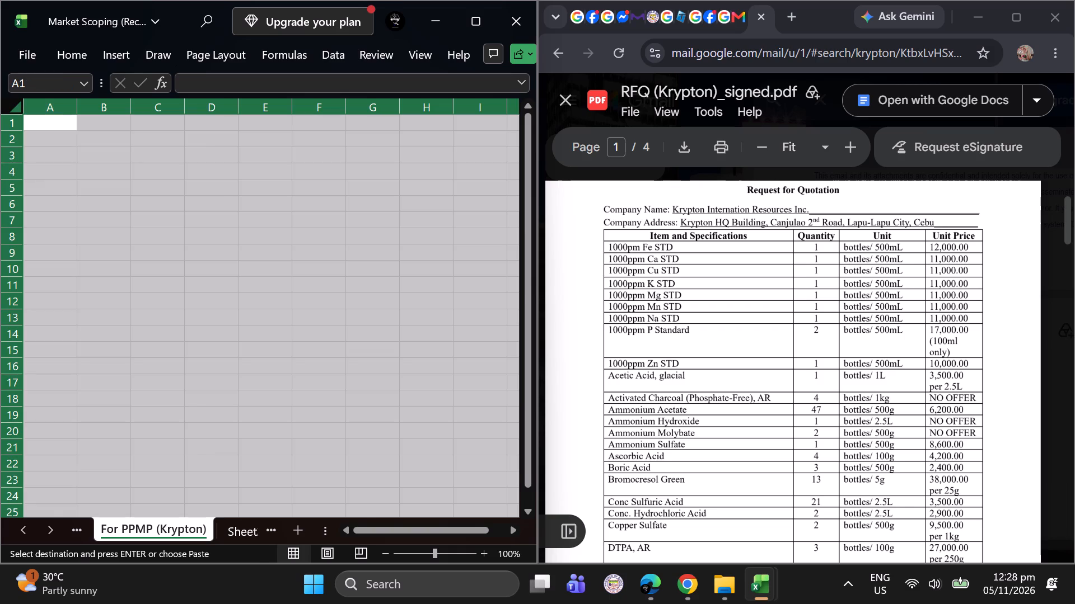
pyautogui.hotkey('ctrl', 'v')
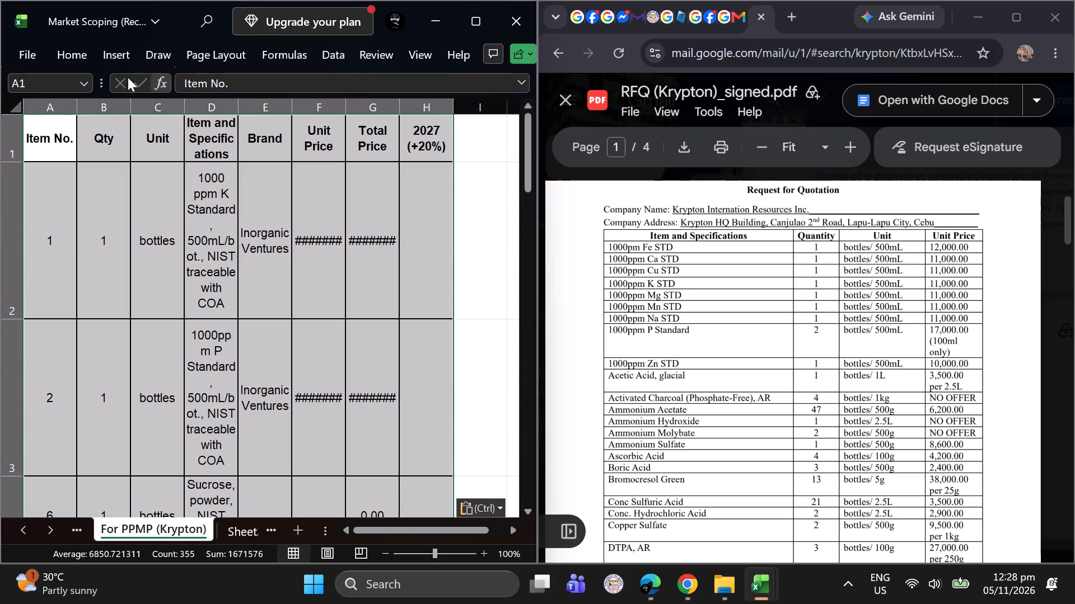
# AutoFit the row heights and column widths of the pasted table on the For PPMP (Krypton) sheet.
pyautogui.click(77, 57)
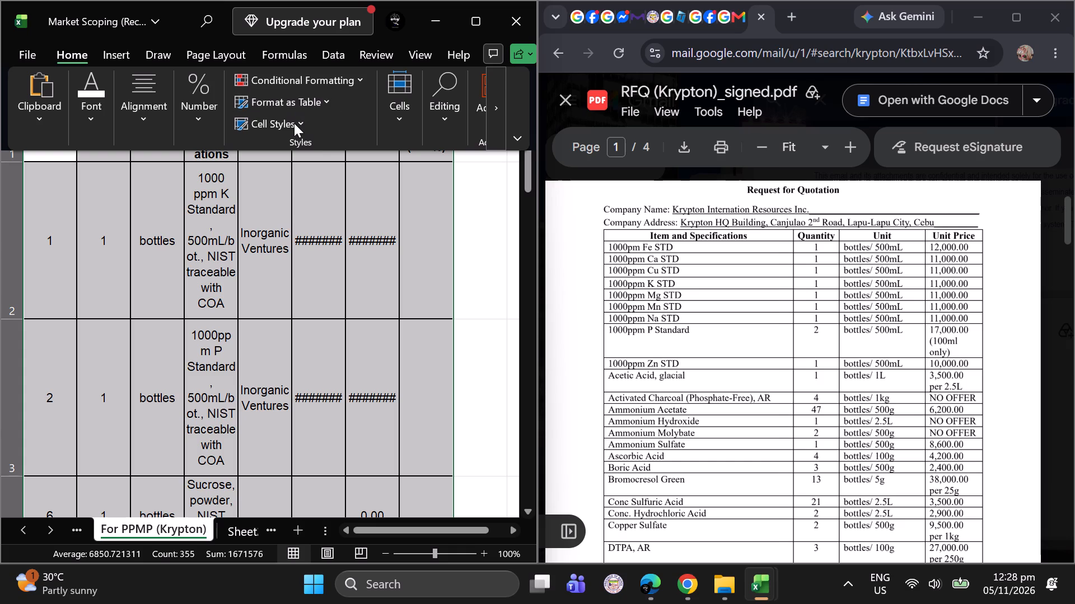
pyautogui.click(294, 123)
pyautogui.moveTo(293, 117); pyautogui.dragTo(314, 97)
pyautogui.click(314, 97)
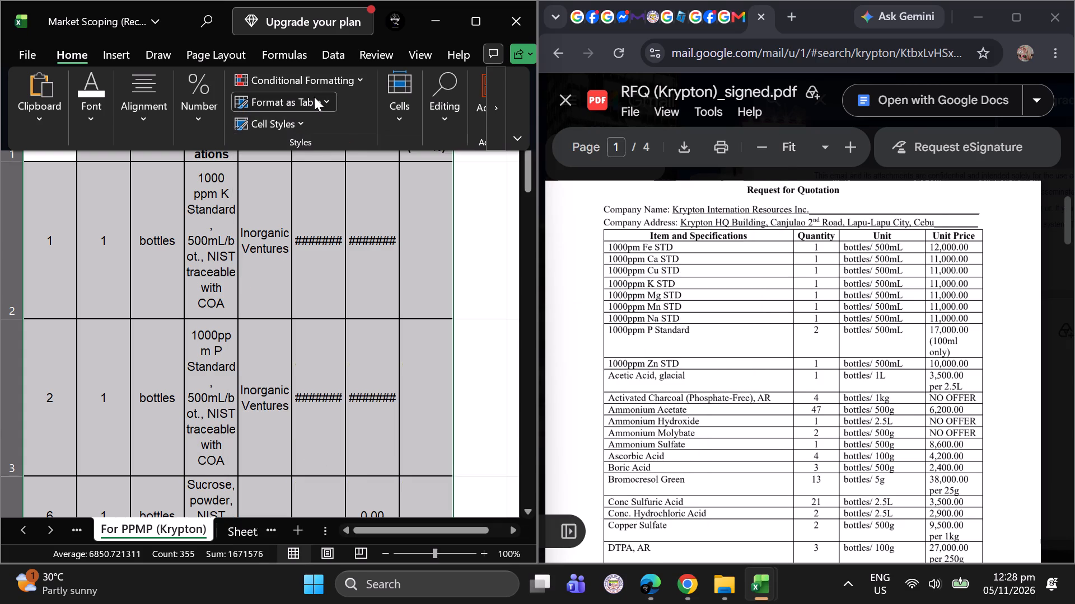
pyautogui.click(314, 97)
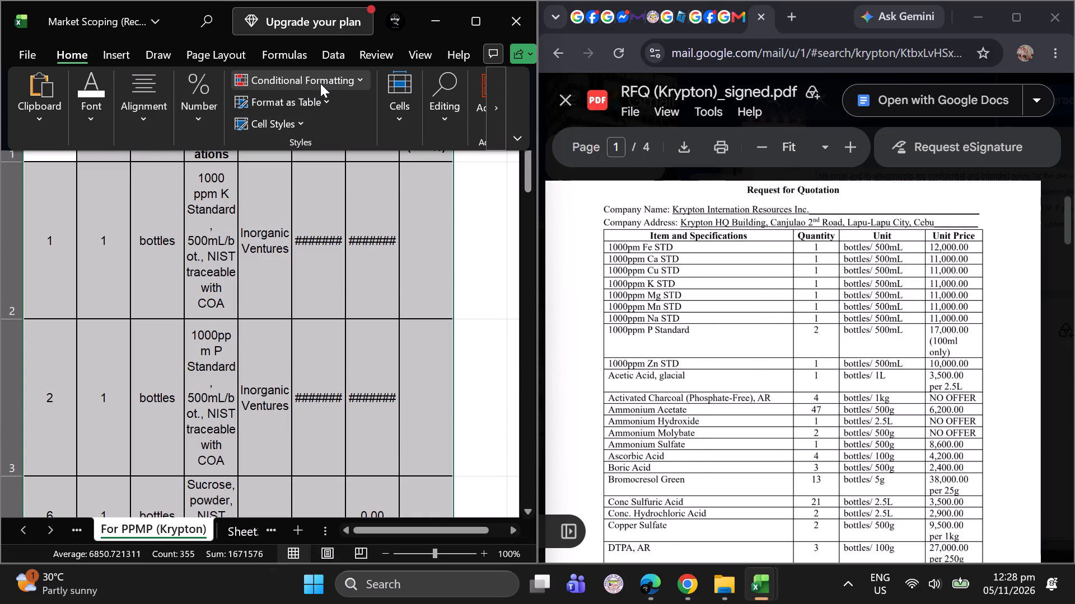
pyautogui.click(320, 83)
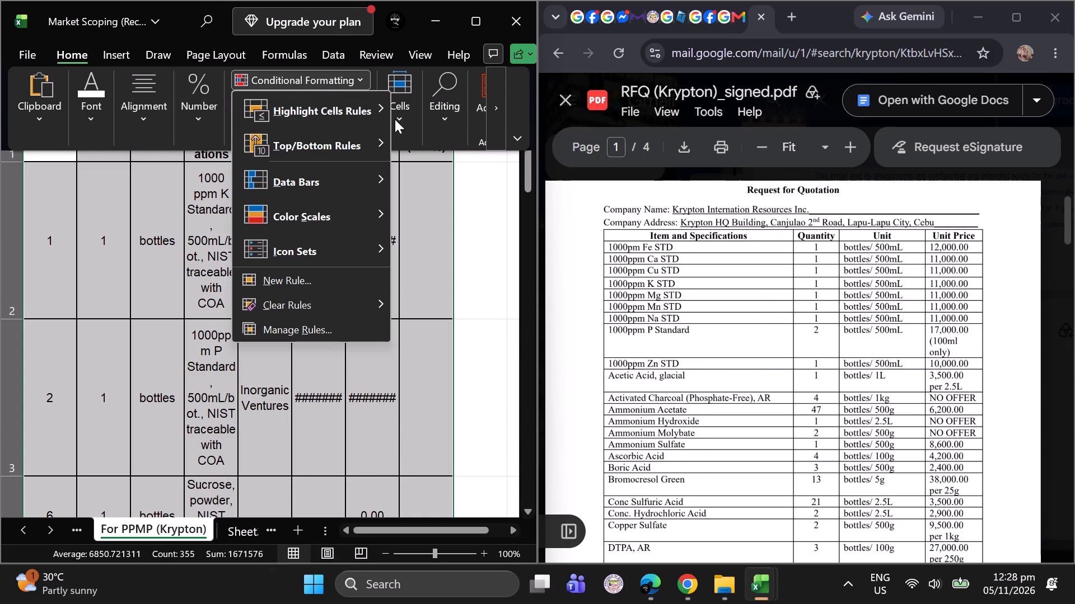
pyautogui.click(392, 119)
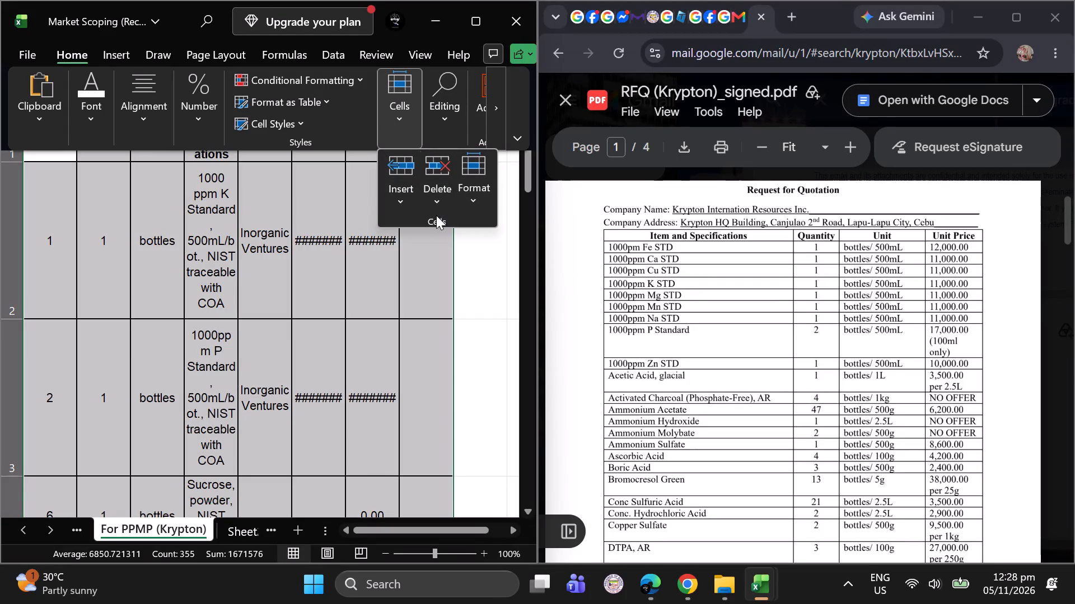
pyautogui.click(469, 187)
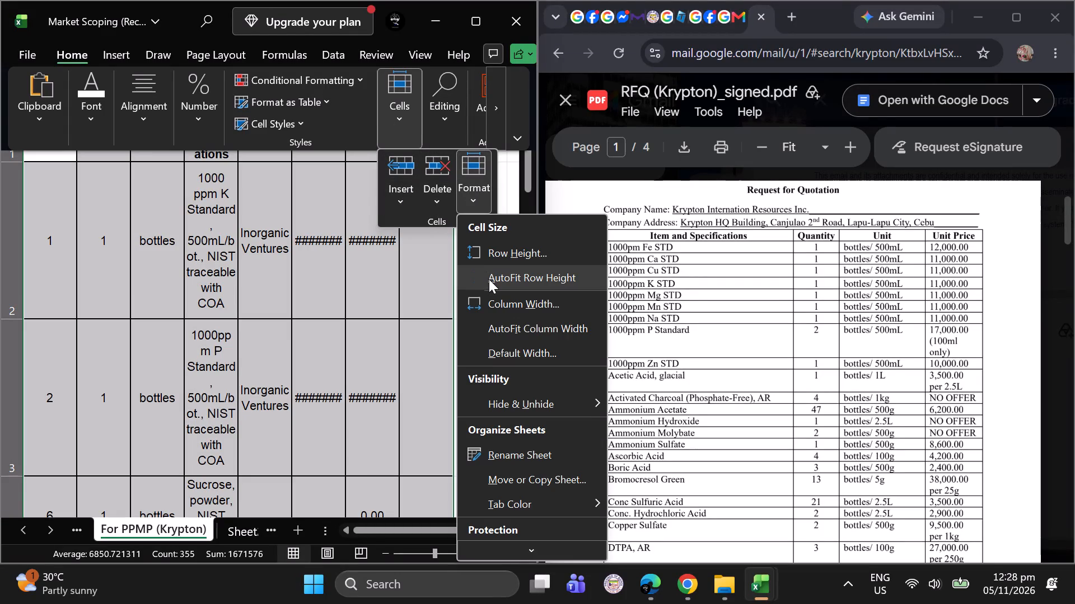
pyautogui.click(489, 279)
pyautogui.click(471, 191)
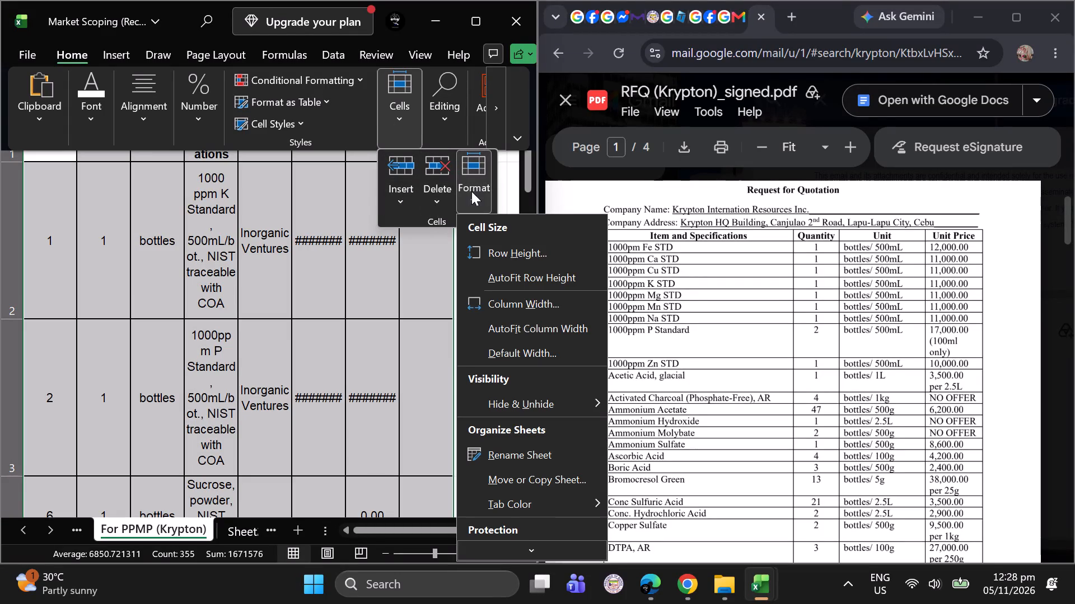
pyautogui.click(525, 325)
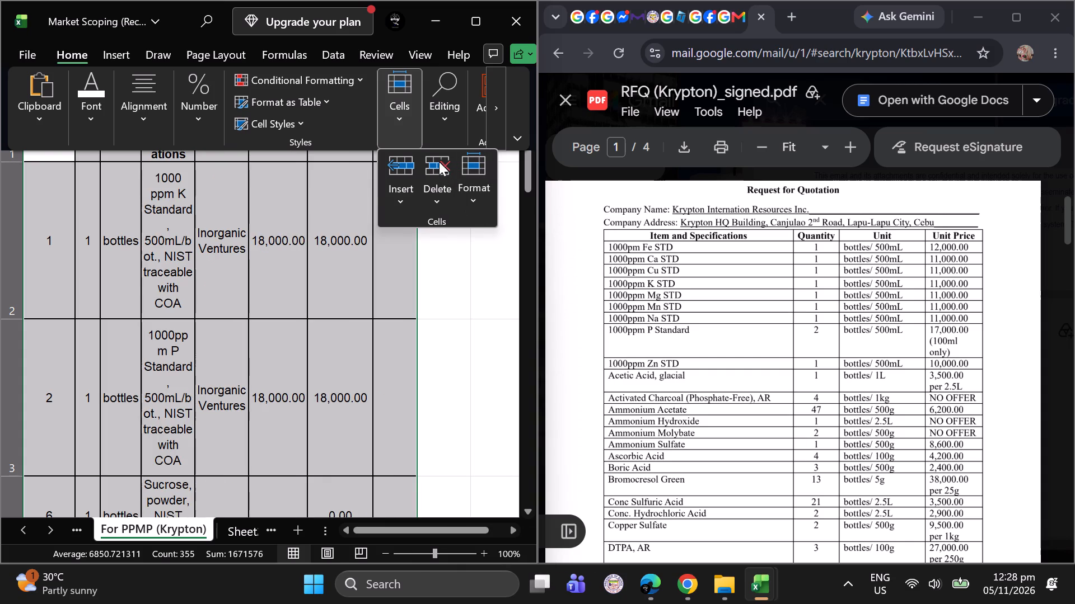
pyautogui.click(474, 209)
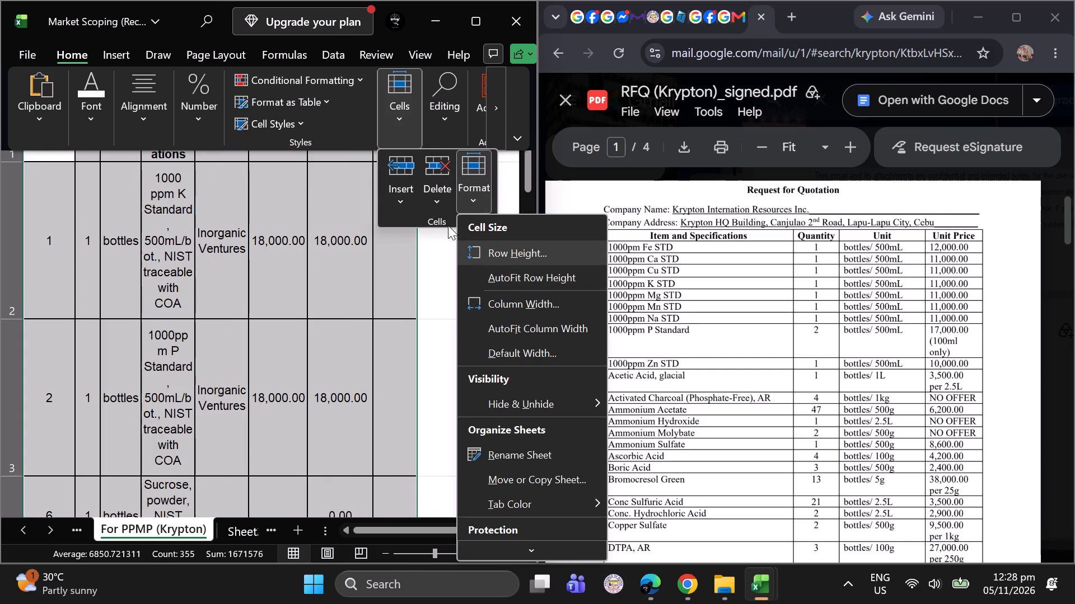
pyautogui.click(502, 284)
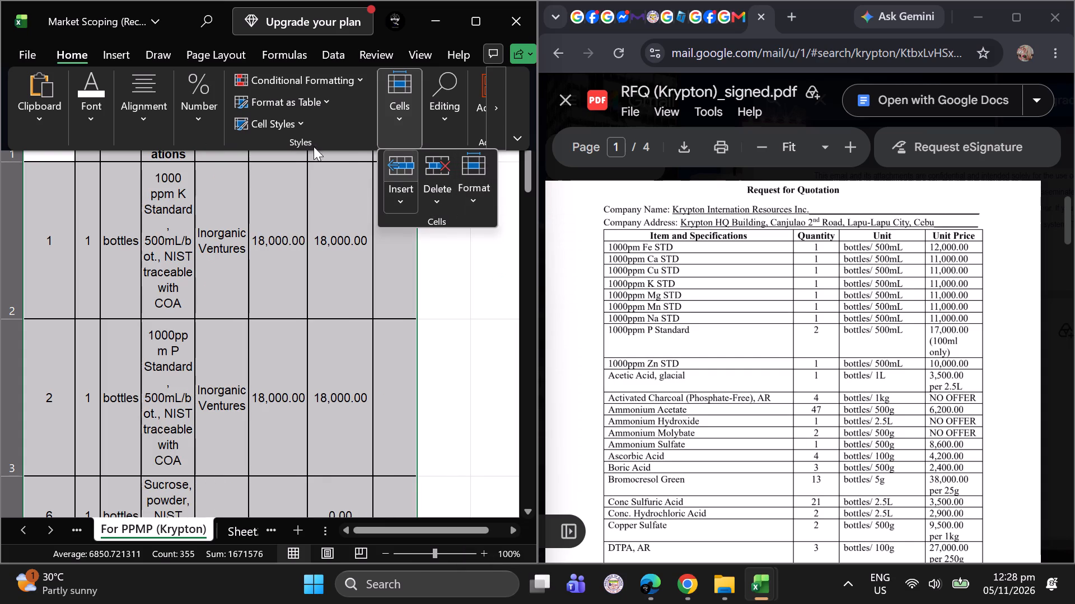
pyautogui.click(362, 322)
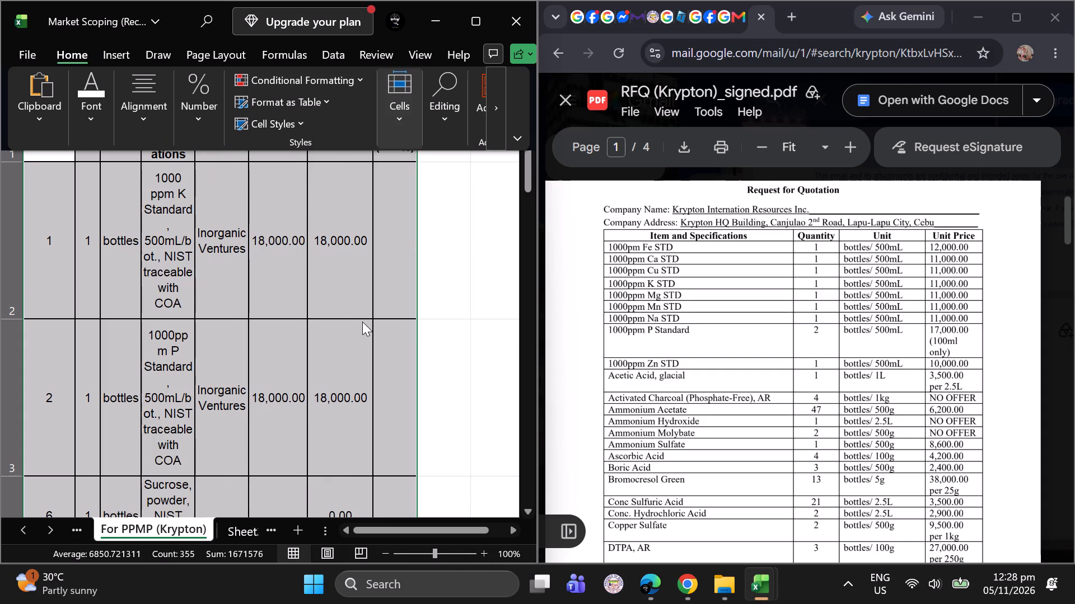
# Enter NO OFFER as the brand of the 1000ppm P Standard and clear its unit price and total price.
pyautogui.hscroll(3, 362, 322)
pyautogui.scroll(1, 362, 322)
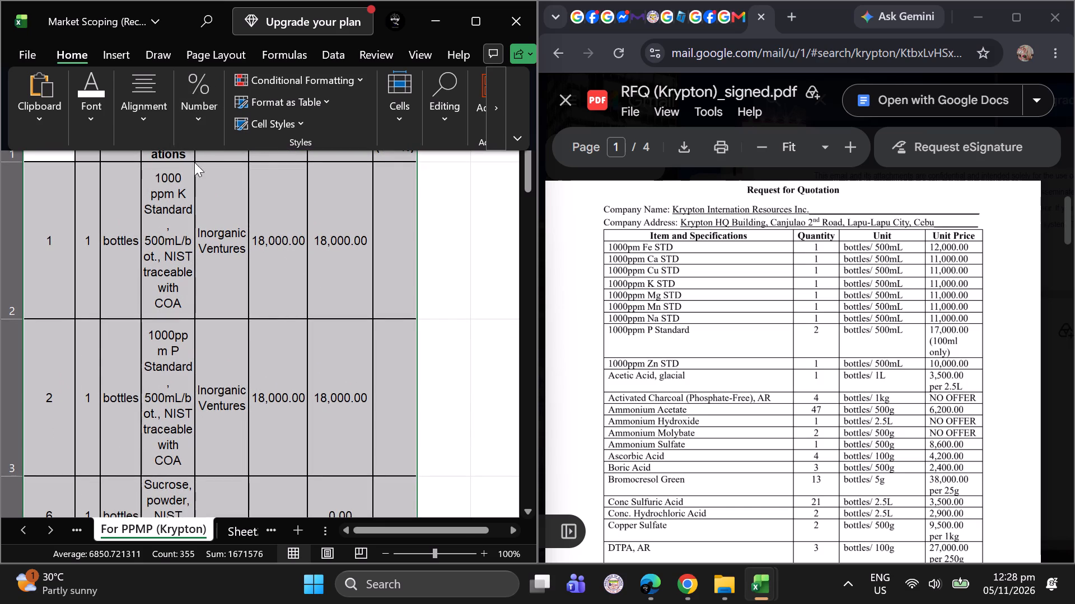
pyautogui.click(217, 211)
pyautogui.scroll(1, 217, 211)
pyautogui.click(233, 244)
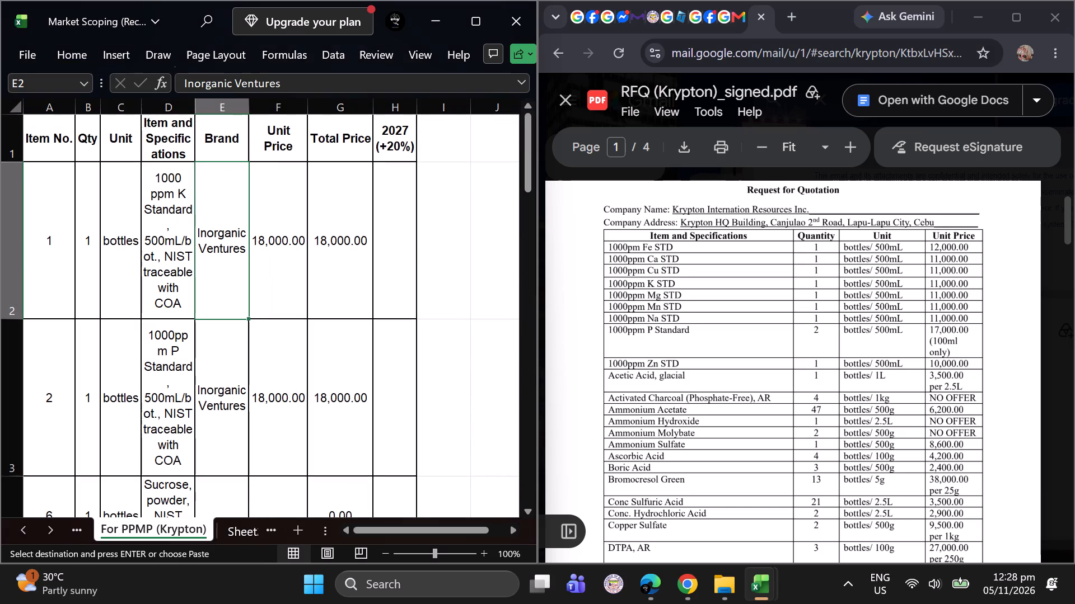
pyautogui.click(227, 365)
pyautogui.press('Delete')
pyautogui.write('NO OFFER')
pyautogui.press('Right')
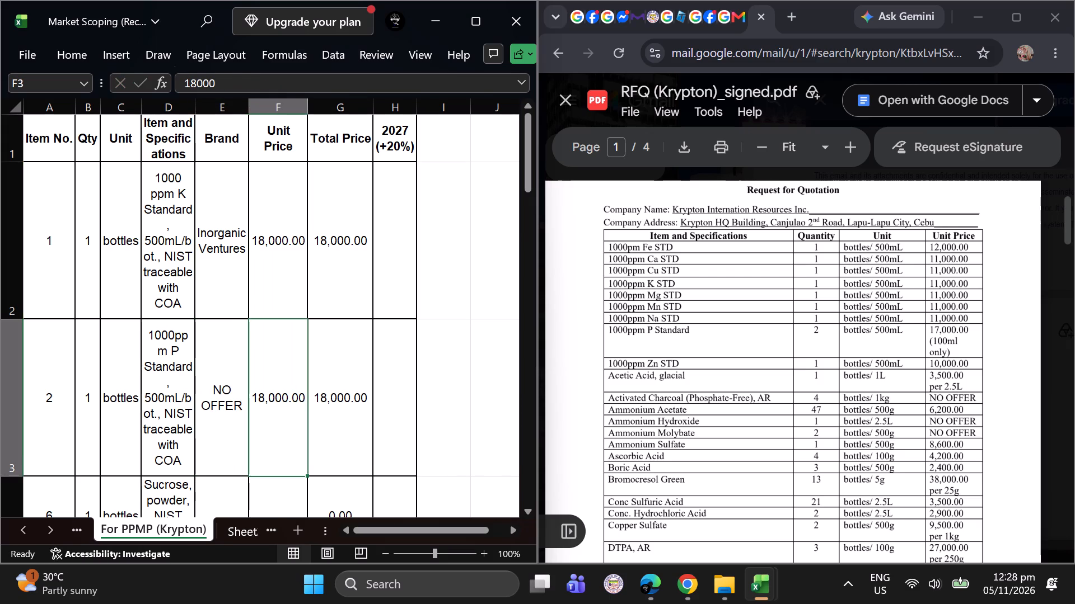
pyautogui.press('Delete')
pyautogui.click(328, 398)
pyautogui.press('Delete')
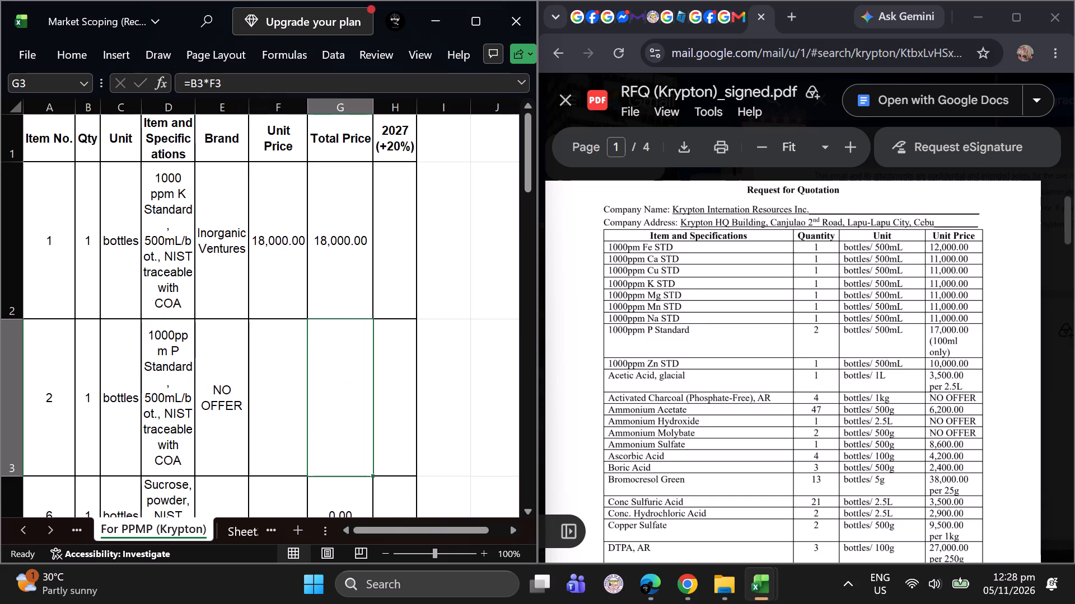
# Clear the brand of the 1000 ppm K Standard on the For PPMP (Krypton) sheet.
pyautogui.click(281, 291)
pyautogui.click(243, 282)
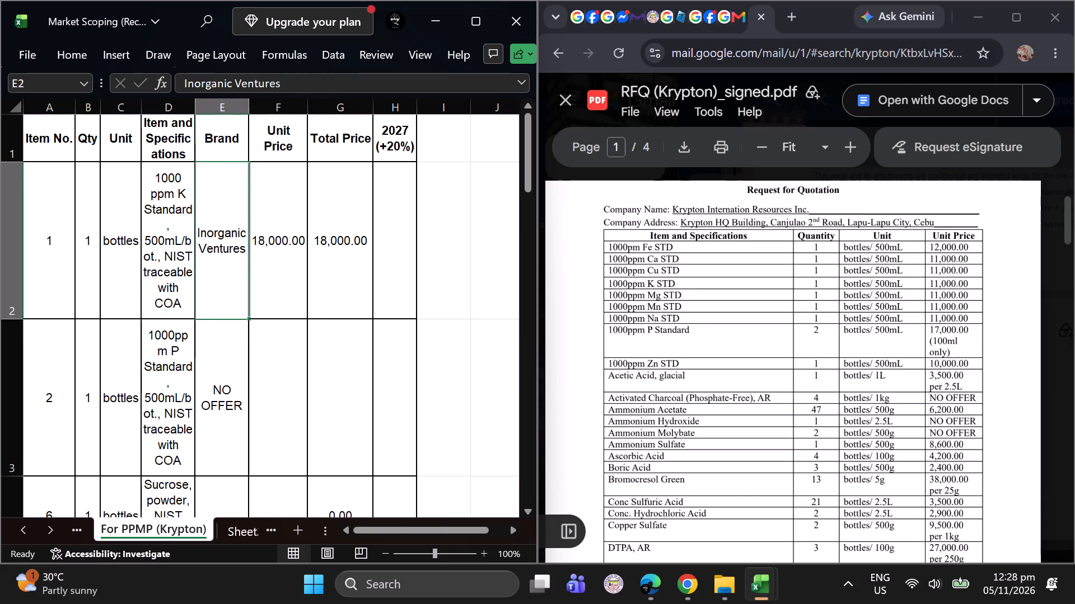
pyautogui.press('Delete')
# Check the brand listed for the 1000 ppm K Standard on the Krypton sheet, and return to the For PPMP (Krypton) sheet.
pyautogui.tripleClick(16, 535)
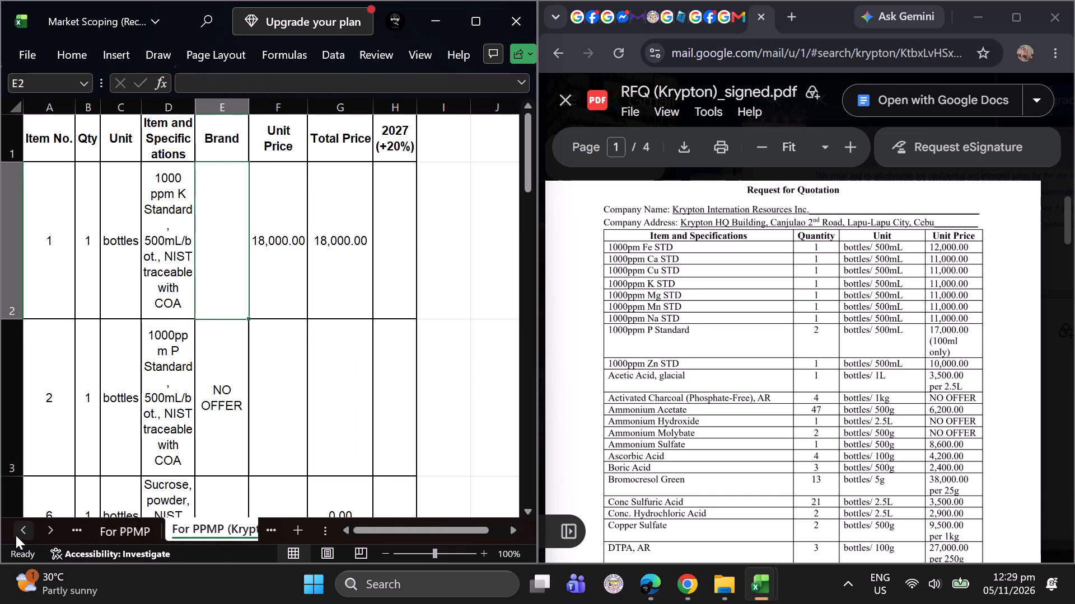
pyautogui.click(16, 535)
pyautogui.doubleClick(26, 532)
pyautogui.moveTo(26, 532); pyautogui.dragTo(162, 528)
pyautogui.click(162, 528)
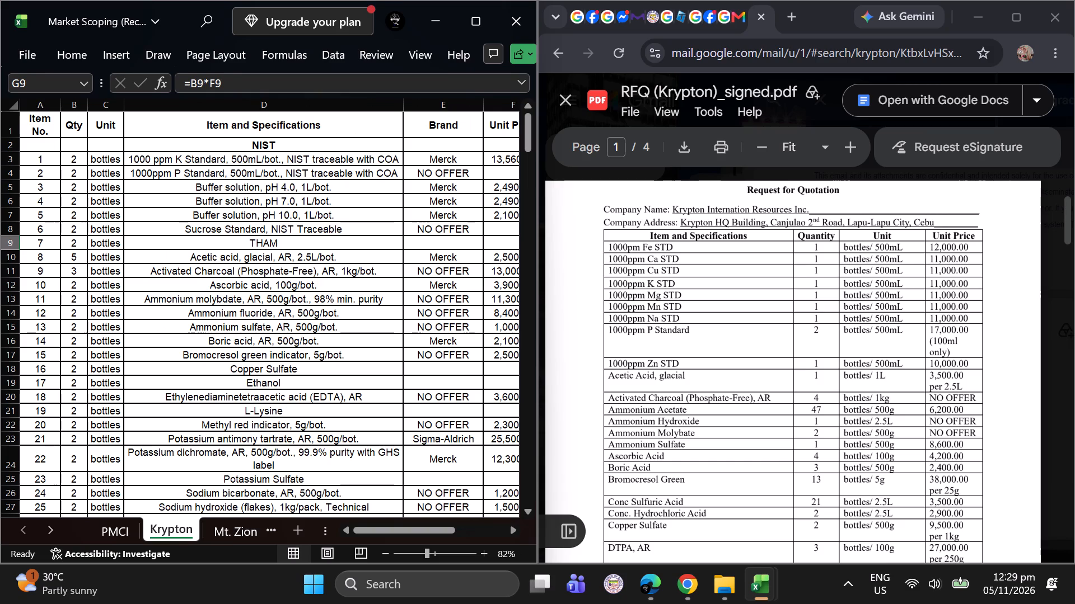
pyautogui.hscroll(-1, 331, 272)
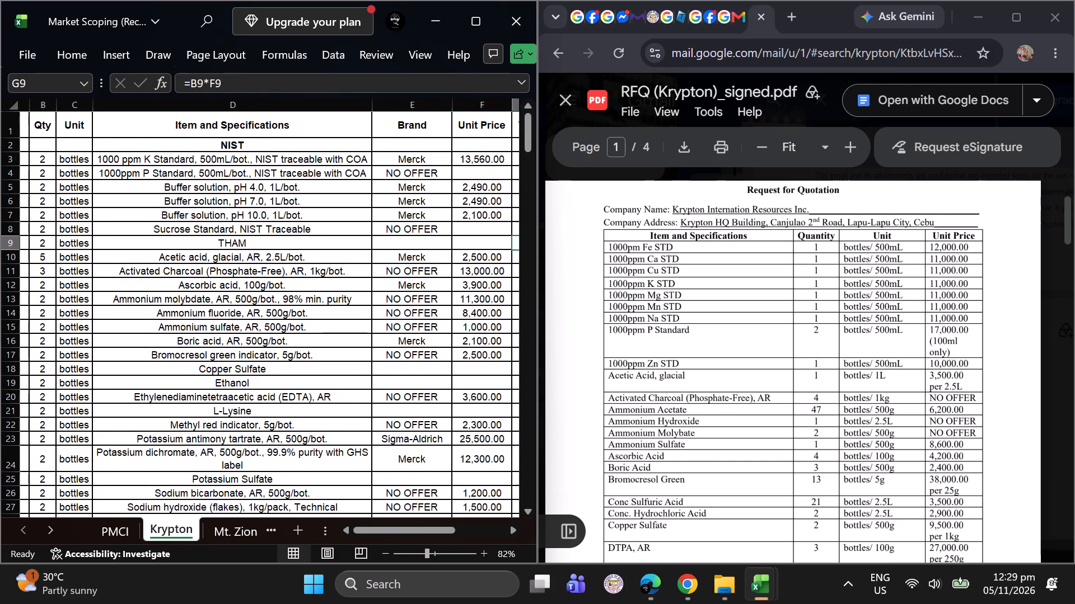
pyautogui.hscroll(-1, 331, 272)
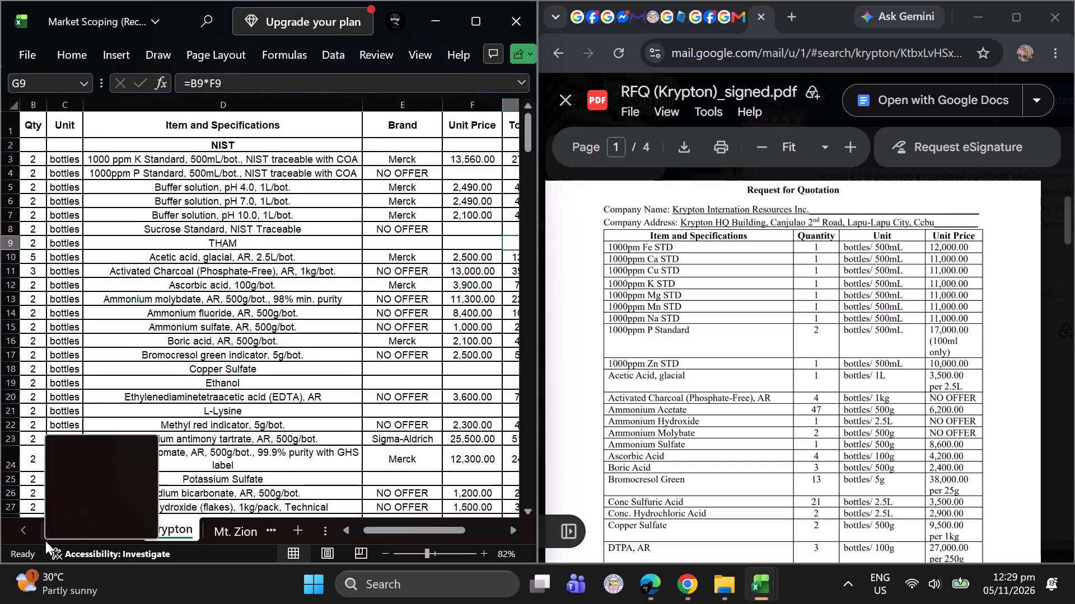
pyautogui.tripleClick(45, 541)
pyautogui.doubleClick(45, 541)
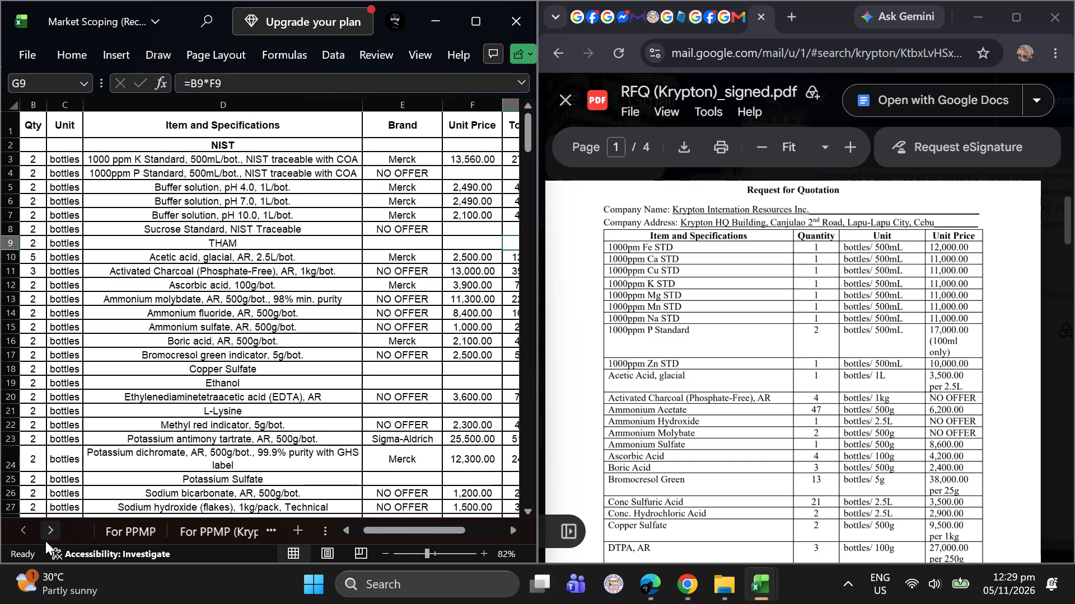
pyautogui.click(187, 533)
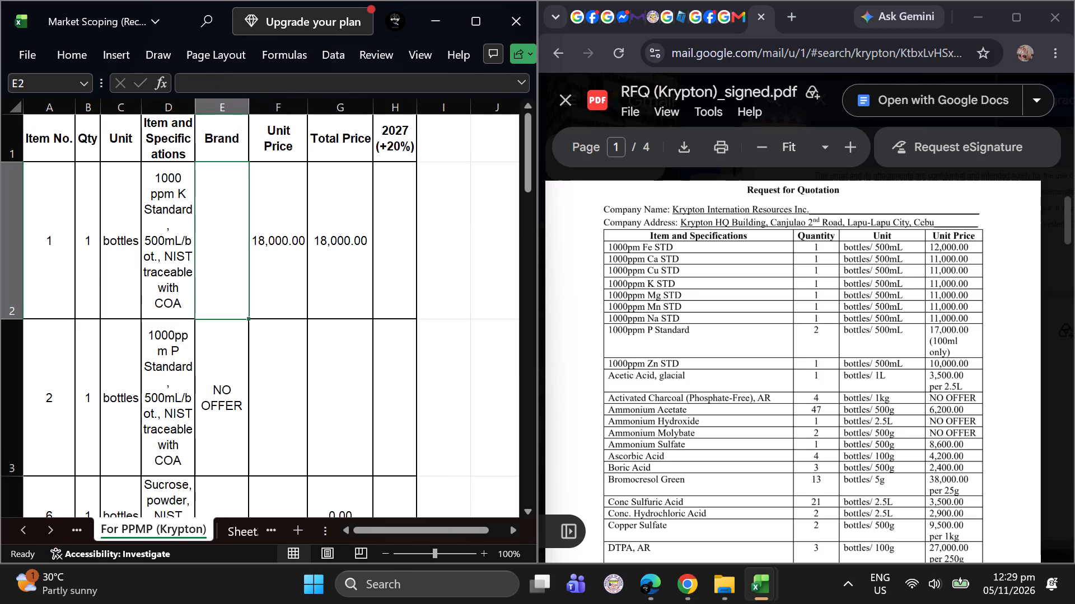
# Set the brand of the 1000 ppm K Standard to Merck and its unit price to 11,000.
pyautogui.click(237, 276)
pyautogui.write('Merck')
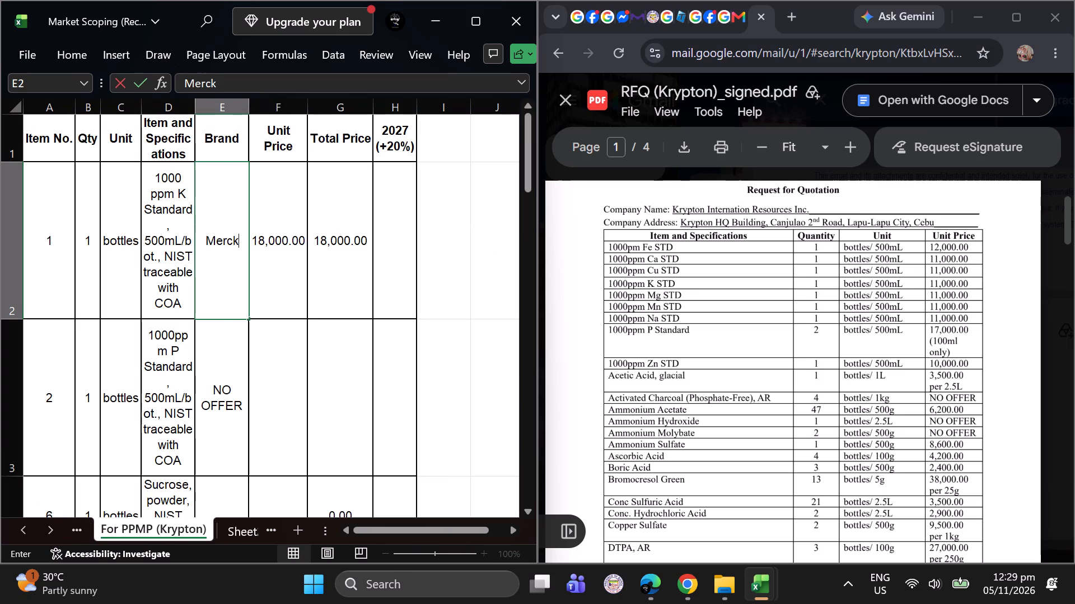
pyautogui.press('Right')
pyautogui.write('11')
pyautogui.write(',---')
pyautogui.press('BackSpace')
pyautogui.press('BackSpace')
pyautogui.press('BackSpace')
pyautogui.write('000')
pyautogui.press('Return')
pyautogui.hscroll(1, 237, 276)
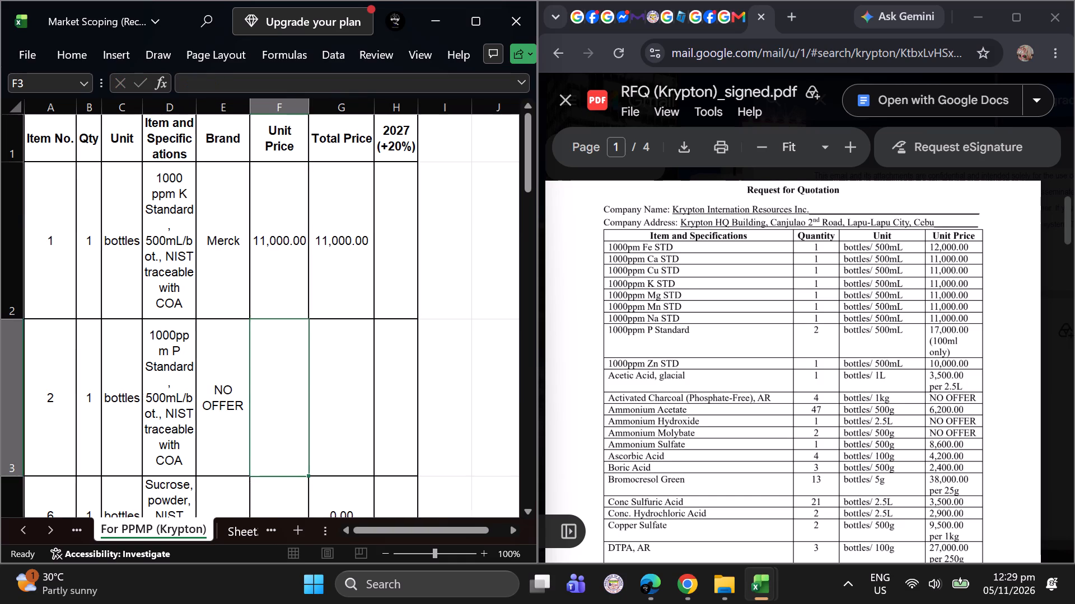
pyautogui.hscroll(1, 237, 276)
pyautogui.press('Return')
pyautogui.scroll(-1, 237, 276)
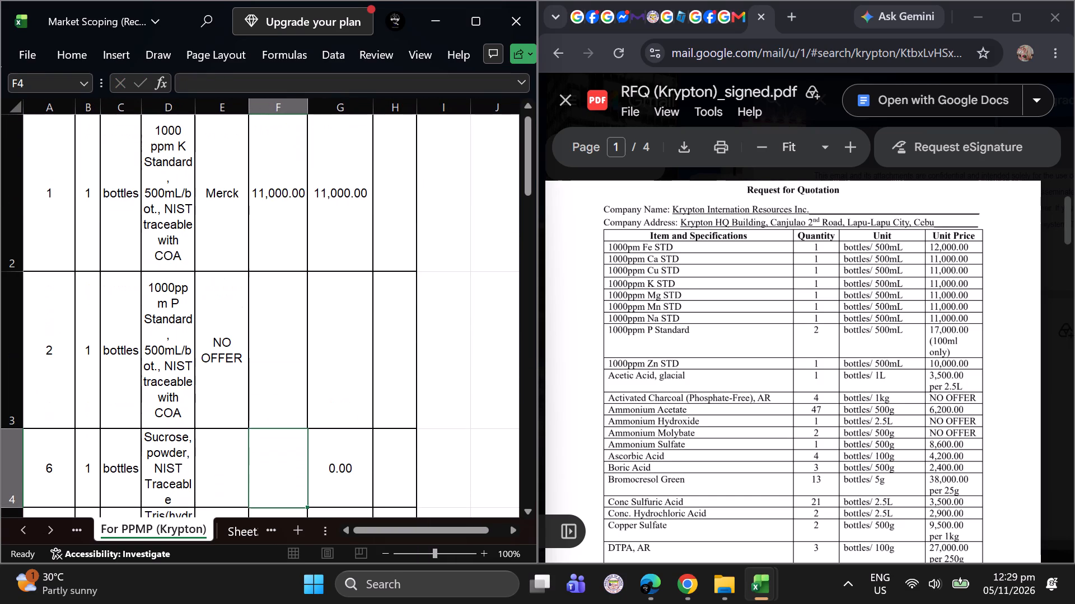
# Check Krypton's quotation for the Sucrose powder entry and clear its total price on the For PPMP (Krypton) sheet.
pyautogui.scroll(-5, 691, 343)
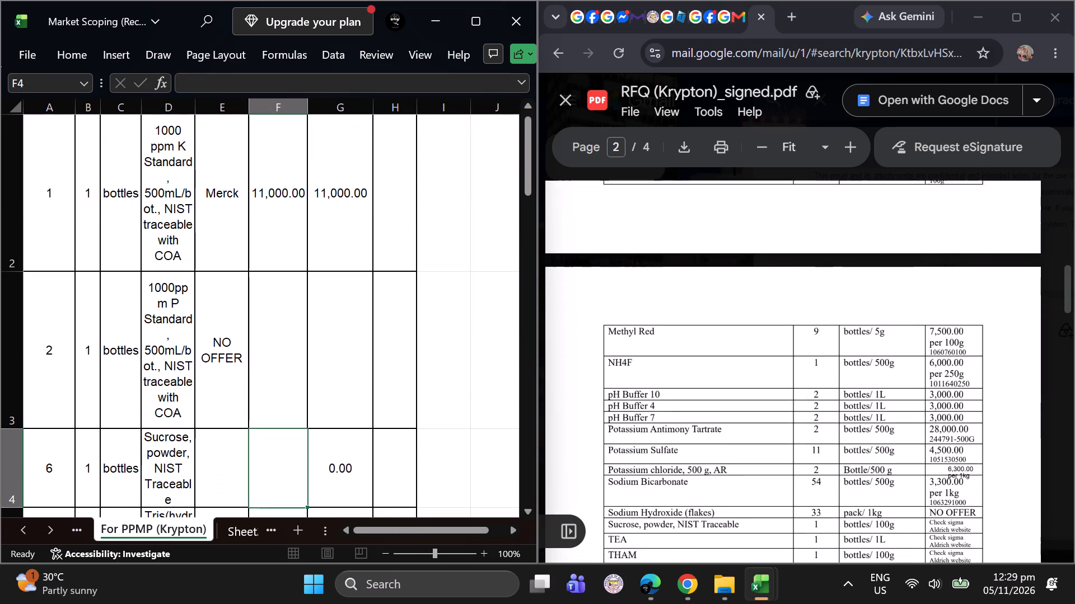
pyautogui.scroll(-1, 691, 343)
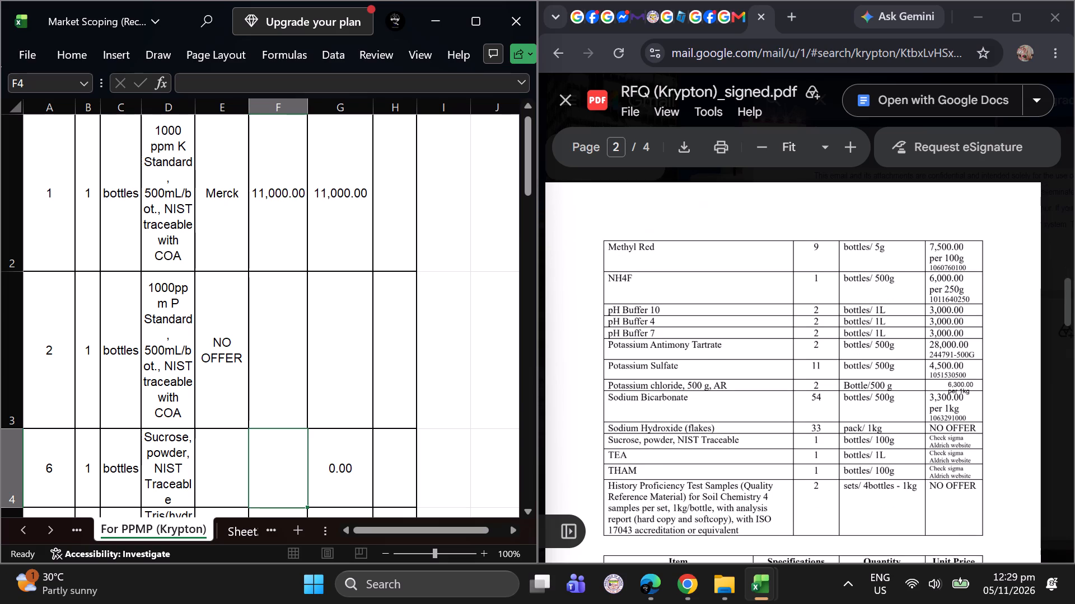
pyautogui.scroll(-6, 691, 343)
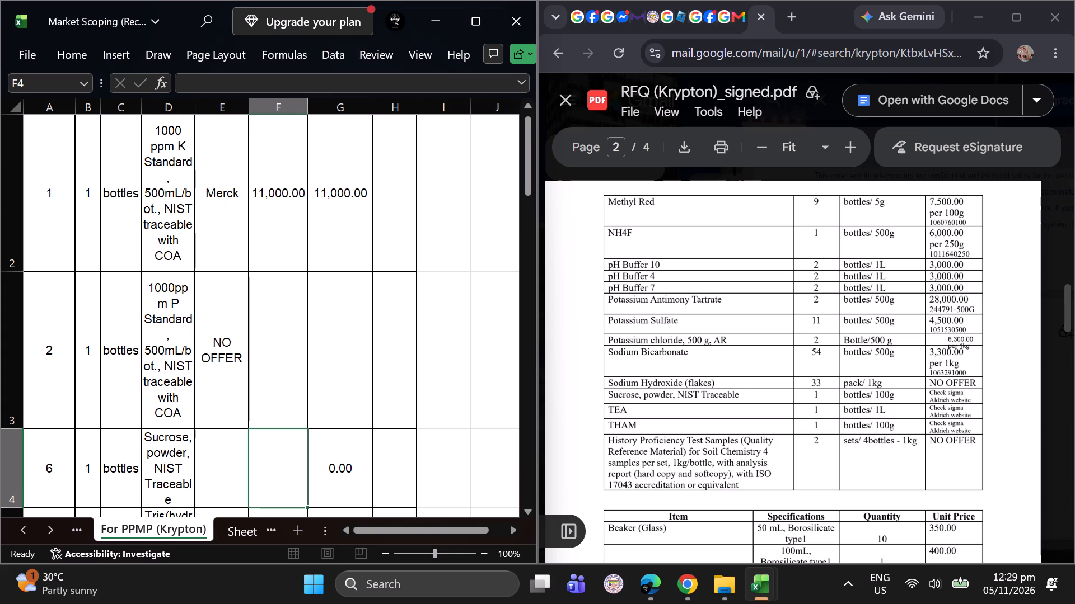
pyautogui.click(342, 483)
pyautogui.press('Delete')
# Clear the total price of the Tris(hydroxymethyl)aminomethane row.
pyautogui.scroll(-1, 342, 483)
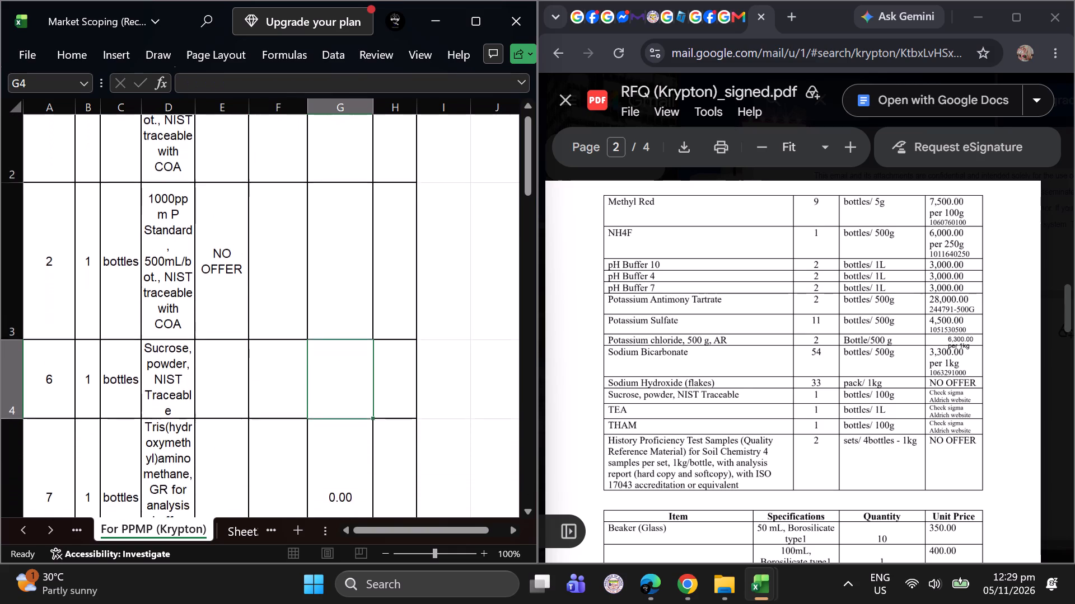
pyautogui.scroll(-1, 342, 483)
pyautogui.click(222, 460)
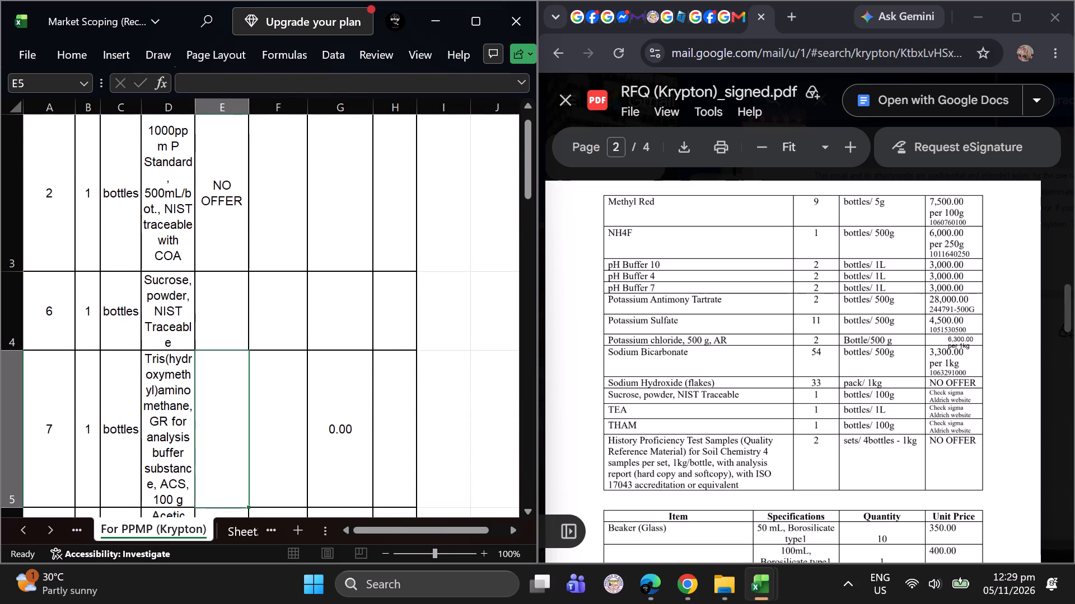
pyautogui.click(359, 442)
pyautogui.press('Delete')
# Set the unit price of the glacial acetic acid to 3,500 as quoted by Krypton, and clear its brand.
pyautogui.scroll(-1, 359, 442)
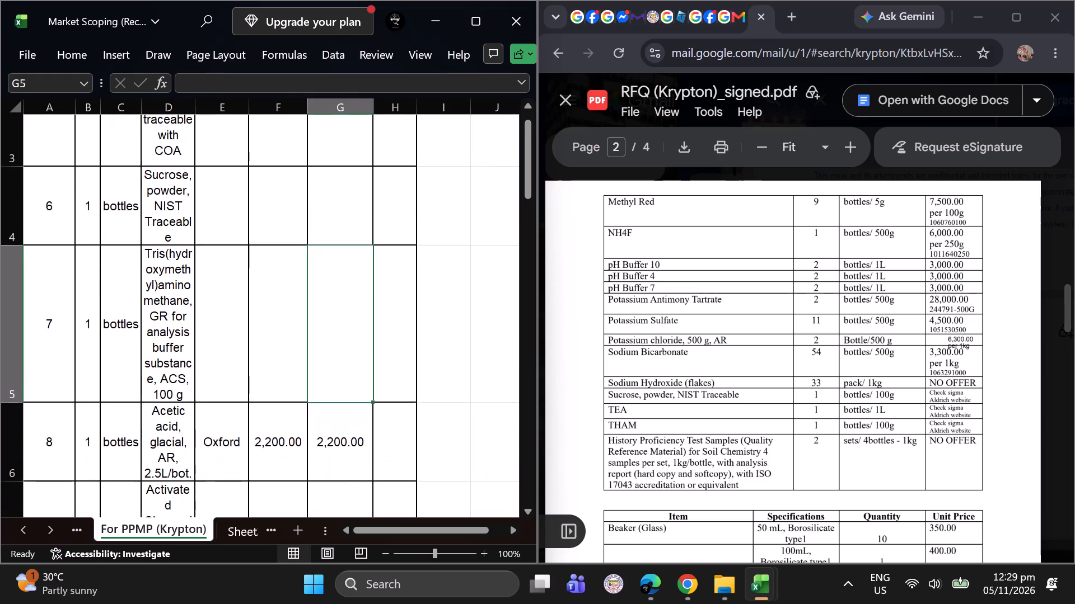
pyautogui.scroll(-1, 359, 442)
pyautogui.scroll(3, 625, 458)
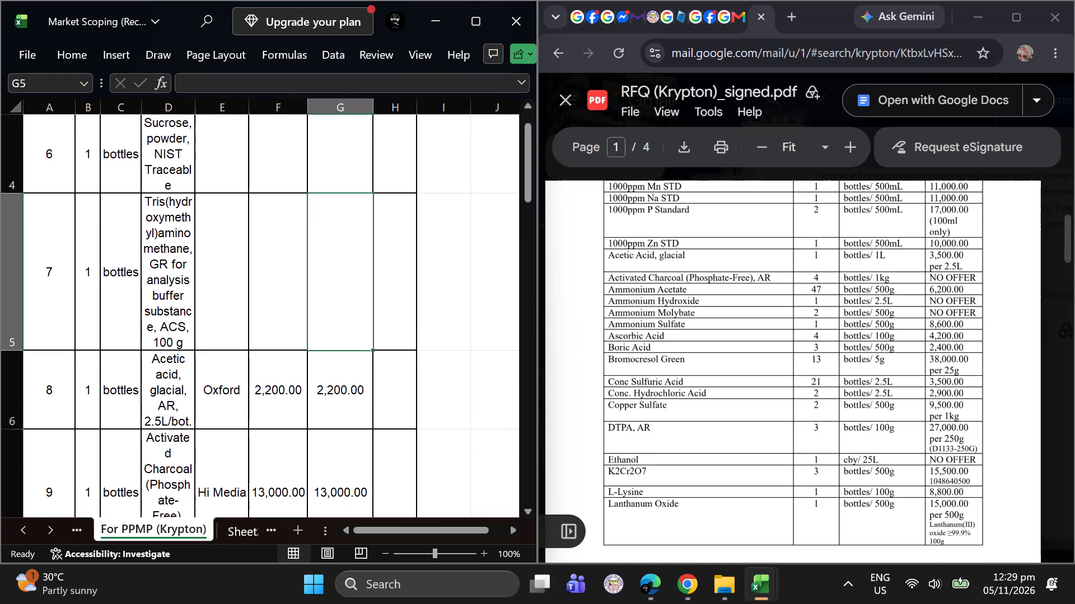
pyautogui.scroll(1, 625, 458)
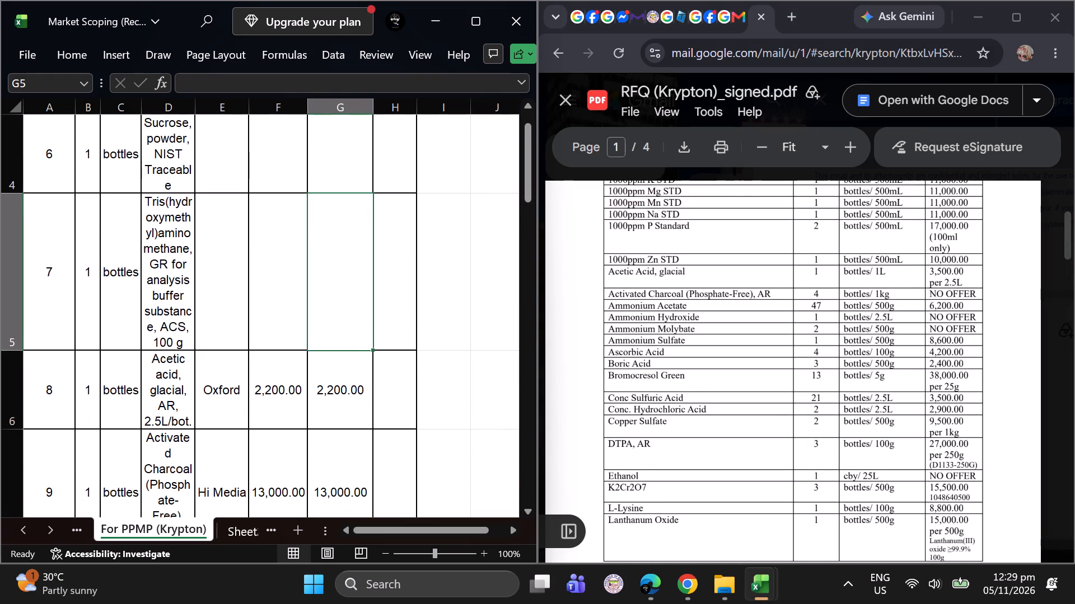
pyautogui.click(233, 299)
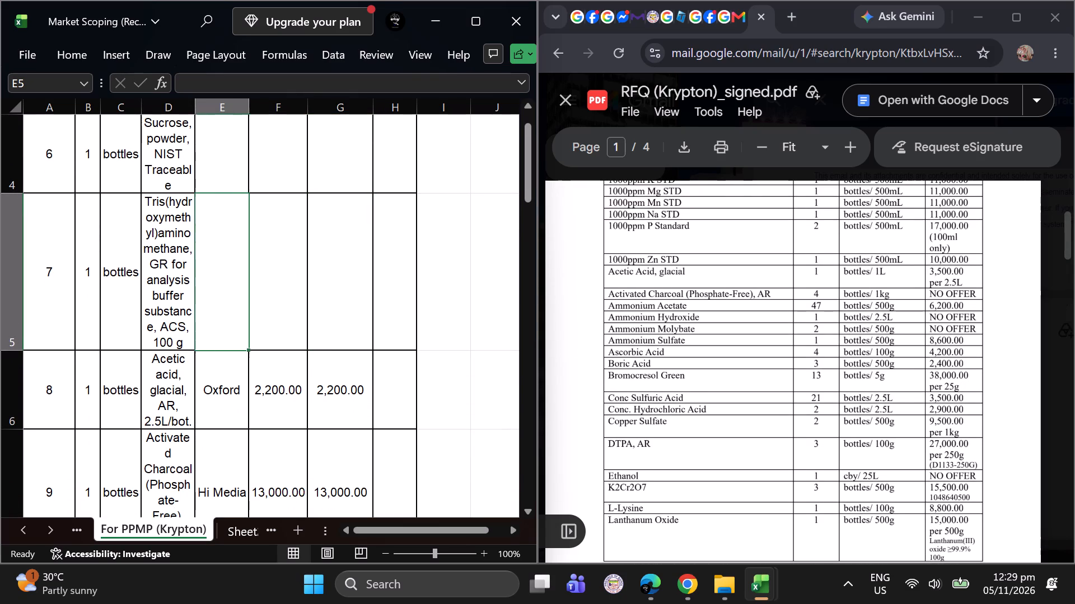
pyautogui.click(239, 393)
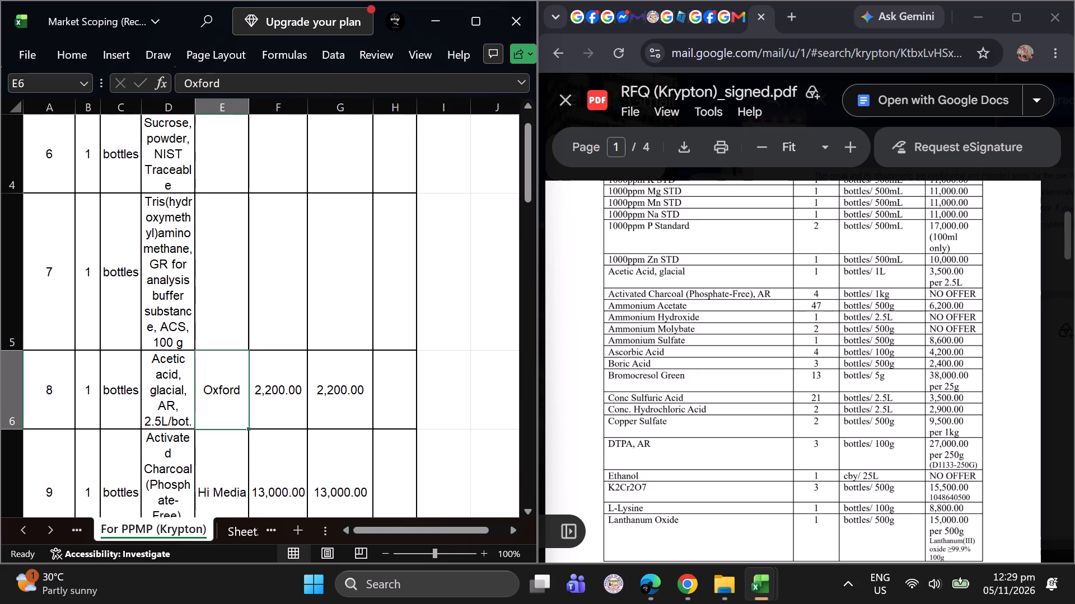
pyautogui.press('Right')
pyautogui.write('3,500')
pyautogui.press('Return')
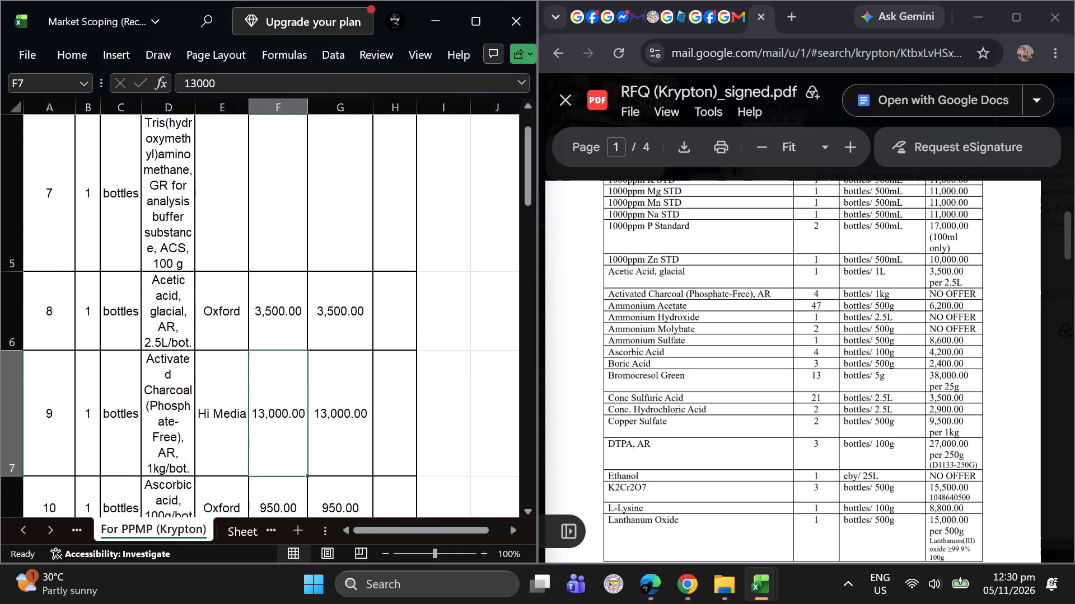
pyautogui.click(212, 318)
pyautogui.press('Delete')
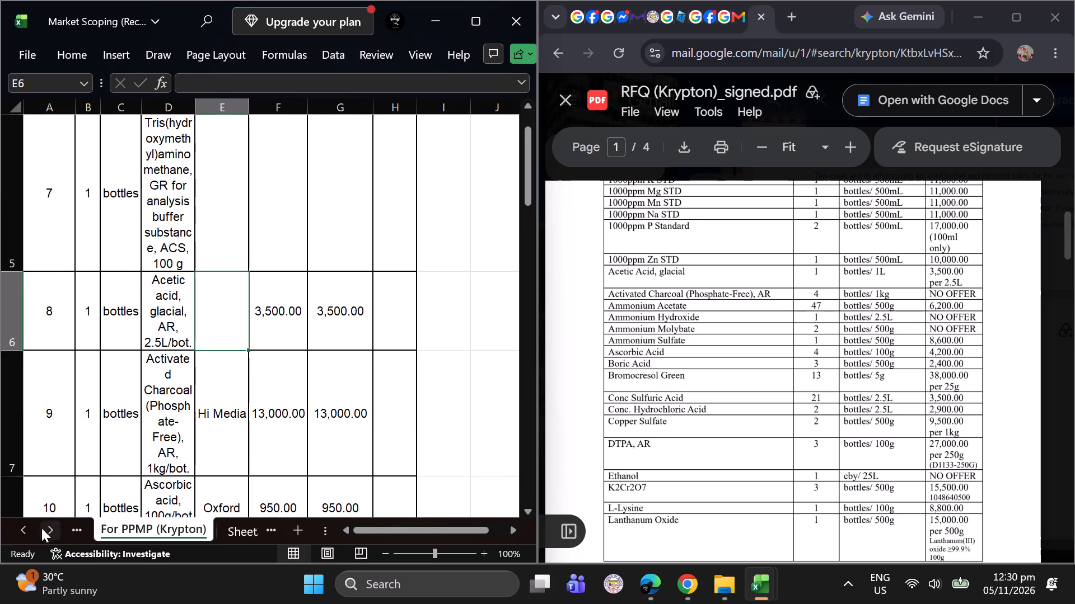
# Check the brand listed for glacial acetic acid on the Krypton sheet, and return to the For PPMP (Krypton) sheet.
pyautogui.moveTo(8, 537); pyautogui.dragTo(20, 534)
pyautogui.tripleClick(20, 534)
pyautogui.click(20, 534)
pyautogui.moveTo(20, 534); pyautogui.dragTo(107, 528)
pyautogui.click(160, 532)
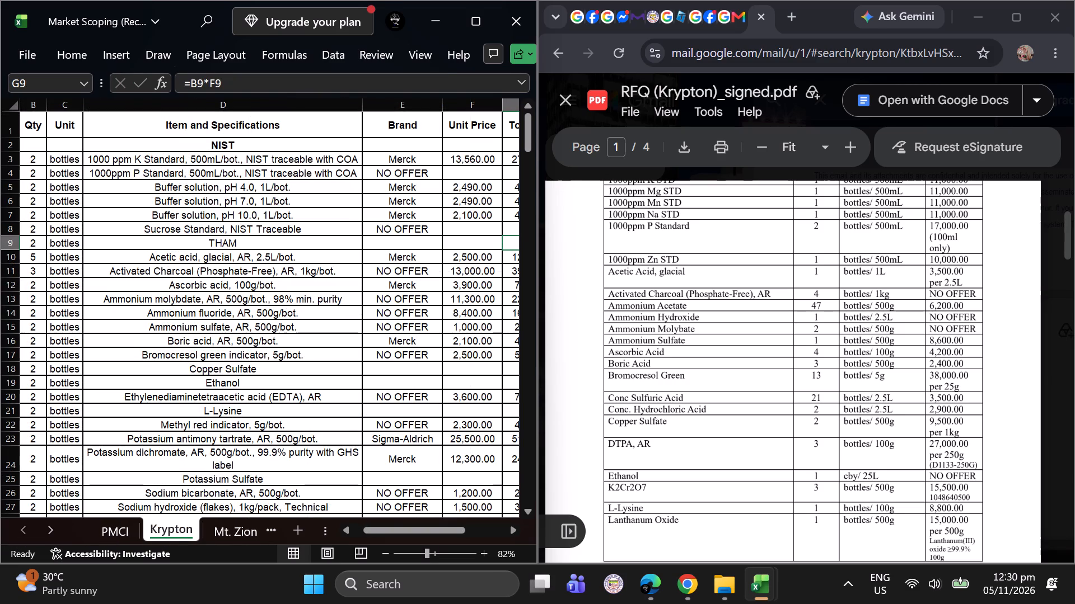
# Return to the For PPMP (Krypton) sheet and enter Merck as the brand of the glacial acetic acid.
pyautogui.hscroll(-1, 176, 258)
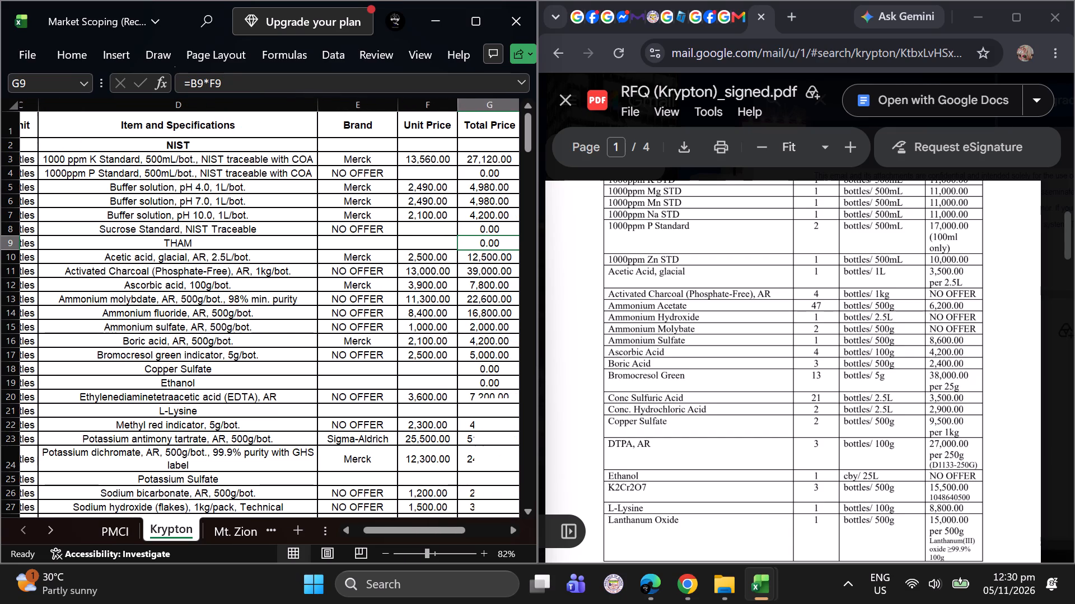
pyautogui.hscroll(-1, 176, 258)
pyautogui.tripleClick(50, 534)
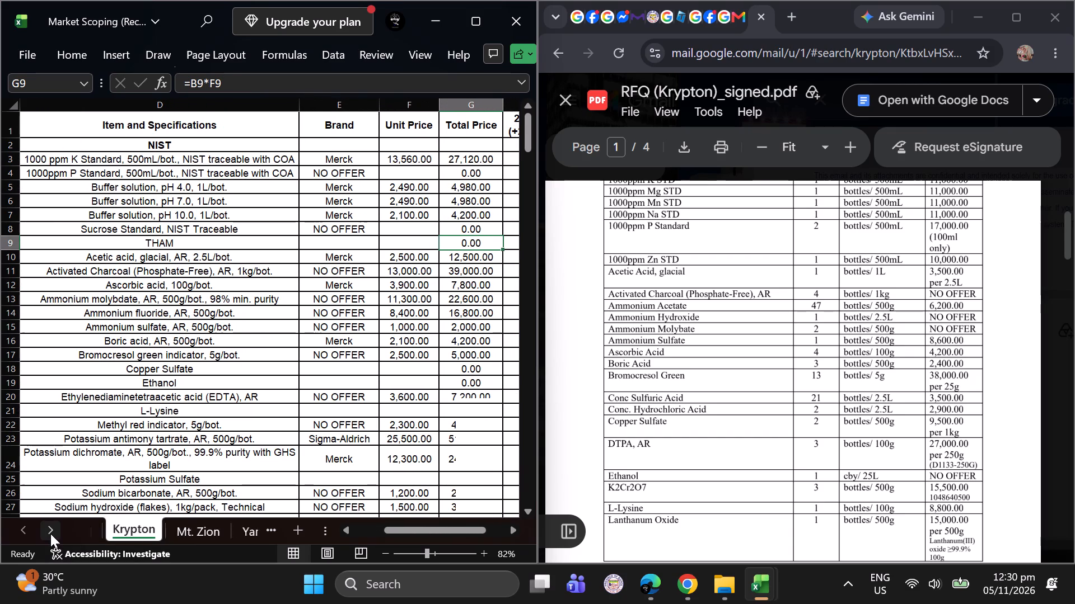
pyautogui.doubleClick(50, 534)
pyautogui.click(185, 536)
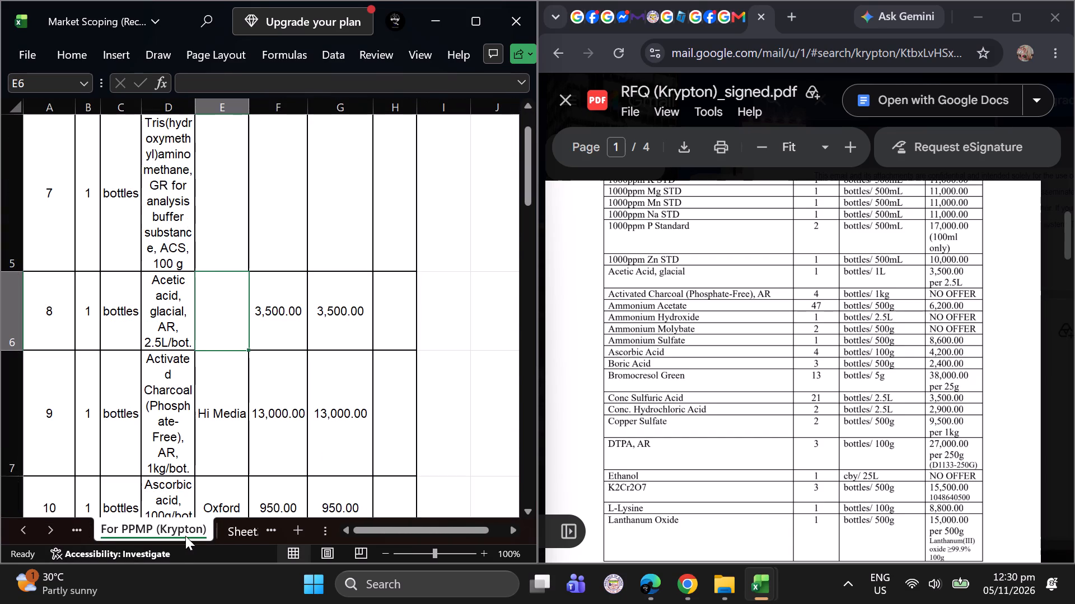
pyautogui.click(240, 326)
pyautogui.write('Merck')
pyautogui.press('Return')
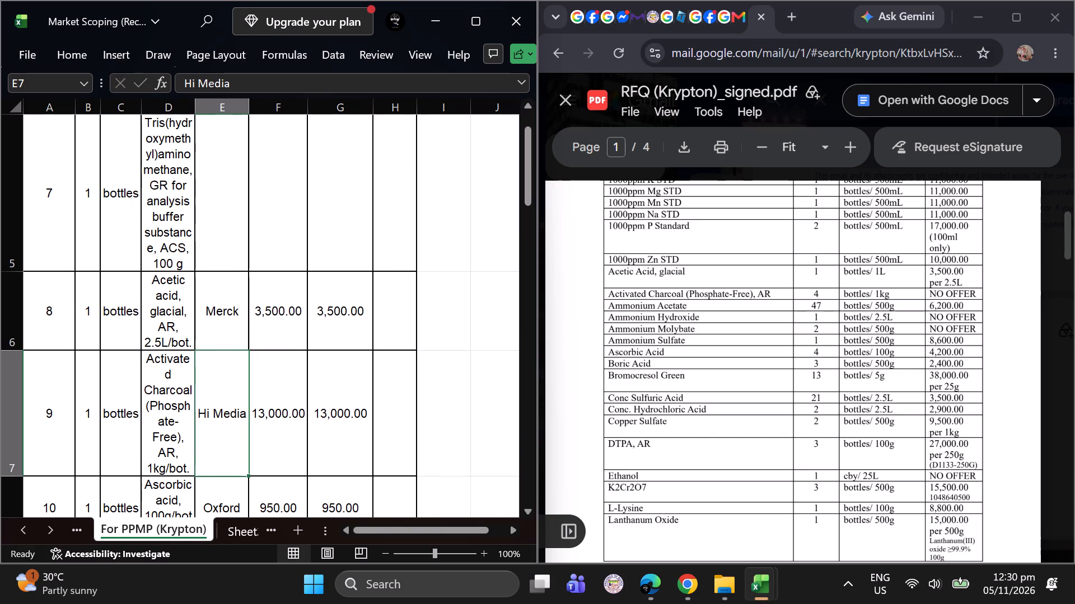
# Mark the activated charcoal's brand as NO OFFER and clear its unit price and total price.
pyautogui.hscroll(1, 240, 326)
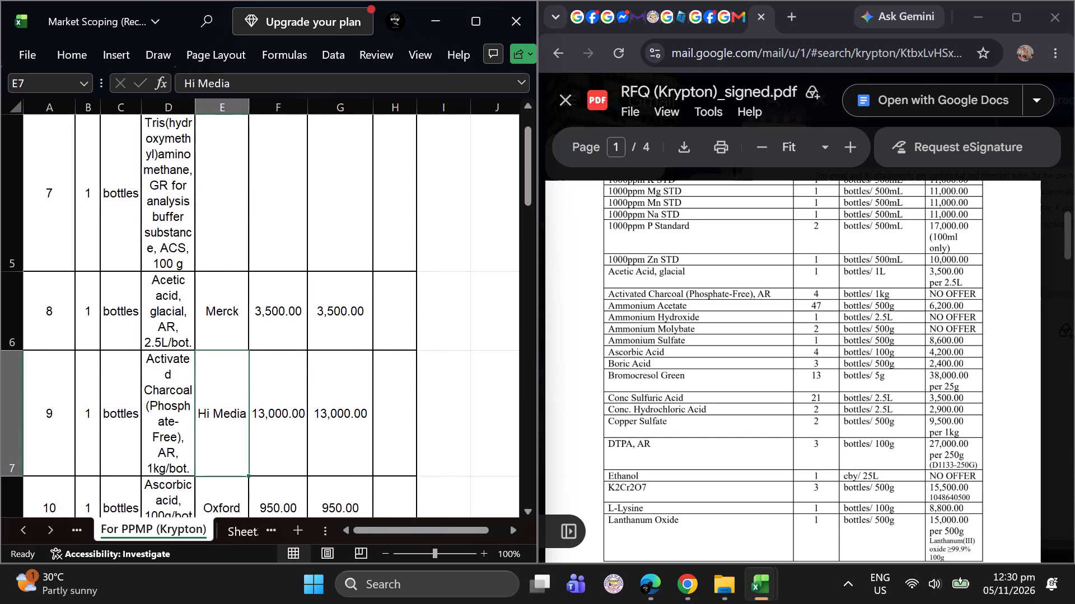
pyautogui.click(233, 407)
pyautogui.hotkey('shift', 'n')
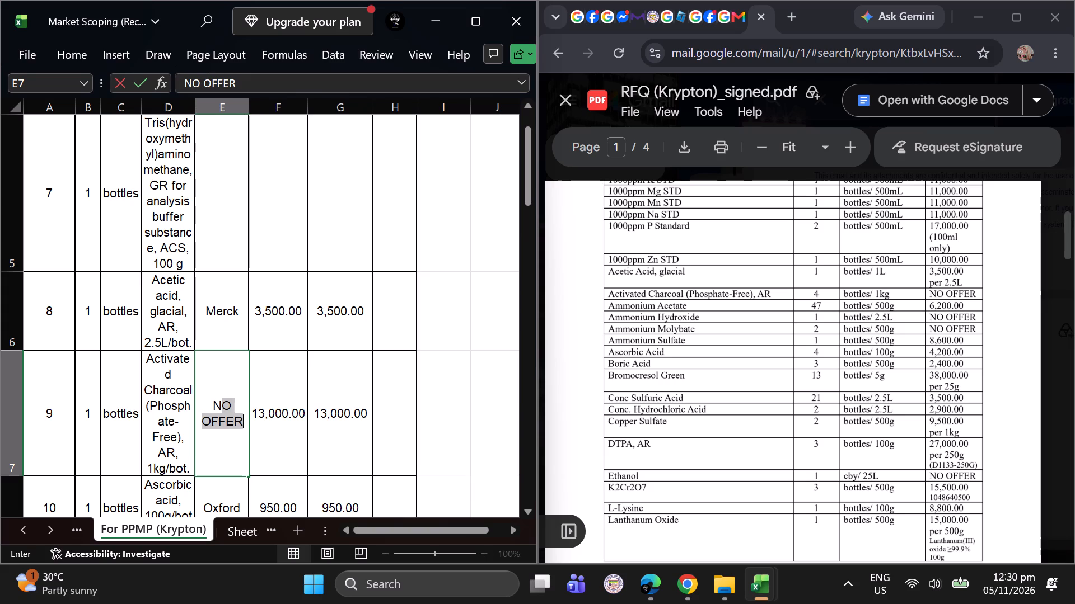
pyautogui.press('Tab')
pyautogui.press('Right')
pyautogui.press('Delete')
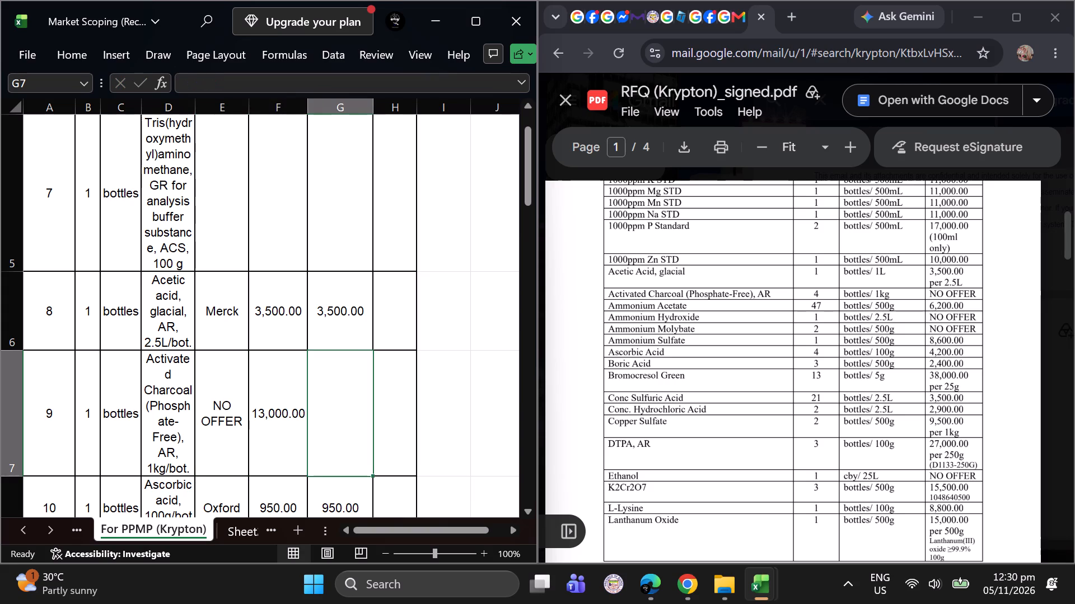
pyautogui.press('Left')
pyautogui.press('Delete')
# Select the brand entry of the ascorbic acid row and check Krypton's quotation for that item.
pyautogui.scroll(-2, 233, 407)
pyautogui.click(233, 407)
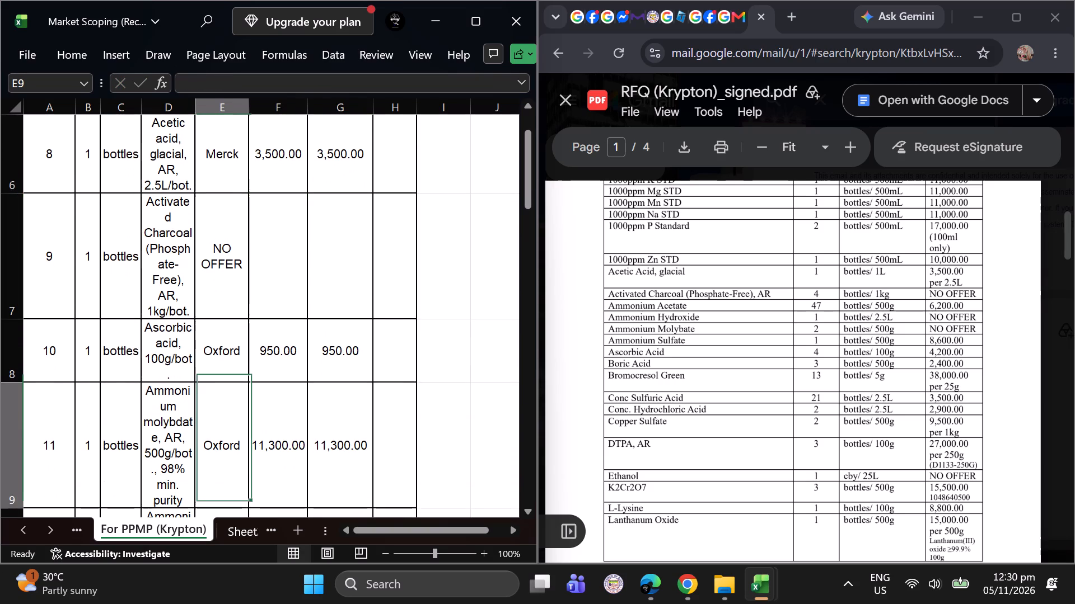
pyautogui.click(233, 367)
pyautogui.scroll(-1, 591, 384)
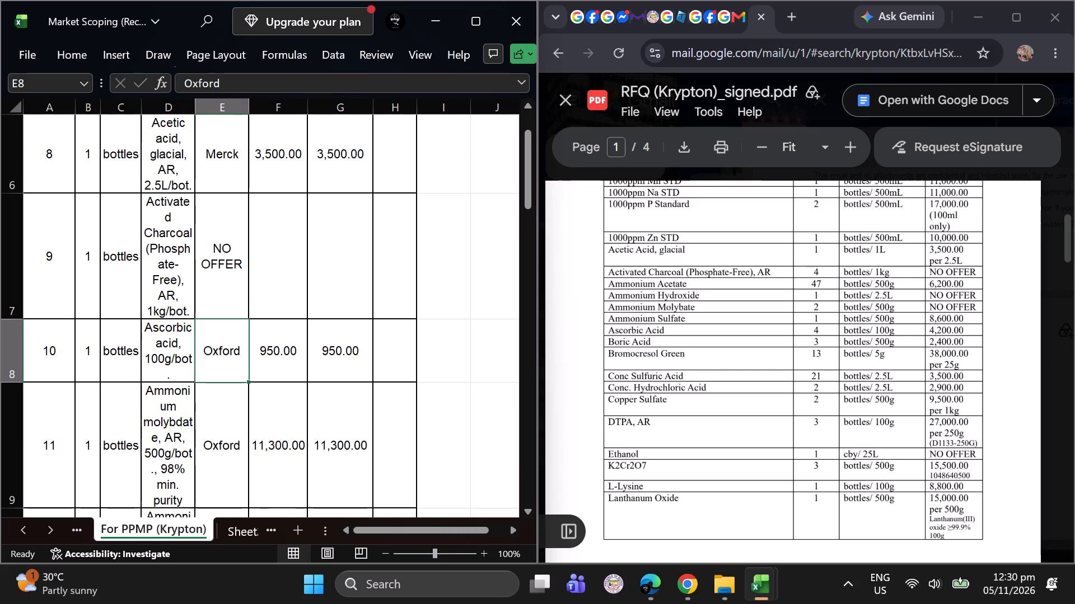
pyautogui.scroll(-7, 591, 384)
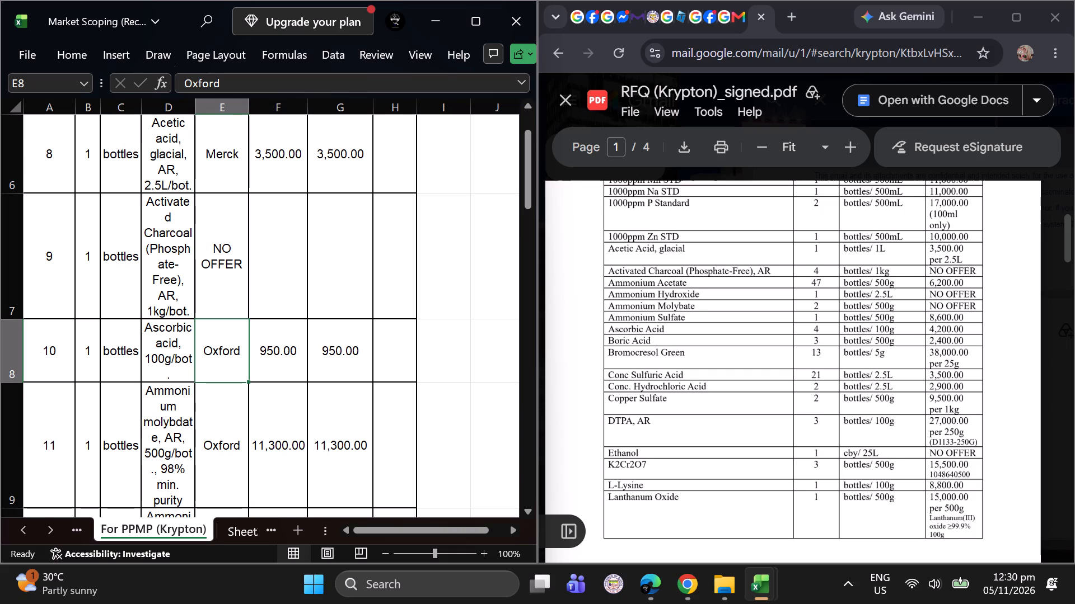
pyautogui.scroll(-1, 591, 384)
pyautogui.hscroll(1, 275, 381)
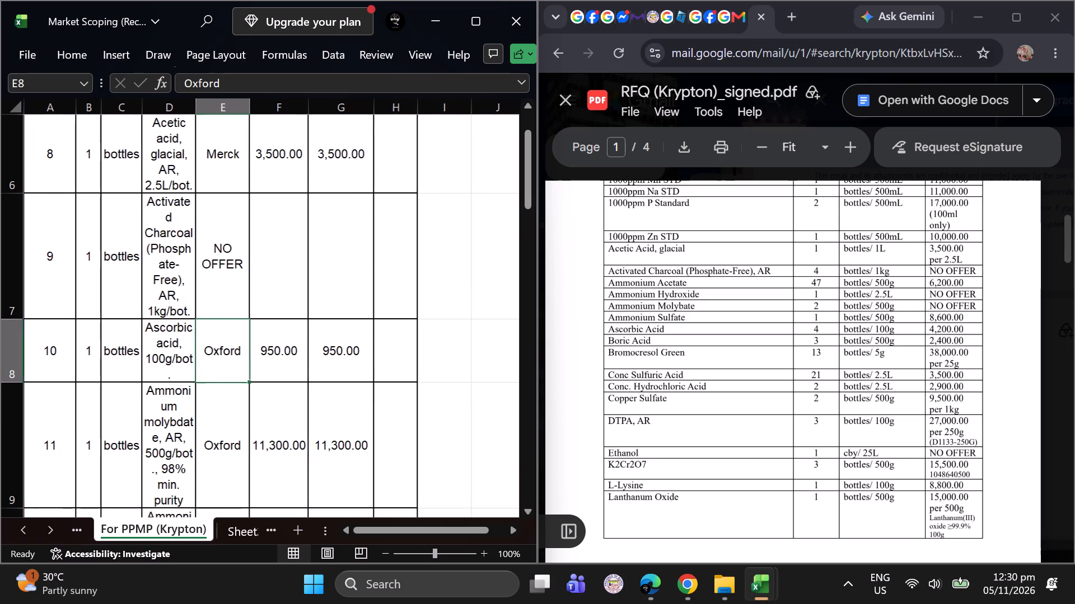
# Look over the first rows of the For PPMP (Krypton) sheet and examine the remaining pages of Krypton's signed quotation.
pyautogui.tripleClick(22, 528)
pyautogui.tripleClick(22, 528)
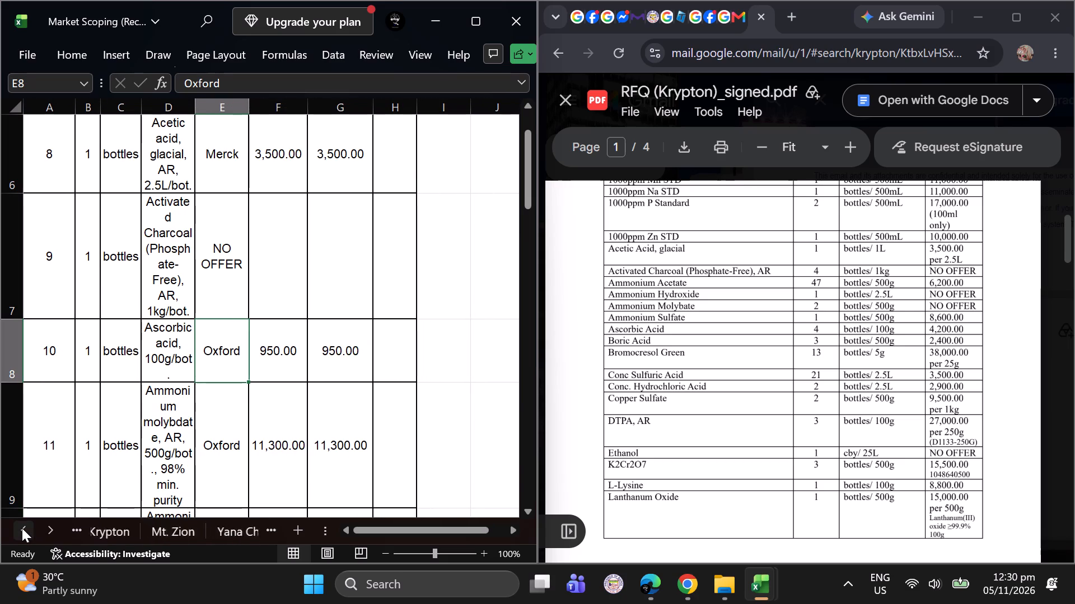
pyautogui.click(22, 528)
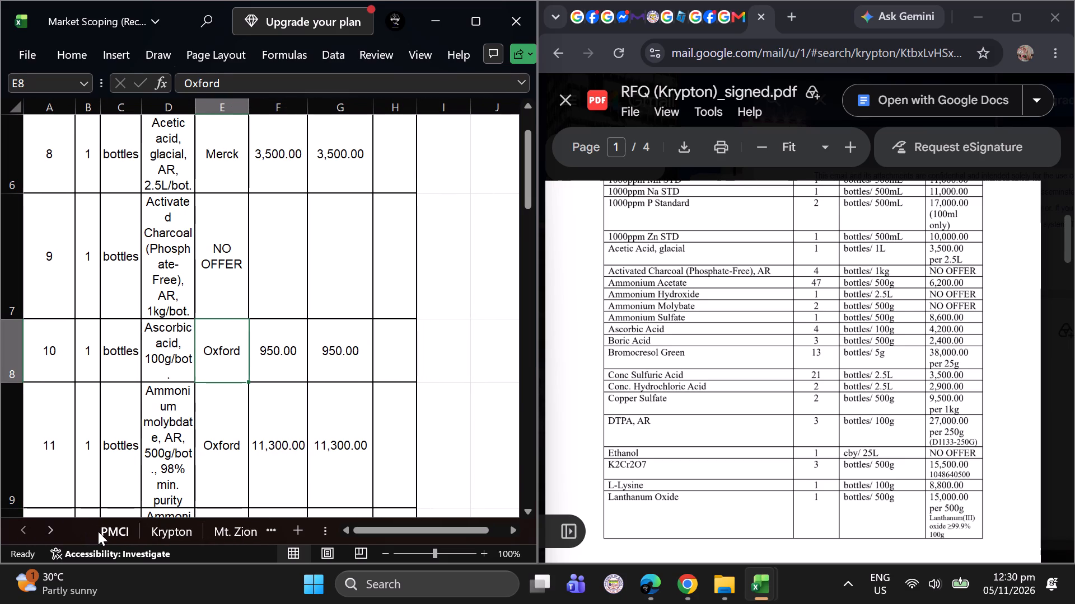
pyautogui.scroll(7, 175, 367)
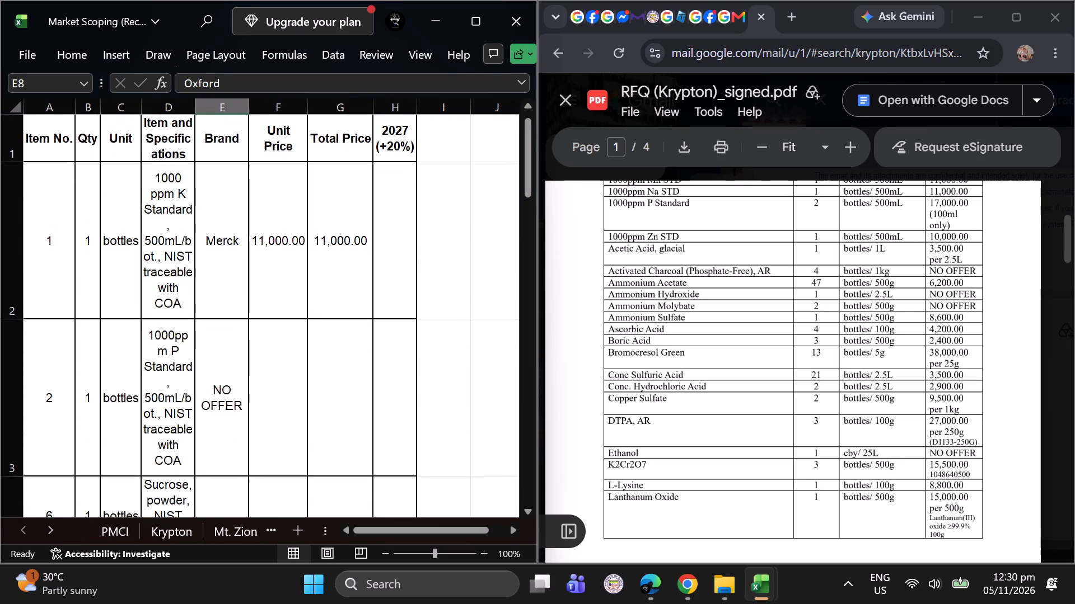
pyautogui.scroll(-6, 666, 398)
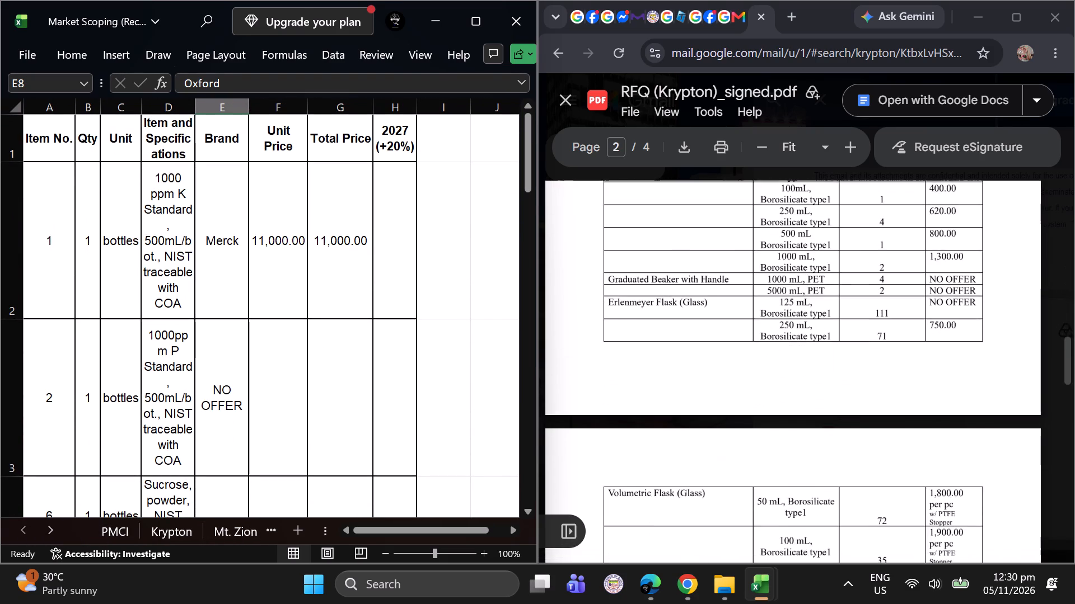
pyautogui.scroll(-7, 666, 398)
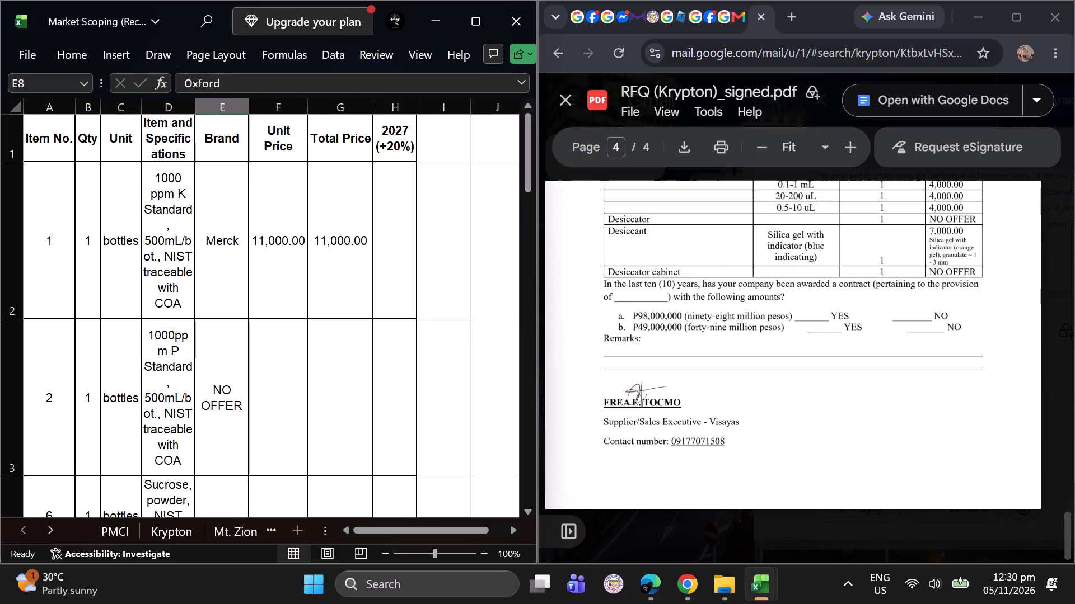
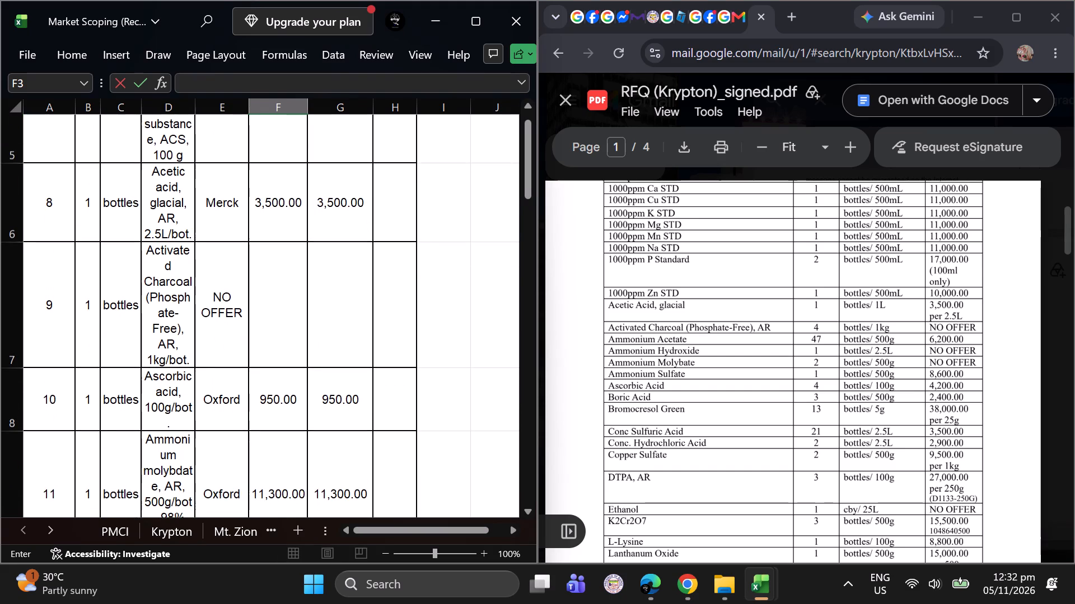
# Set the ascorbic acid unit price to 4,200 as quoted by Krypton, and clear its brand.
pyautogui.scroll(-1, 275, 423)
pyautogui.click(275, 359)
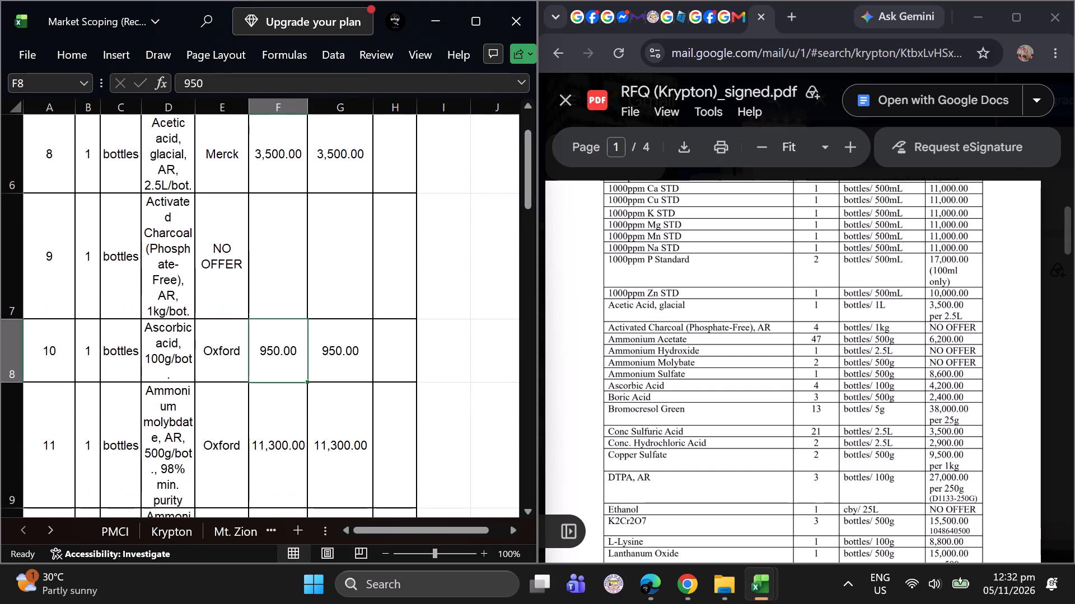
pyautogui.press('4')
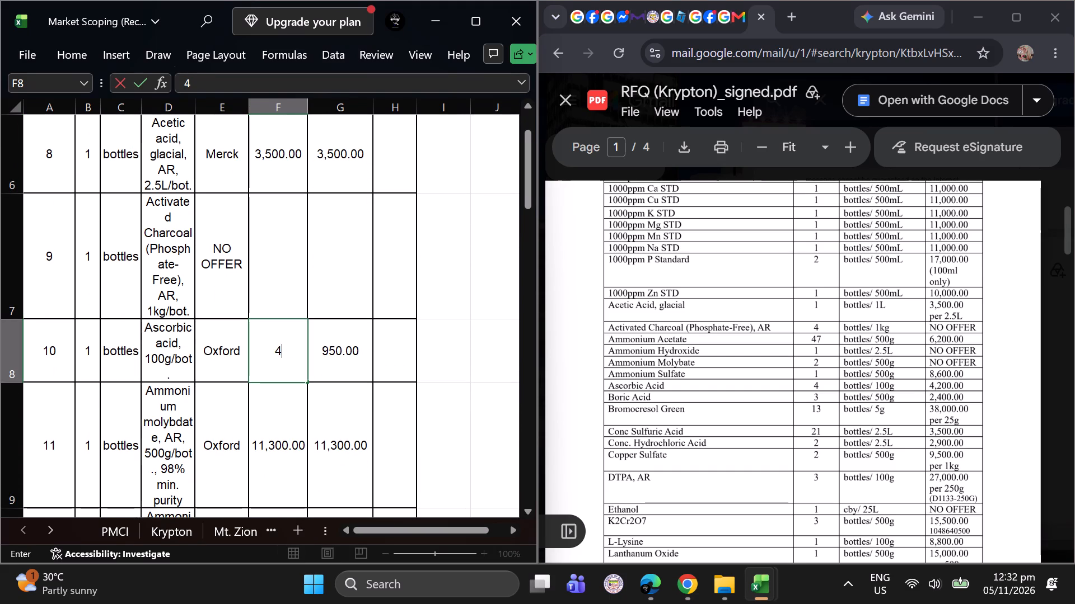
pyautogui.write(',2')
pyautogui.write('00')
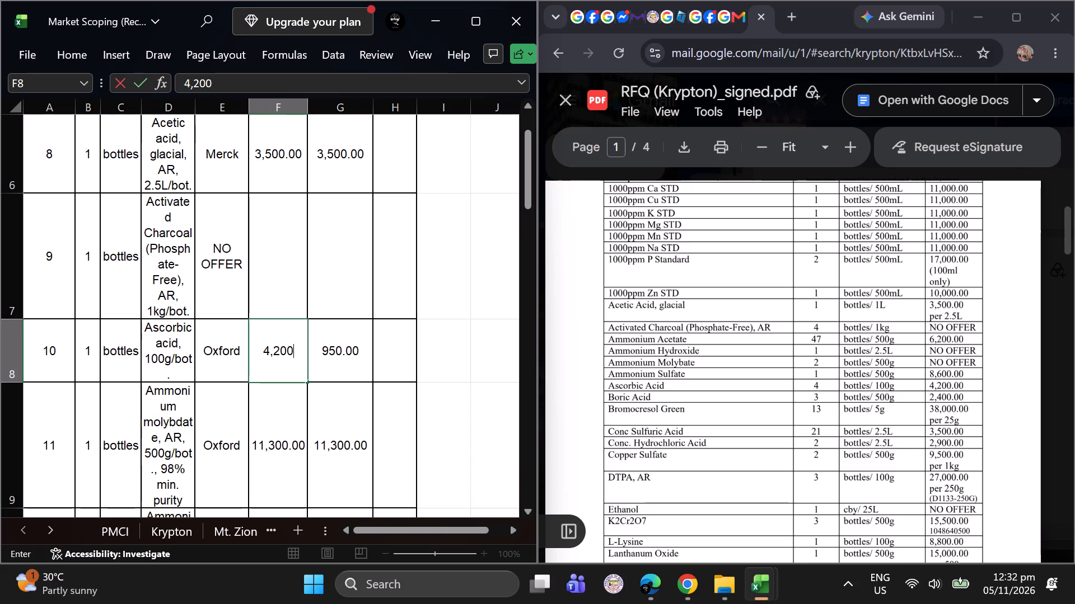
pyautogui.click(225, 356)
pyautogui.press('BackSpace')
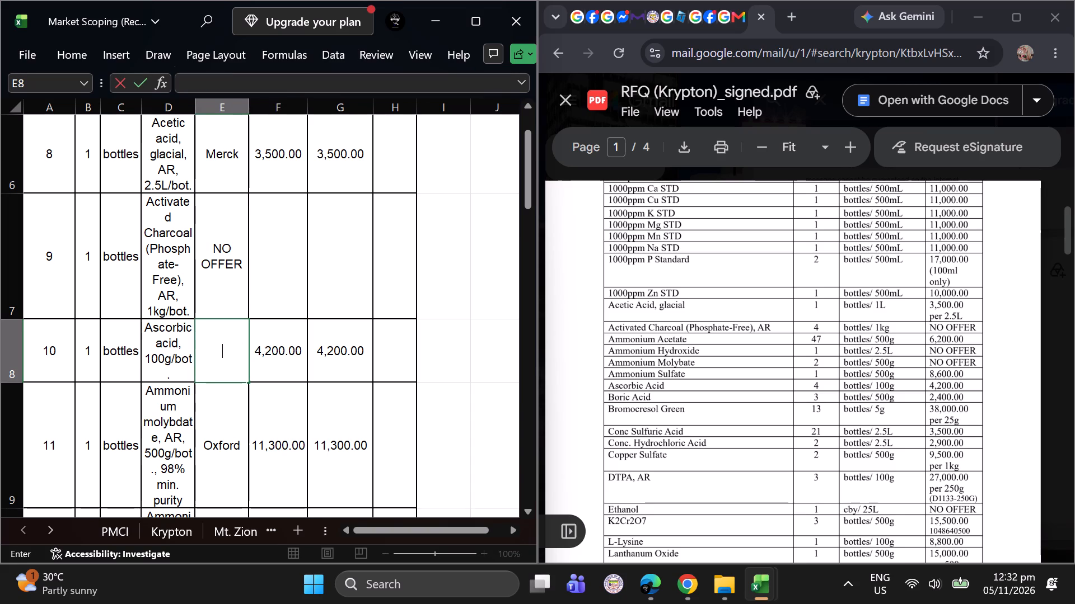
# Mark the ammonium molybdate row's brand as NO OFFER and clear its unit price and total price.
pyautogui.click(241, 441)
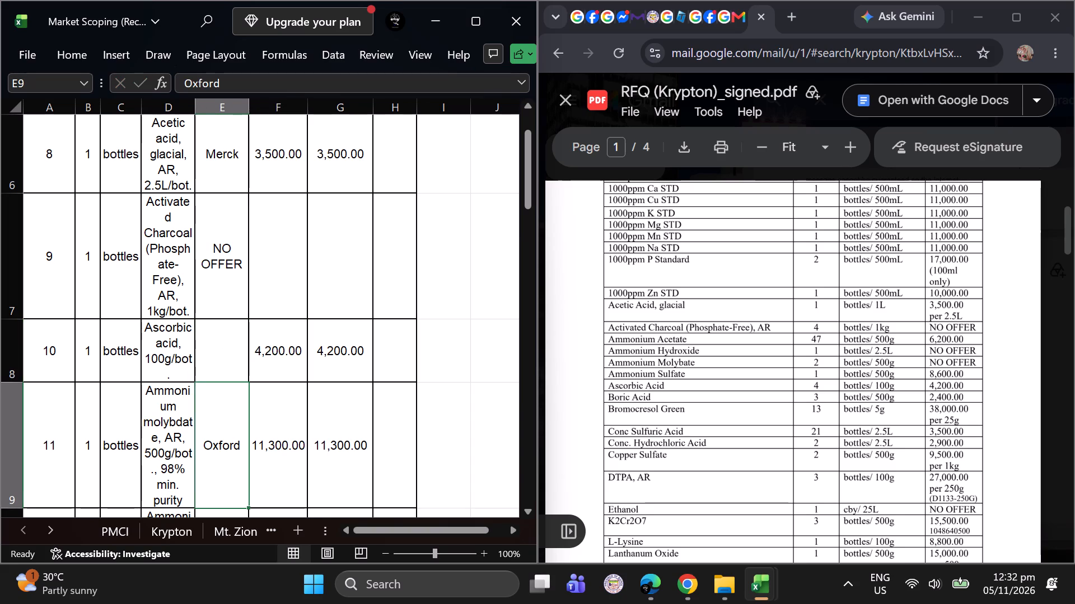
pyautogui.press('BackSpace')
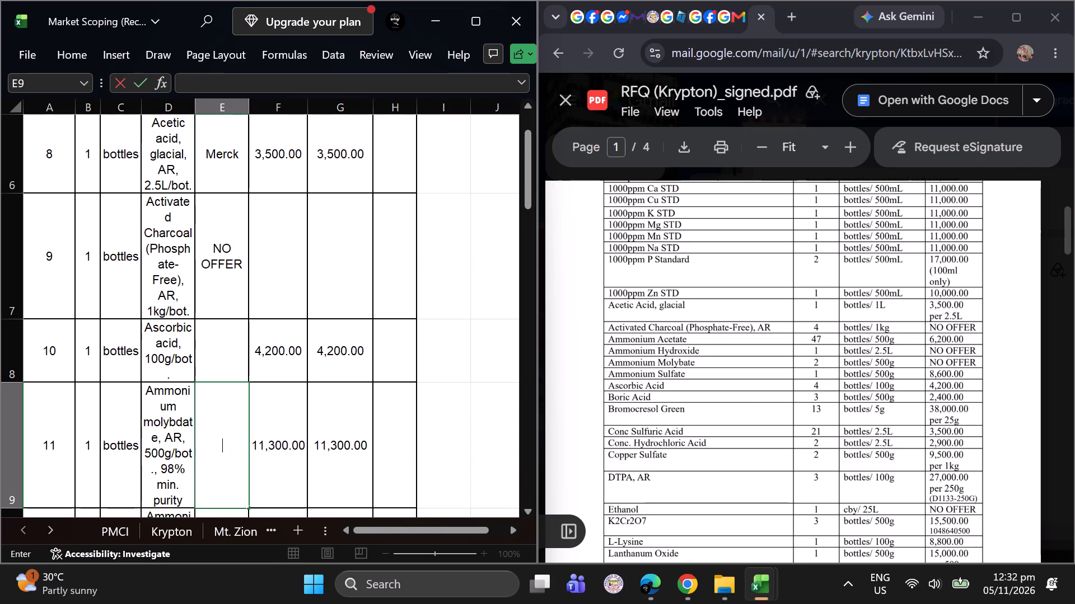
pyautogui.hotkey('shift', 'n')
pyautogui.press('o')
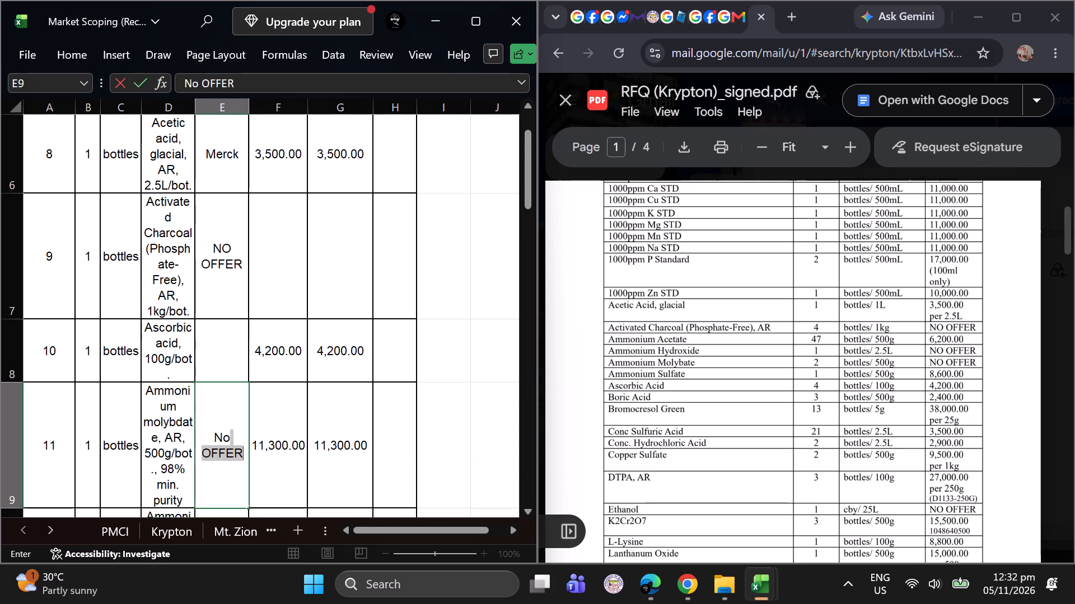
pyautogui.press('BackSpace')
pyautogui.press('BackSpace')
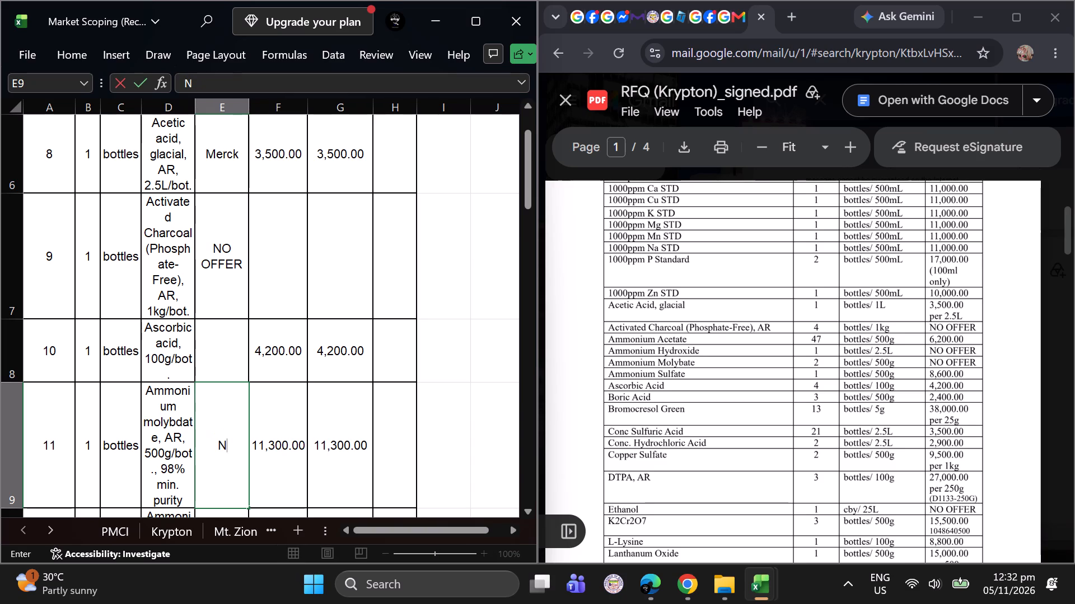
pyautogui.hotkey('shift', 'o')
pyautogui.press('Return')
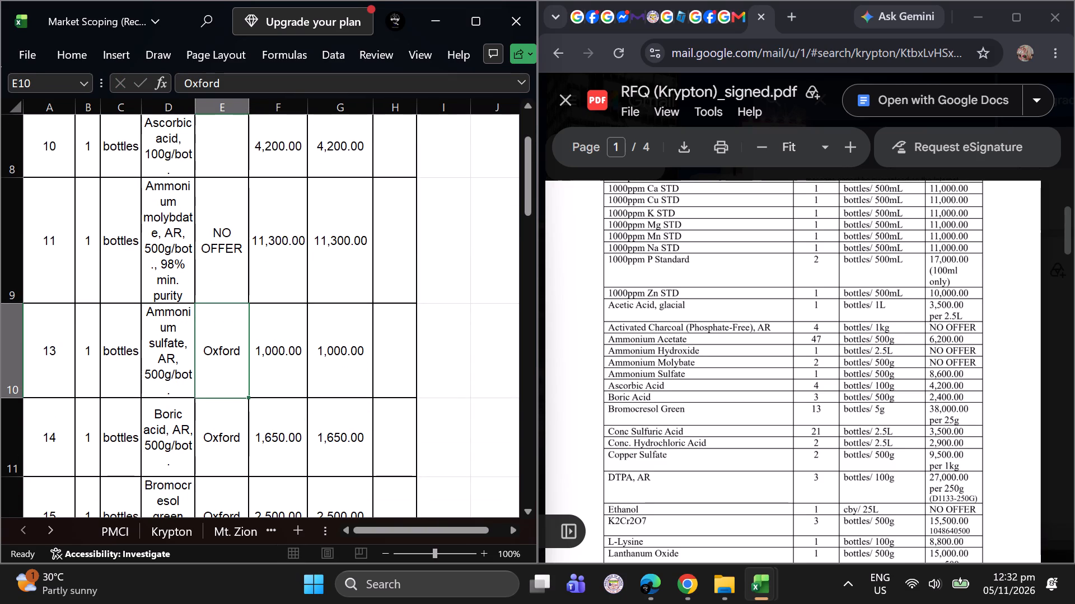
pyautogui.click(283, 256)
pyautogui.press('Delete')
pyautogui.click(328, 256)
pyautogui.press('Delete')
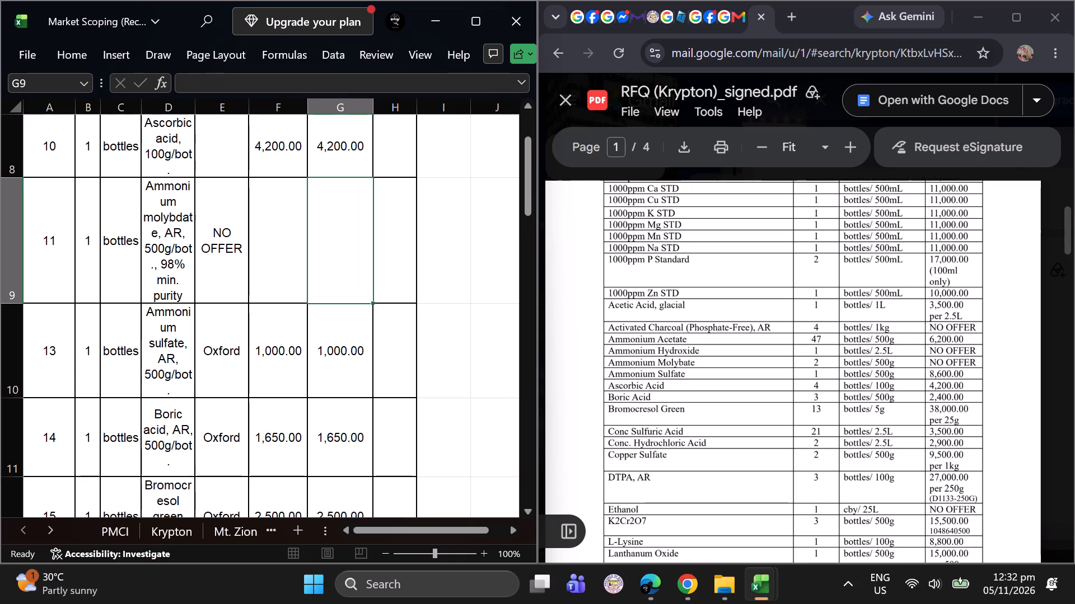
# Clear the brand of the ammonium sulfate row and set its unit price to 8,600 from Krypton's quotation.
pyautogui.click(216, 367)
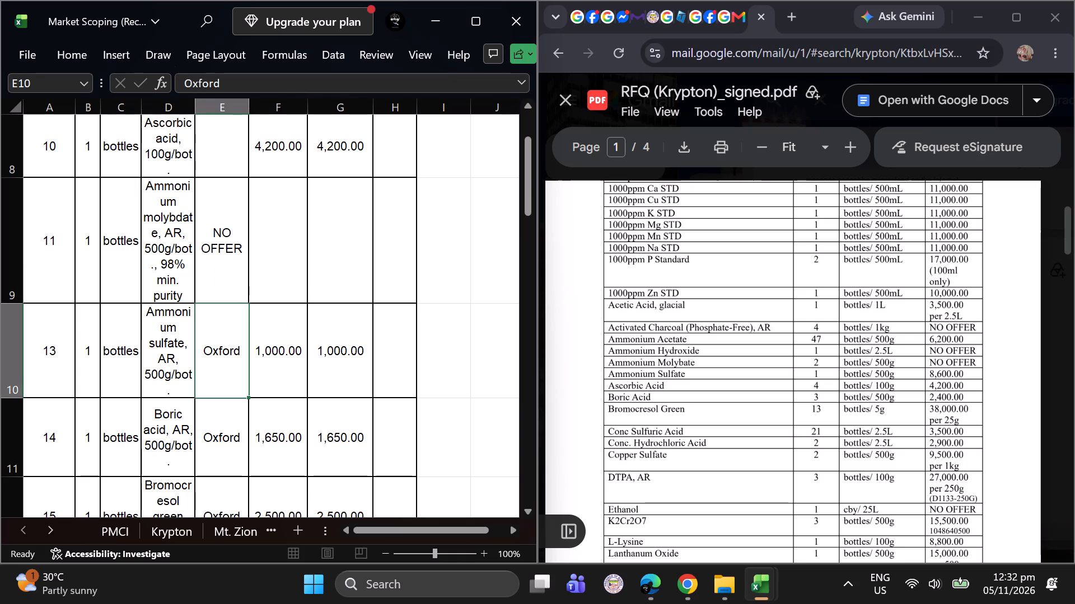
pyautogui.press('BackSpace')
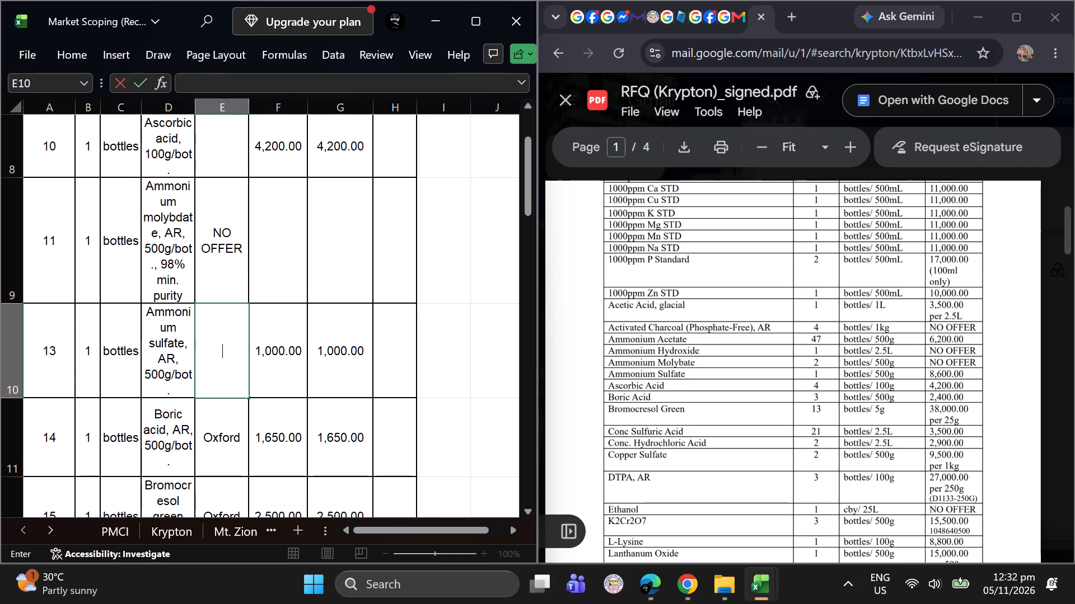
pyautogui.click(269, 366)
pyautogui.write('8600')
pyautogui.press('Return')
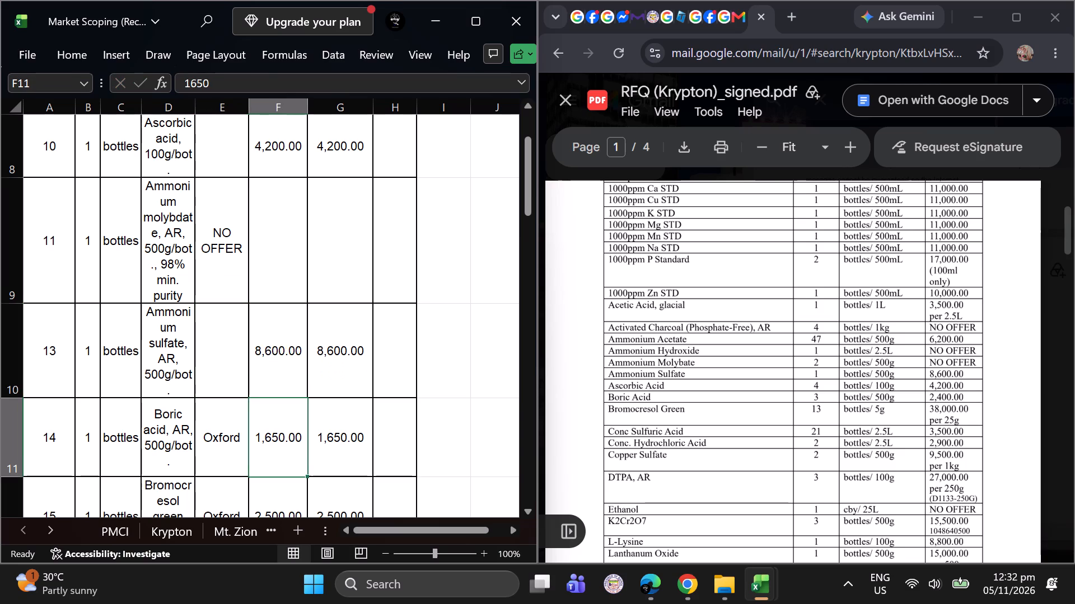
# Clear the brand of the boric acid row and set its unit price to 2,400 from Krypton's quotation.
pyautogui.click(228, 427)
pyautogui.scroll(-2, 278, 417)
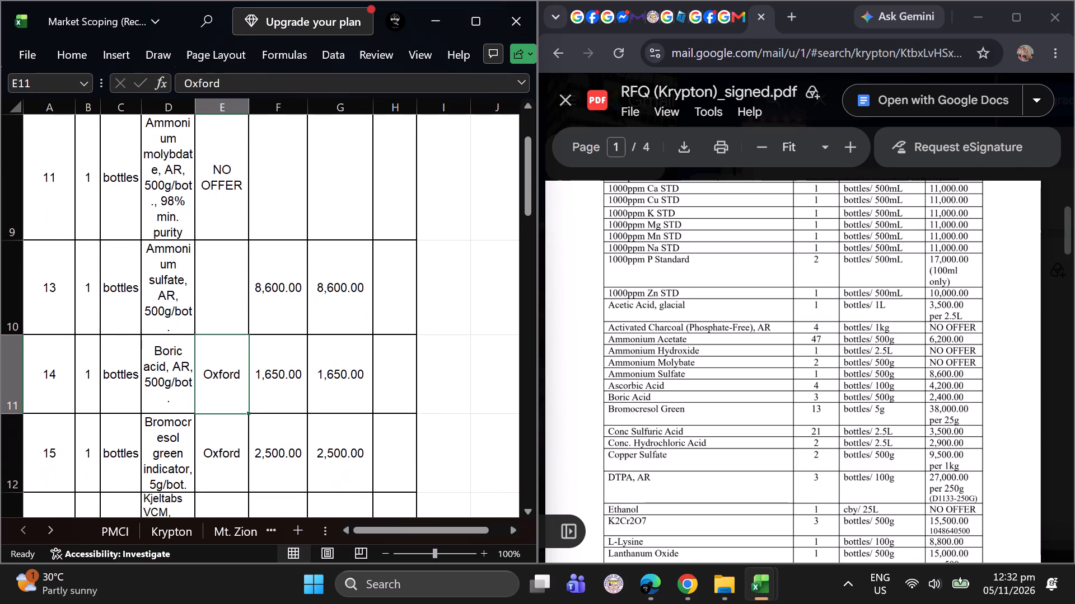
pyautogui.scroll(-3, 278, 417)
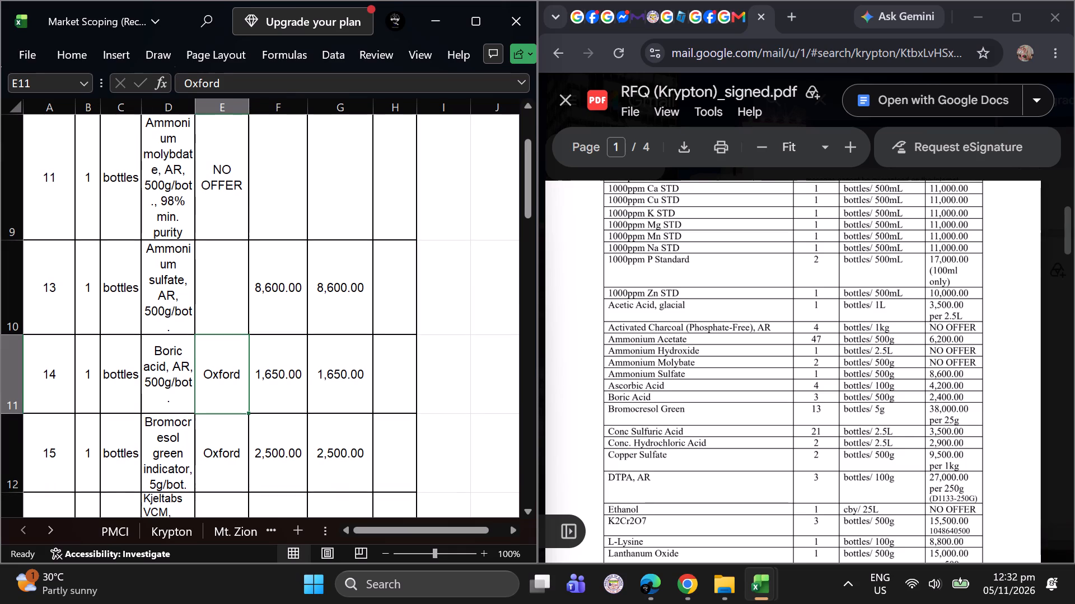
pyautogui.press('BackSpace')
pyautogui.click(278, 397)
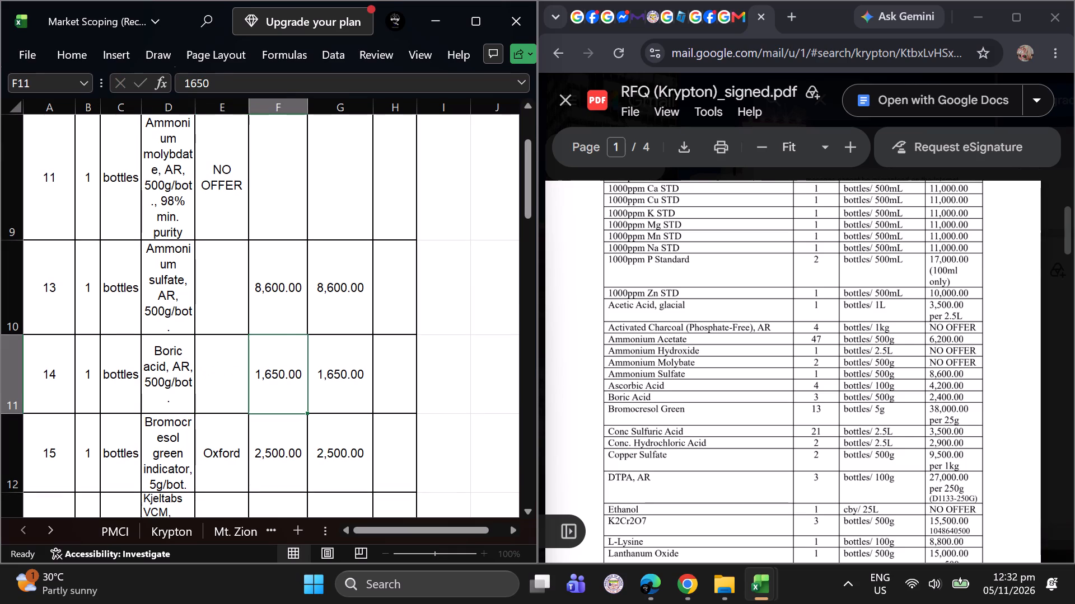
pyautogui.write('2400')
pyautogui.press('Return')
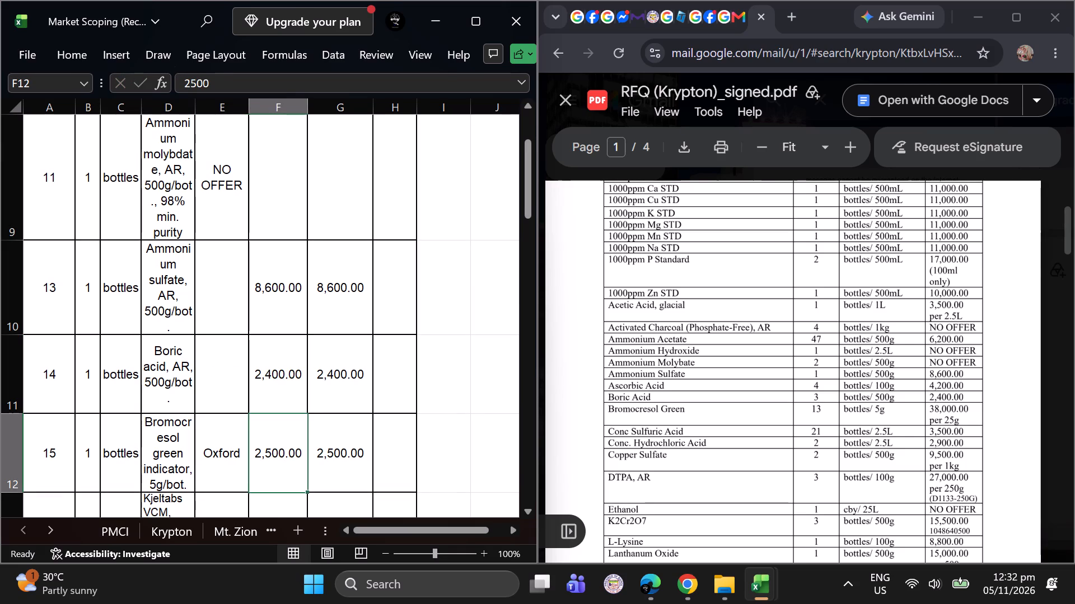
# Check the Krypton sheet for the brand and unit price listed for the bromocresol green indicator.
pyautogui.scroll(-2, 570, 417)
pyautogui.click(227, 464)
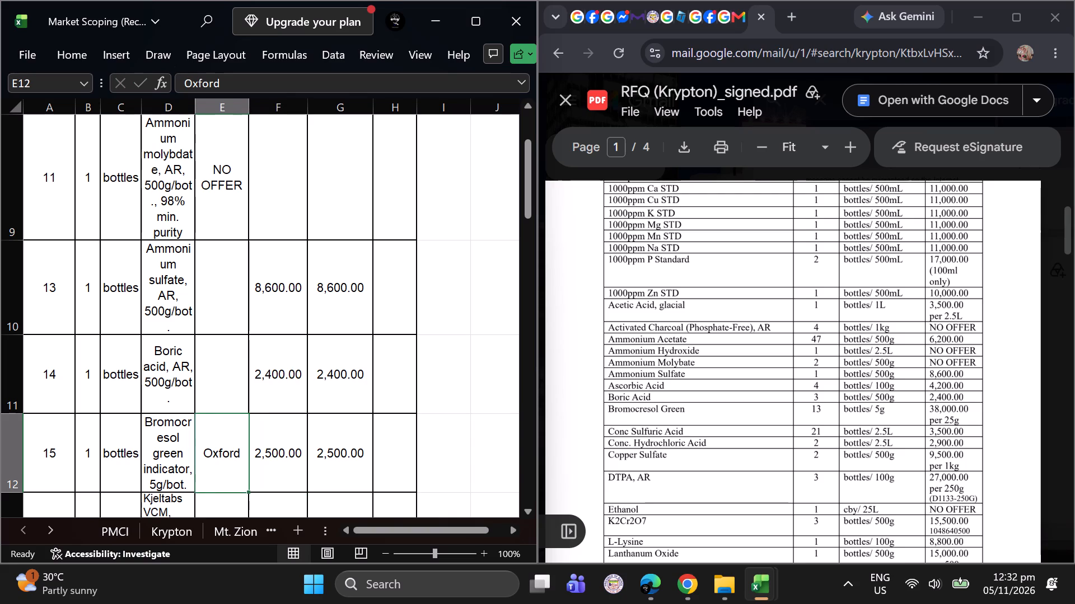
pyautogui.click(156, 535)
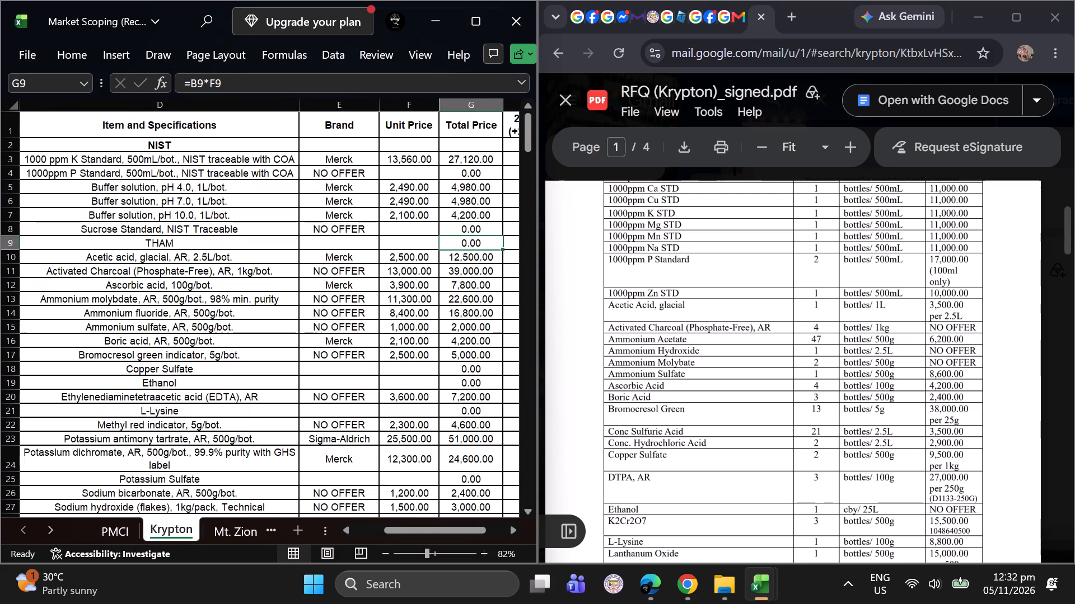
pyautogui.scroll(-2, 153, 426)
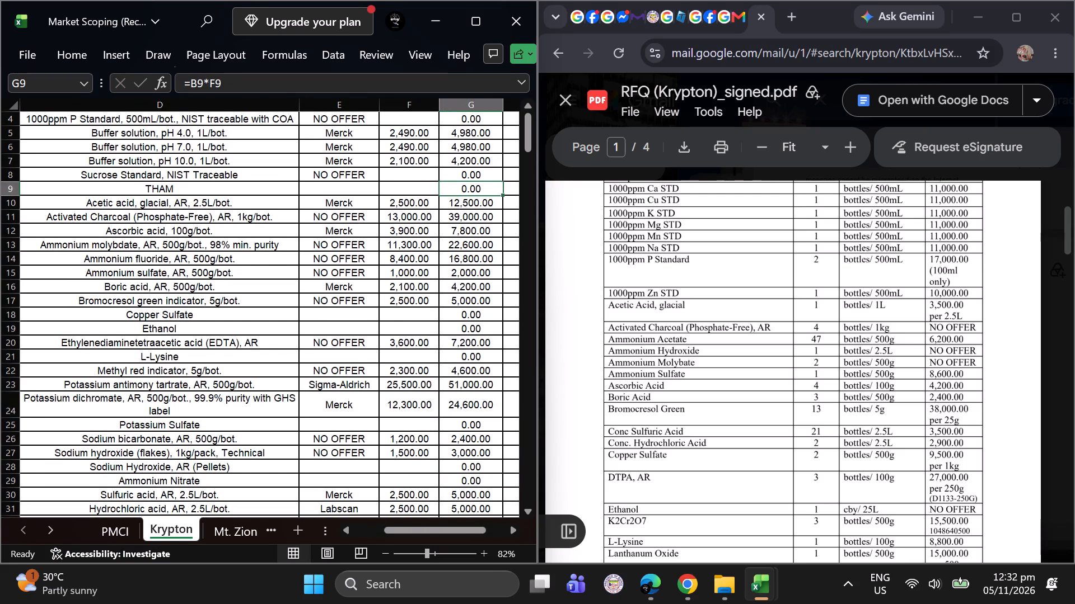
pyautogui.scroll(-3, 153, 426)
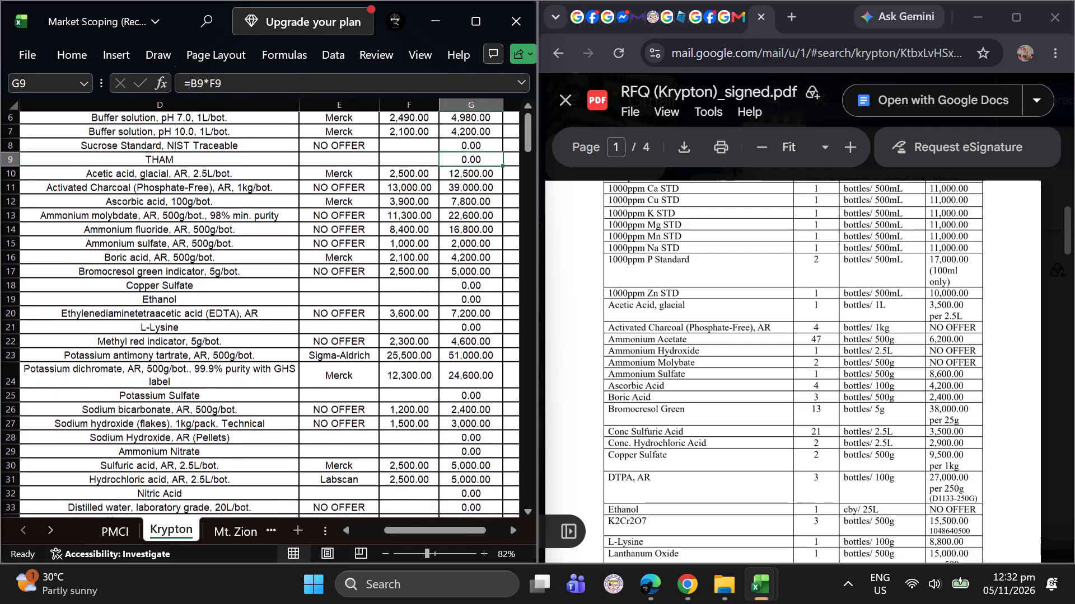
pyautogui.scroll(-1, 153, 426)
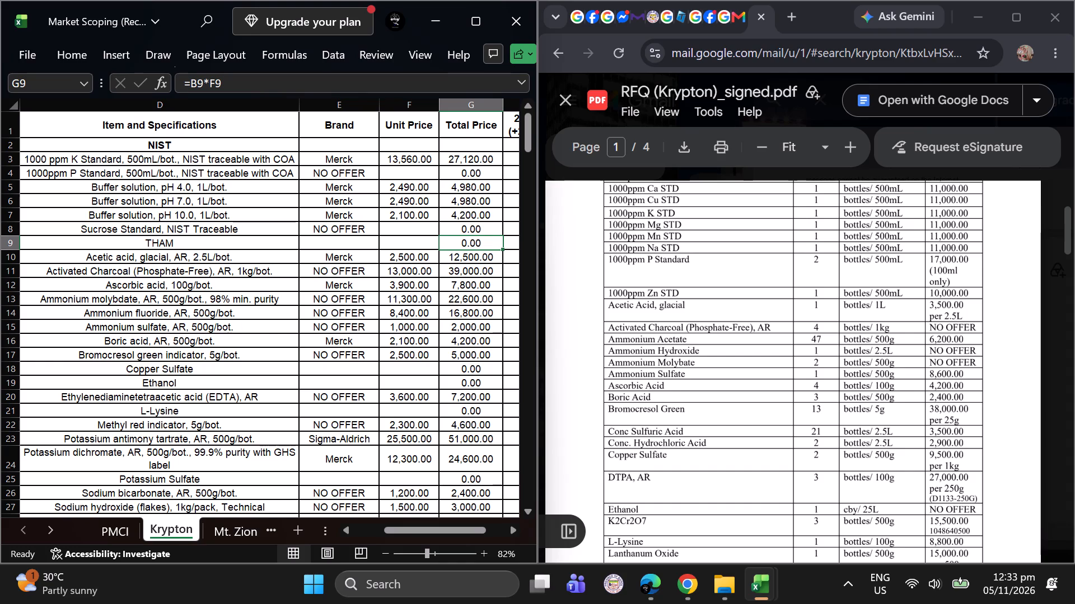
# Look over the brands and prices on the PMCI sheet, and return to the For PPMP (Krypton) sheet.
pyautogui.doubleClick(50, 532)
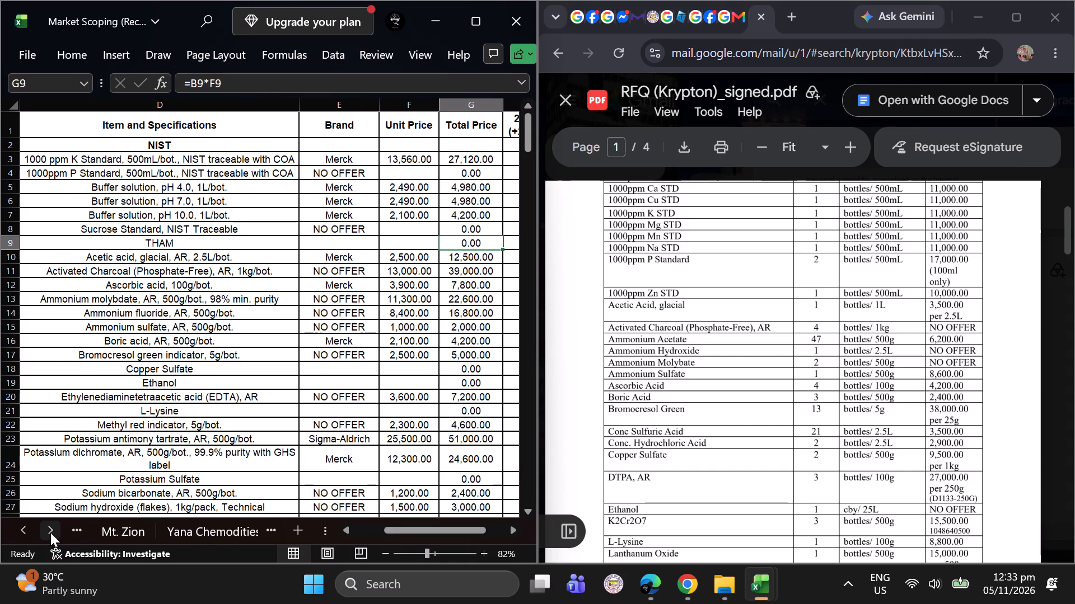
pyautogui.doubleClick(25, 535)
pyautogui.moveTo(25, 535); pyautogui.dragTo(109, 538)
pyautogui.click(109, 538)
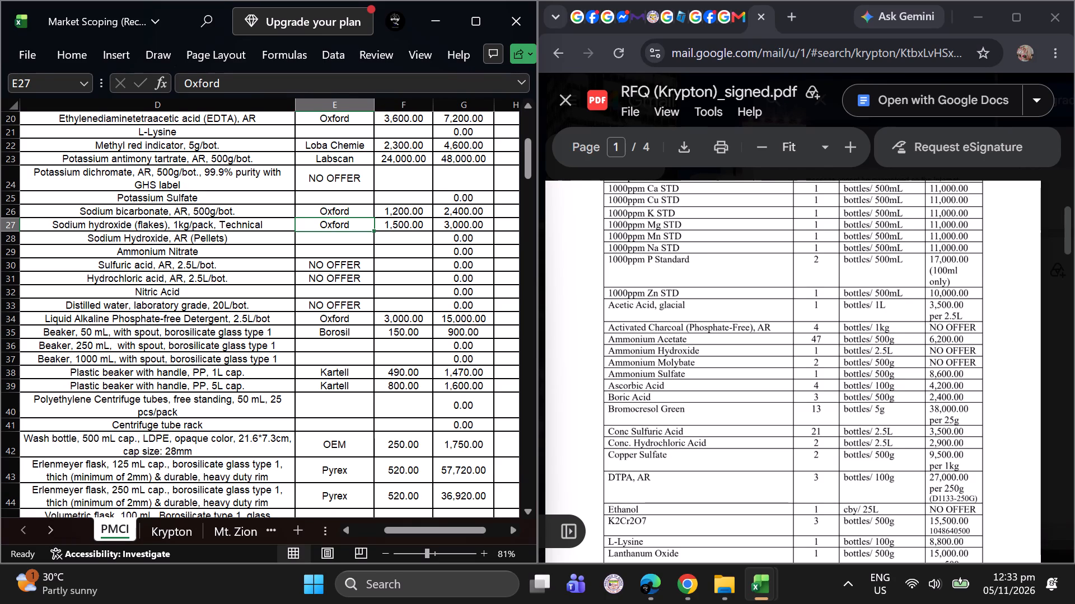
pyautogui.scroll(2, 106, 323)
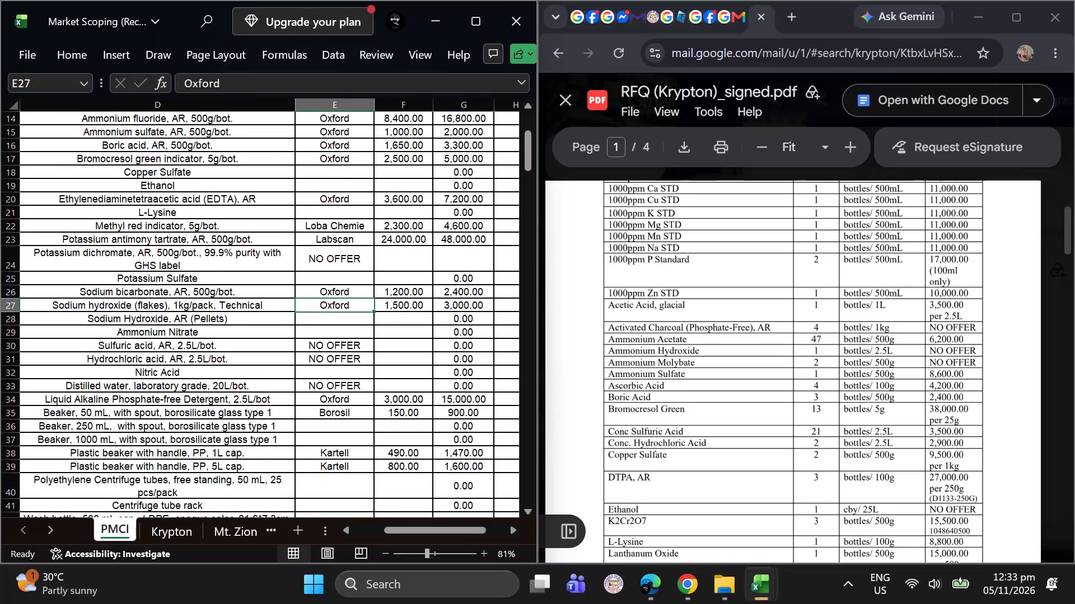
pyautogui.doubleClick(50, 522)
pyautogui.tripleClick(50, 522)
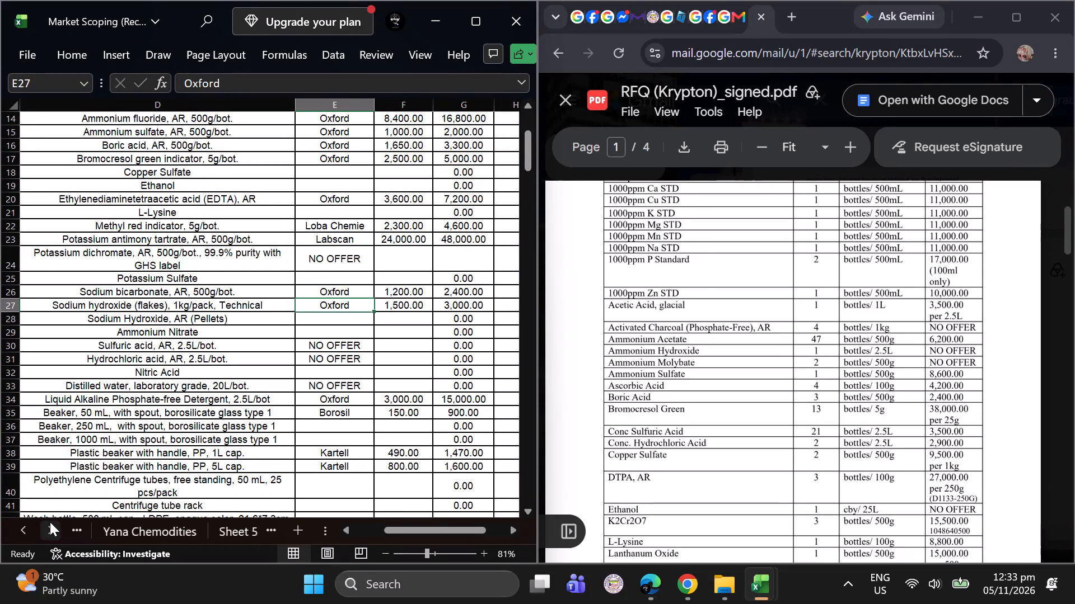
pyautogui.click(50, 522)
pyautogui.click(133, 532)
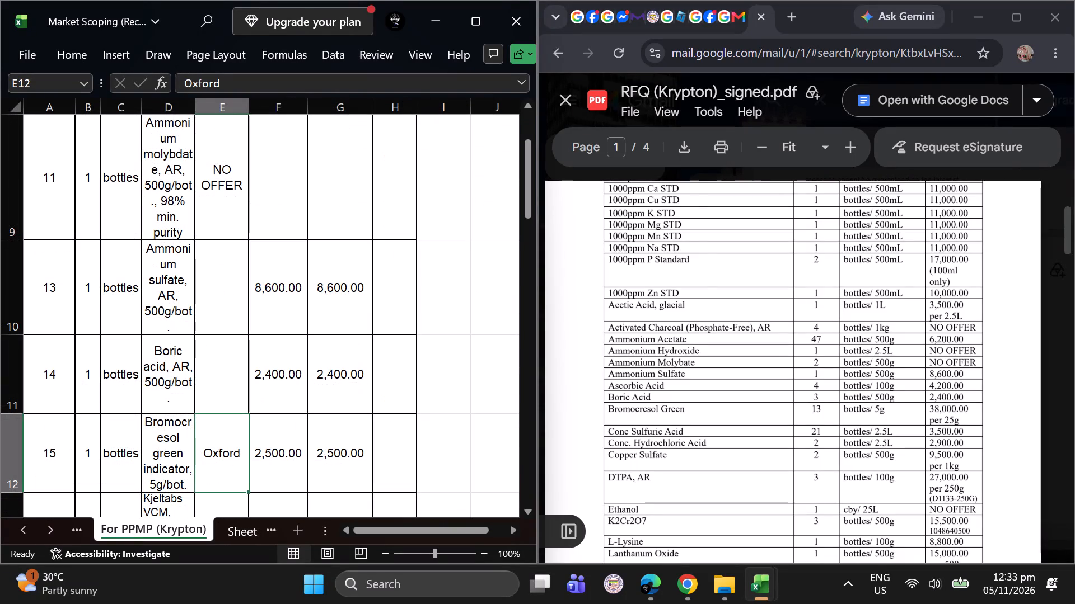
# Set the brand of the bromocresol green indicator row to NO OFFER.
pyautogui.hotkey('shift', 'n')
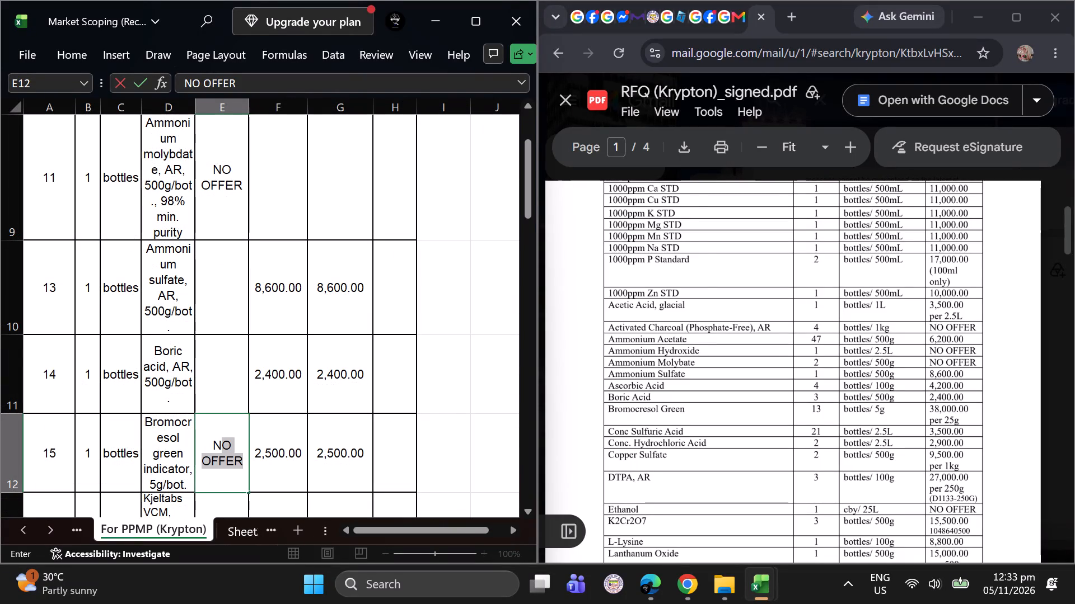
pyautogui.press('Return')
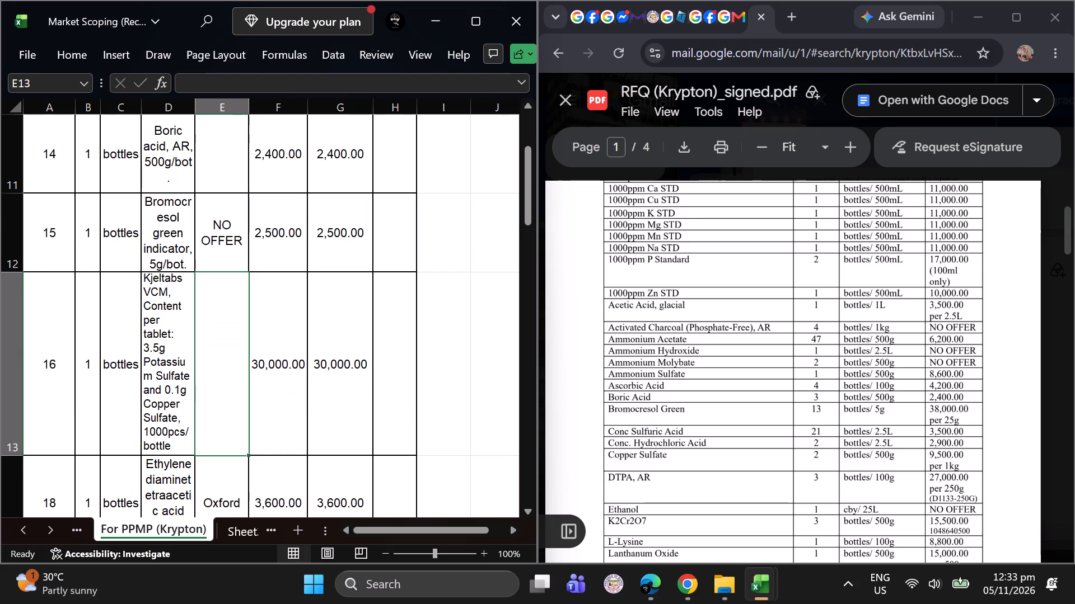
# Clear the unit price and total price of the Kjeltabs VCM row.
pyautogui.click(283, 388)
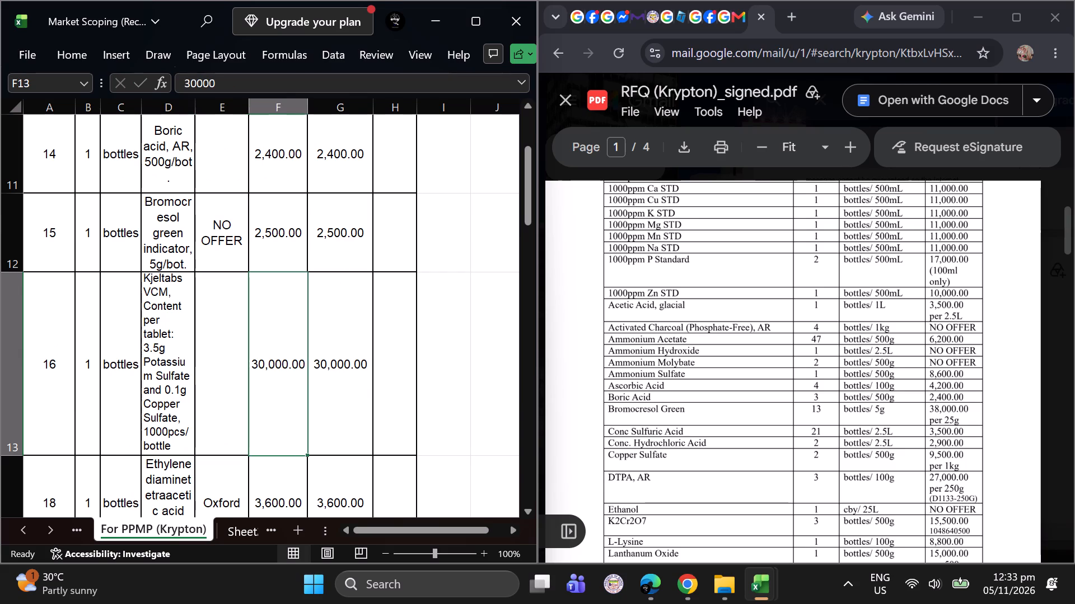
pyautogui.press('Delete')
pyautogui.scroll(-1, 284, 421)
pyautogui.click(331, 374)
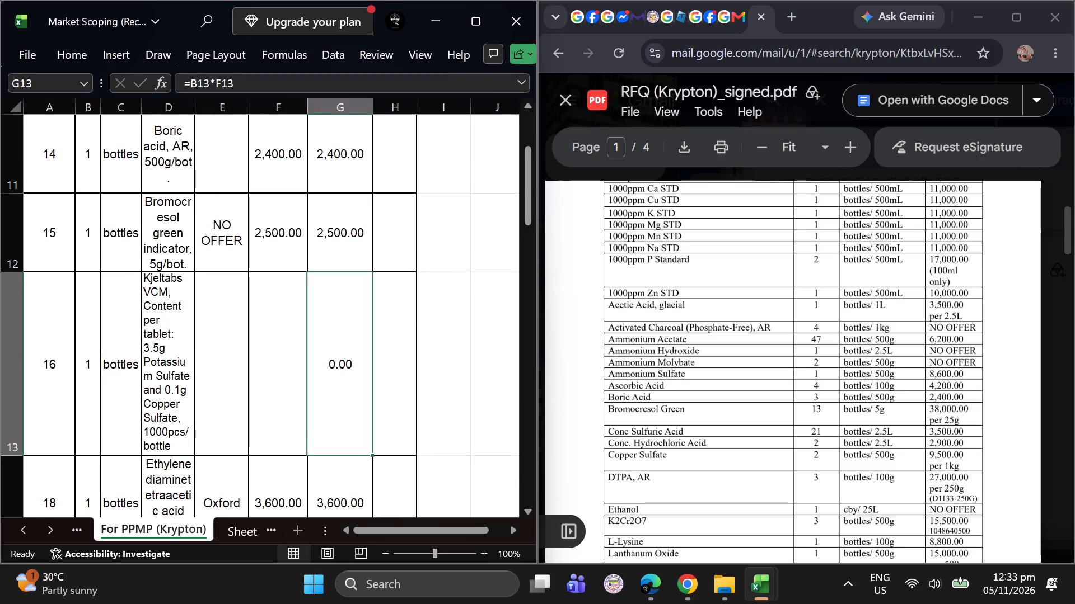
pyautogui.press('Delete')
# Widen the item description column of the For PPMP (Krypton) sheet slightly.
pyautogui.scroll(-1, 266, 393)
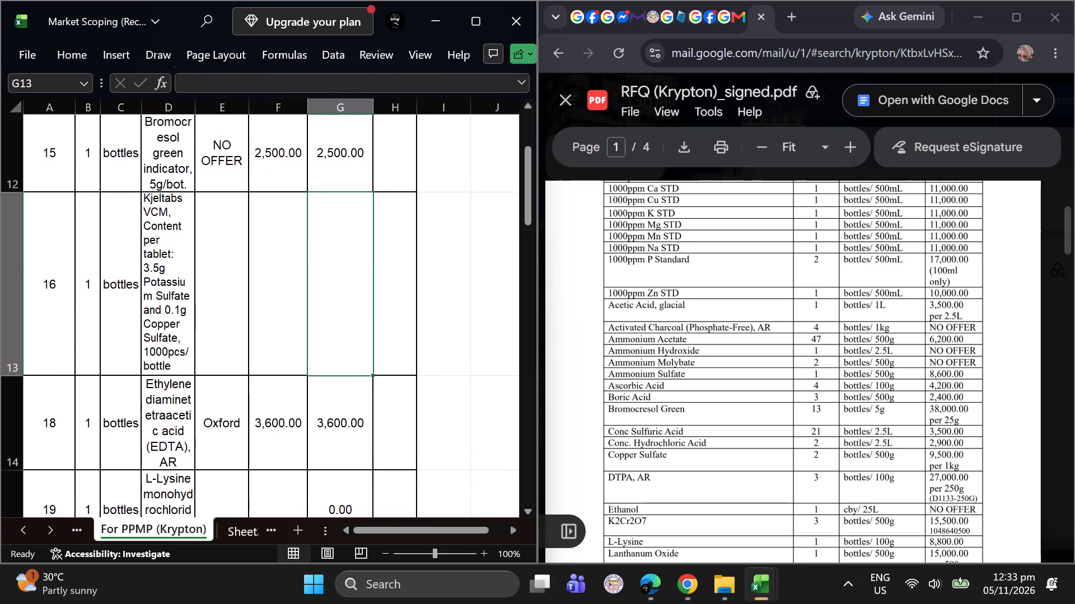
pyautogui.scroll(-1, 266, 393)
pyautogui.click(226, 420)
pyautogui.scroll(-1, 226, 420)
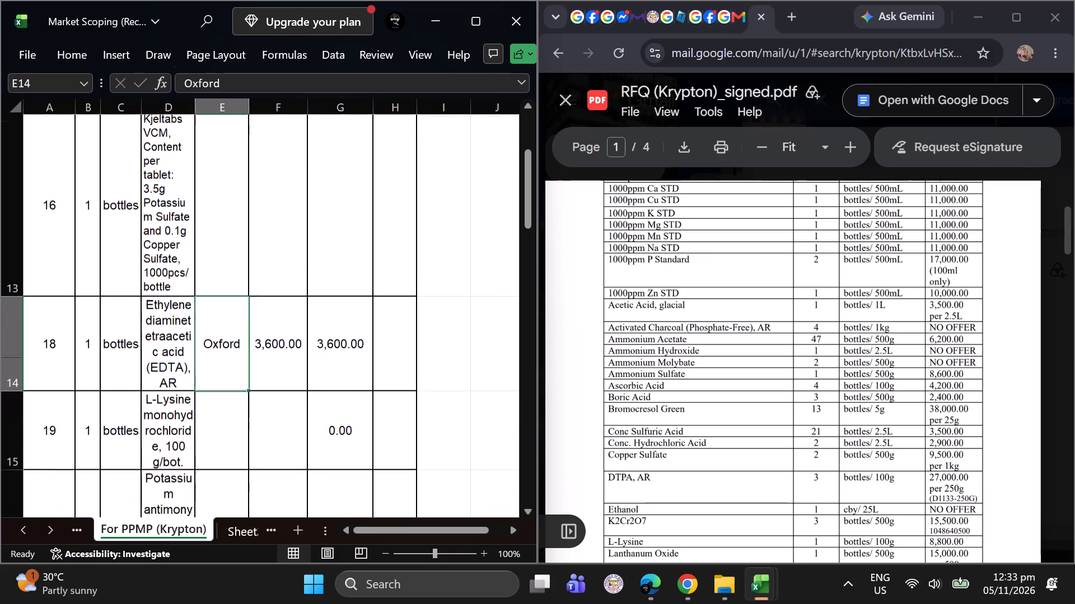
pyautogui.scroll(-1, 226, 420)
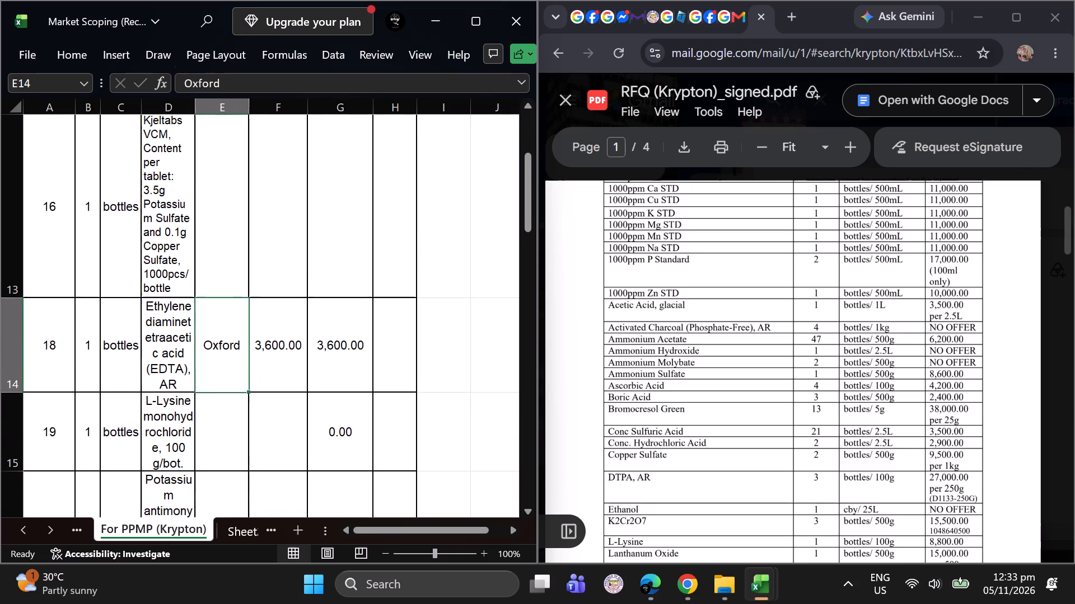
pyautogui.moveTo(194, 102); pyautogui.dragTo(204, 103)
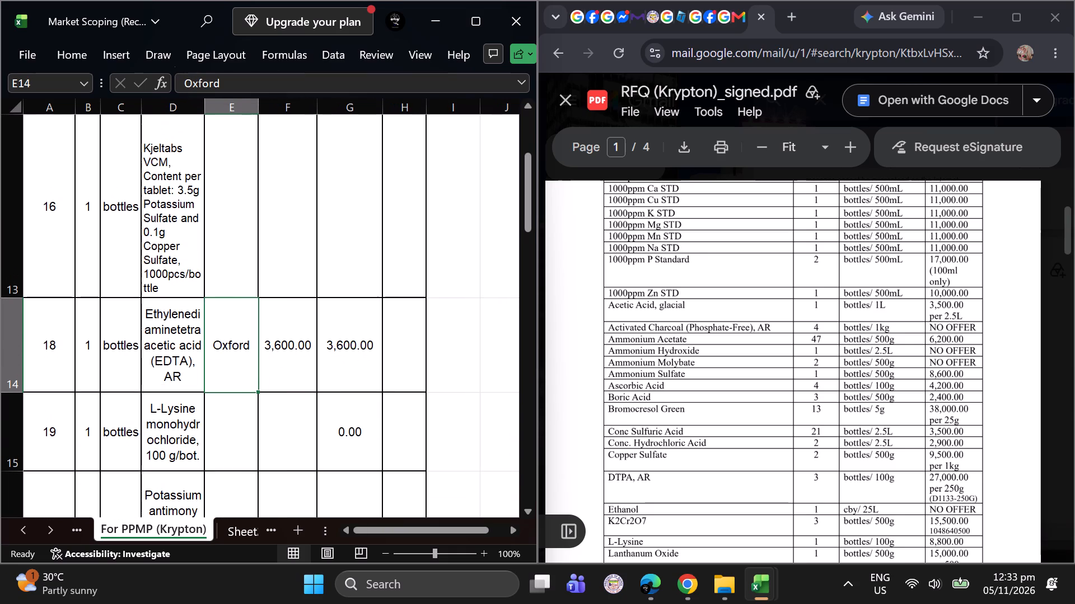
pyautogui.click(204, 103)
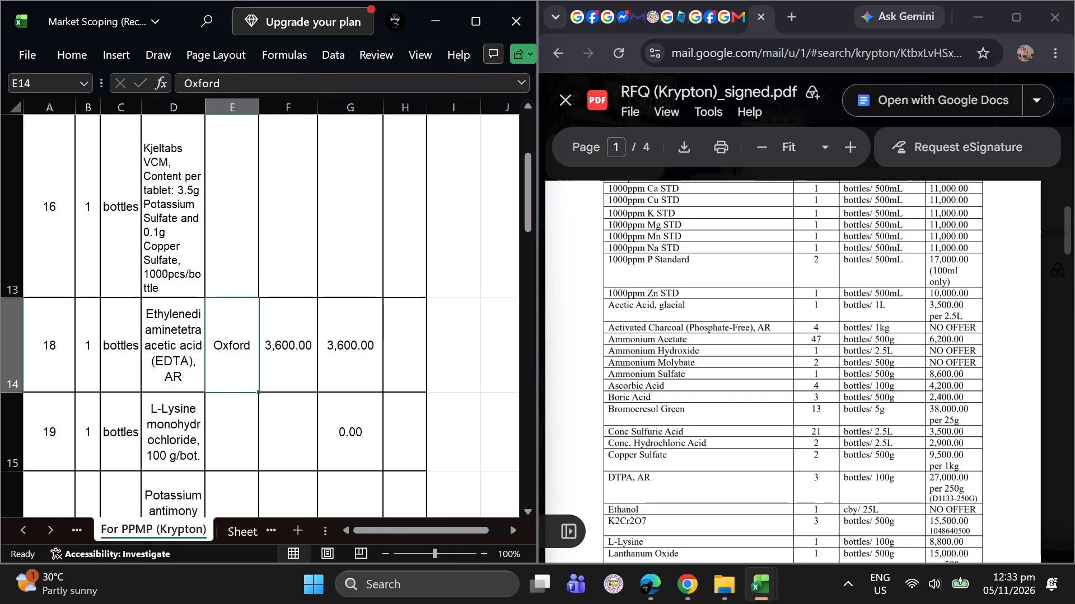
# Look through the Krypton quotation's chemical list for an ethylenediaminetetraacetic acid (EDTA) entry.
pyautogui.click(233, 353)
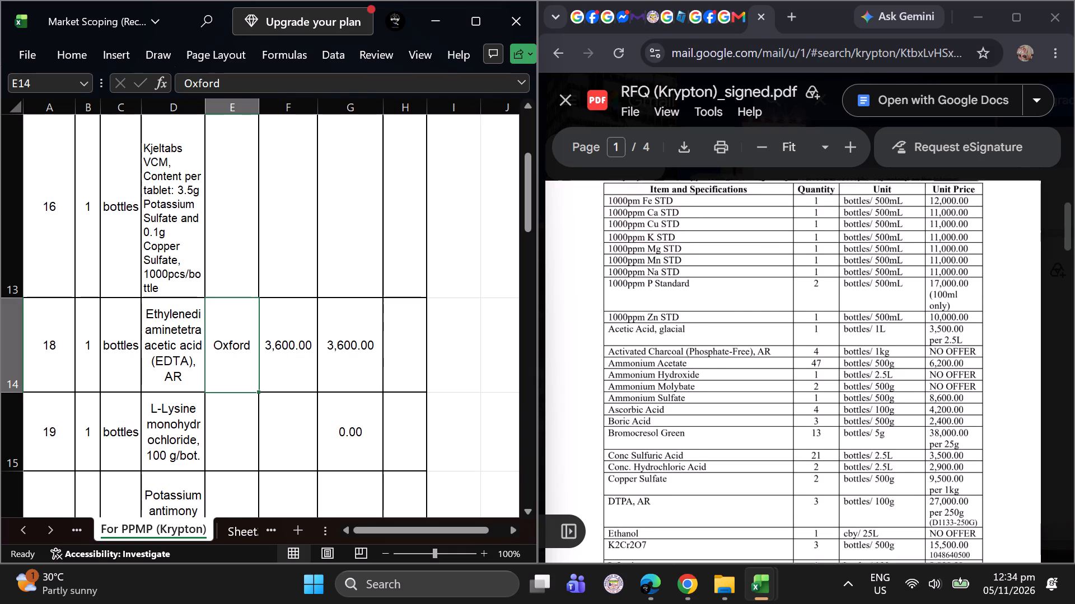
pyautogui.scroll(-3, 601, 408)
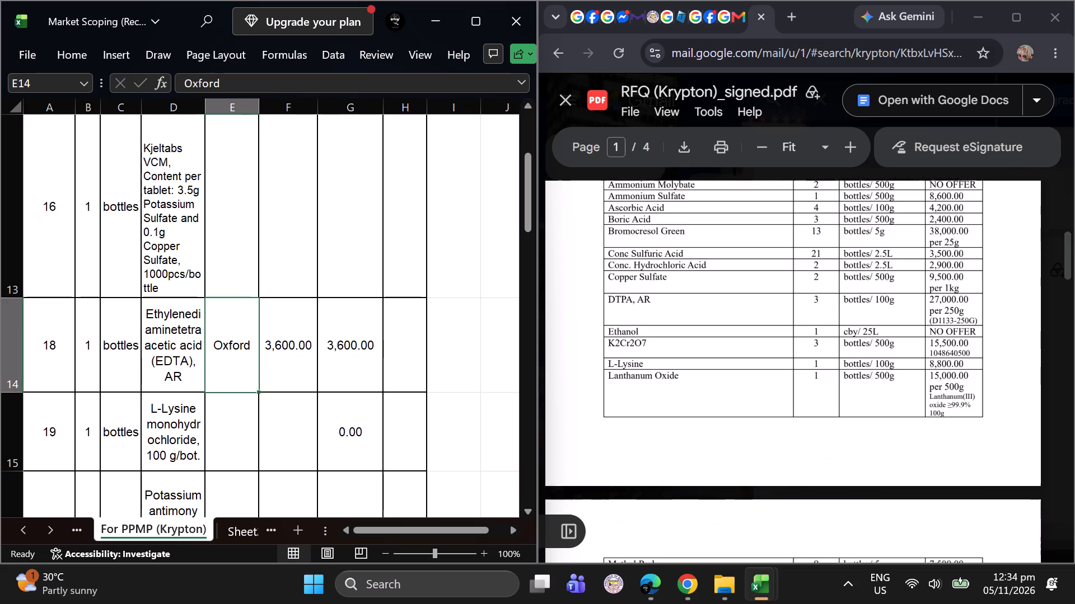
pyautogui.scroll(-2, 601, 408)
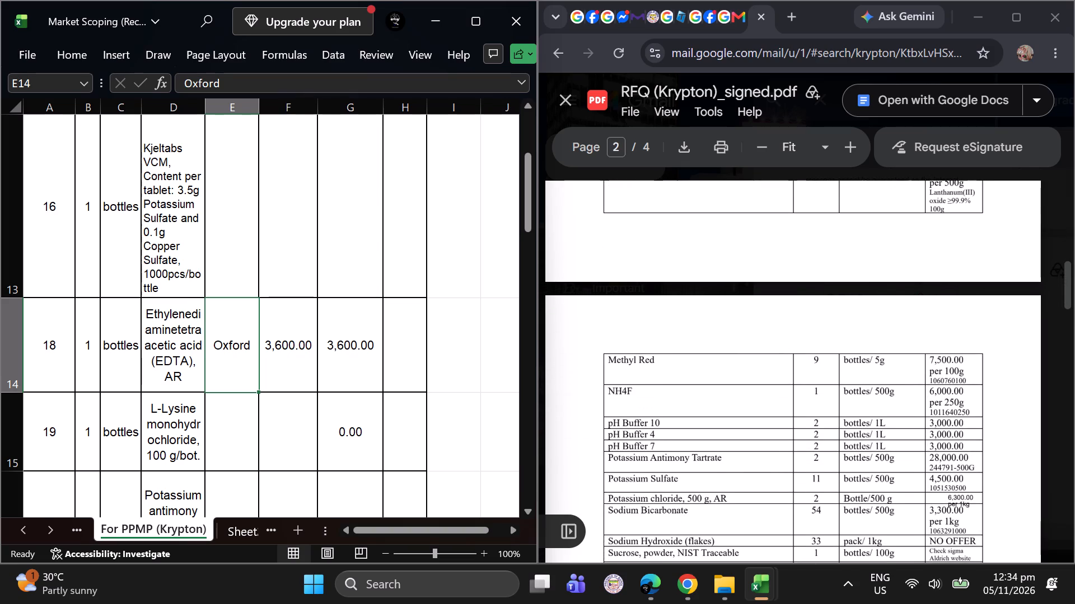
pyautogui.scroll(-2, 601, 408)
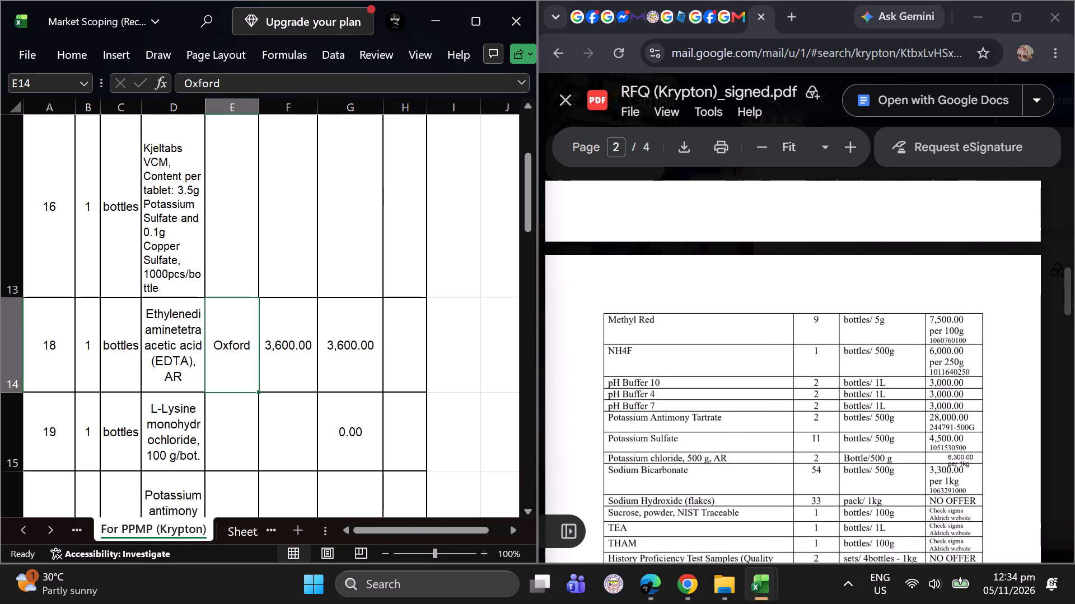
pyautogui.scroll(-1, 601, 408)
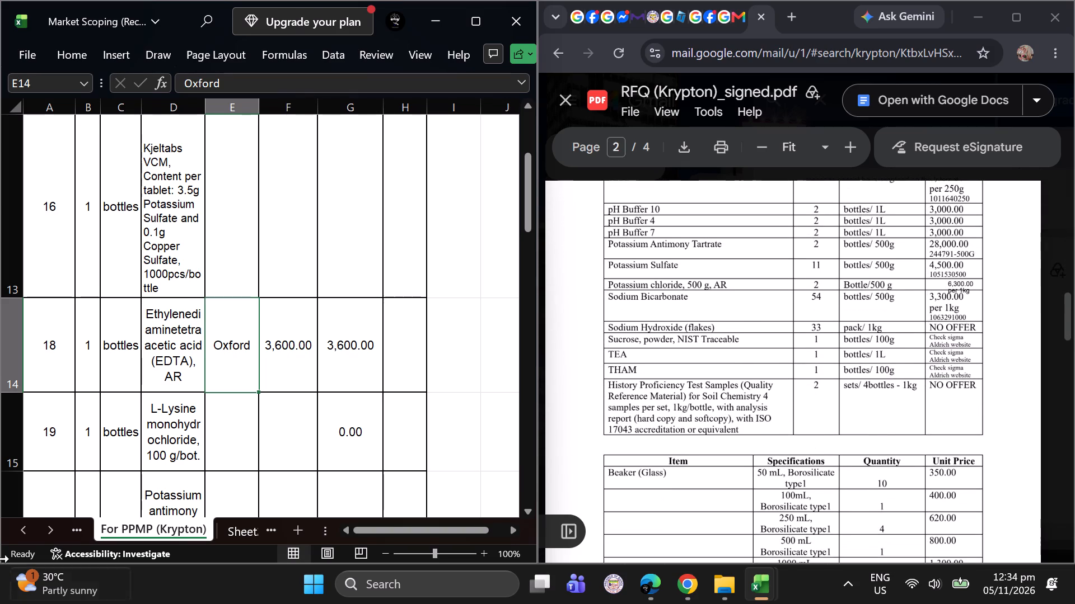
# Compare the EDTA entry on the Krypton and PMCI sheets, and set the EDTA row's brand on For PPMP (Krypton) to NO OFFER.
pyautogui.tripleClick(25, 532)
pyautogui.tripleClick(25, 532)
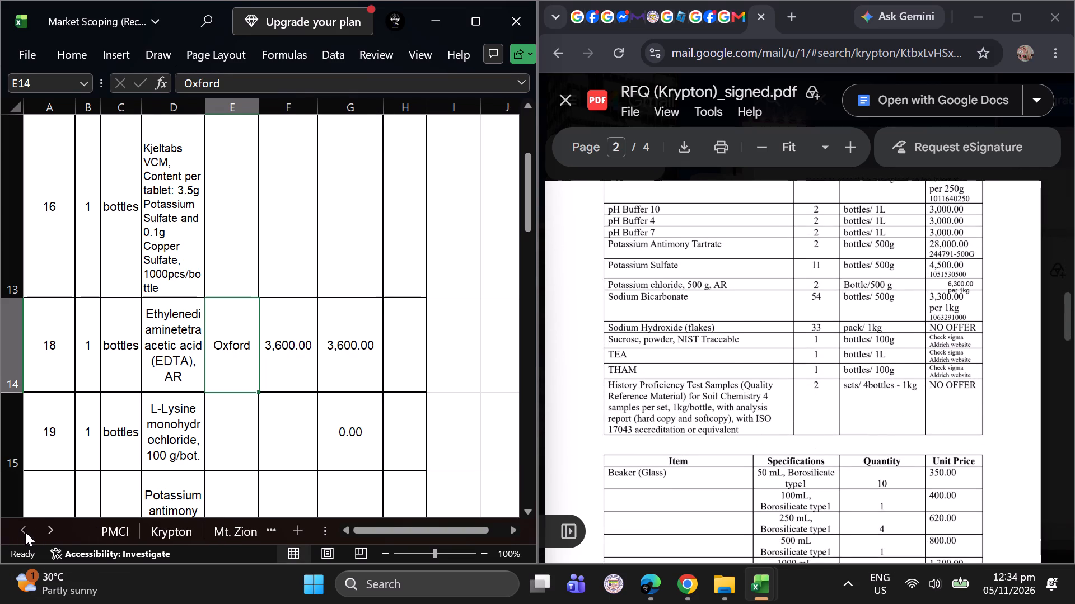
pyautogui.click(161, 528)
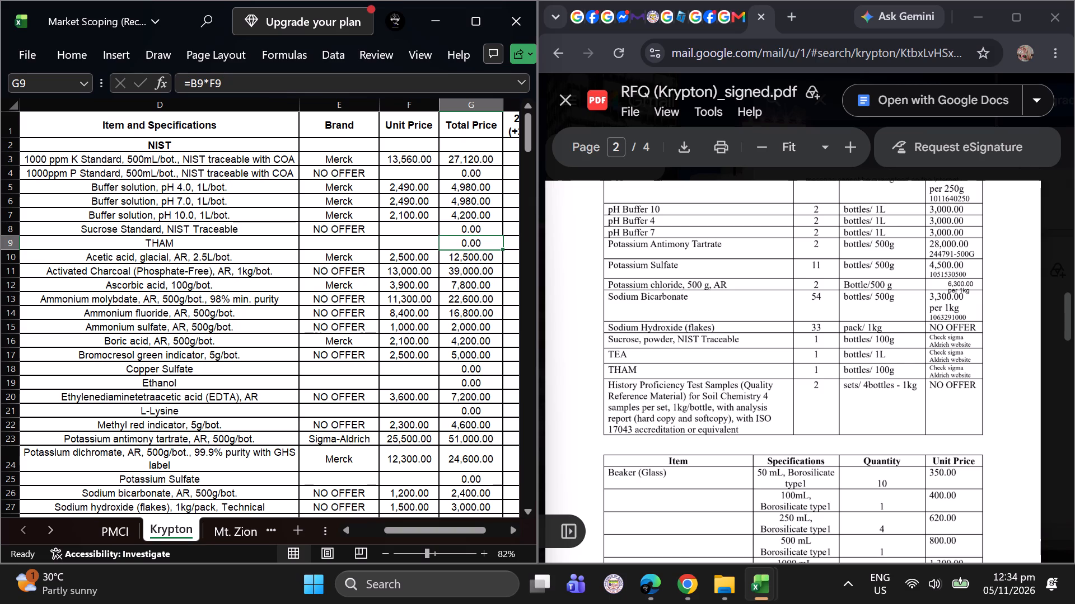
pyautogui.click(133, 530)
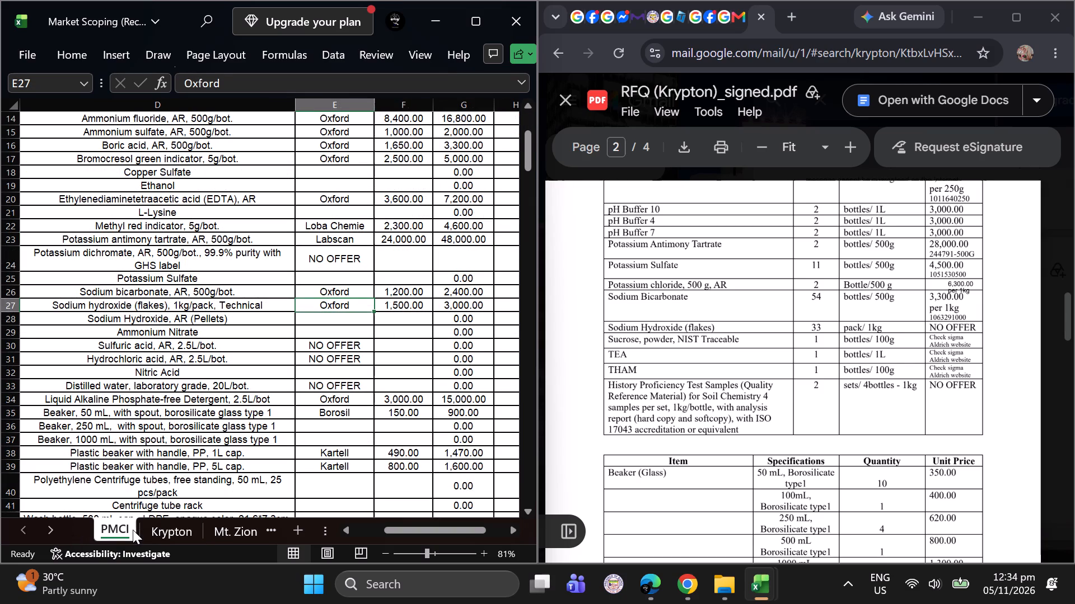
pyautogui.tripleClick(53, 527)
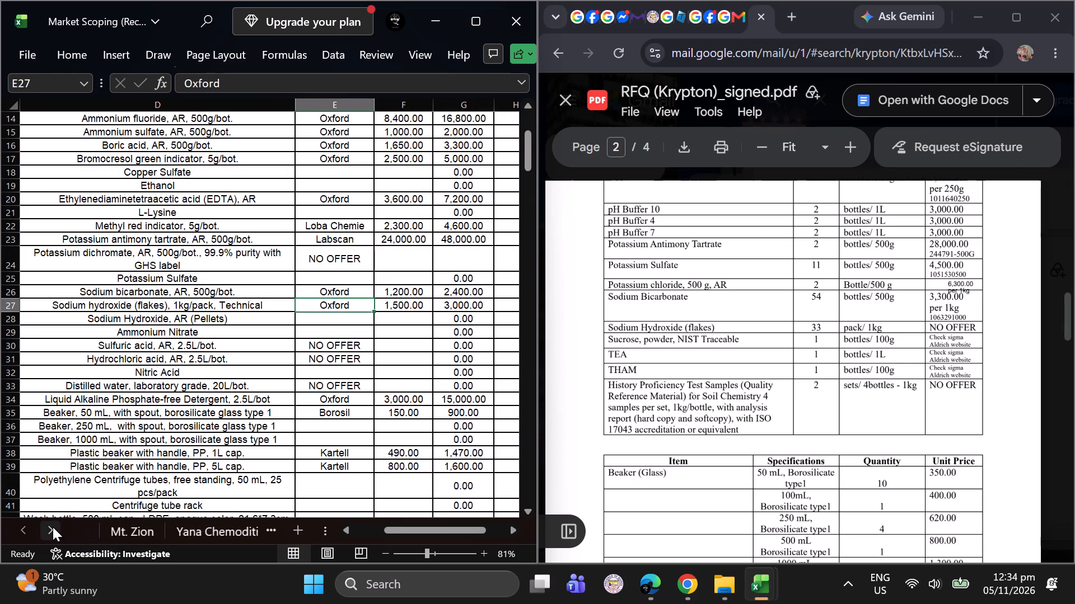
pyautogui.doubleClick(53, 527)
pyautogui.click(231, 536)
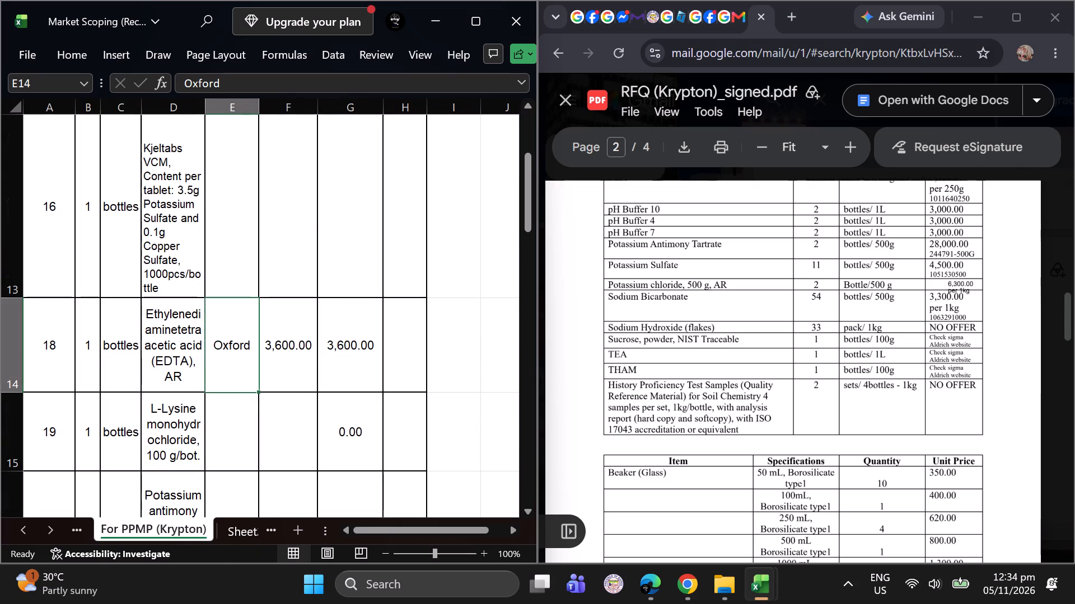
pyautogui.write('No')
pyautogui.press('Return')
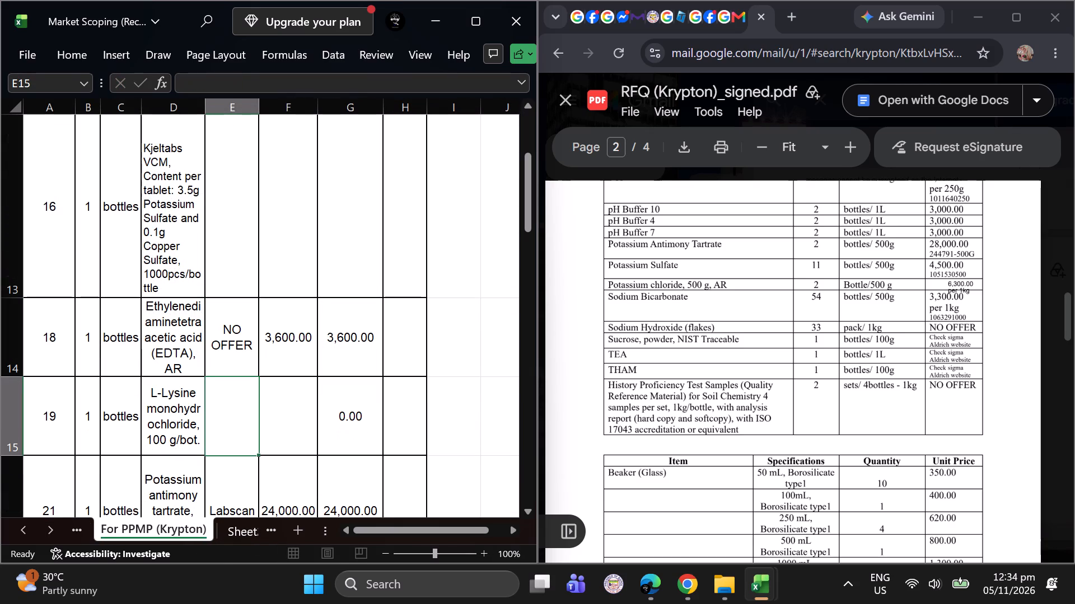
# Find L-Lysine in the quotation and set the unit price of the L-Lysine monohydrochloride row to 8800.
pyautogui.scroll(1, 673, 404)
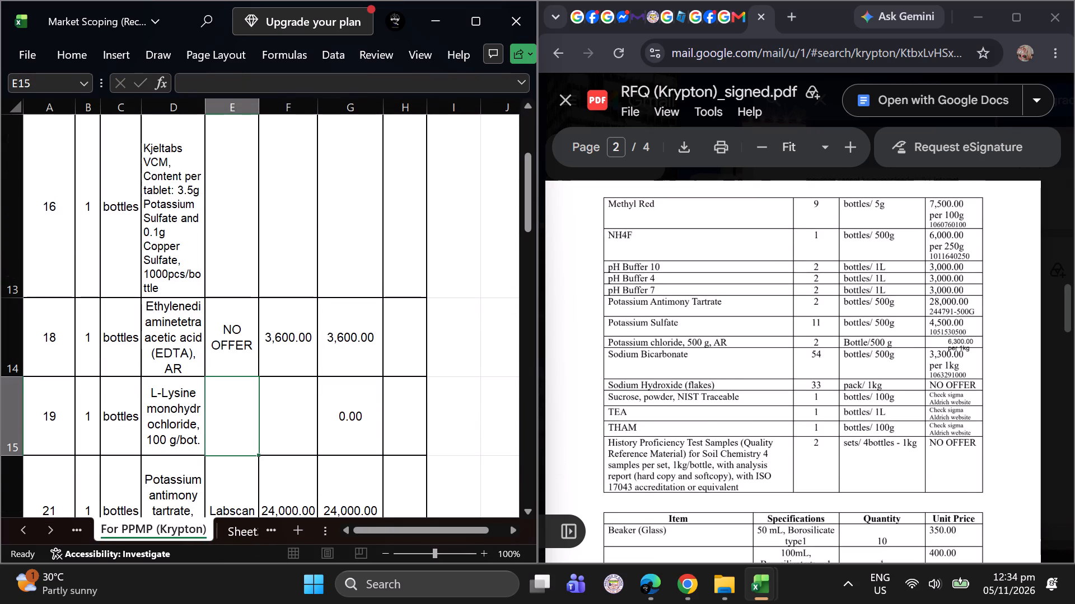
pyautogui.scroll(3, 673, 404)
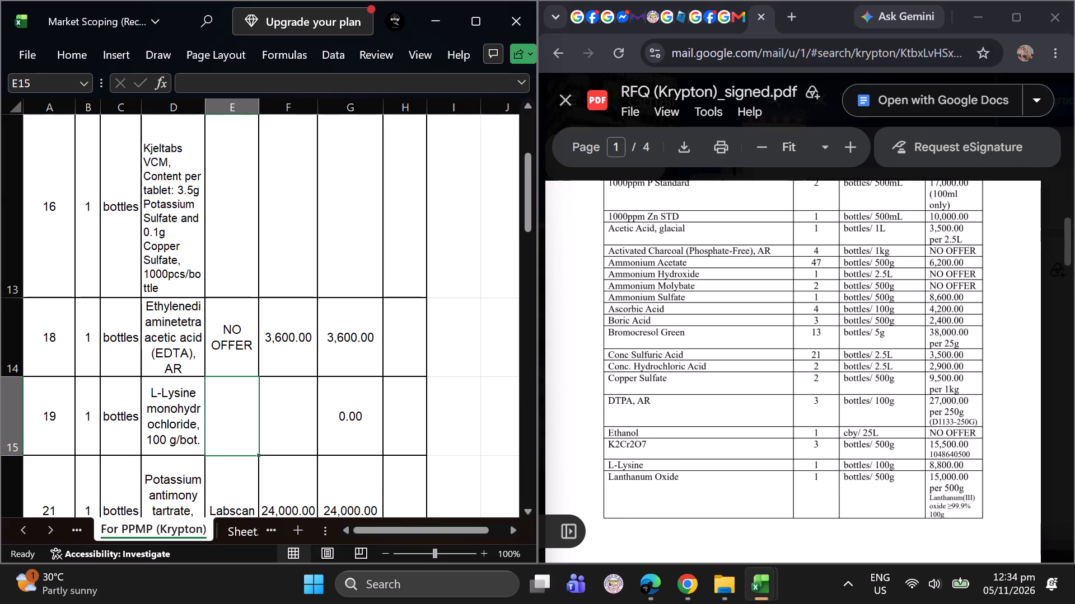
pyautogui.click(345, 414)
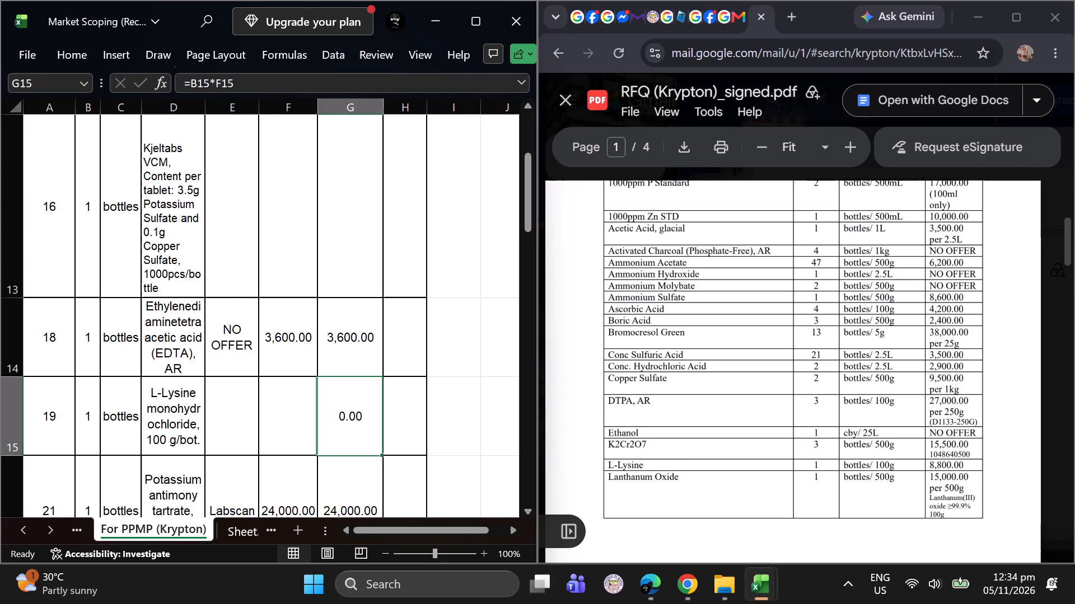
pyautogui.write('88')
pyautogui.press('BackSpace')
pyautogui.press('BackSpace')
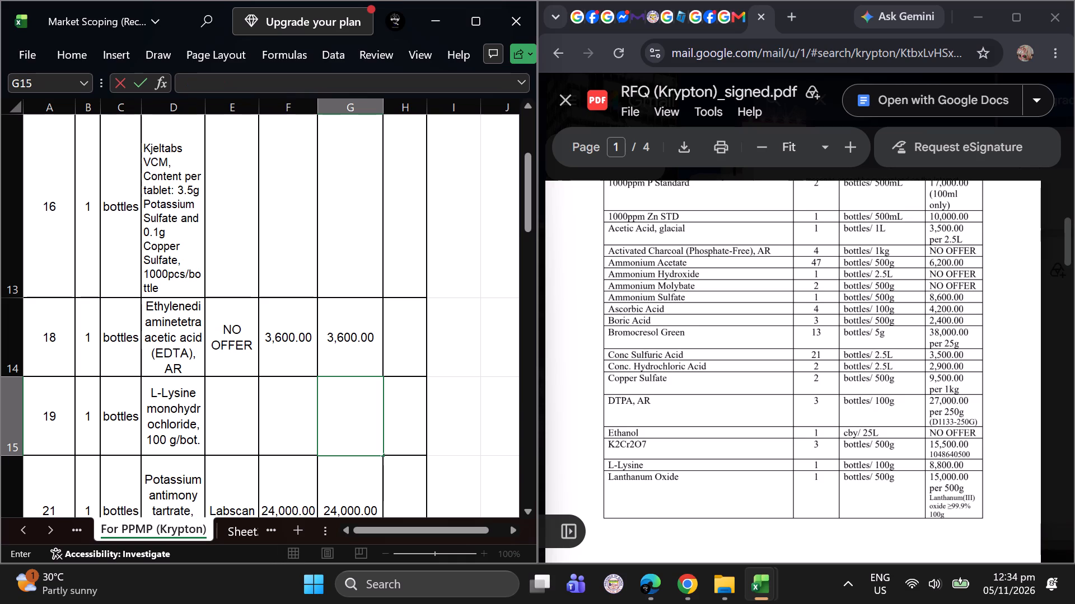
pyautogui.press('Left')
pyautogui.write('8800')
pyautogui.press('Return')
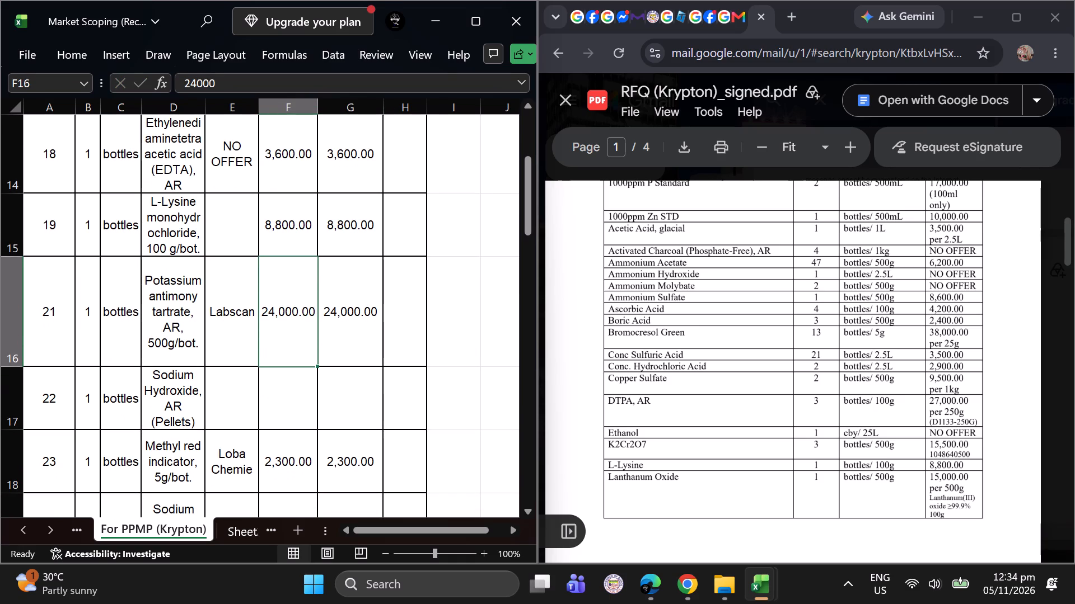
# Check the Krypton sheet for an L-Lysine brand, and return to the For PPMP (Krypton) sheet.
pyautogui.click(239, 245)
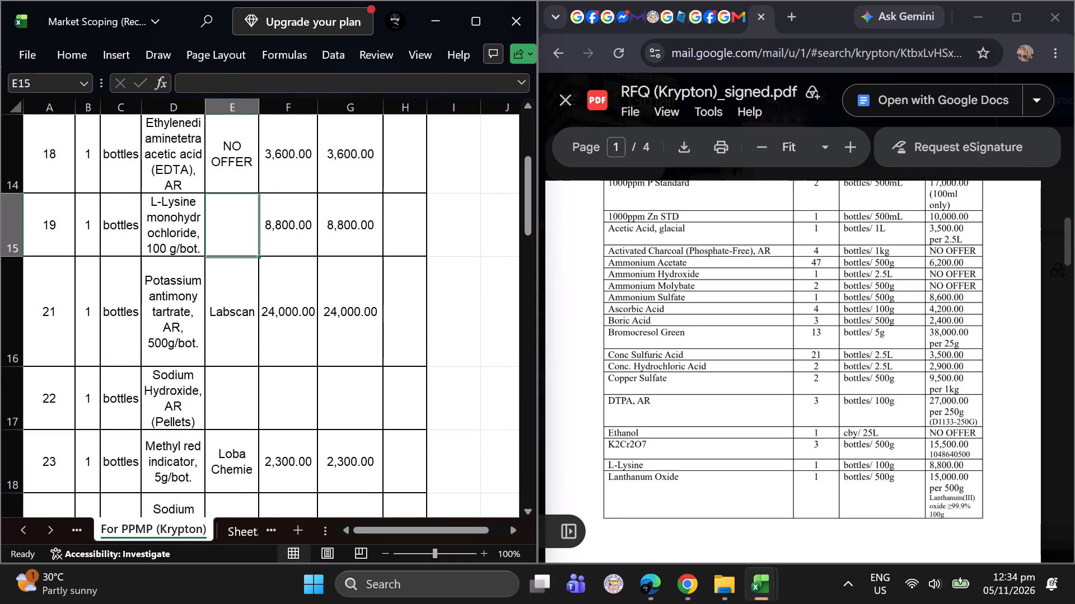
pyautogui.tripleClick(26, 528)
pyautogui.click(26, 528)
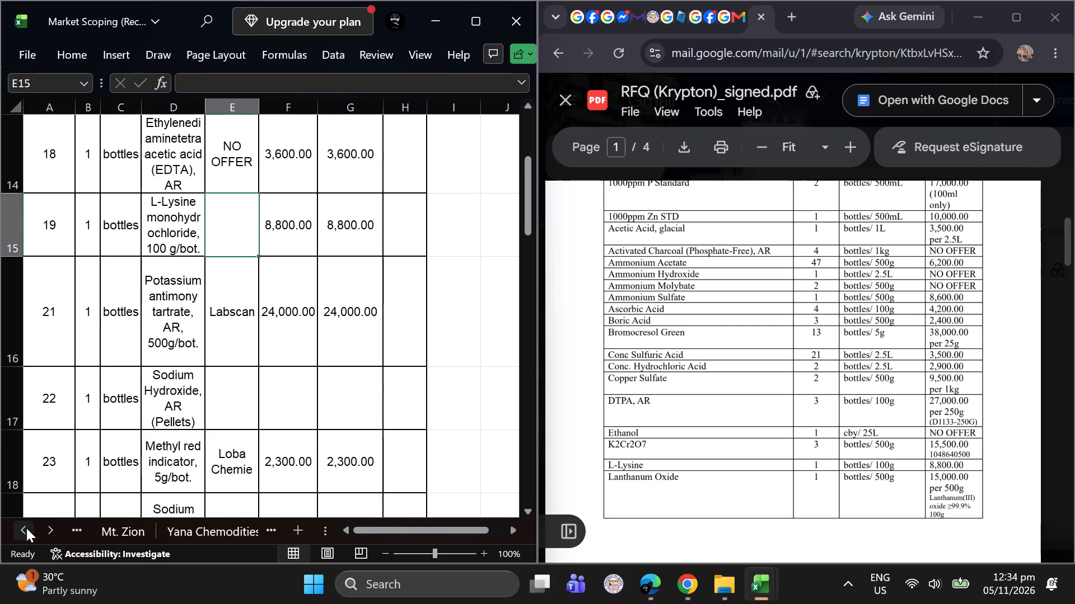
pyautogui.click(26, 538)
pyautogui.click(111, 536)
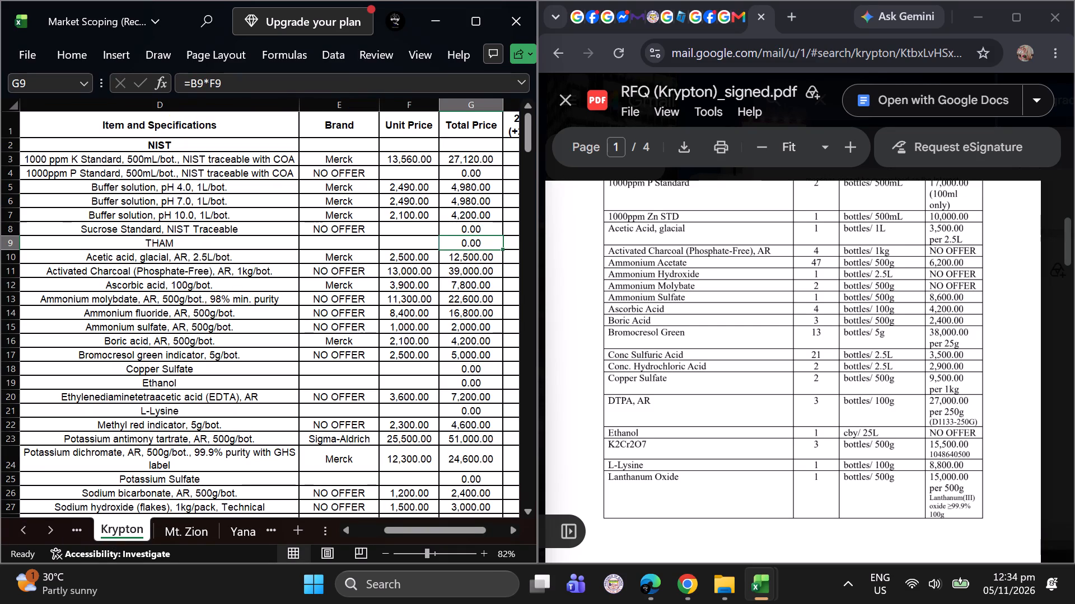
pyautogui.tripleClick(44, 533)
pyautogui.doubleClick(44, 533)
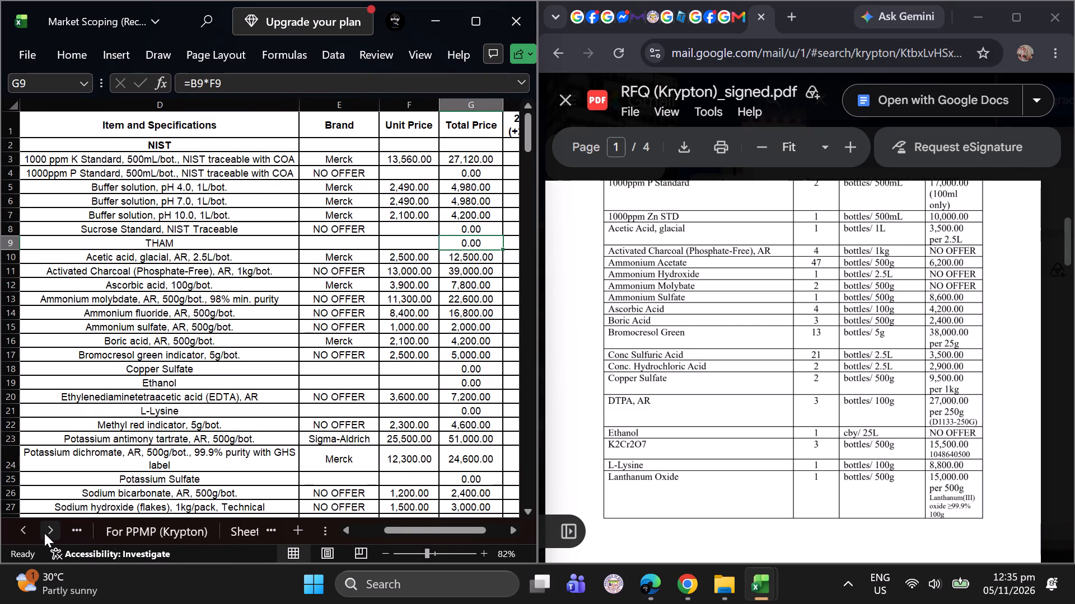
pyautogui.click(135, 537)
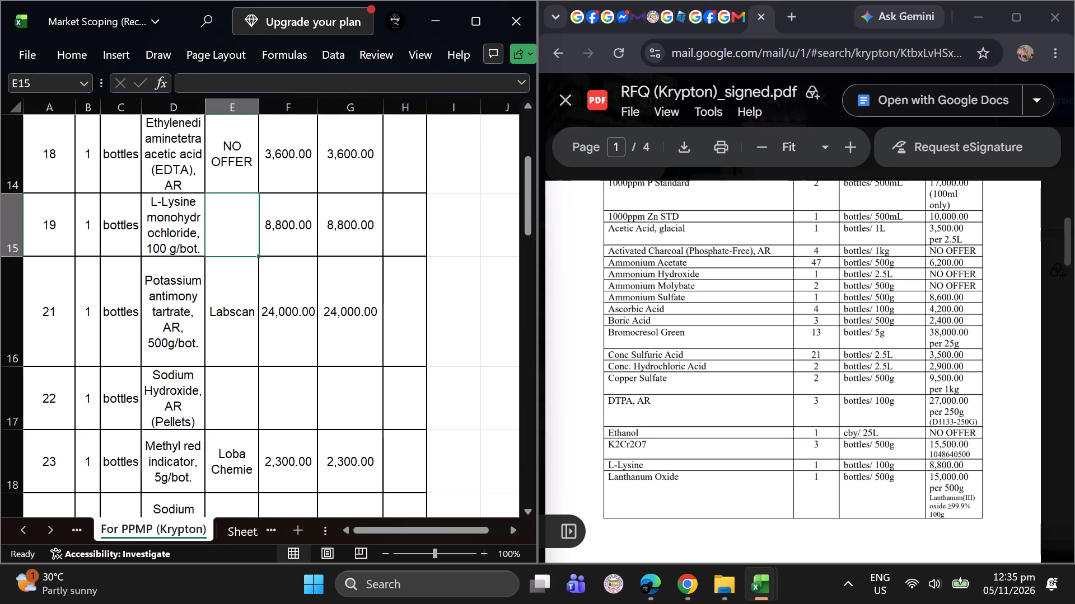
# Check the quotation and the Krypton sheet for the potassium antimony tartrate price and brand, and return to For PPMP (Krypton).
pyautogui.scroll(1, 592, 372)
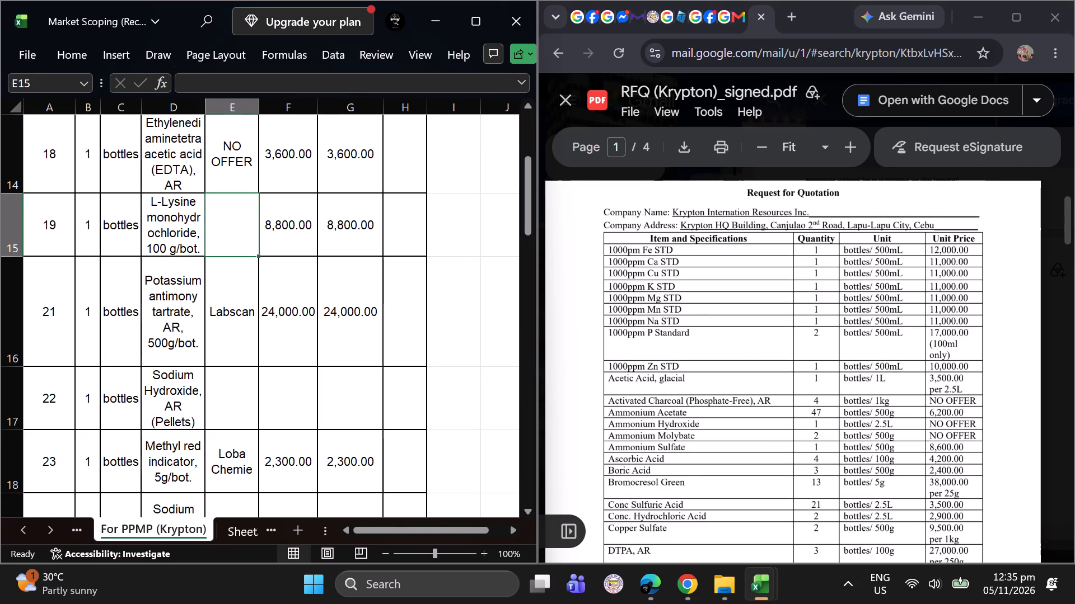
pyautogui.scroll(-2, 592, 372)
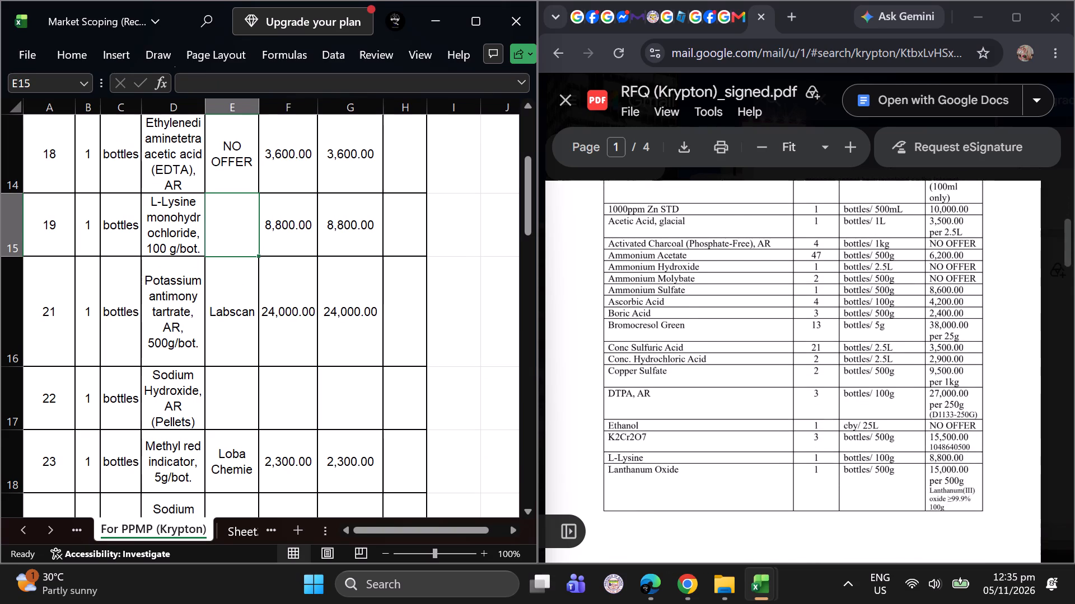
pyautogui.scroll(-2, 592, 372)
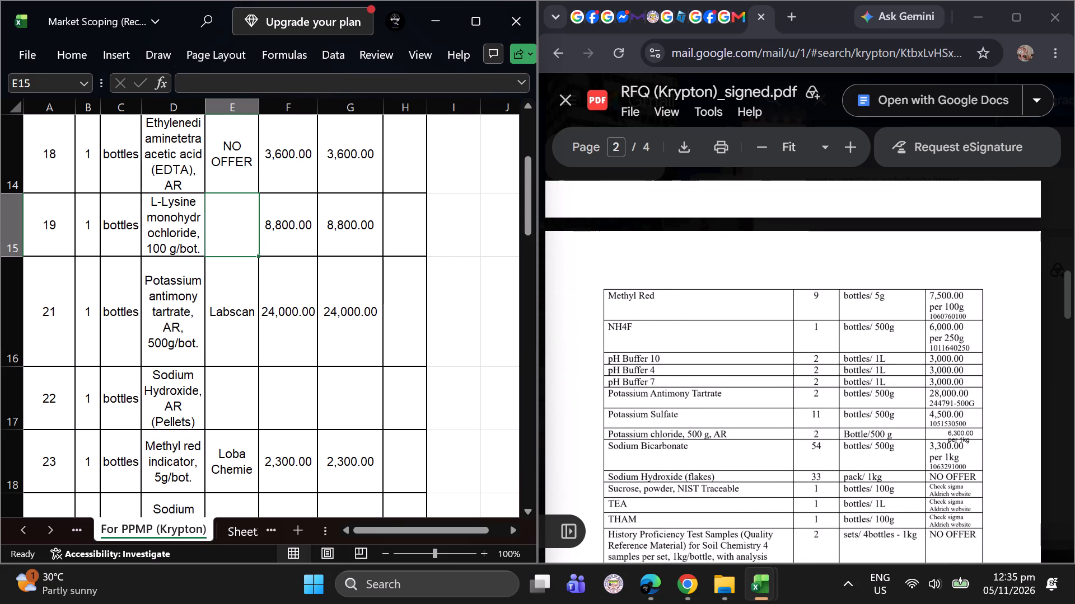
pyautogui.tripleClick(15, 529)
pyautogui.click(15, 529)
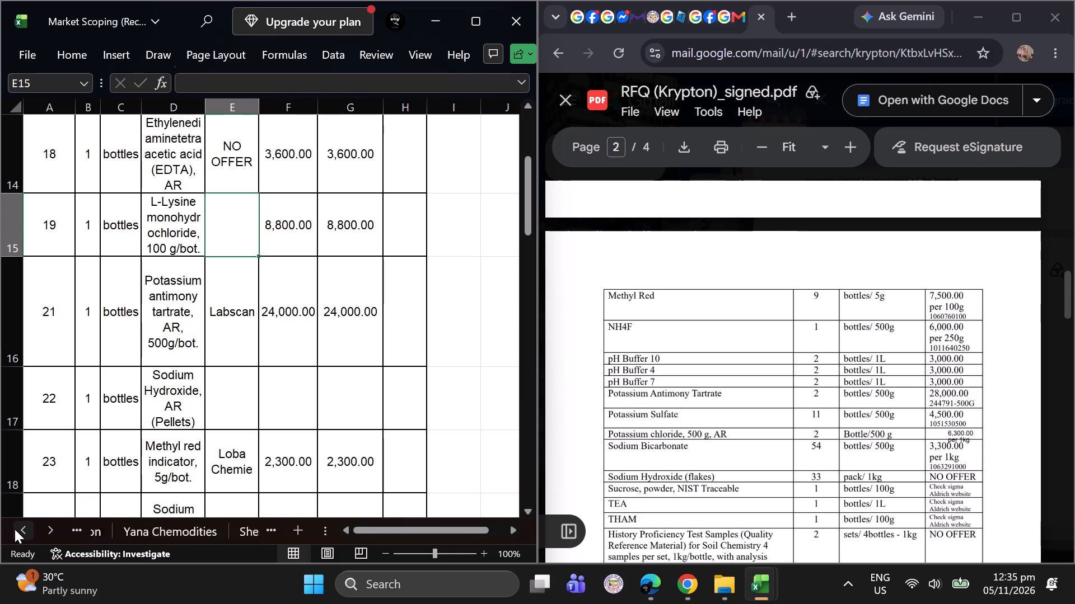
pyautogui.click(15, 529)
pyautogui.click(107, 532)
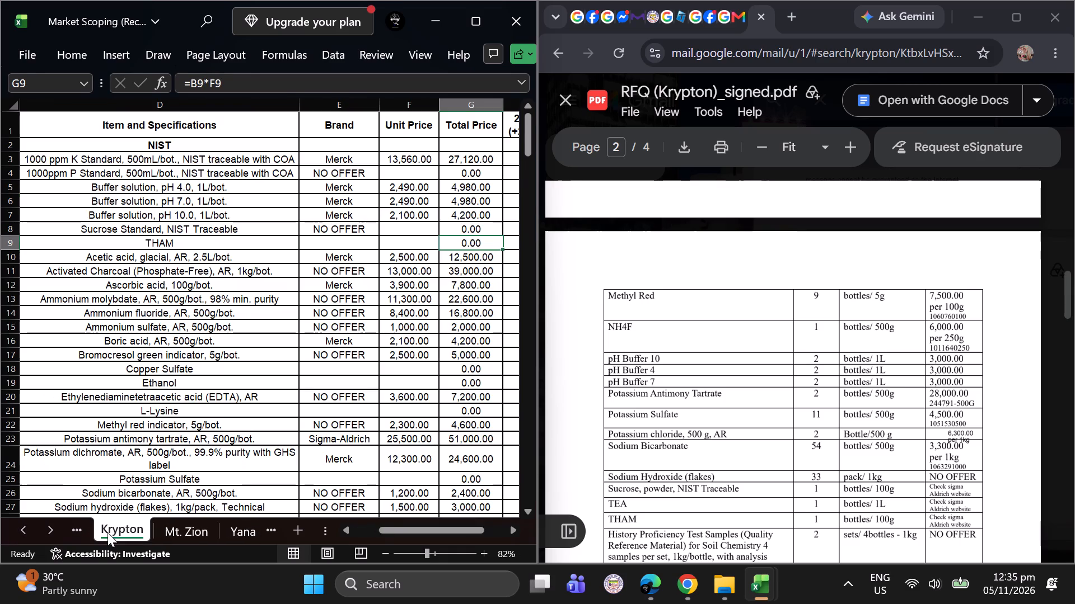
pyautogui.click(133, 438)
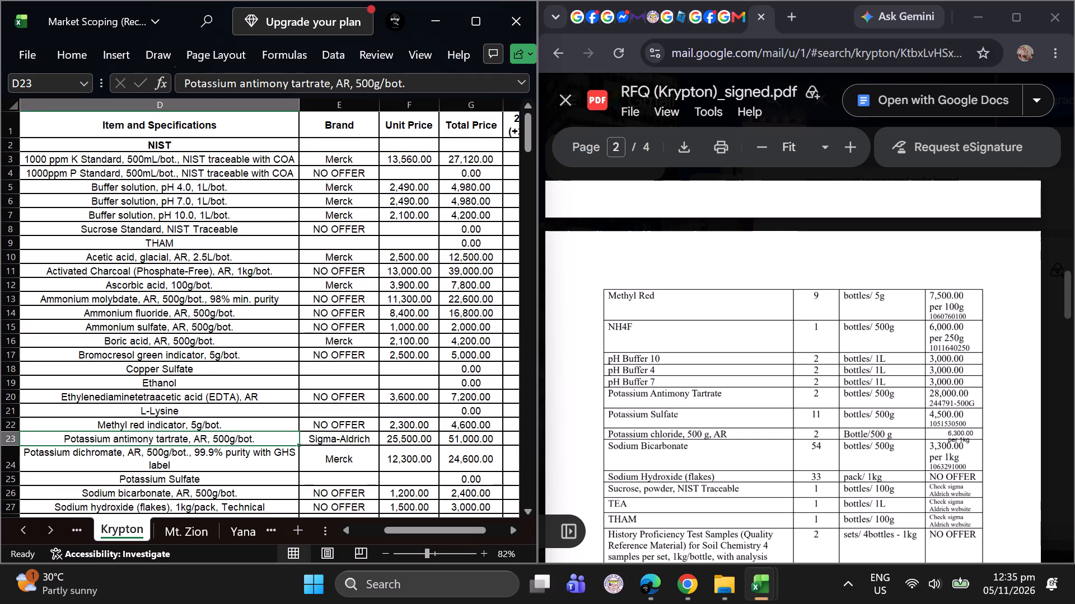
pyautogui.tripleClick(48, 530)
pyautogui.click(48, 530)
pyautogui.click(187, 531)
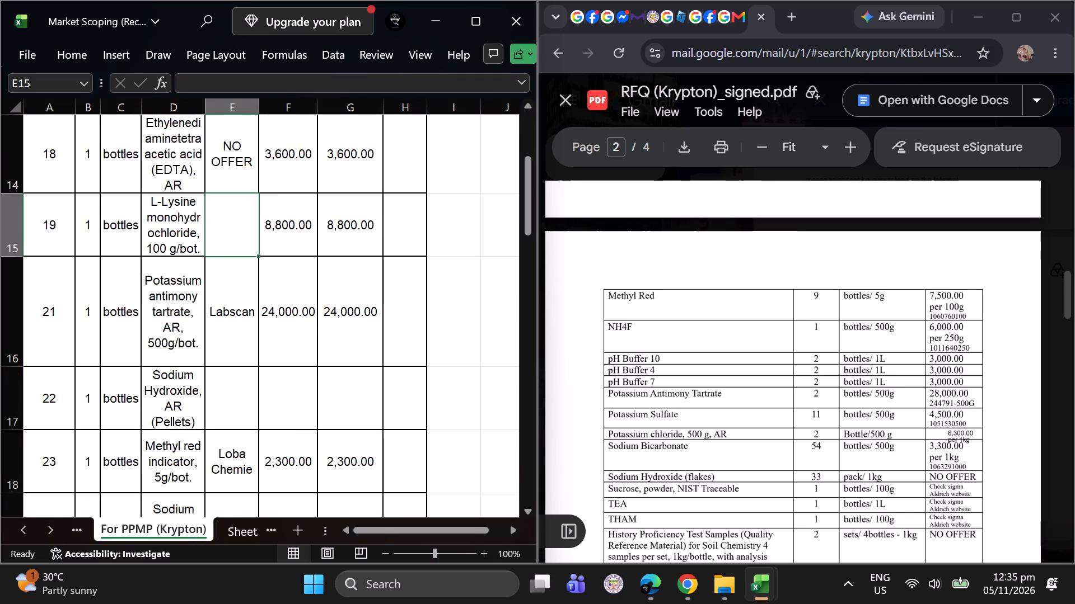
# Set the potassium antimony tartrate row's brand to Sigma-Aldrich and its unit price to 28000.
pyautogui.click(225, 331)
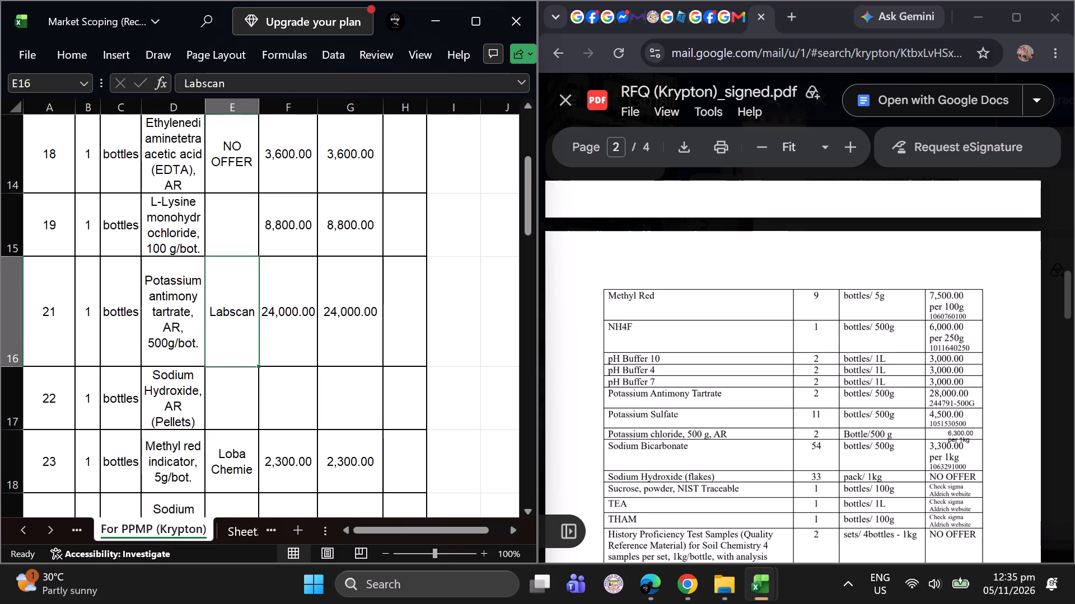
pyautogui.write('Si')
pyautogui.write('gma-Aldrich')
pyautogui.press('Tab')
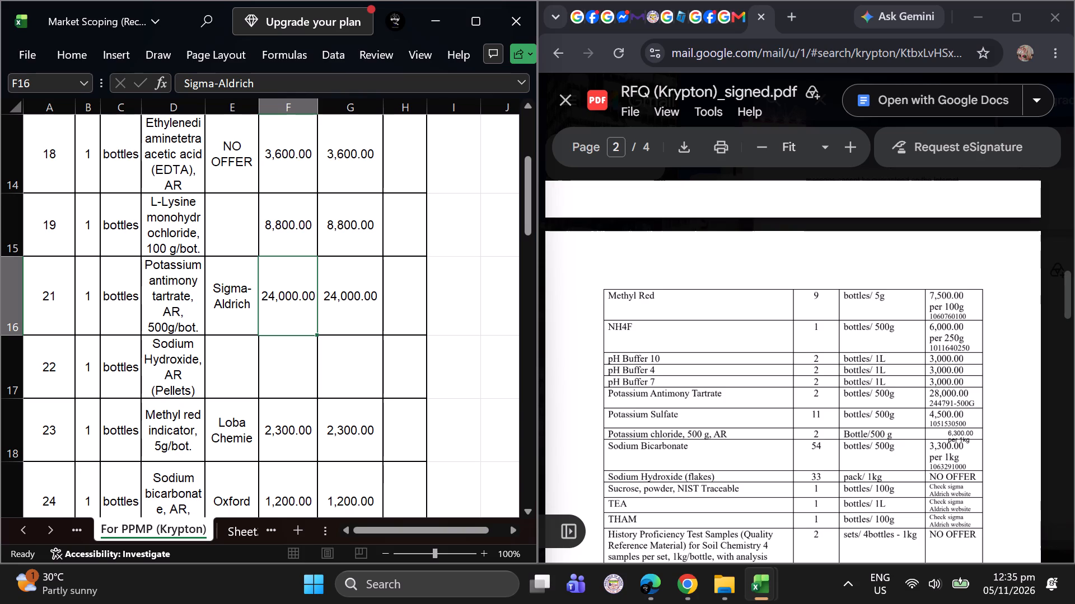
pyautogui.write('28')
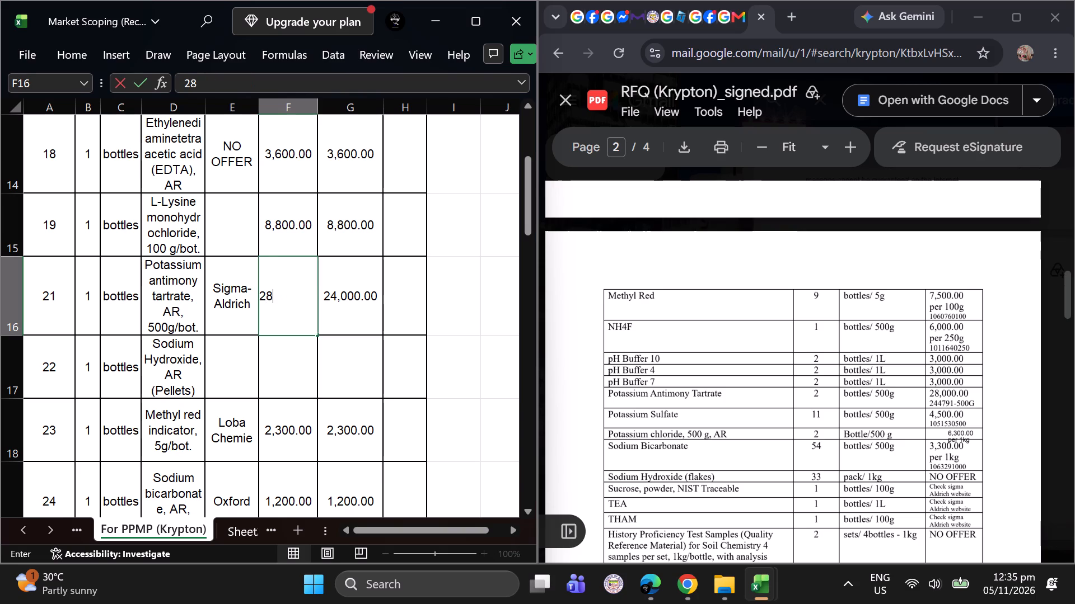
pyautogui.write('000')
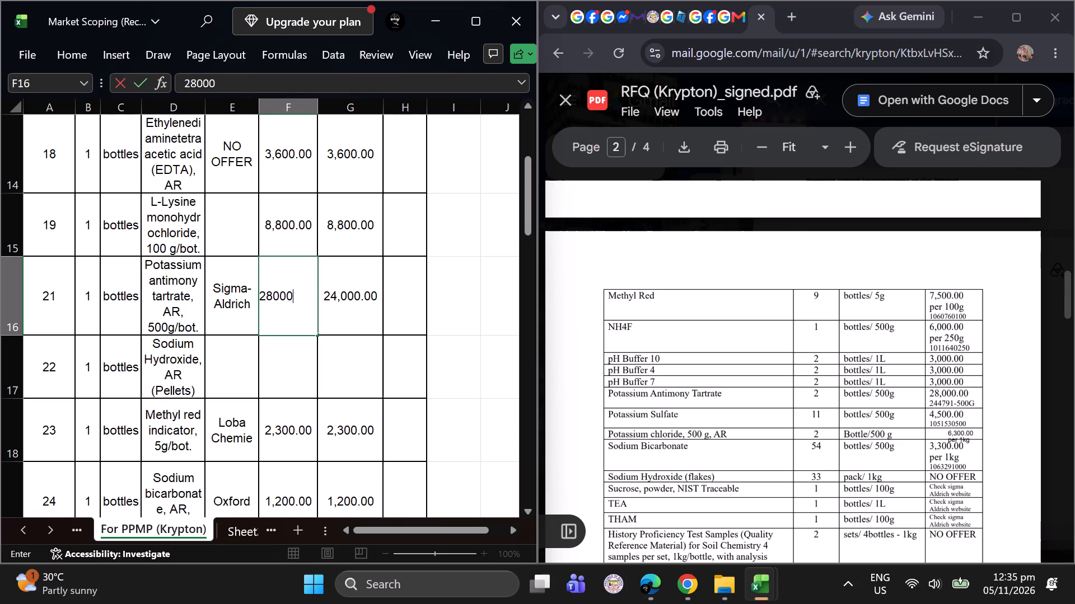
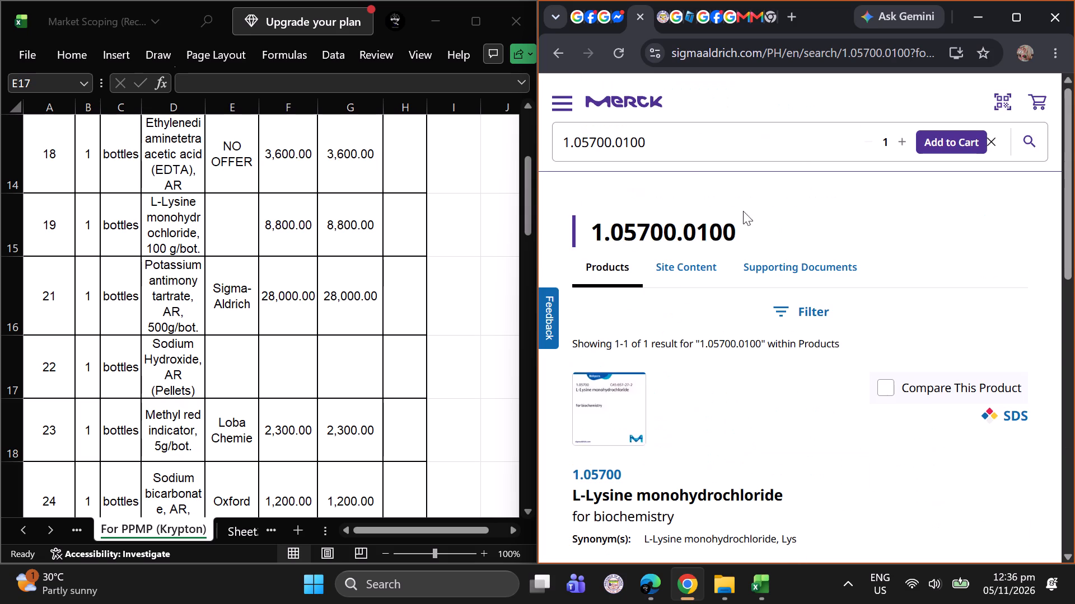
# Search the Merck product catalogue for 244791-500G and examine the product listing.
pyautogui.moveTo(662, 134); pyautogui.dragTo(139, 106)
pyautogui.hotkey('ctrl', 'a')
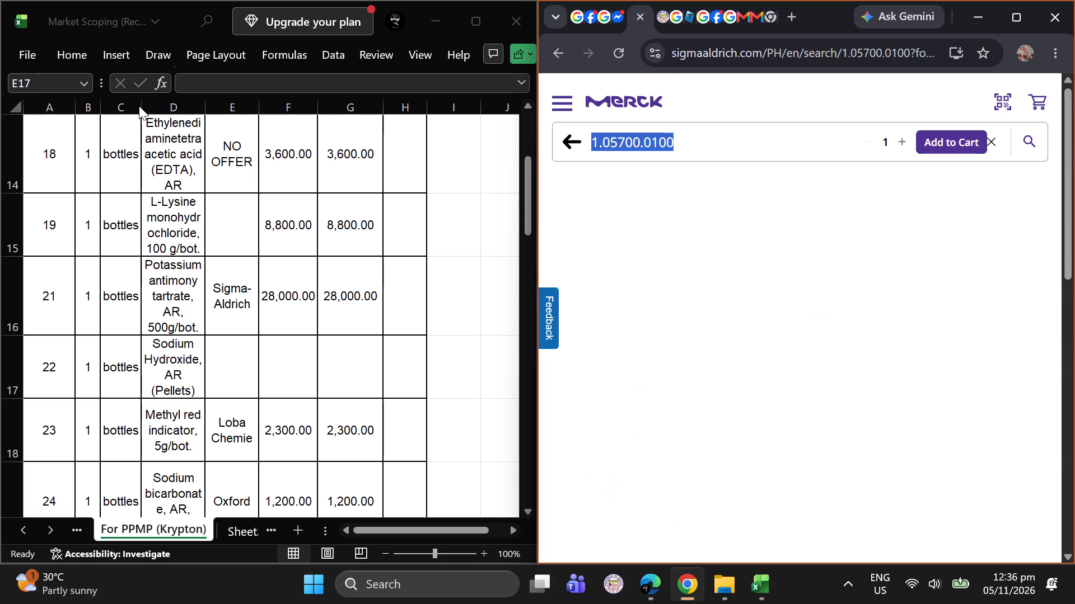
pyautogui.press('BackSpace')
pyautogui.hotkey('ctrl', 'v')
pyautogui.press('Return')
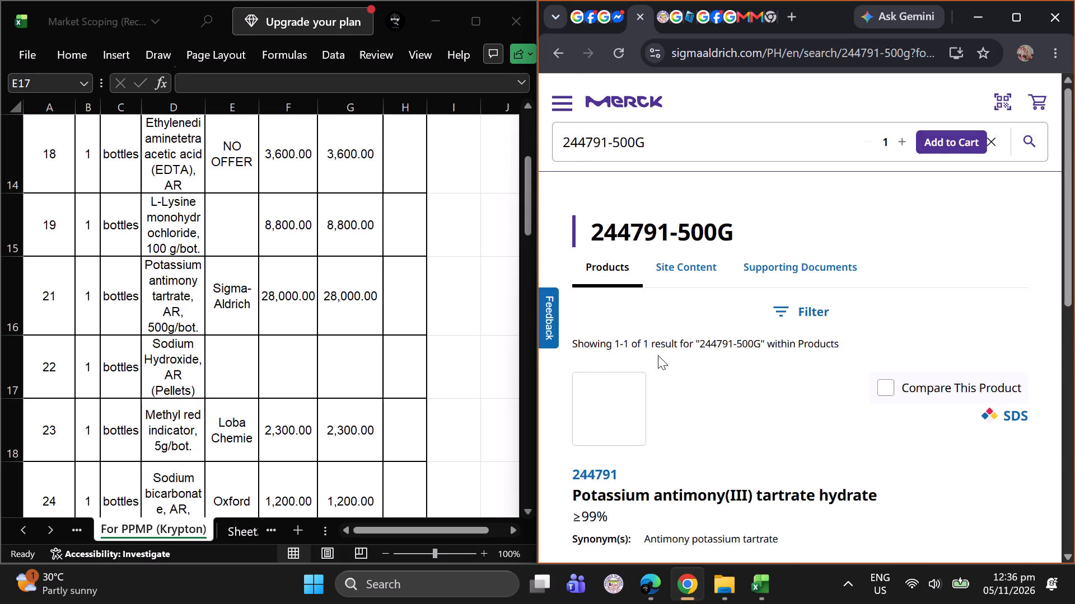
pyautogui.scroll(-2, 658, 355)
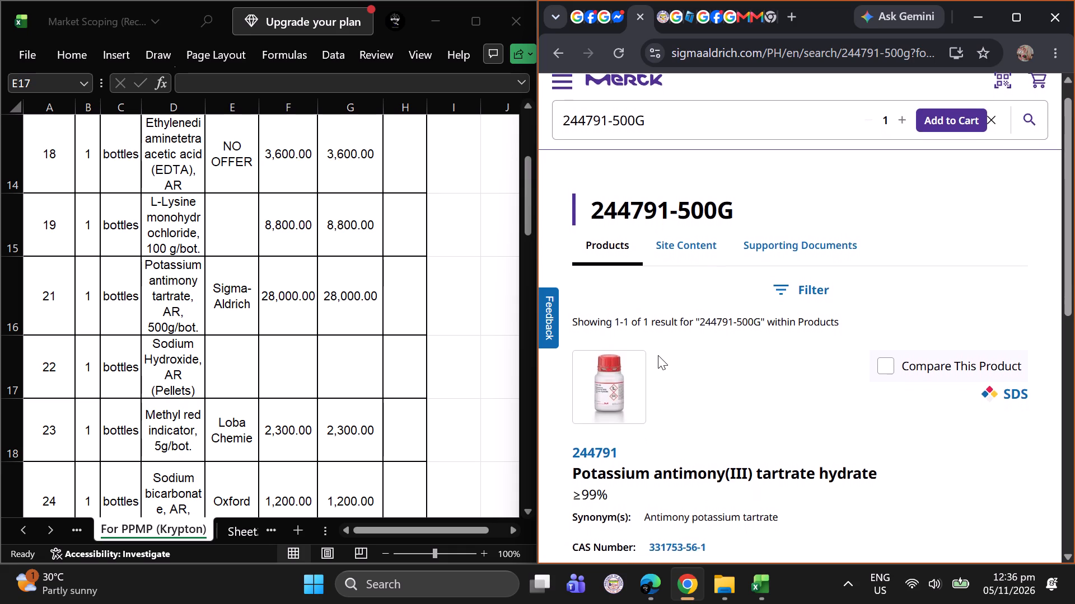
pyautogui.scroll(-2, 658, 355)
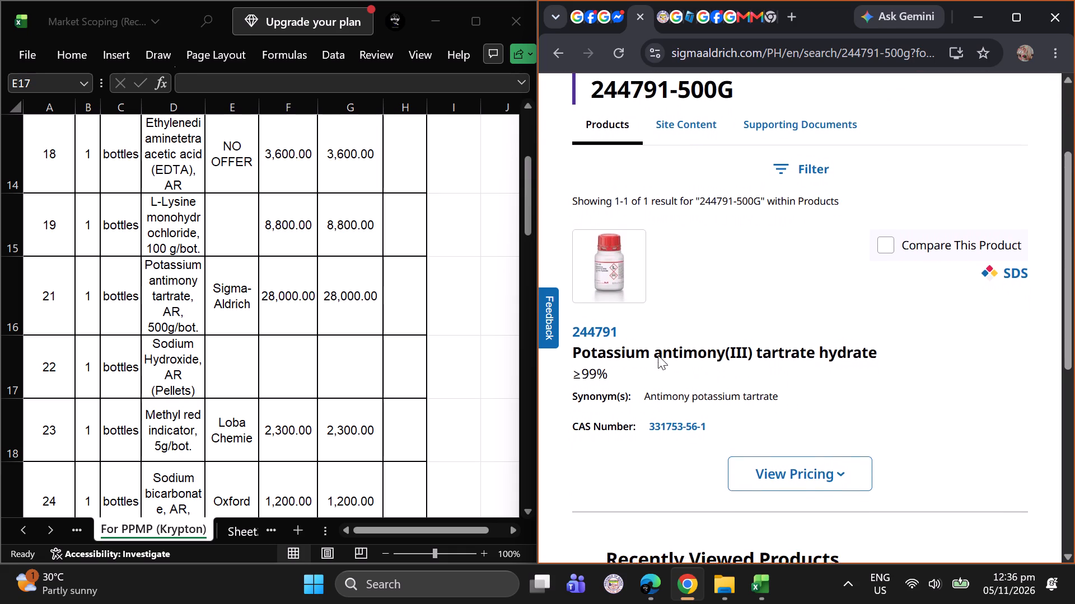
pyautogui.scroll(-2, 658, 355)
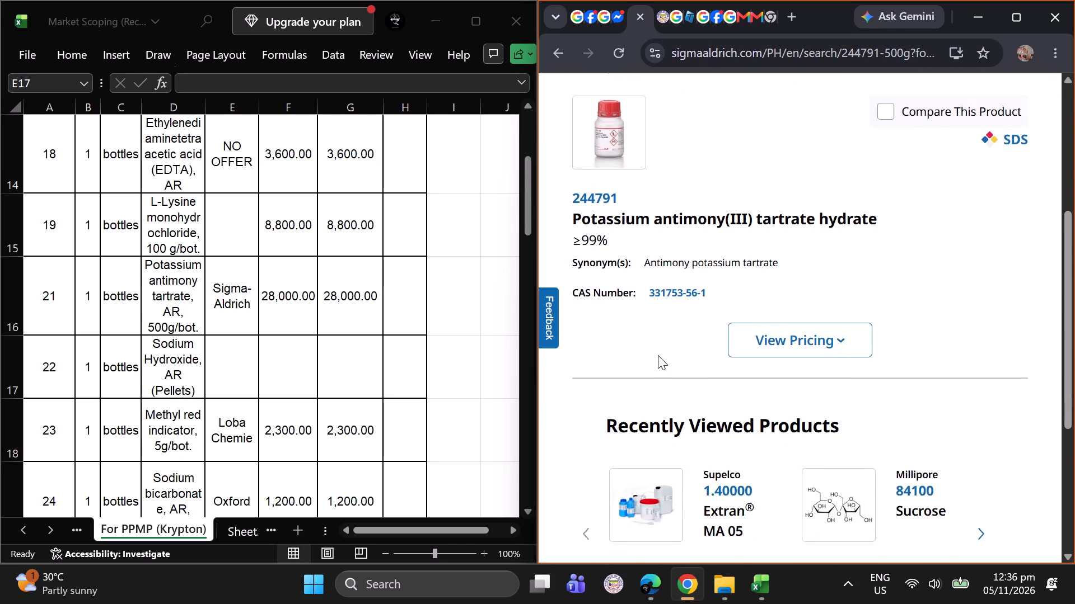
pyautogui.scroll(-1, 658, 355)
pyautogui.scroll(2, 658, 355)
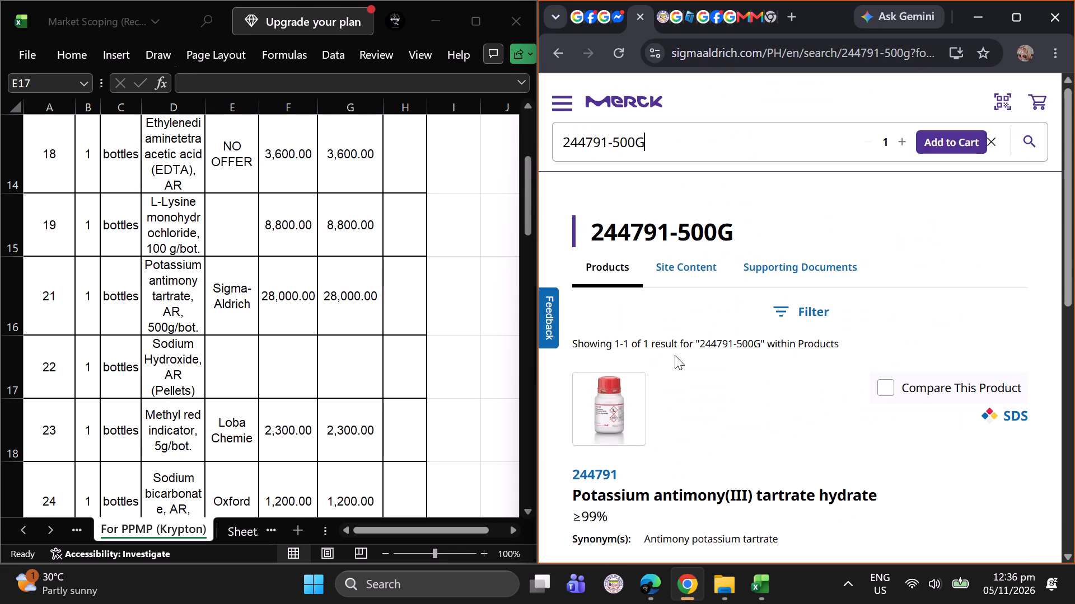
# Open the potassium antimony(III) tartrate hydrate product page and examine its size, pricing and specification details.
pyautogui.scroll(-2, 712, 431)
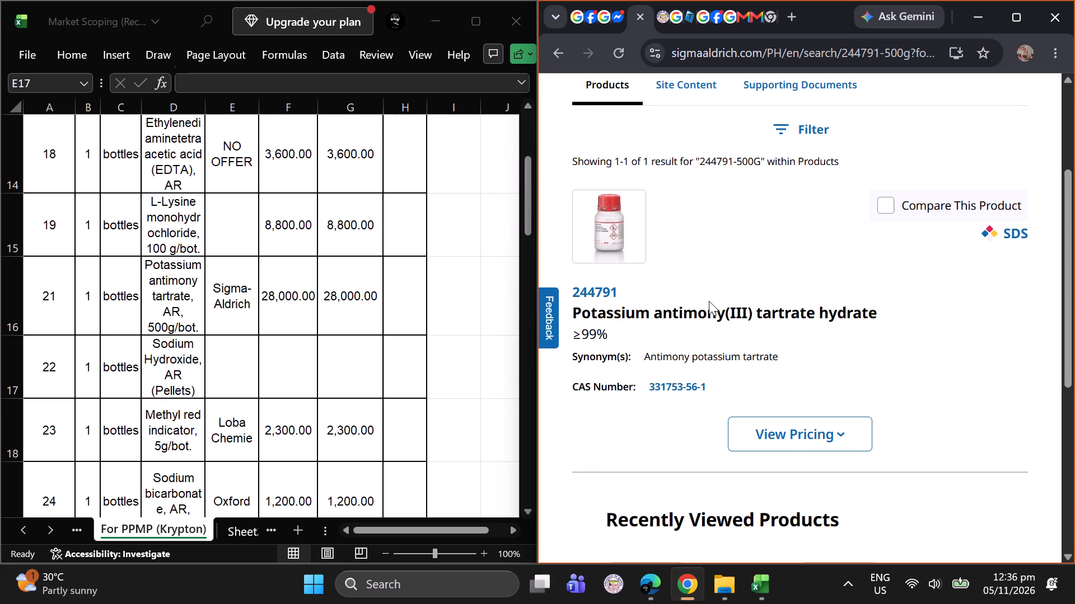
pyautogui.click(709, 308)
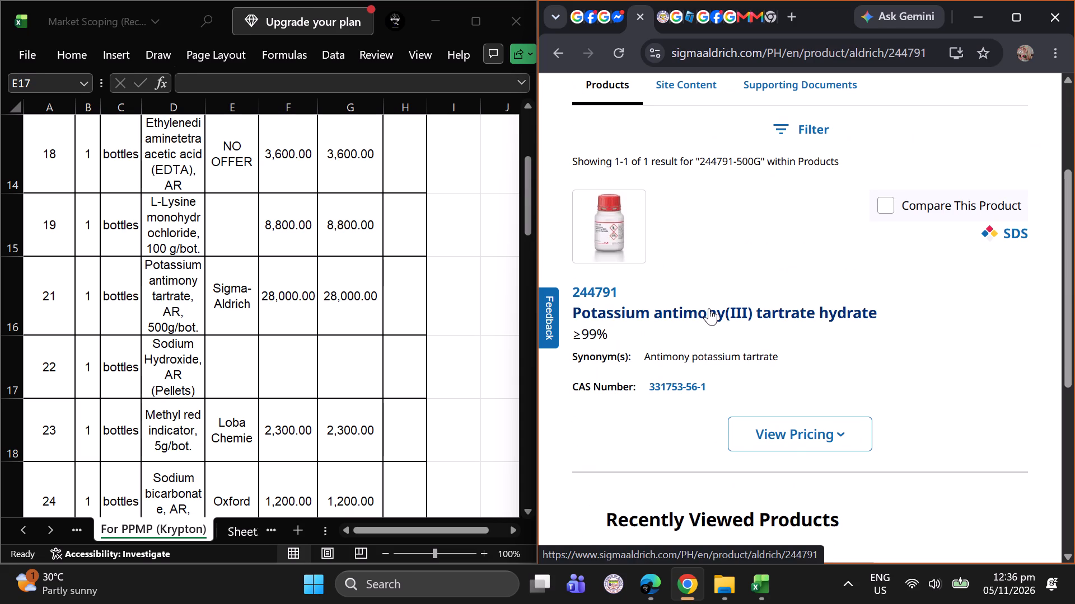
pyautogui.scroll(-1, 703, 363)
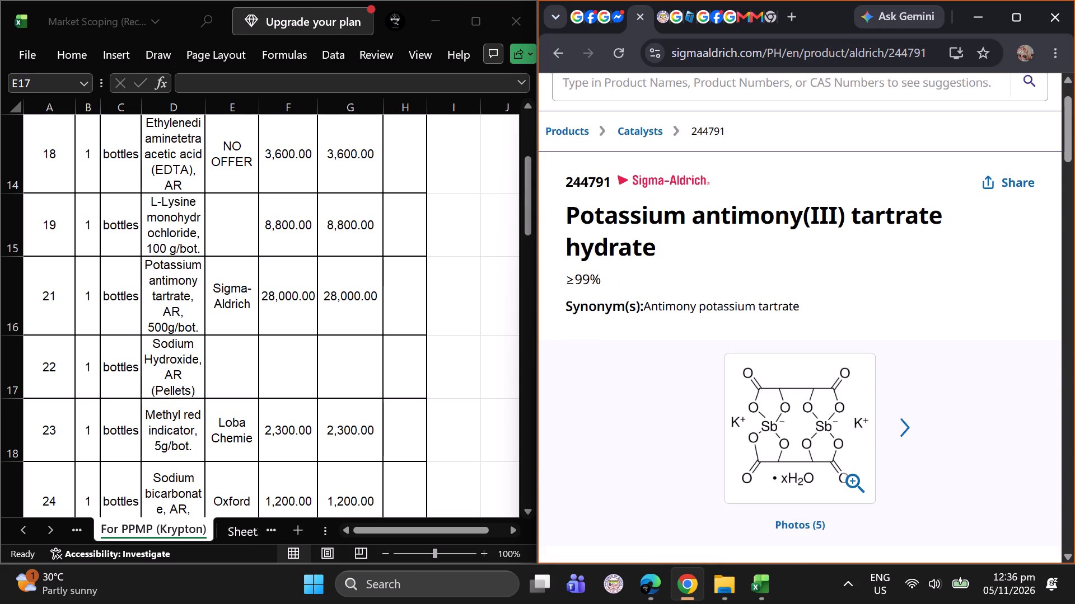
pyautogui.scroll(-2, 703, 363)
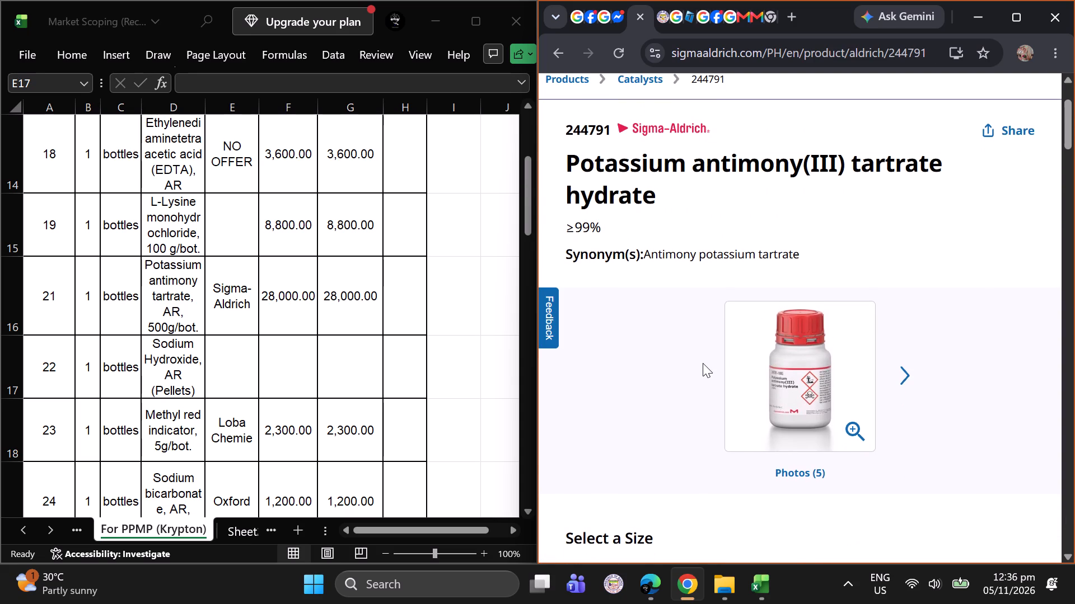
pyautogui.scroll(-3, 703, 363)
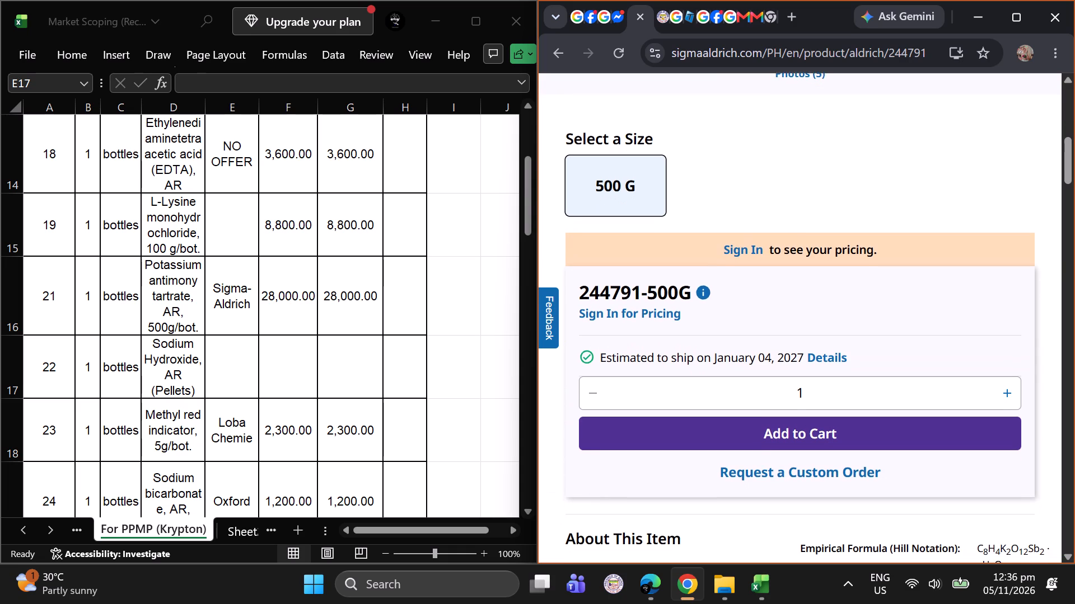
pyautogui.scroll(-1, 703, 363)
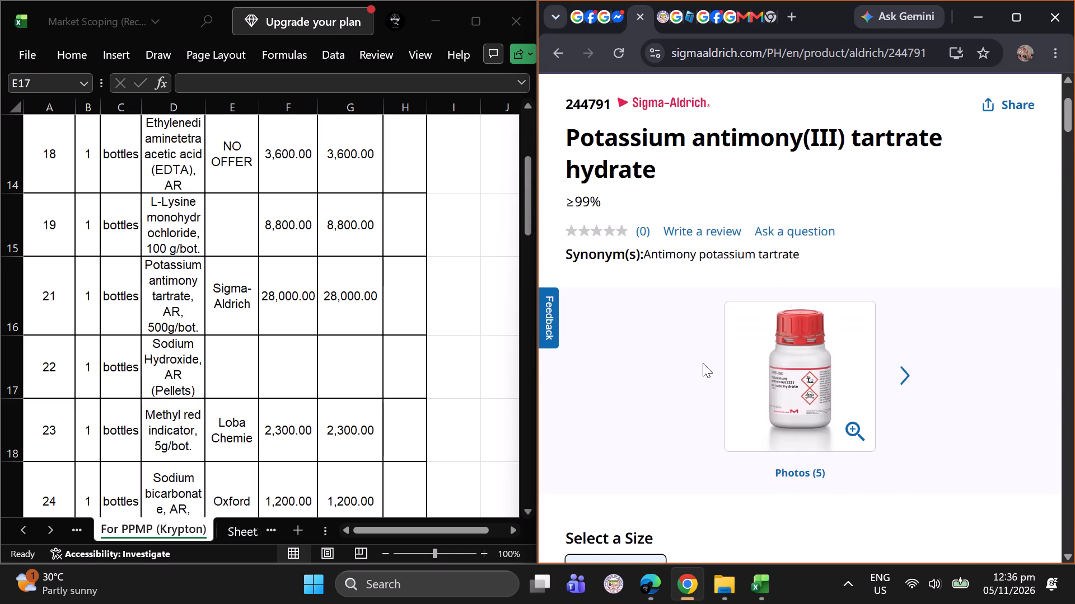
pyautogui.scroll(-1, 703, 363)
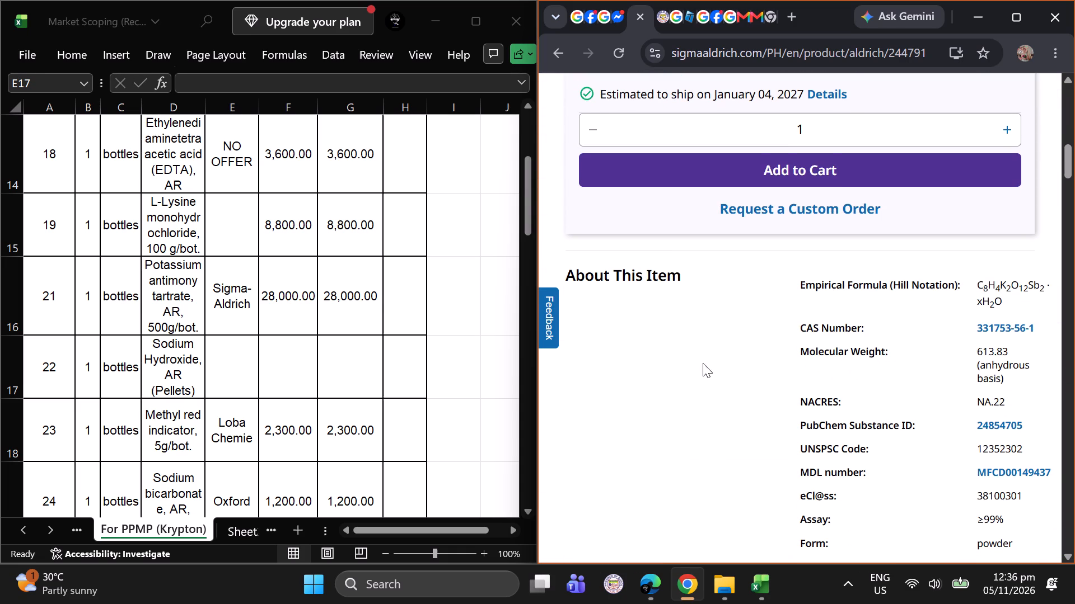
pyautogui.scroll(-1, 703, 363)
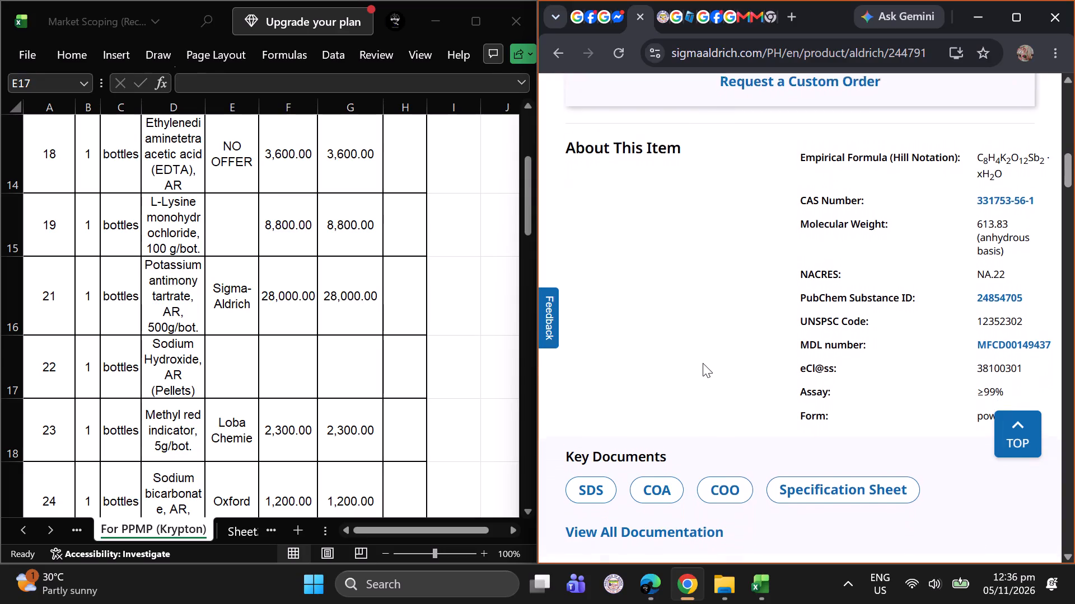
pyautogui.scroll(-1, 703, 363)
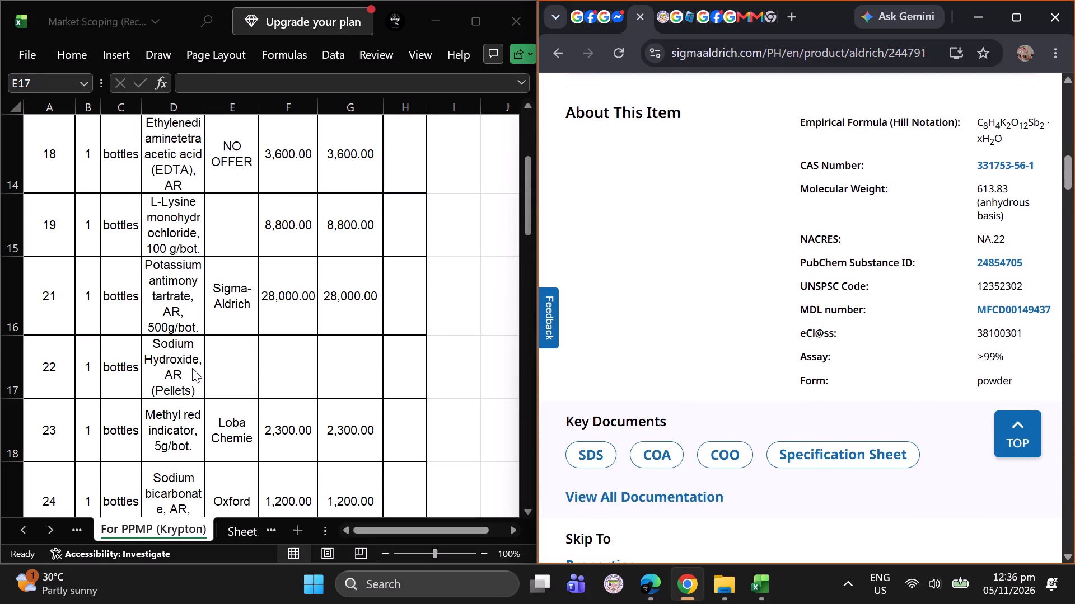
# Return to the For PPMP (Krypton) sheet and select the brand cell of the sodium hydroxide pellets row.
pyautogui.click(231, 376)
pyautogui.click(231, 376)
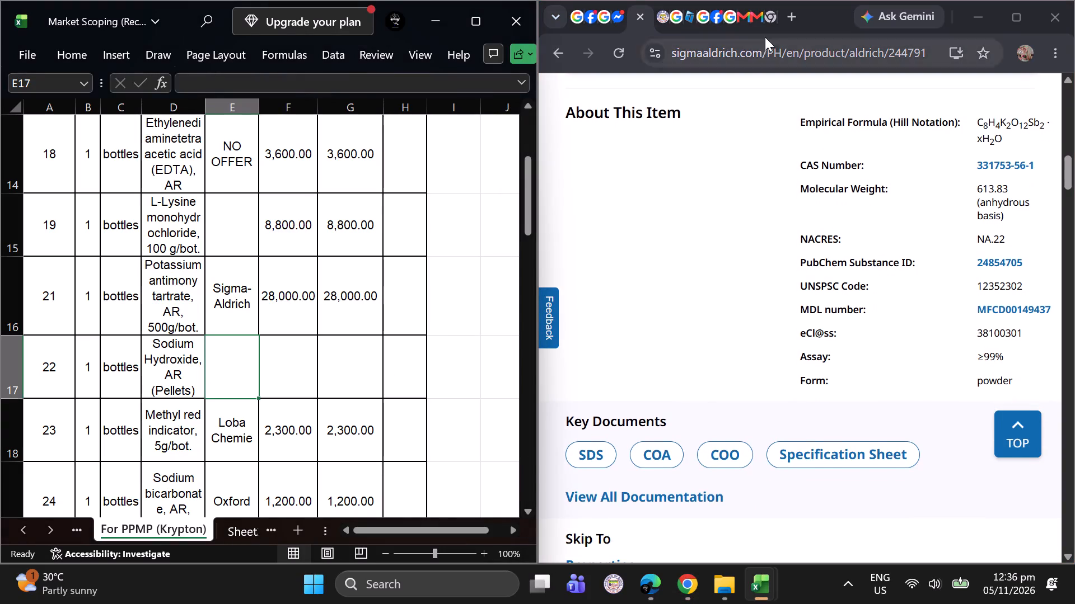
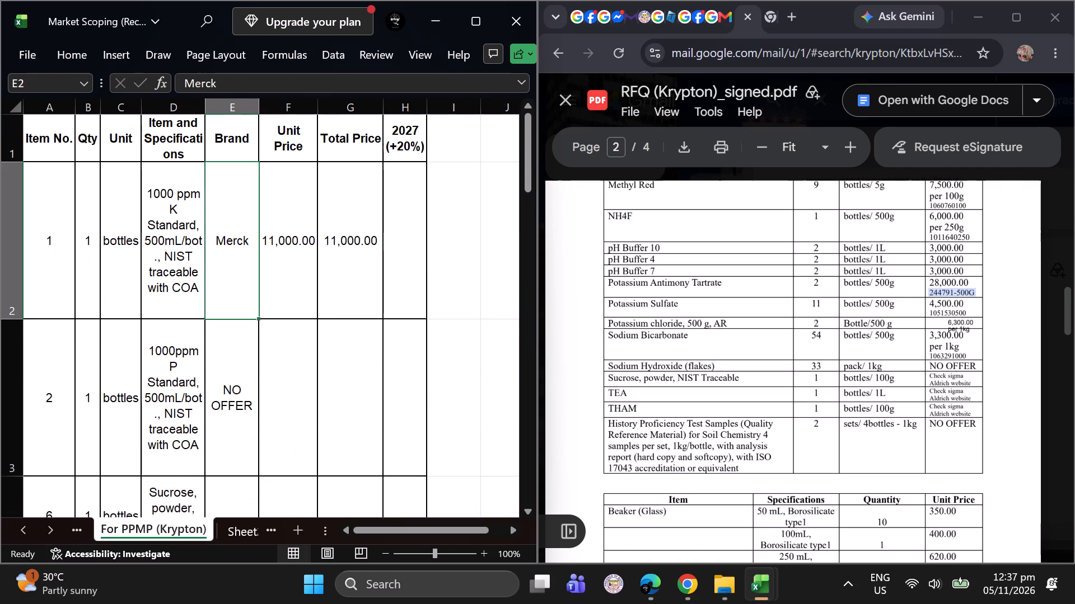
# Clear the brand entries for the 1000 ppm K Standard, glacial acetic acid and potassium antimony tartrate on the For PPMP (Krypton) sheet.
pyautogui.press('Delete')
pyautogui.scroll(-1, 236, 359)
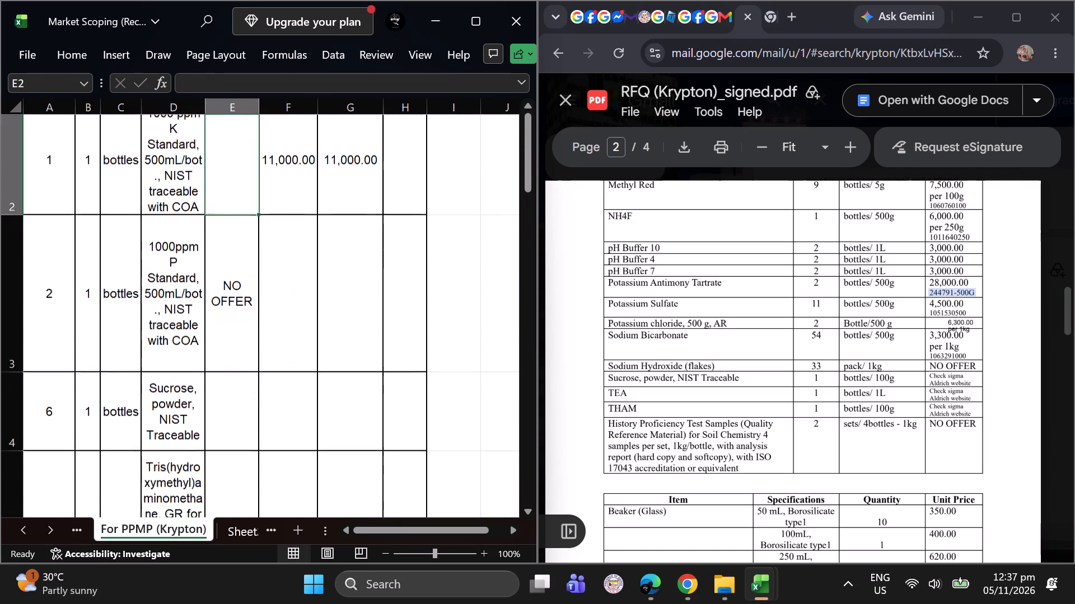
pyautogui.scroll(-2, 236, 359)
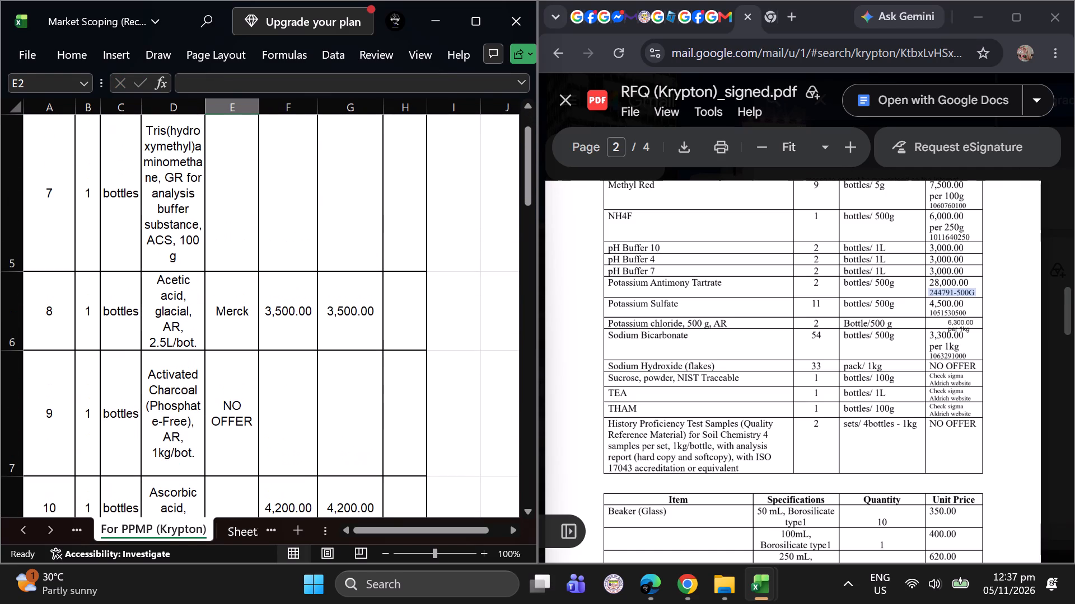
pyautogui.click(244, 313)
pyautogui.press('Delete')
pyautogui.scroll(-2, 244, 313)
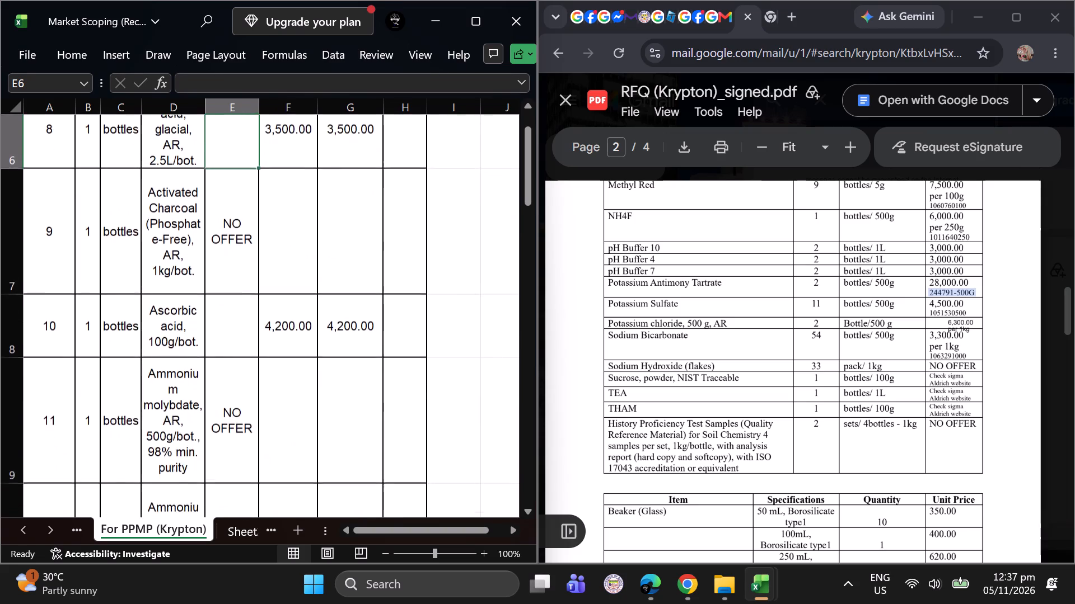
pyautogui.scroll(-3, 244, 313)
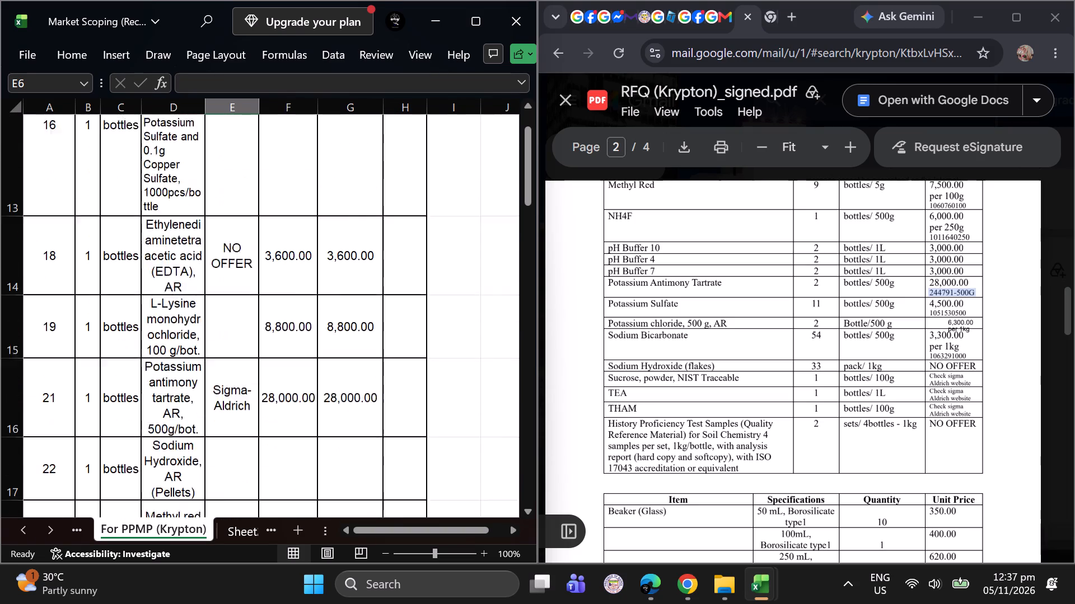
pyautogui.scroll(-1, 244, 313)
pyautogui.click(244, 313)
pyautogui.press('Delete')
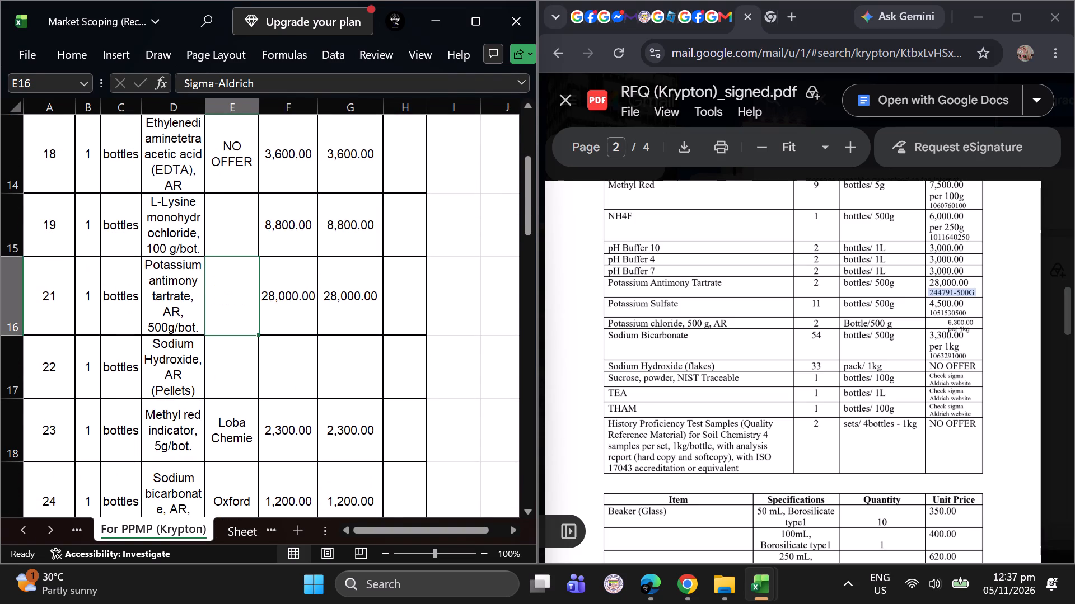
# Replace the methyl red indicator's brand with NO OFFER.
pyautogui.click(233, 446)
pyautogui.press('Delete')
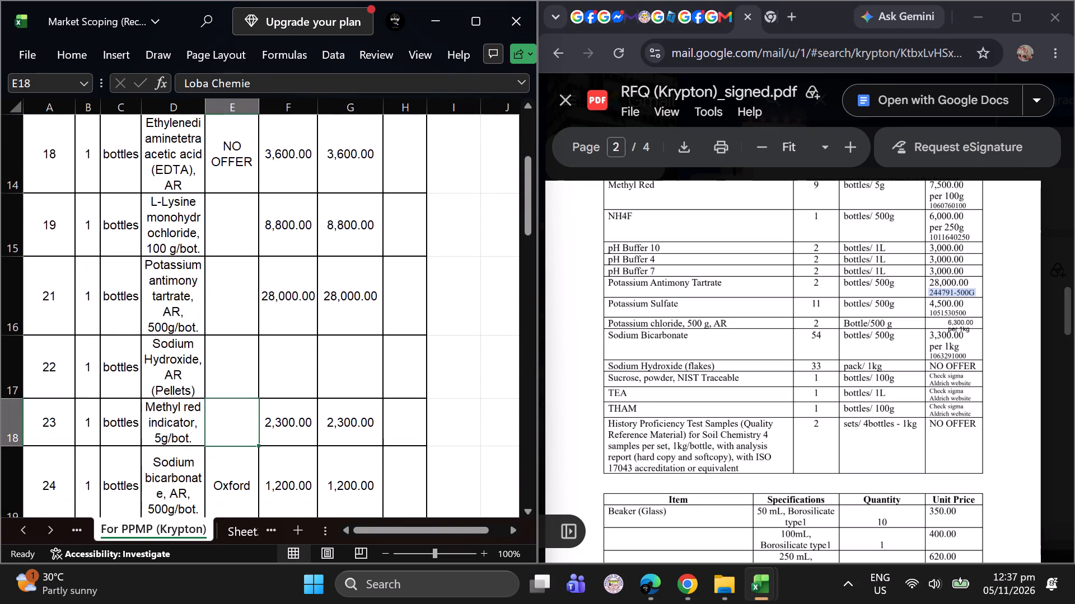
pyautogui.scroll(-1, 233, 446)
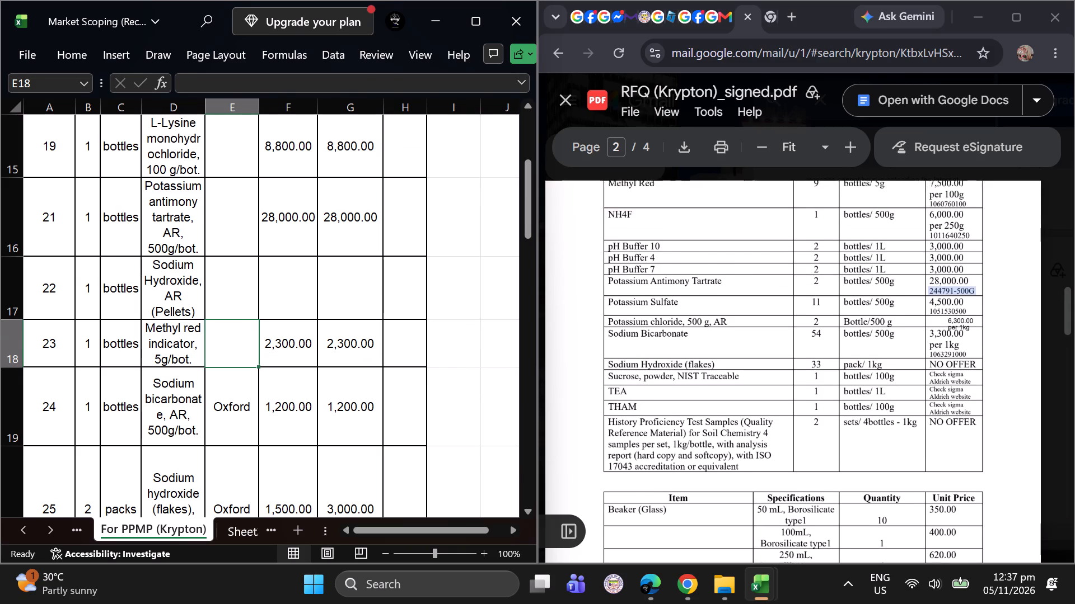
pyautogui.scroll(2, 645, 415)
pyautogui.scroll(-1, 645, 415)
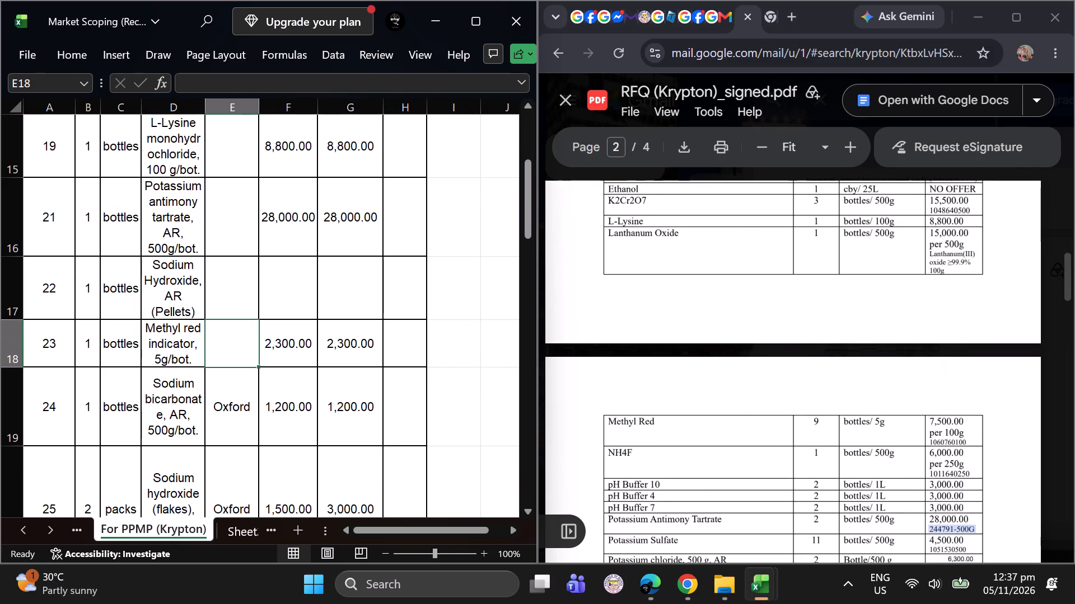
pyautogui.hotkey('shift', 'n')
pyautogui.press('Return')
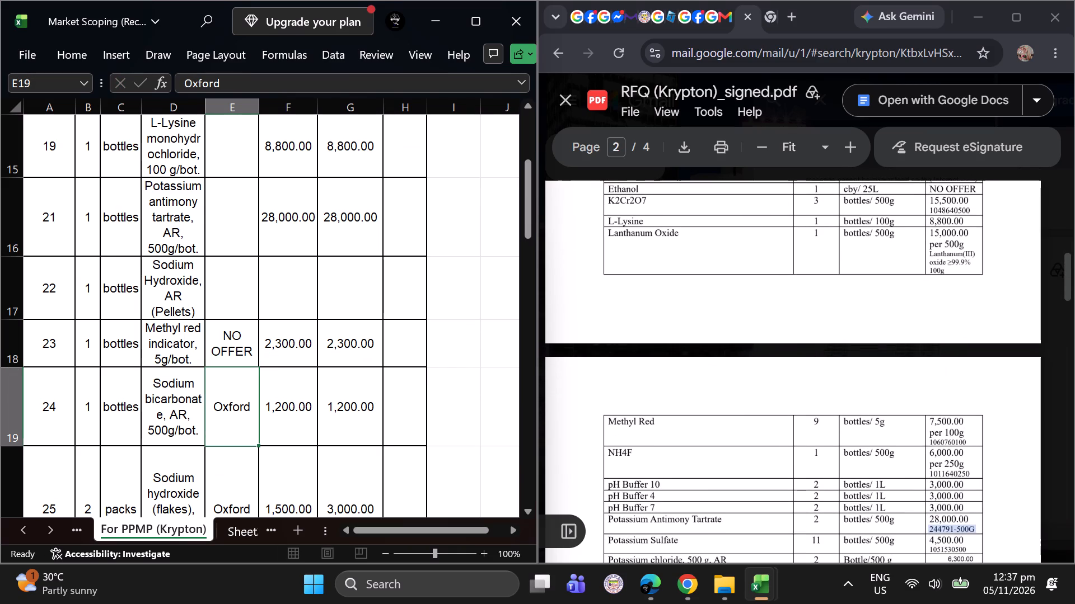
# Review the reagent brands and prices on the Krypton sheet, and return to the For PPMP (Krypton) sheet.
pyautogui.tripleClick(16, 535)
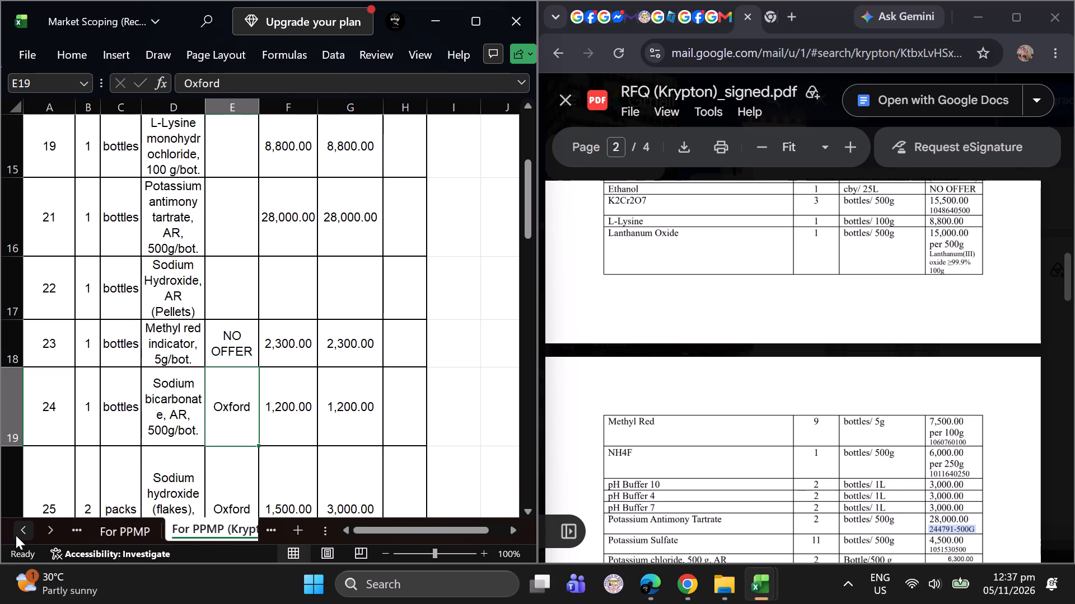
pyautogui.click(16, 535)
pyautogui.click(31, 533)
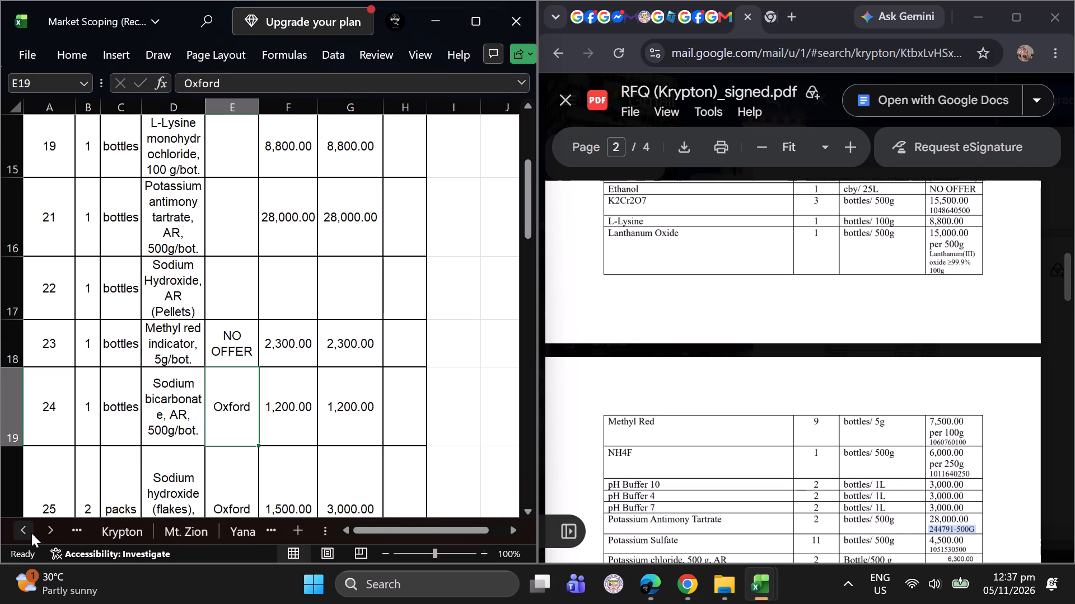
pyautogui.click(110, 534)
pyautogui.scroll(-1, 155, 360)
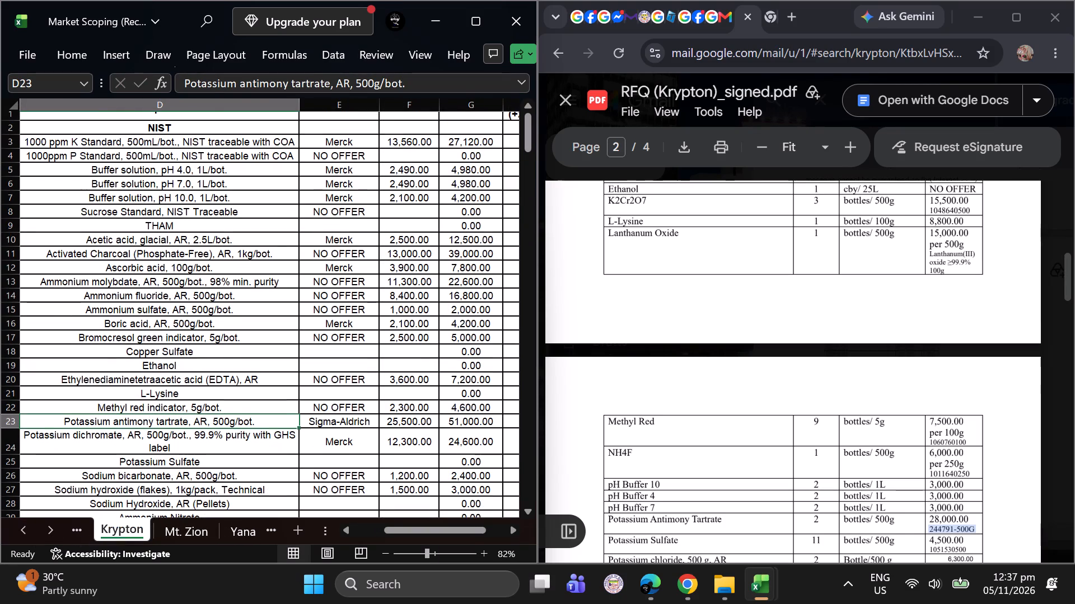
pyautogui.scroll(-3, 155, 360)
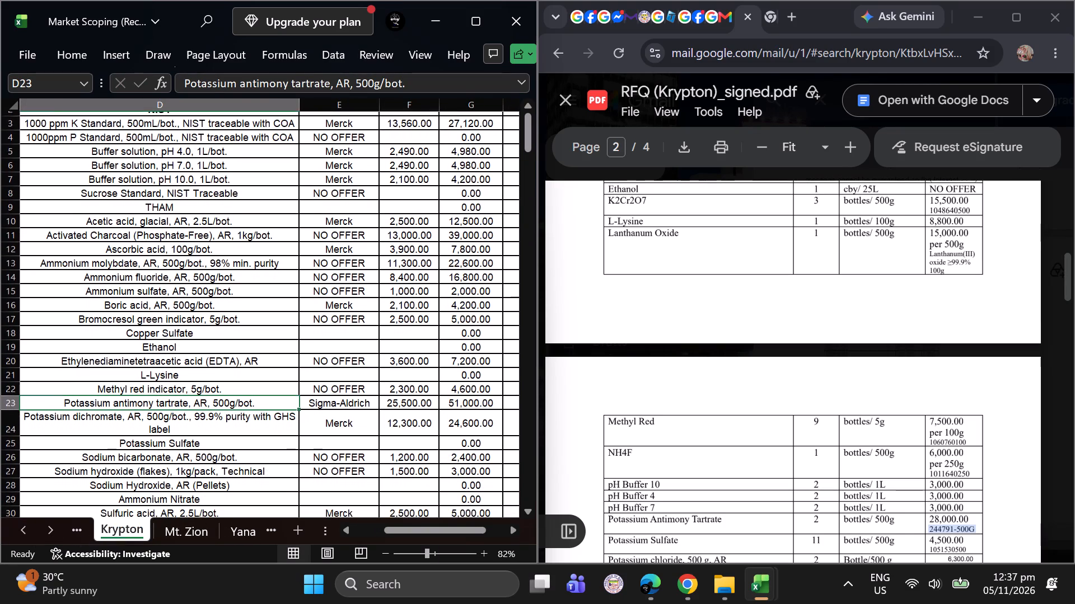
pyautogui.scroll(-1, 155, 360)
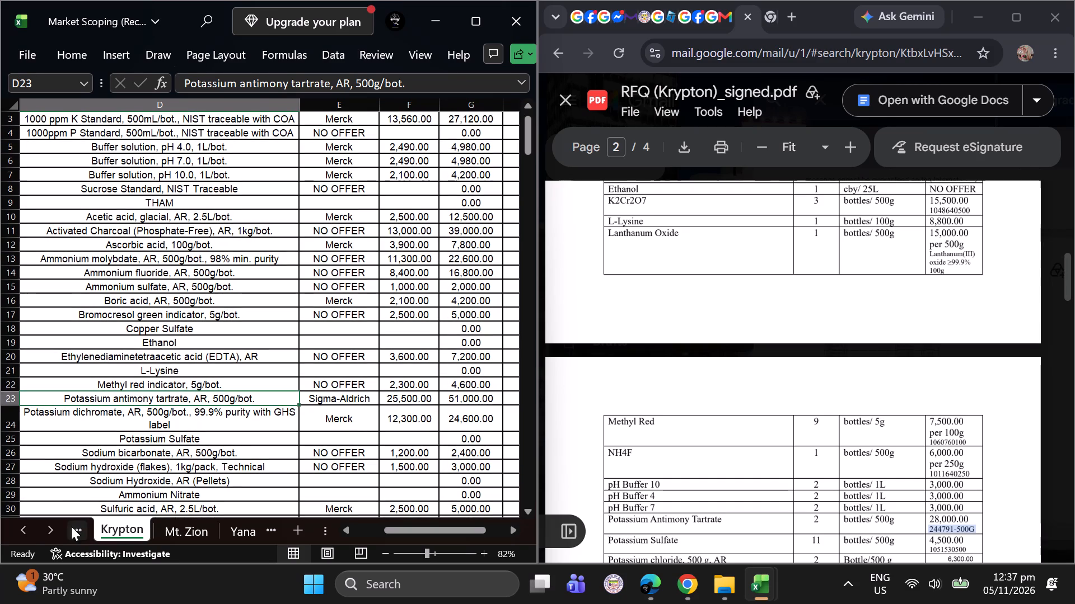
pyautogui.tripleClick(45, 535)
pyautogui.doubleClick(45, 535)
pyautogui.moveTo(45, 535); pyautogui.dragTo(18, 526)
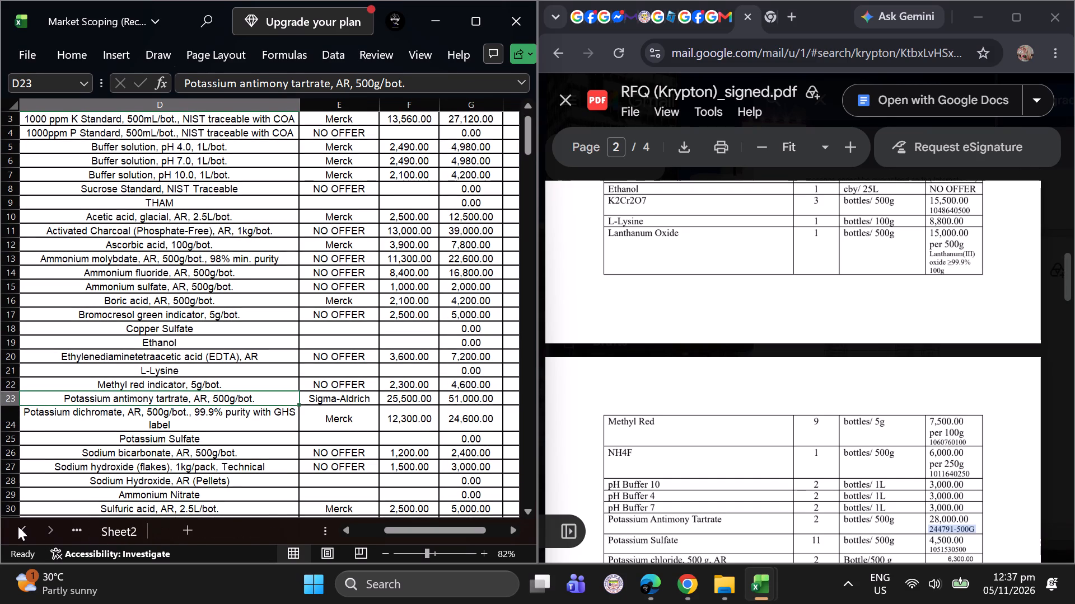
pyautogui.moveTo(18, 526); pyautogui.dragTo(17, 527)
pyautogui.click(17, 527)
pyautogui.click(140, 531)
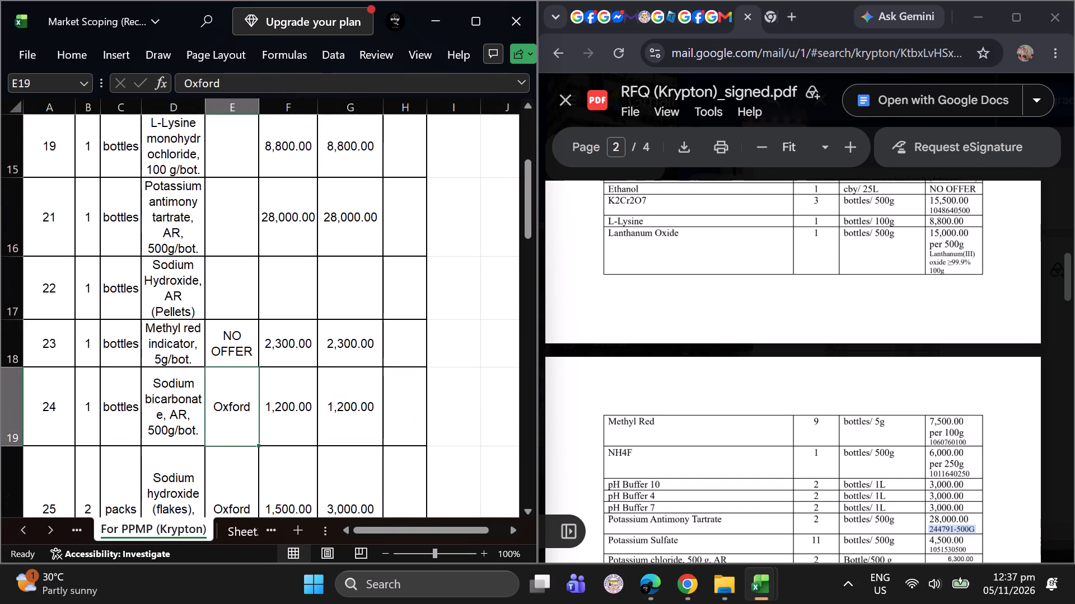
# Check the quotation's second page and recheck the Krypton sheet for the sodium bicarbonate entry, returning to the For PPMP (Krypton) sheet.
pyautogui.hscroll(1, 287, 432)
pyautogui.scroll(-2, 650, 426)
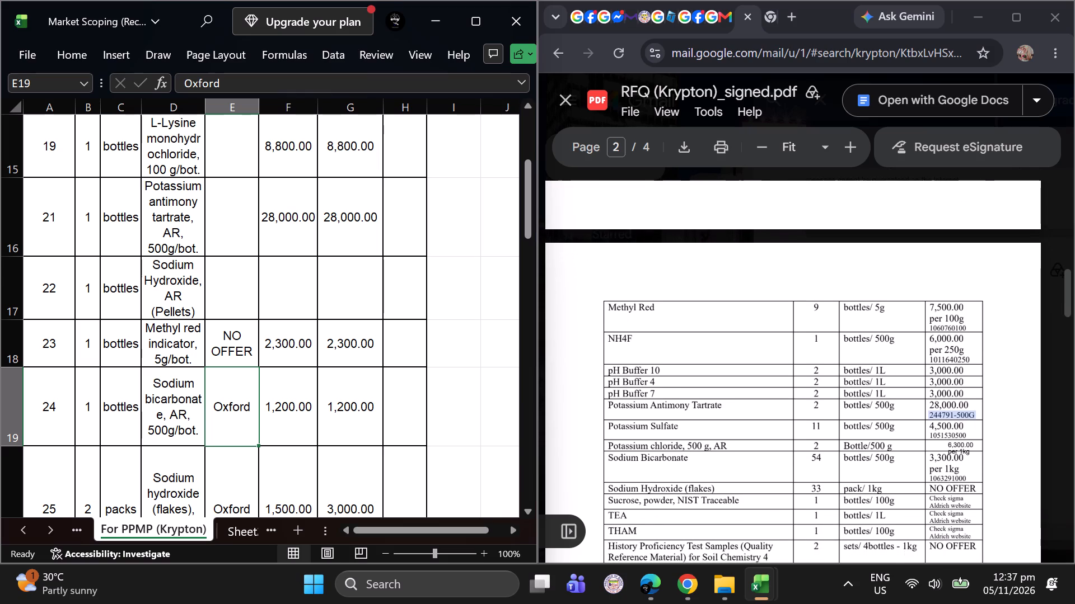
pyautogui.scroll(-1, 650, 426)
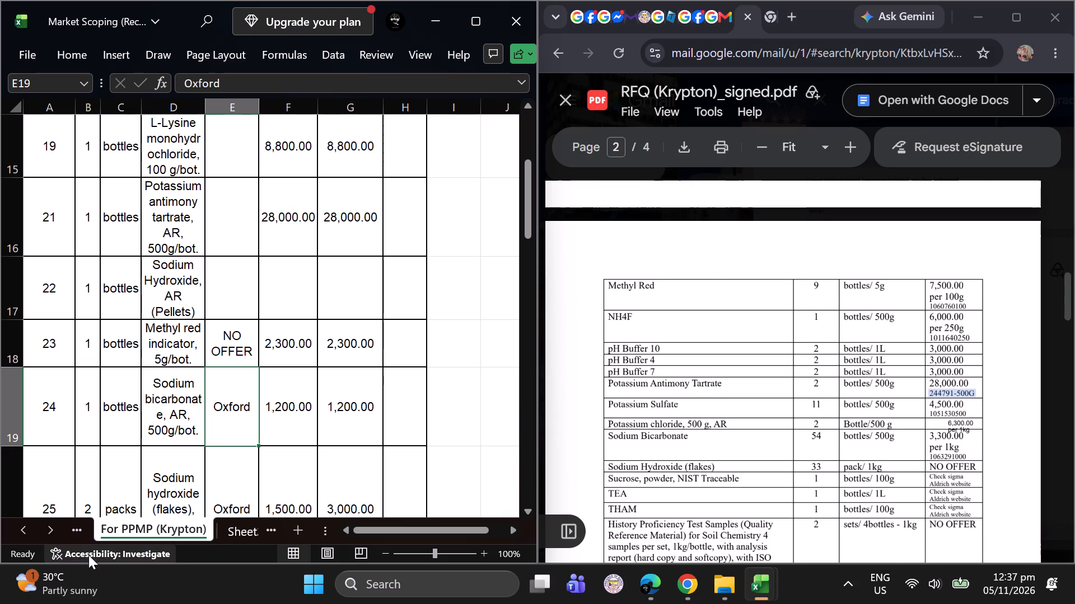
pyautogui.tripleClick(26, 533)
pyautogui.doubleClick(26, 533)
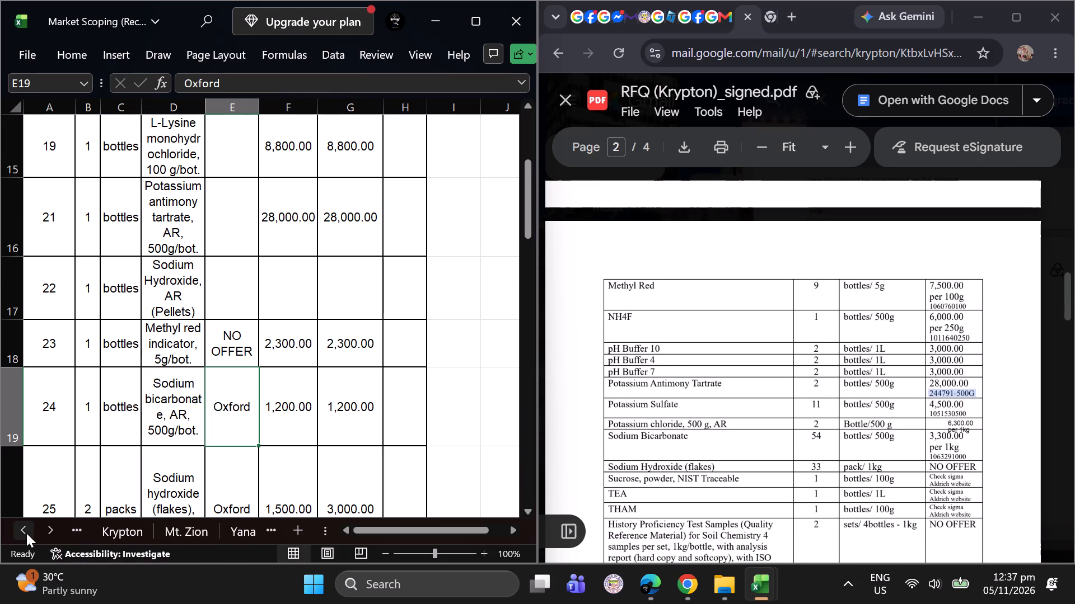
pyautogui.click(132, 536)
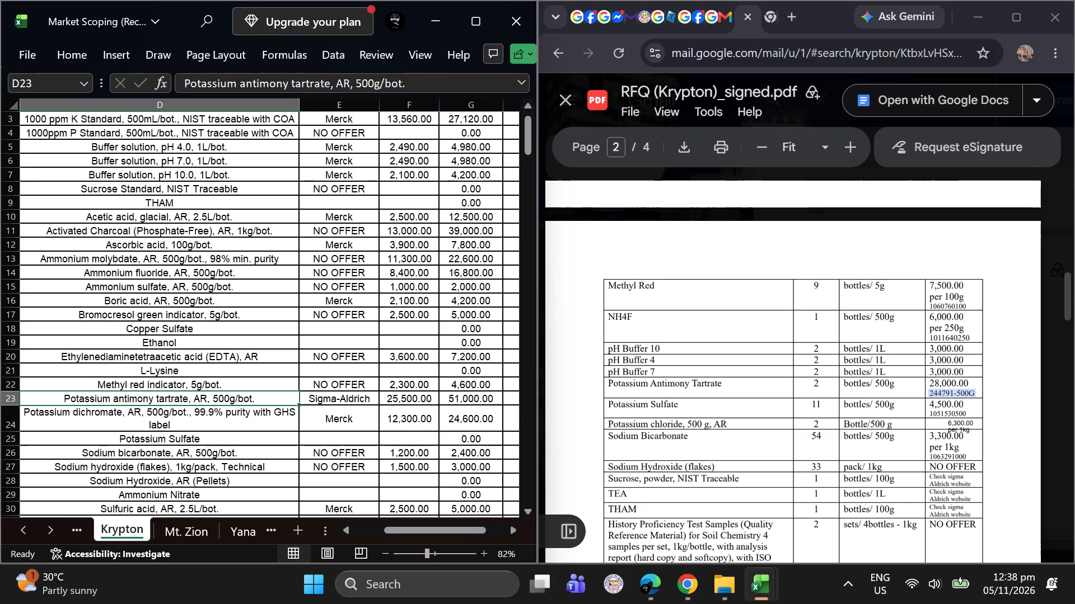
pyautogui.tripleClick(48, 537)
pyautogui.doubleClick(48, 537)
pyautogui.click(125, 532)
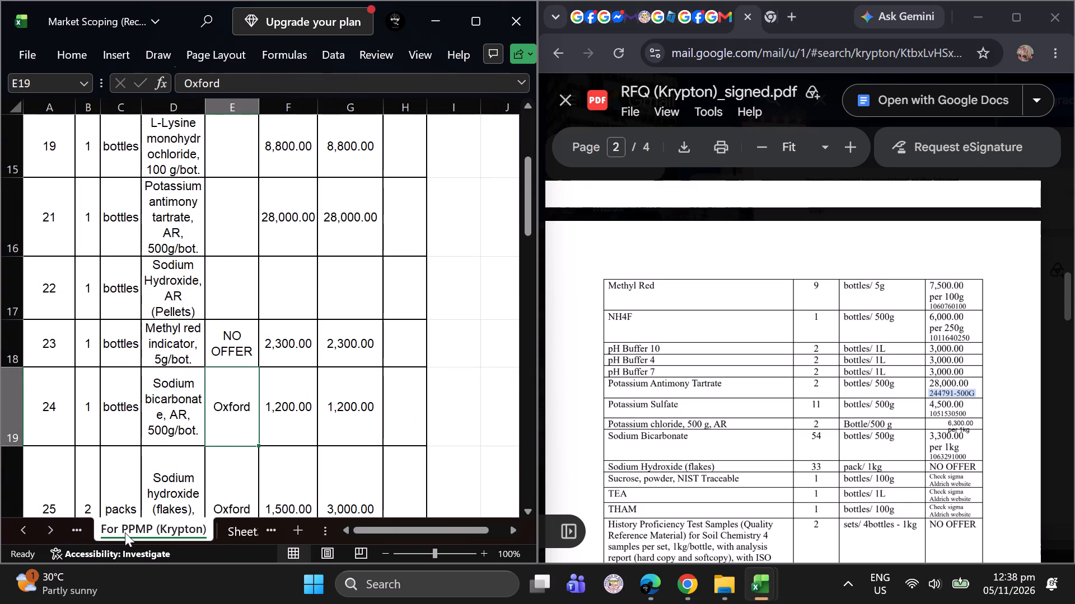
# Mark sodium bicarbonate's brand as NO OFFER and clear its unit price and total price.
pyautogui.click(242, 419)
pyautogui.hotkey('shift', 'n')
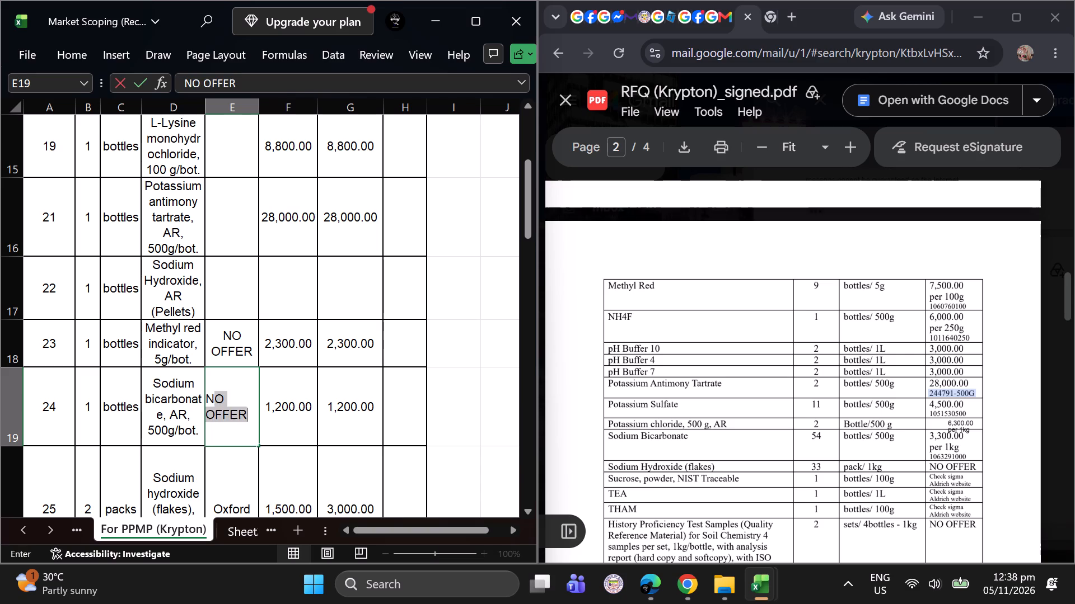
pyautogui.press('Return')
pyautogui.click(286, 343)
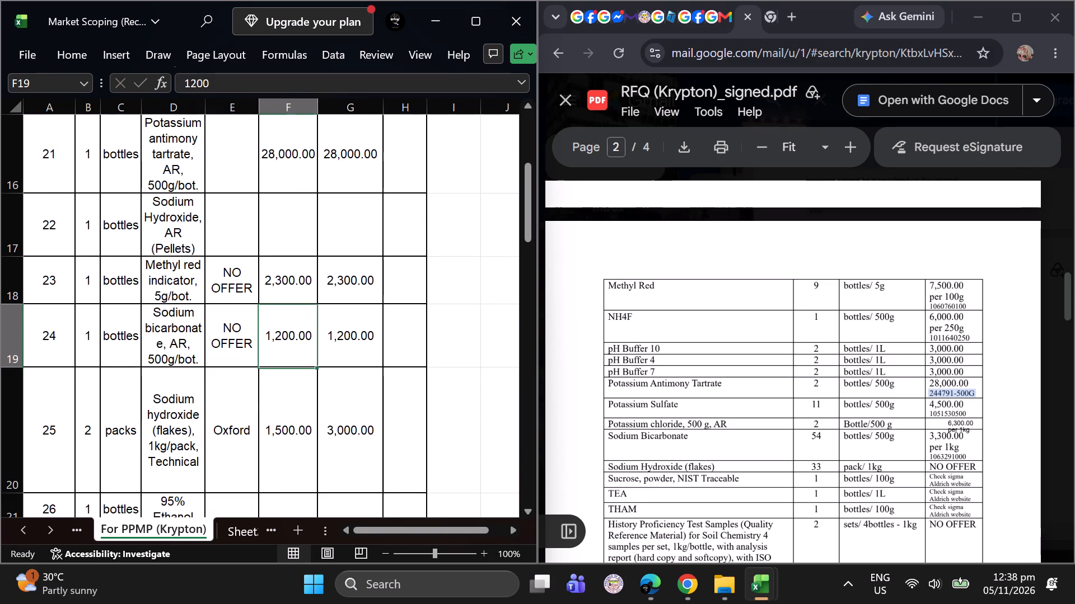
pyautogui.press('Delete')
pyautogui.click(356, 342)
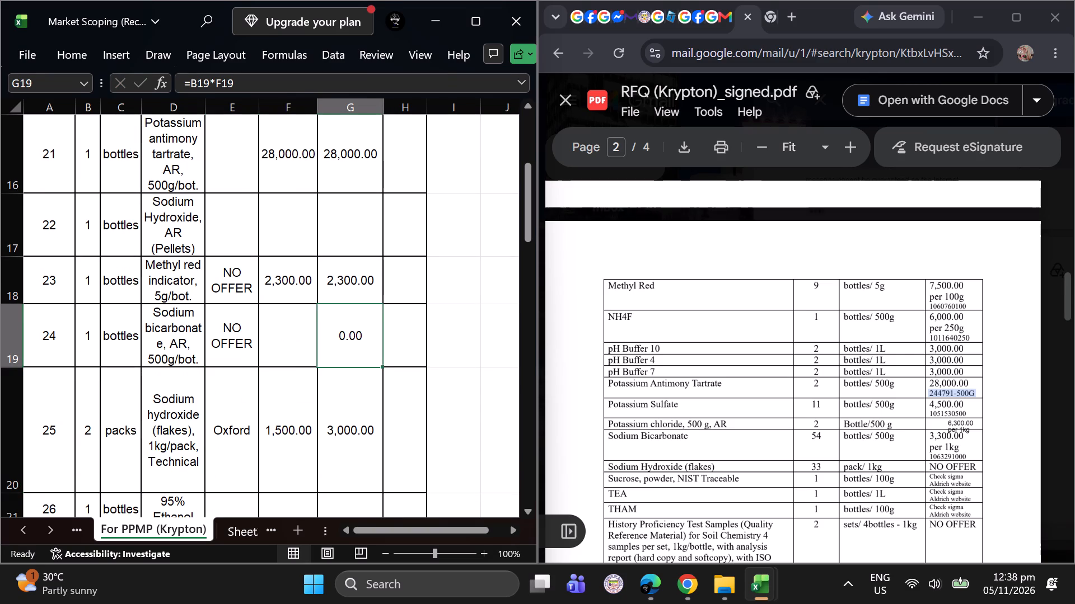
pyautogui.press('Delete')
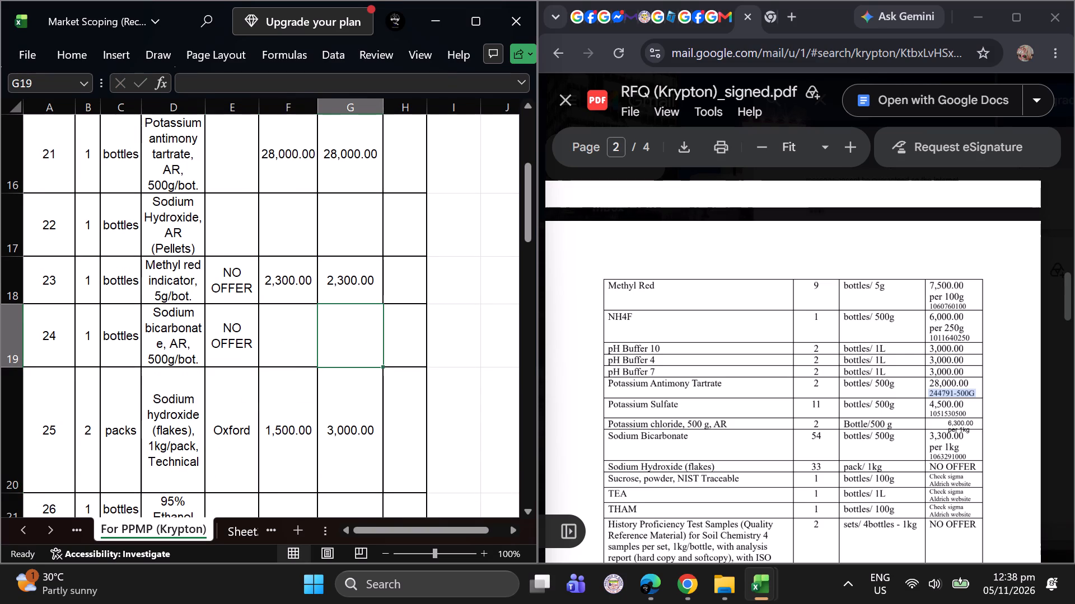
# Mark the brand of sodium hydroxide (flakes) as NO OFFER and clear its unit price and total price.
pyautogui.click(237, 443)
pyautogui.hotkey('shift', 'n')
pyautogui.press('Return')
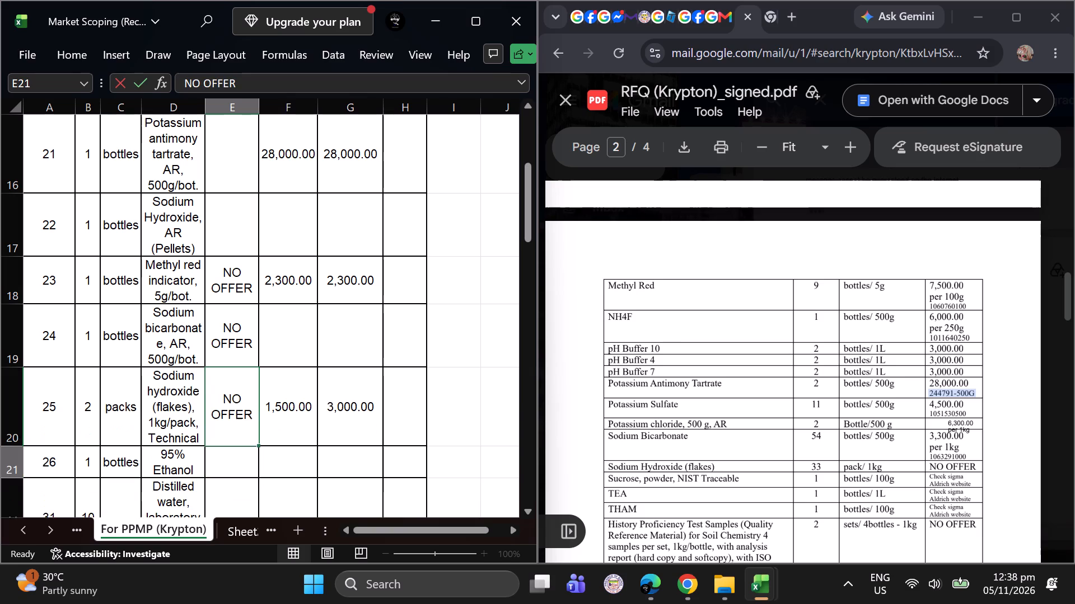
pyautogui.click(294, 415)
pyautogui.press('Delete')
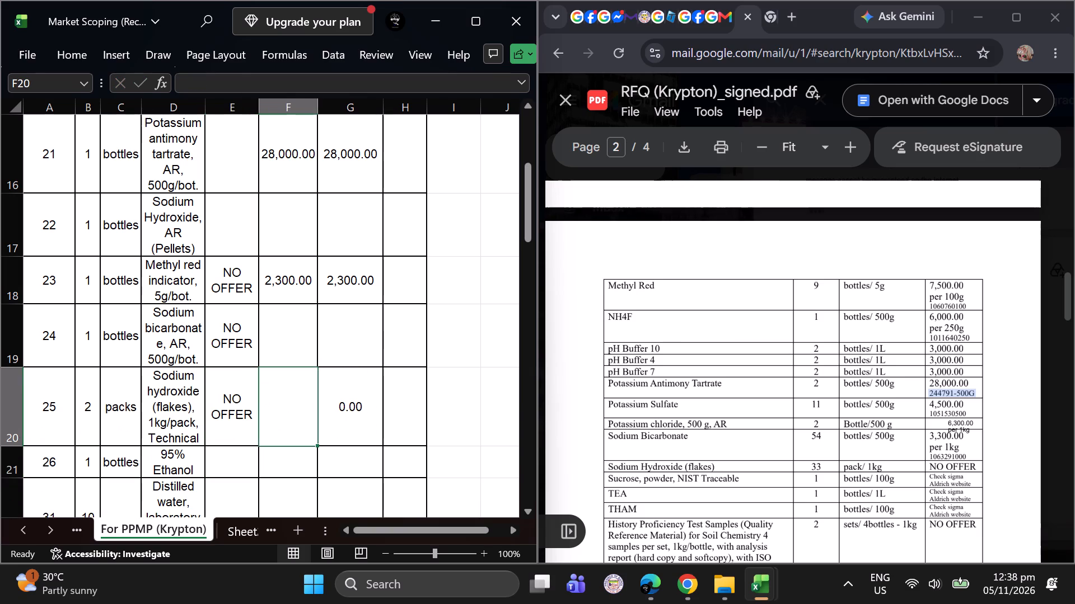
pyautogui.click(362, 413)
pyautogui.press('Delete')
# Clear the brand, unit price and total price of the Liquid Alkaline Phosphate-free Detergent.
pyautogui.scroll(-1, 285, 442)
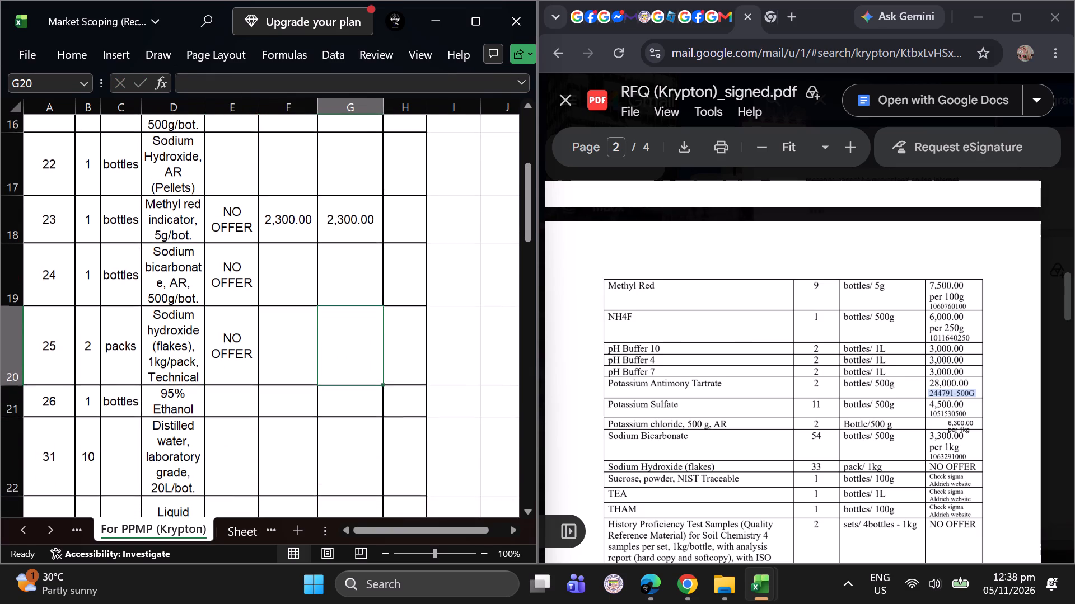
pyautogui.scroll(-2, 285, 442)
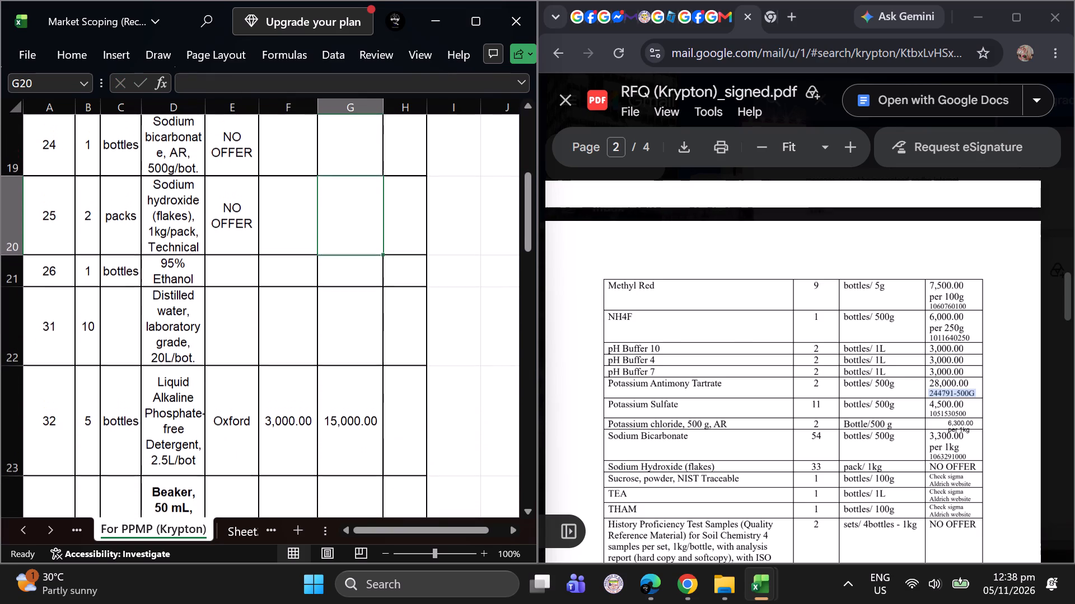
pyautogui.moveTo(239, 424); pyautogui.dragTo(333, 423)
pyautogui.press('Delete')
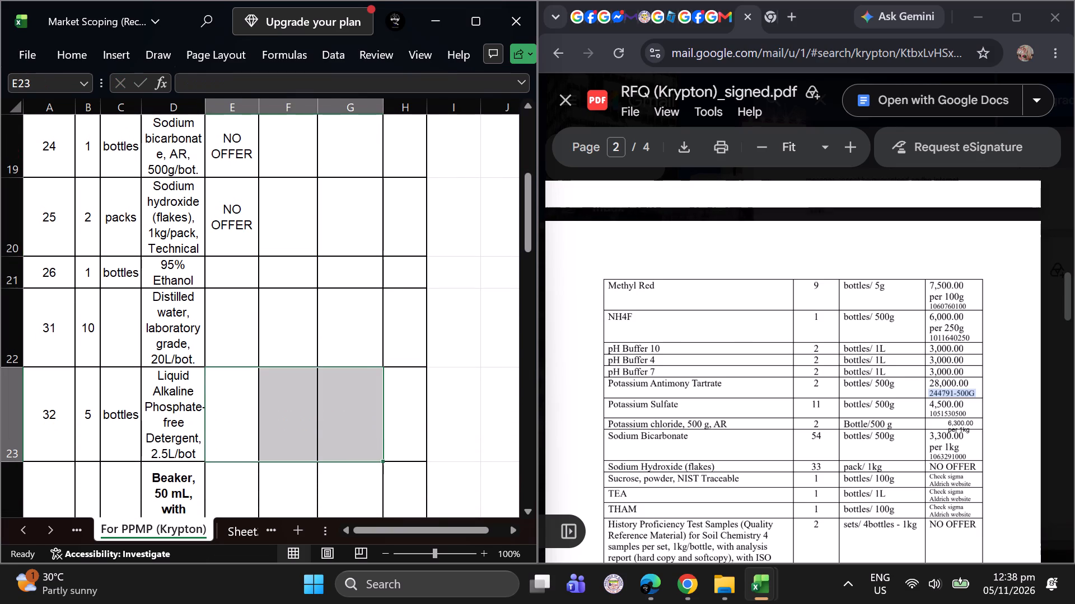
# Set the unit price of the 50 mL borosilicate glass beaker to 350, following the quotation's glassware table.
pyautogui.scroll(-2, 641, 424)
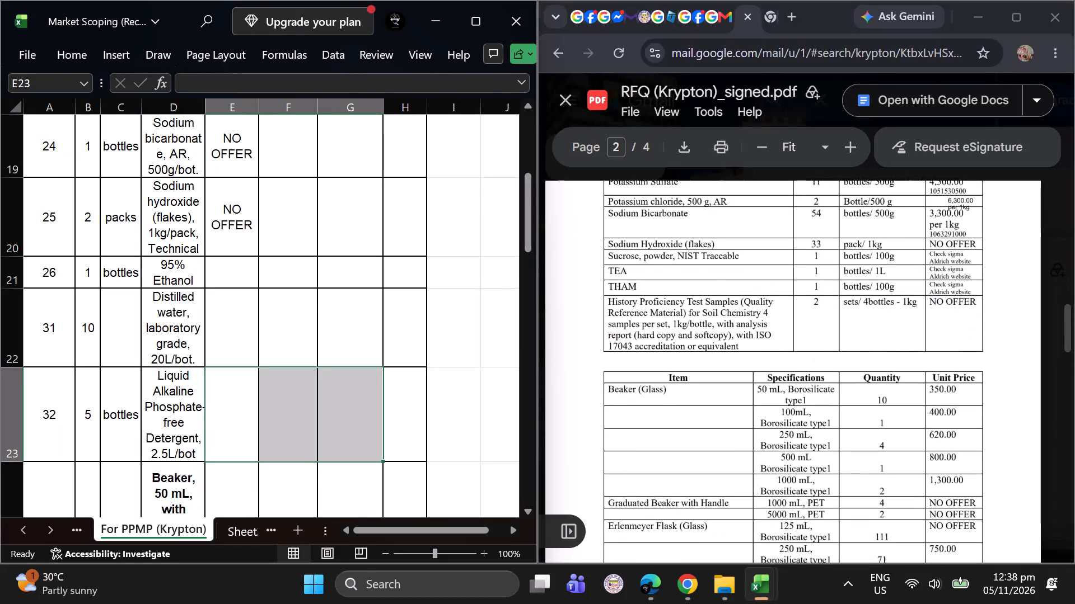
pyautogui.scroll(-2, 641, 424)
pyautogui.scroll(-2, 265, 494)
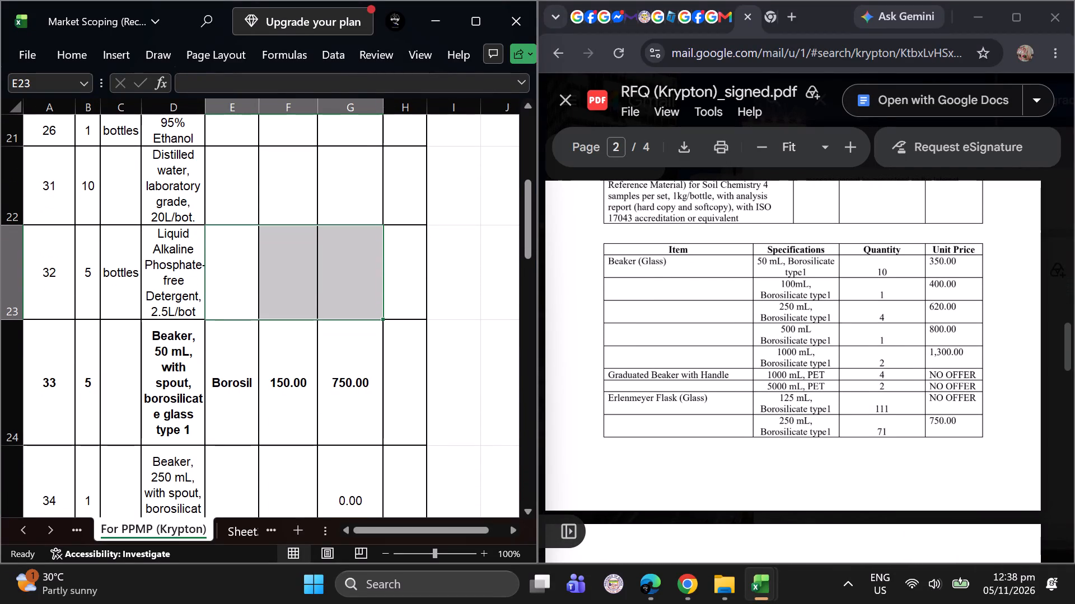
pyautogui.click(293, 403)
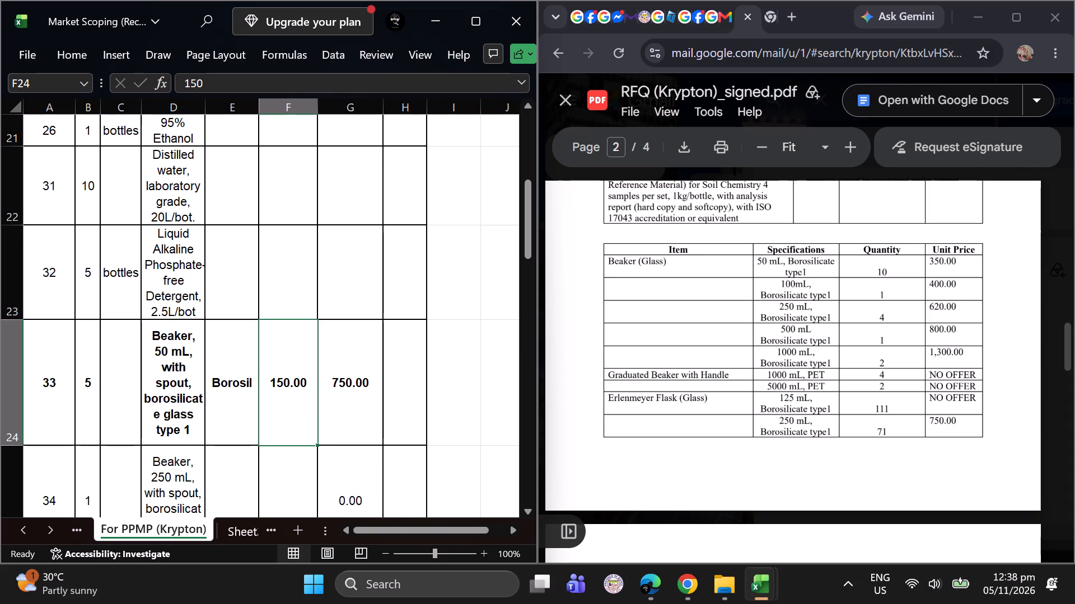
pyautogui.click(293, 397)
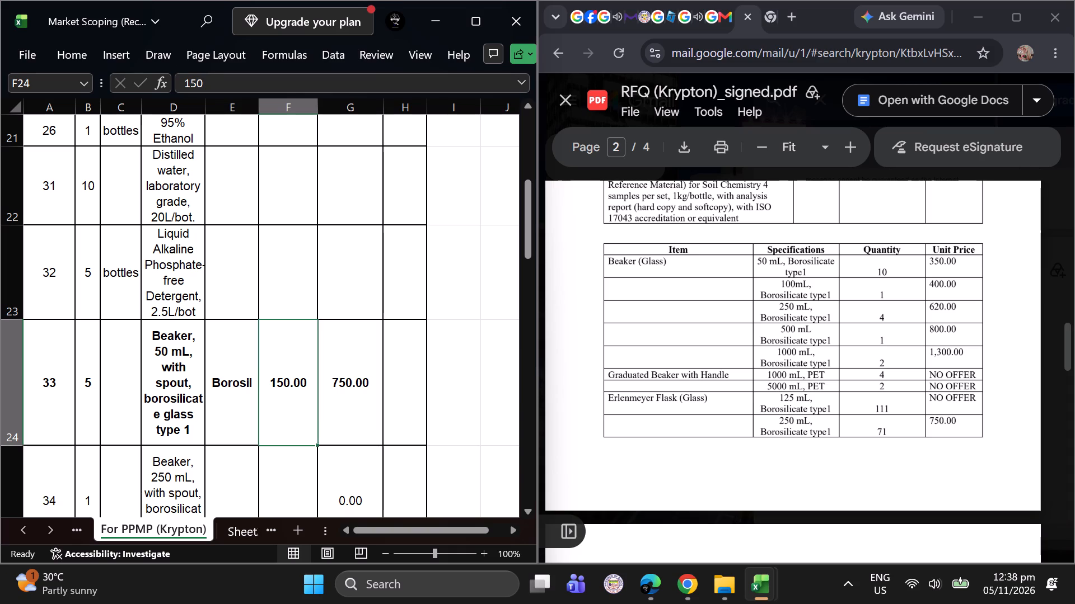
pyautogui.write('350')
pyautogui.press('Return')
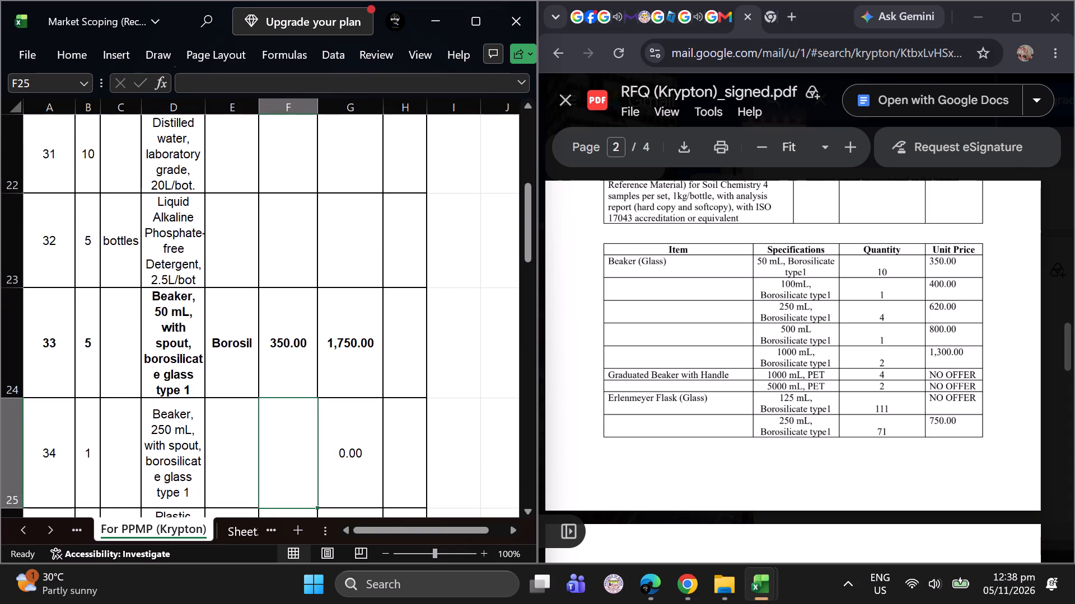
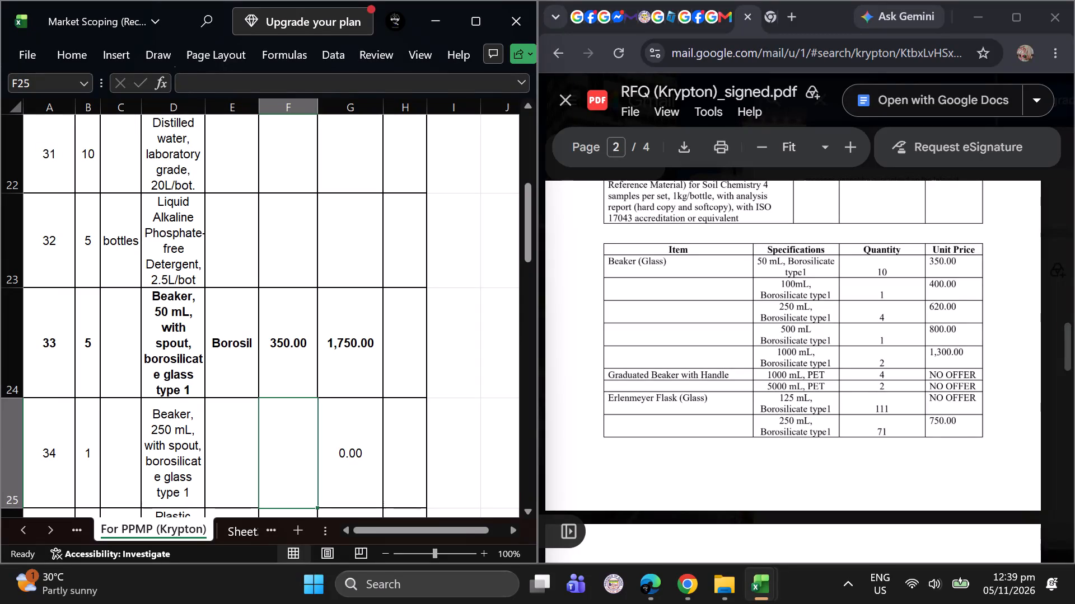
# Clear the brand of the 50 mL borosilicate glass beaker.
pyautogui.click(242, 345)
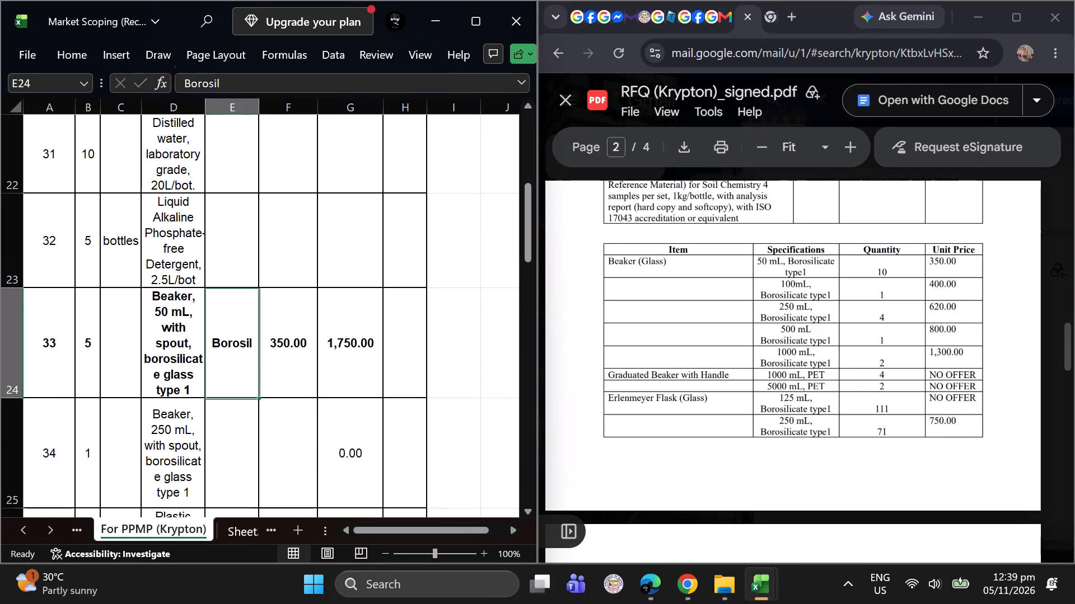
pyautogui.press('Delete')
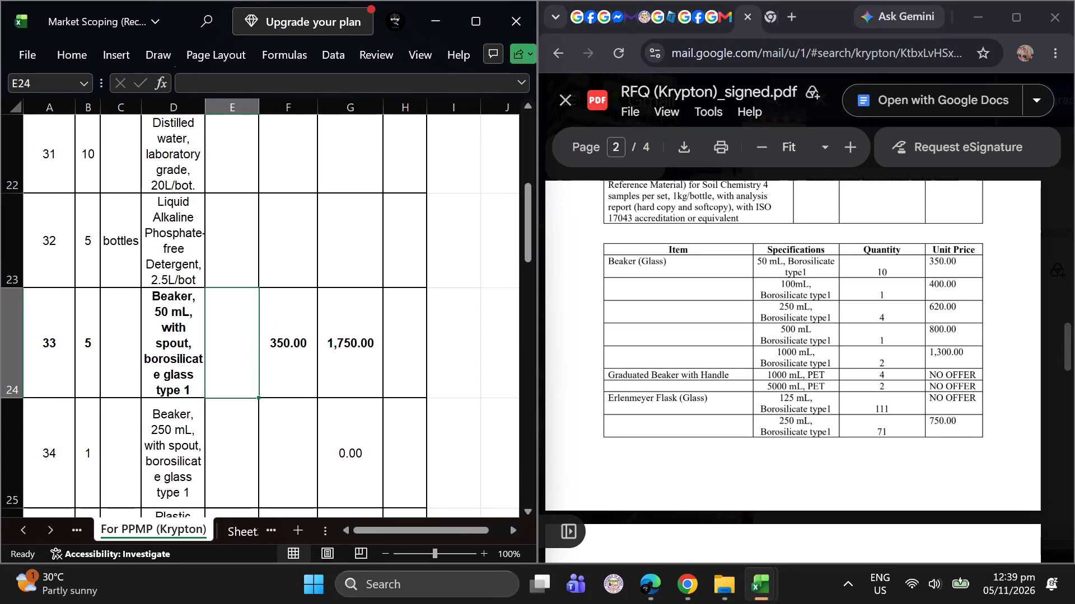
# Set the unit price of the 250 mL borosilicate glass beaker to 620, following the quotation's glassware table.
pyautogui.scroll(-1, 265, 452)
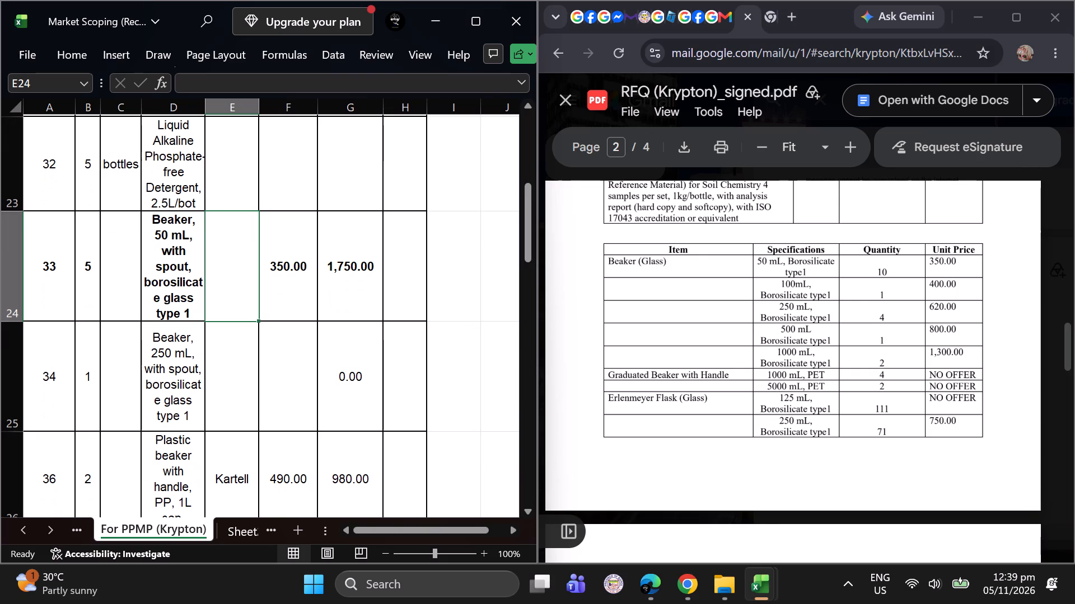
pyautogui.scroll(-2, 265, 452)
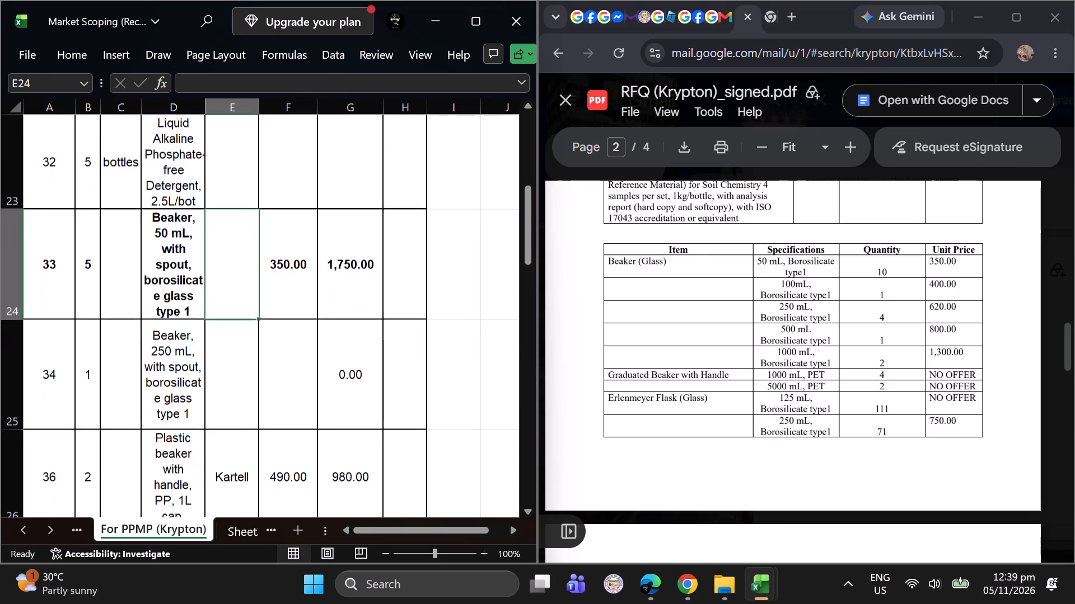
pyautogui.click(292, 390)
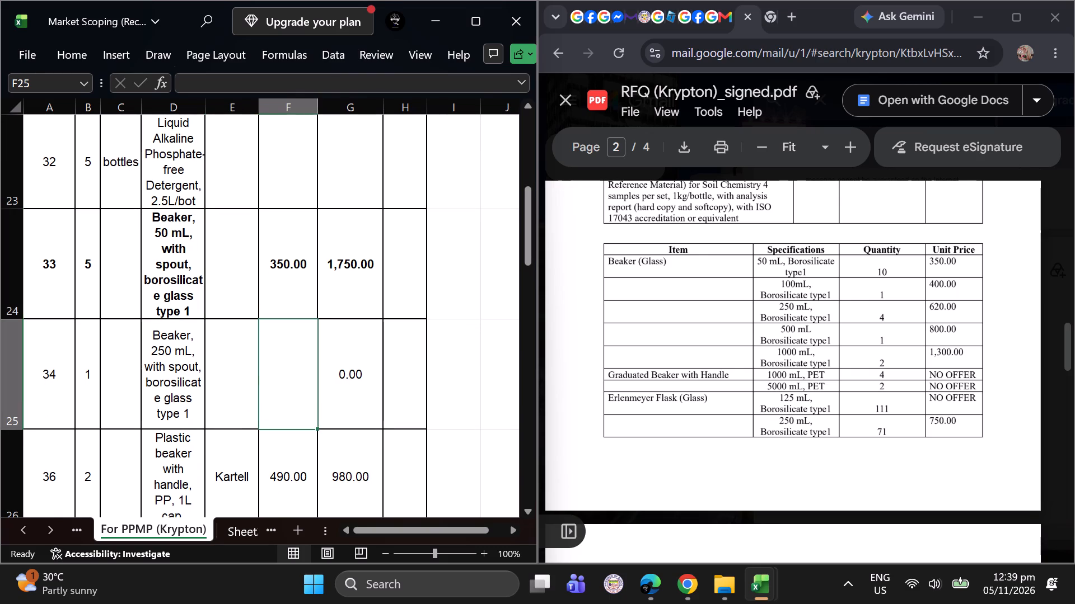
pyautogui.press('6')
pyautogui.write('20')
pyautogui.press('Return')
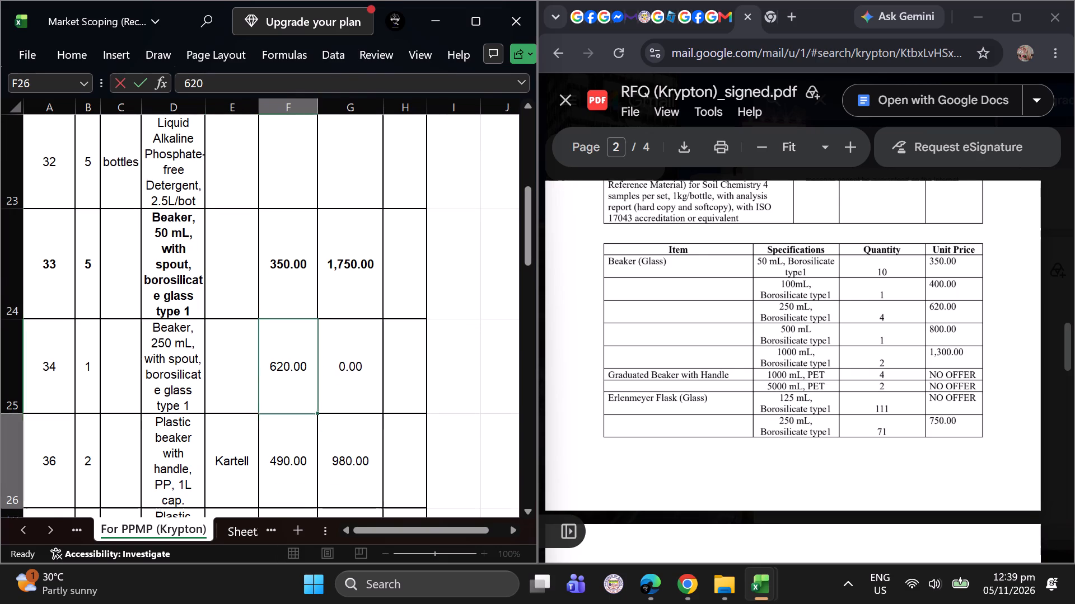
# Enter Iwaki as the brand of both the 50 mL and the 250 mL borosilicate glass beakers.
pyautogui.click(214, 277)
pyautogui.write('Iwaki')
pyautogui.press('Return')
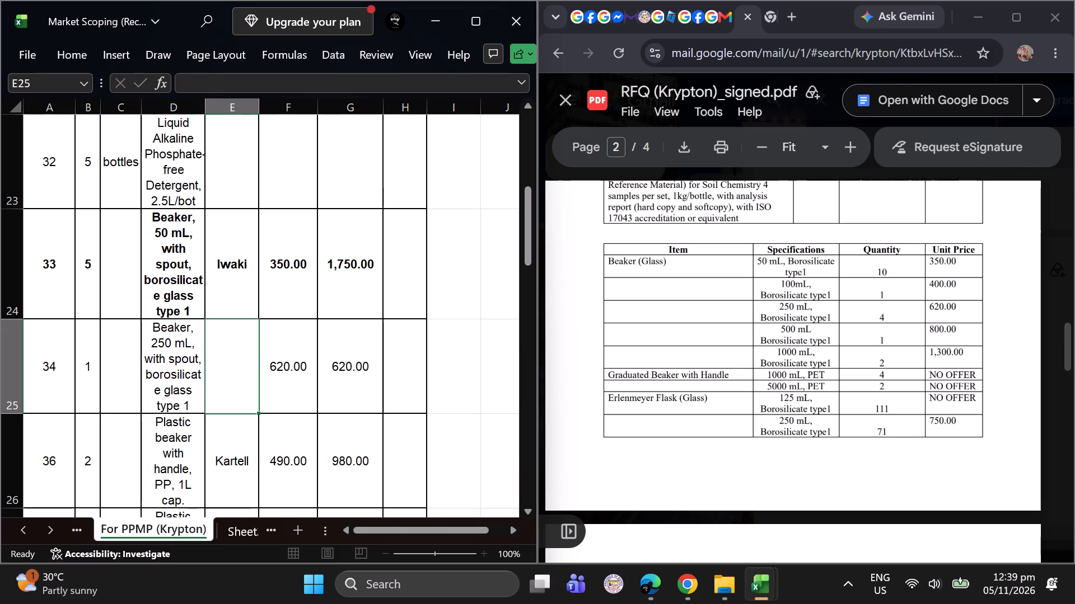
pyautogui.write('isa')
pyautogui.press('BackSpace')
pyautogui.press('BackSpace')
pyautogui.write('waki')
pyautogui.press('Return')
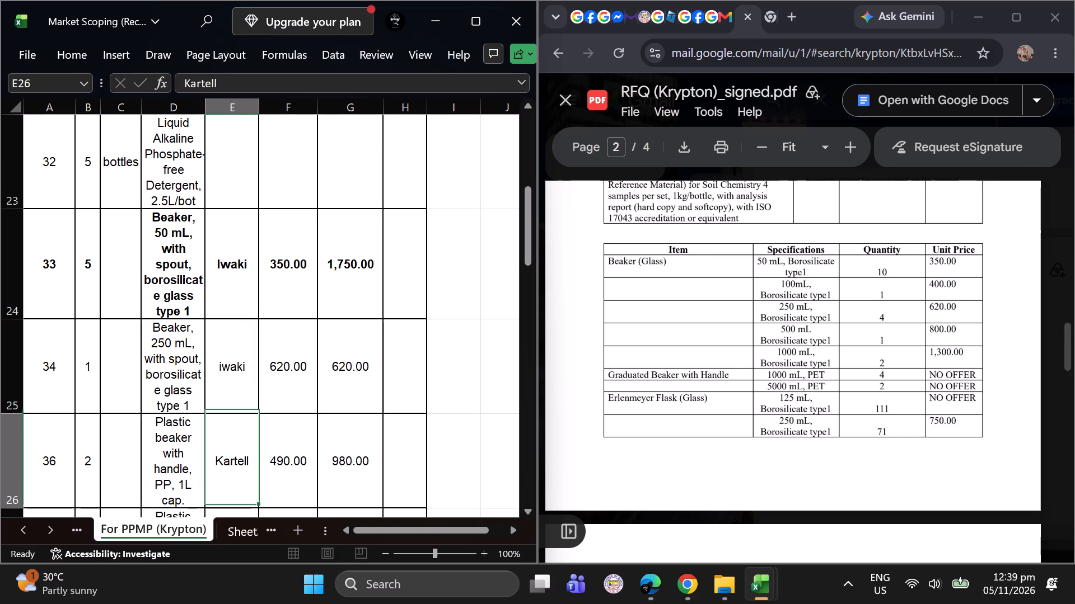
pyautogui.click(240, 368)
pyautogui.write('Iwaki')
pyautogui.press('Return')
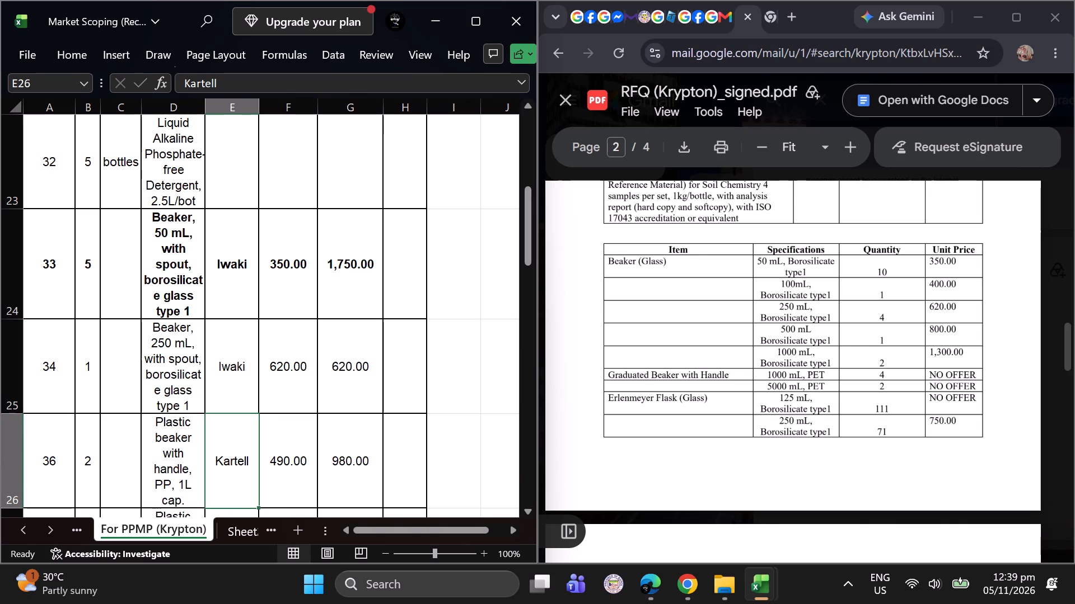
# Mark the brand of the 1L plastic beaker with handle as NO OFFER and clear its unit price and total price.
pyautogui.scroll(-1, 364, 448)
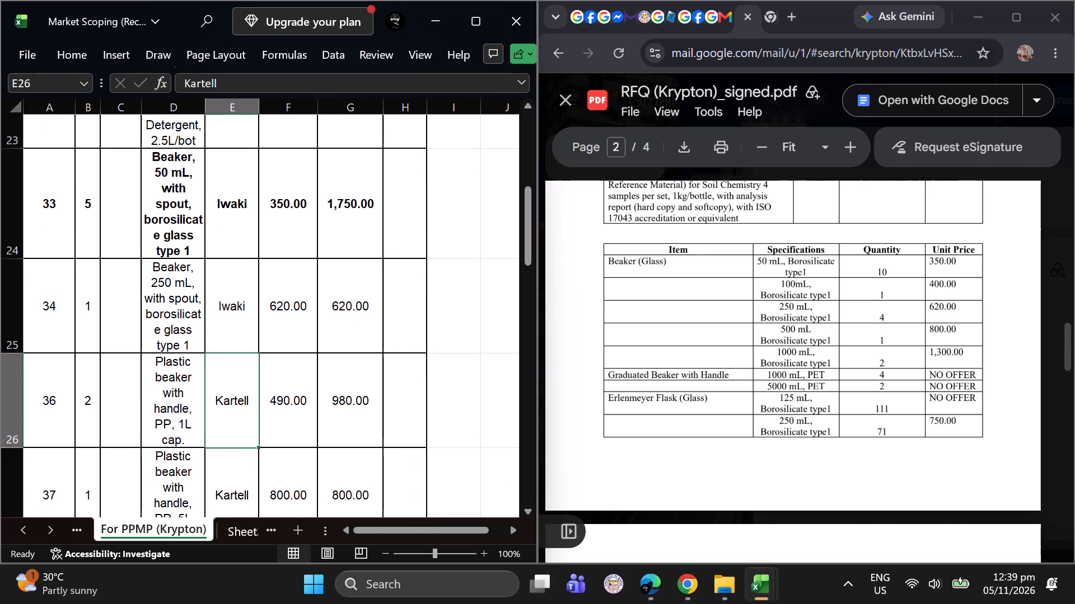
pyautogui.scroll(-2, 364, 448)
pyautogui.hotkey('shift', 'n')
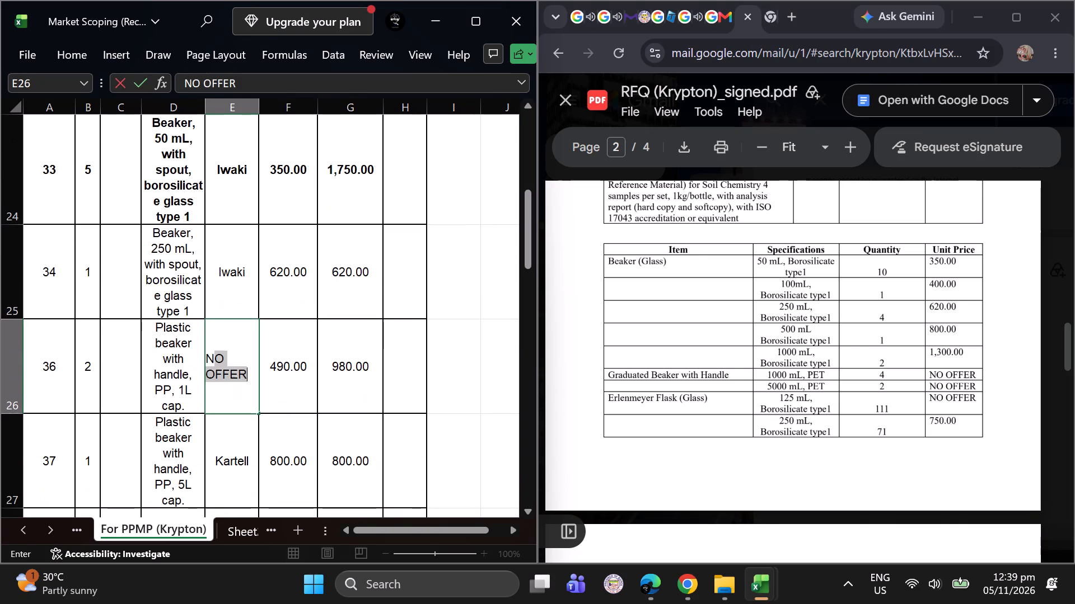
pyautogui.press('Return')
pyautogui.moveTo(296, 389); pyautogui.dragTo(331, 389)
pyautogui.press('Delete')
# Clear the brand, unit price and total price of the 5L plastic beaker with handle and mark its brand as NO OFFER.
pyautogui.moveTo(248, 474); pyautogui.dragTo(322, 475)
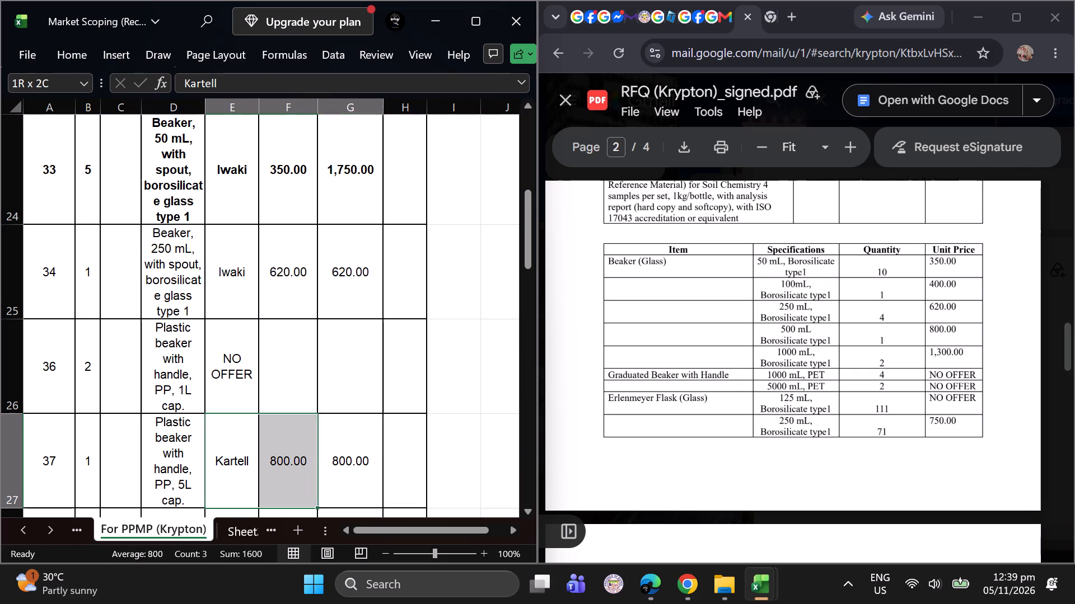
pyautogui.moveTo(322, 475); pyautogui.dragTo(330, 475)
pyautogui.press('Delete')
pyautogui.click(227, 463)
pyautogui.hotkey('shift', 'n')
pyautogui.press('Return')
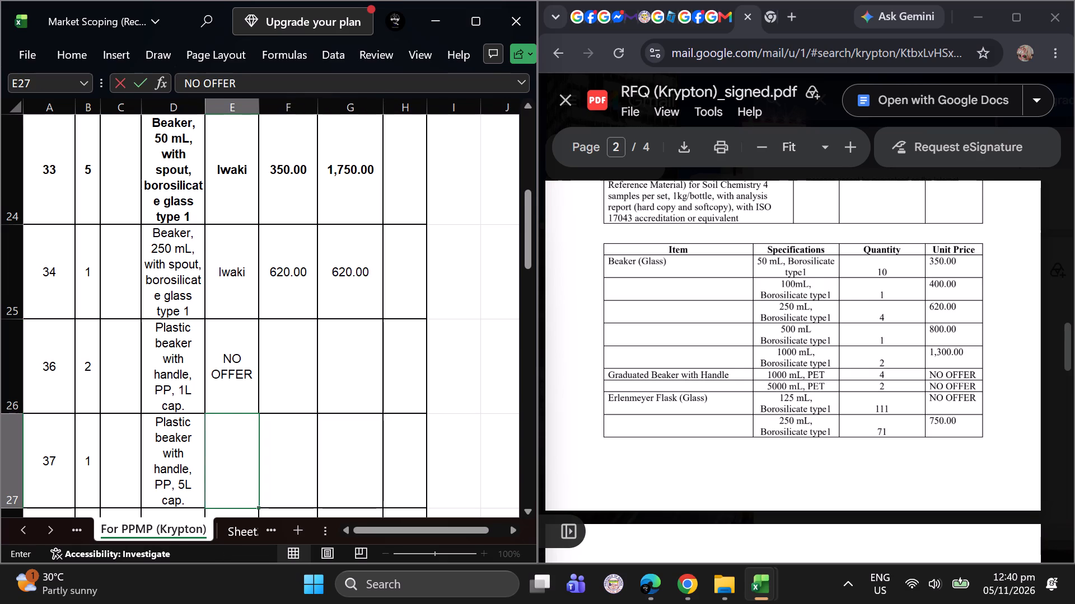
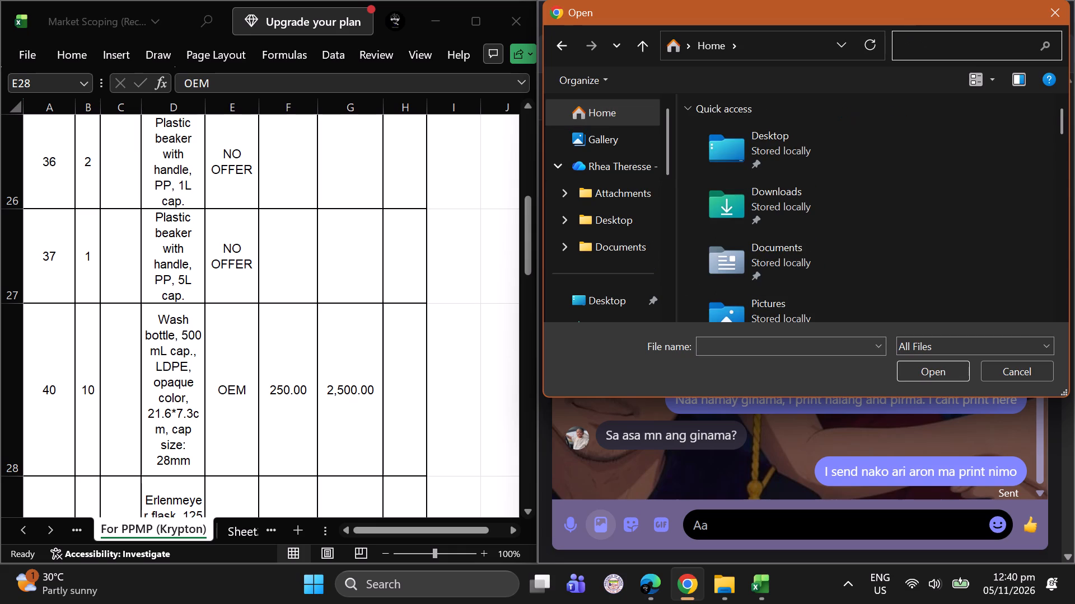
# Search the stored files for SALN in the file picker to find the document to attach to the chat.
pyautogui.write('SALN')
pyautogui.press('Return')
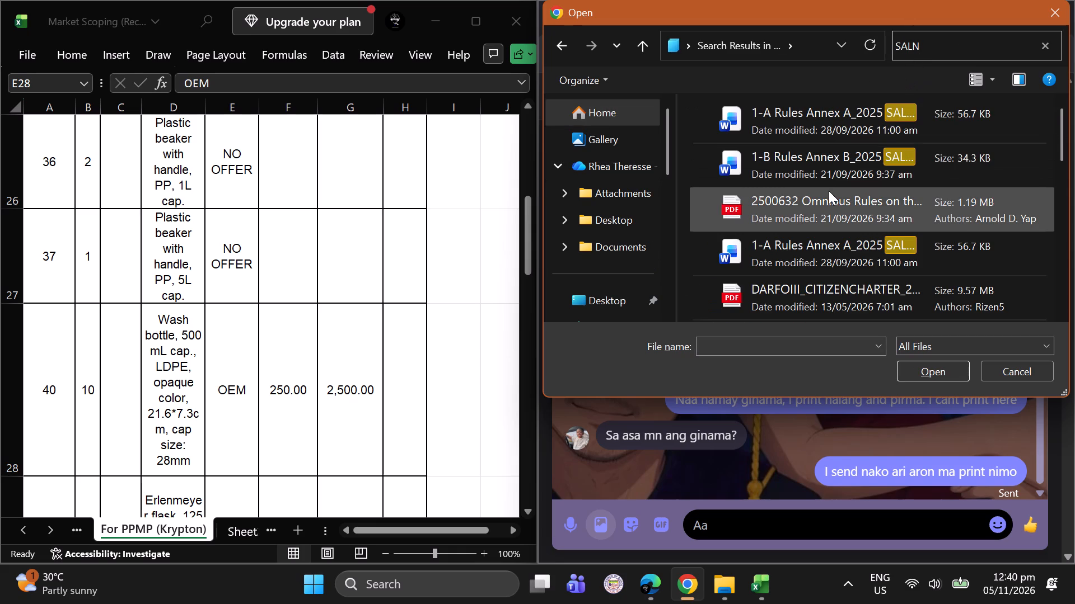
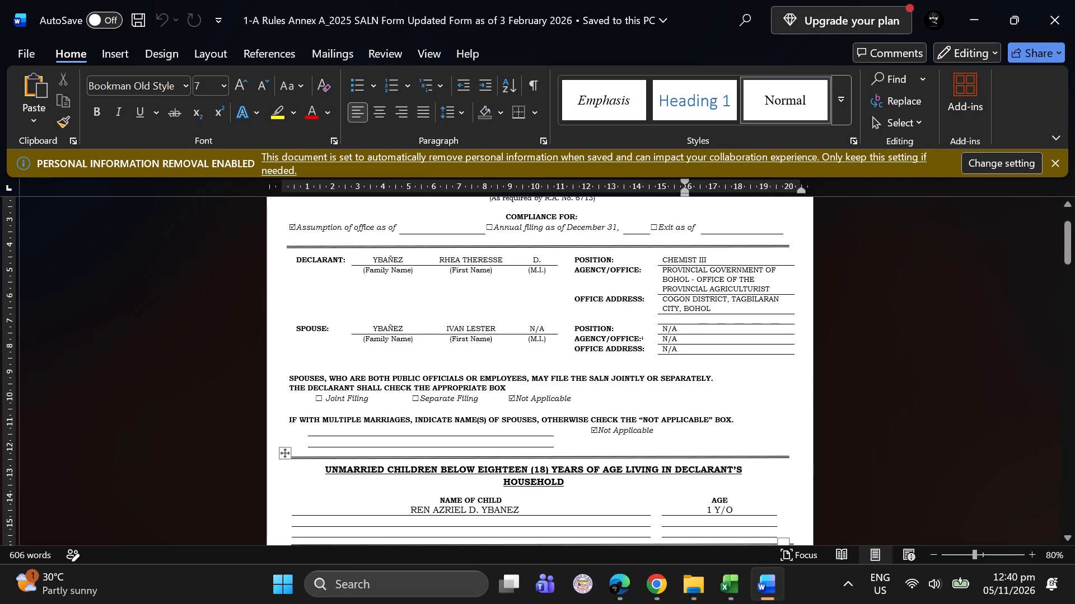
# Read through all pages of the 2025 SALN form to check its entries, and close the document.
pyautogui.scroll(-2, 625, 473)
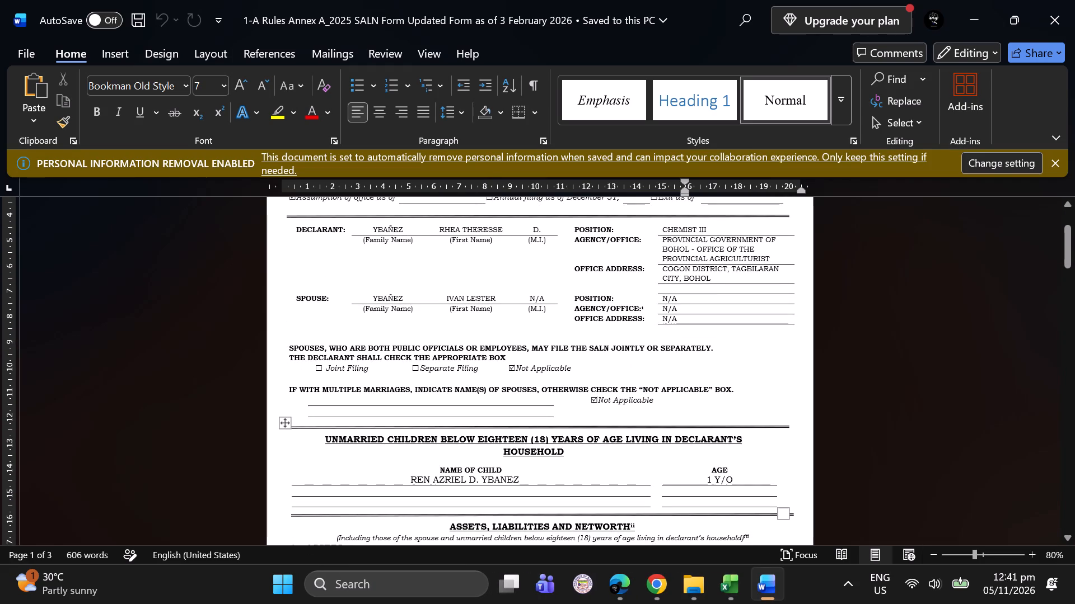
pyautogui.scroll(-3, 625, 473)
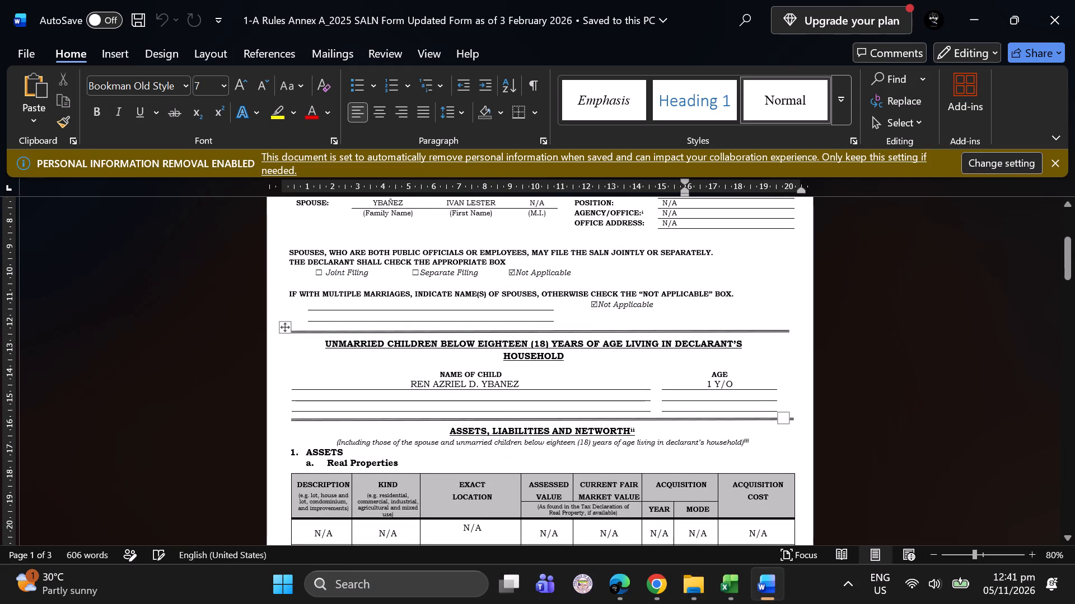
pyautogui.scroll(-2, 625, 473)
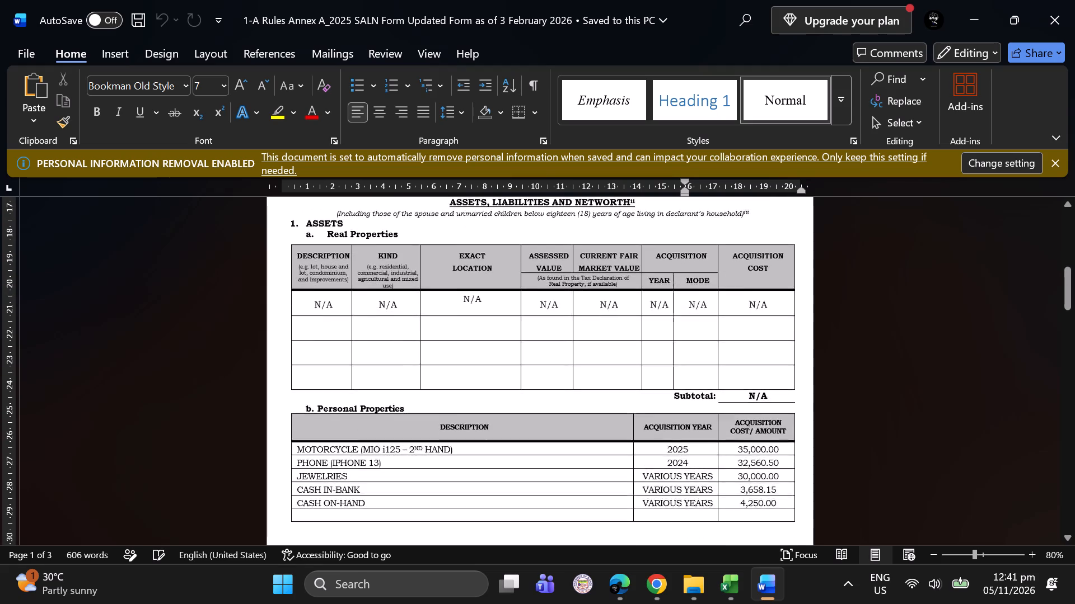
pyautogui.scroll(-3, 625, 473)
pyautogui.scroll(1, 625, 473)
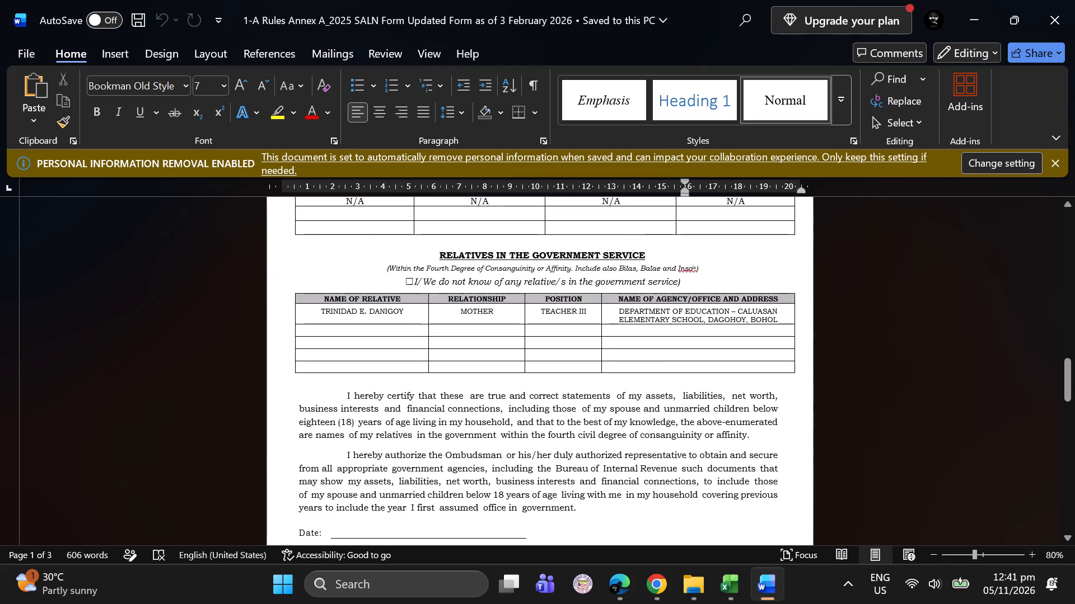
pyautogui.scroll(1, 625, 473)
pyautogui.scroll(-1, 625, 473)
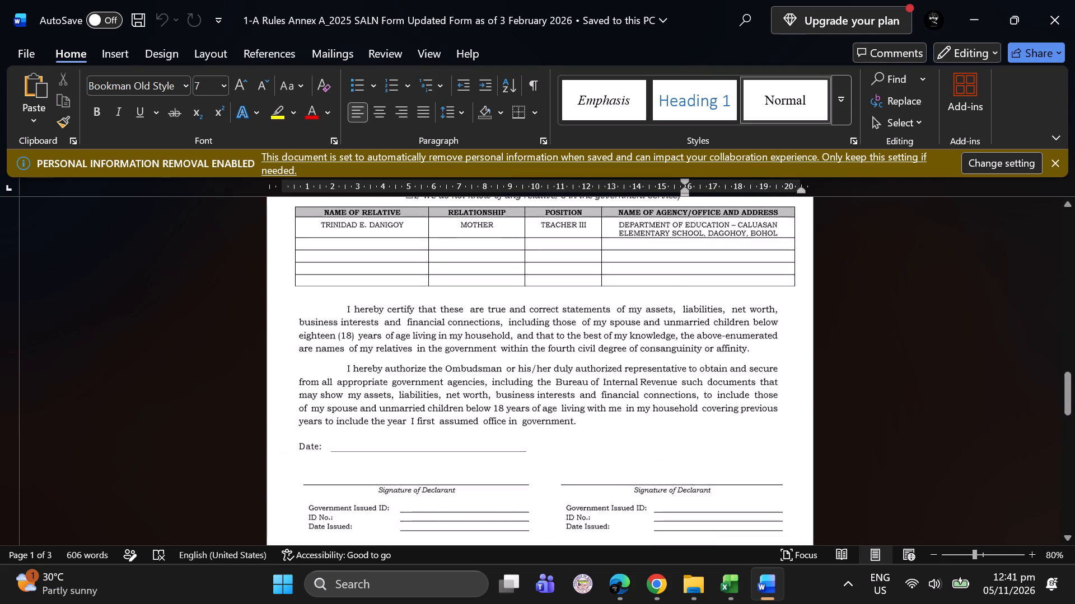
pyautogui.scroll(-3, 625, 473)
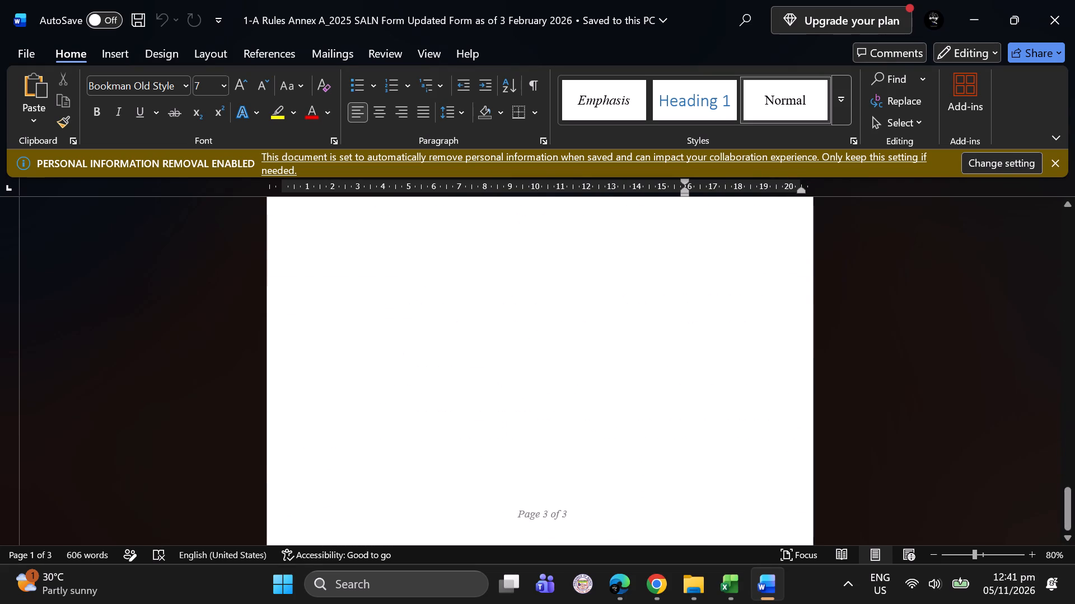
pyautogui.scroll(-2, 625, 473)
pyautogui.scroll(18, 625, 473)
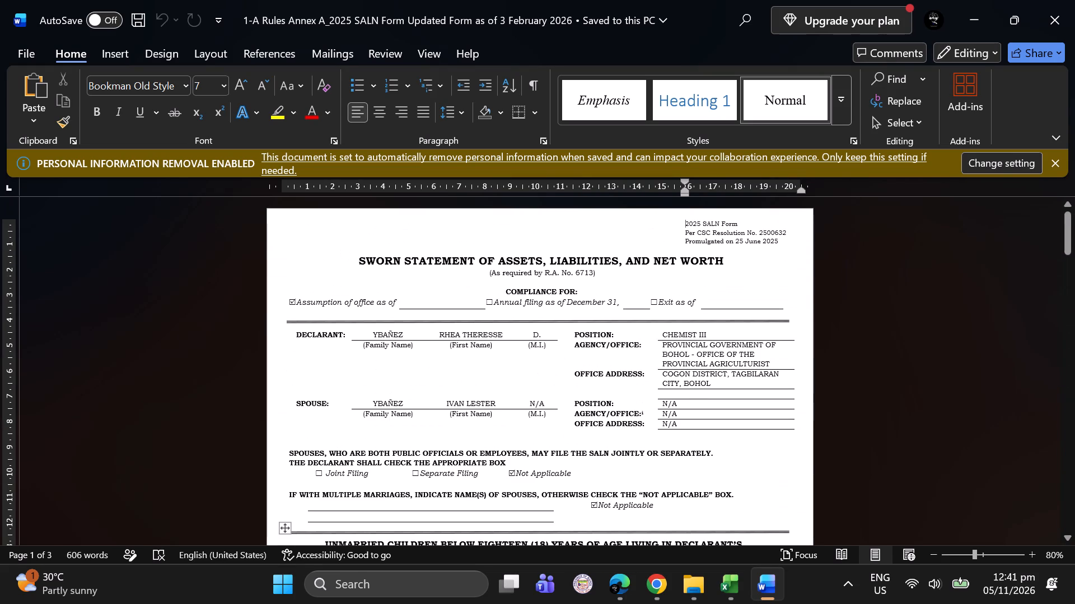
pyautogui.click(1054, 24)
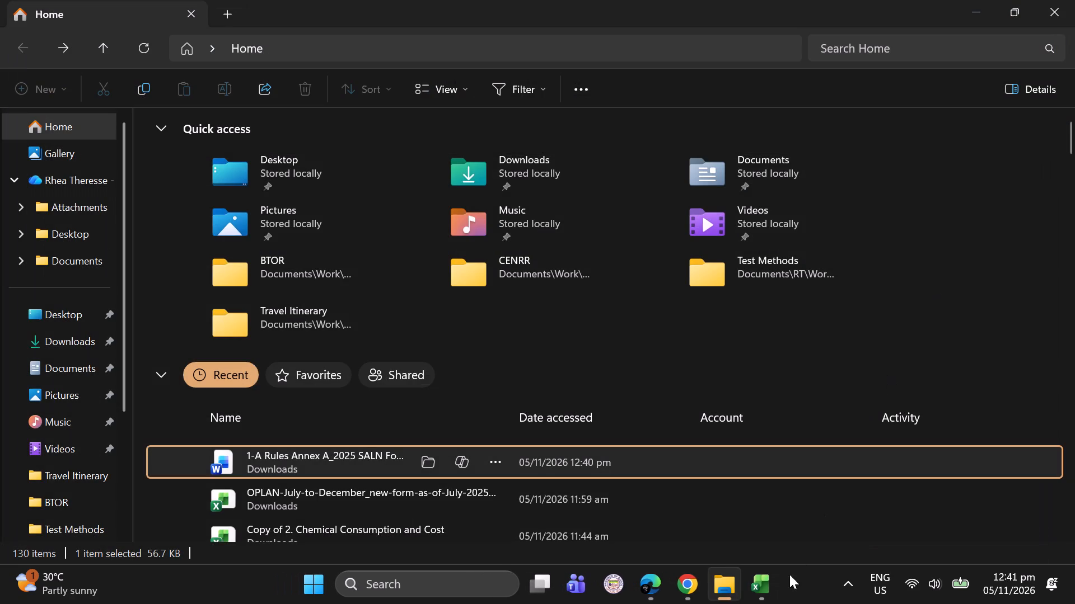
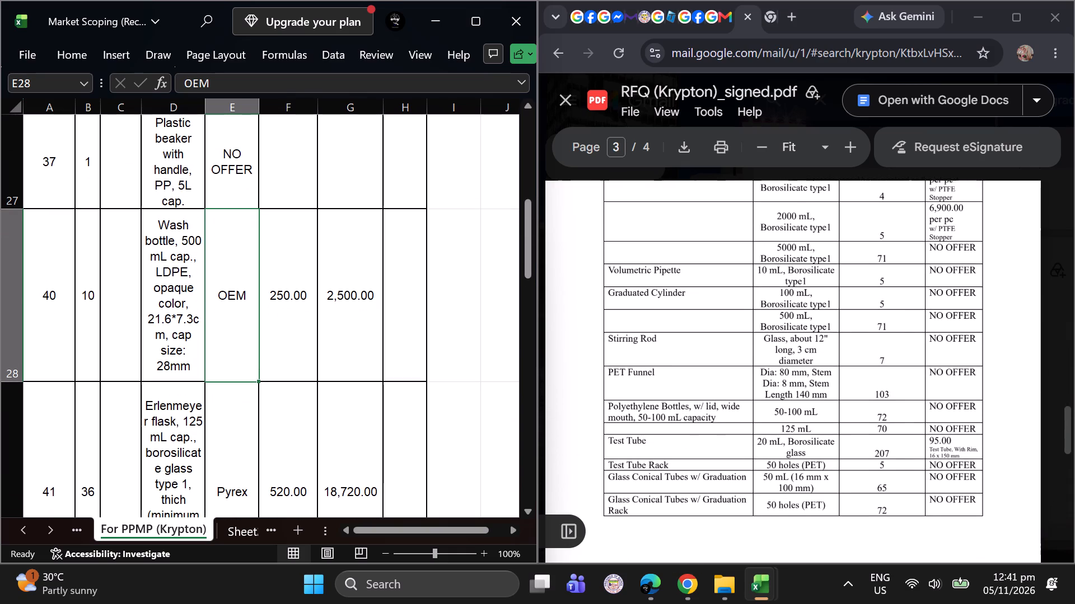
# Look up the offer for the 500 mL opaque wash bottle on the last page of Krypton's quotation.
pyautogui.scroll(-3, 710, 427)
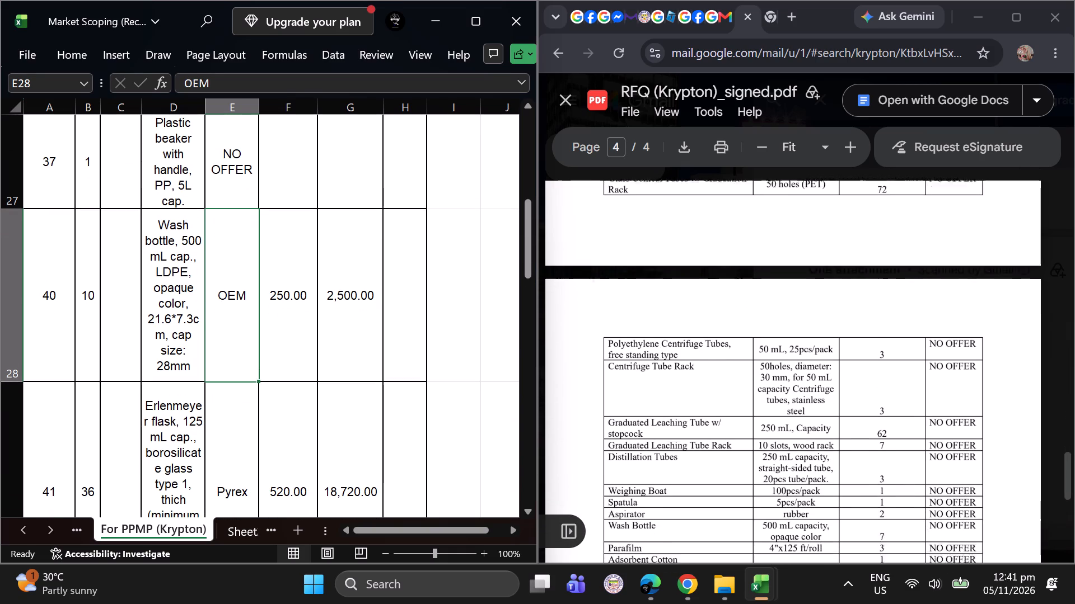
pyautogui.scroll(-2, 710, 427)
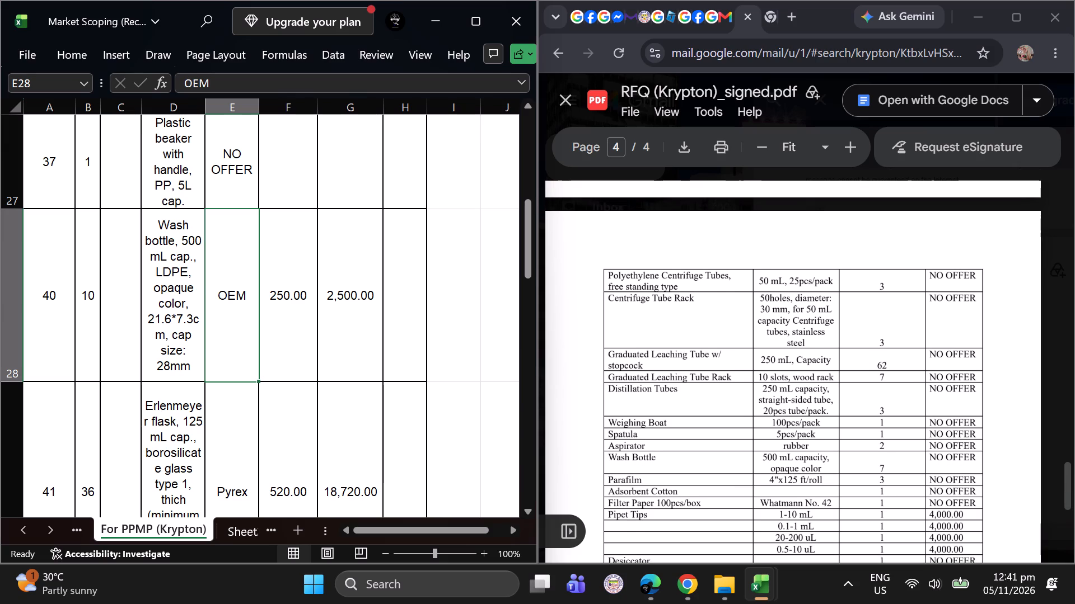
pyautogui.scroll(-3, 710, 427)
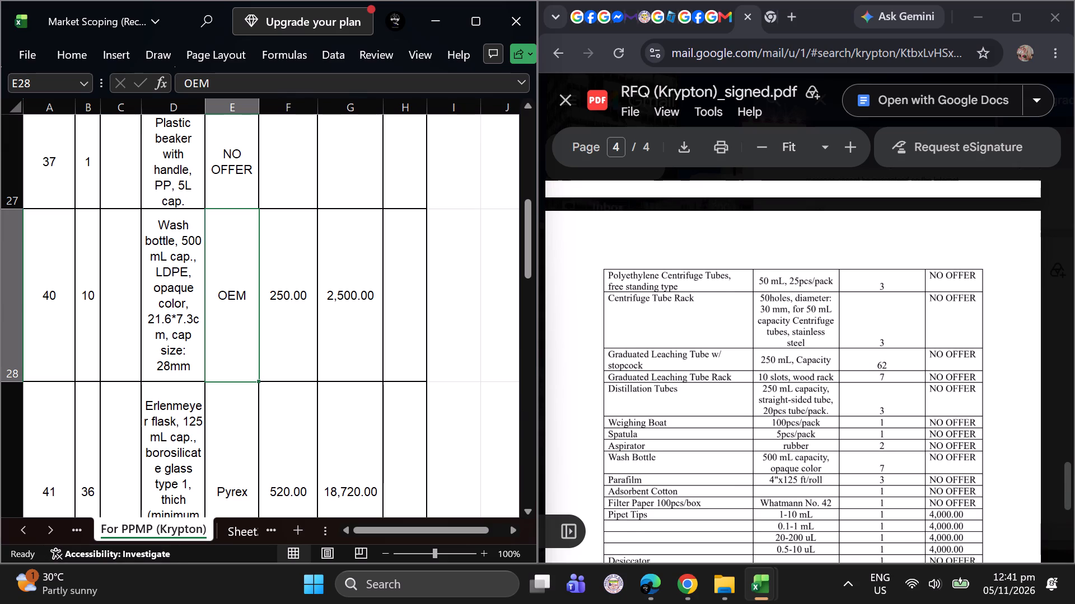
# Mark the brand of the 500 mL LDPE wash bottle as NO OFFER.
pyautogui.click(235, 304)
pyautogui.hotkey('shift', 'n')
pyautogui.press('Return')
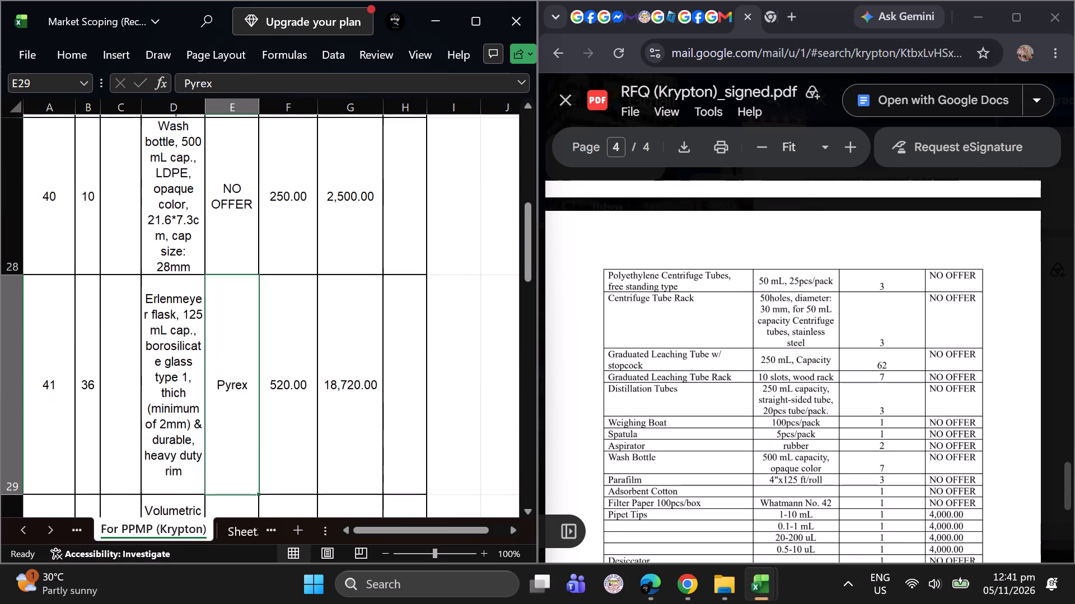
# Check the quotation's Erlenmeyer flask entries and mark the brand of the 125 mL borosilicate Erlenmeyer flask as NO OFFER.
pyautogui.scroll(6, 688, 416)
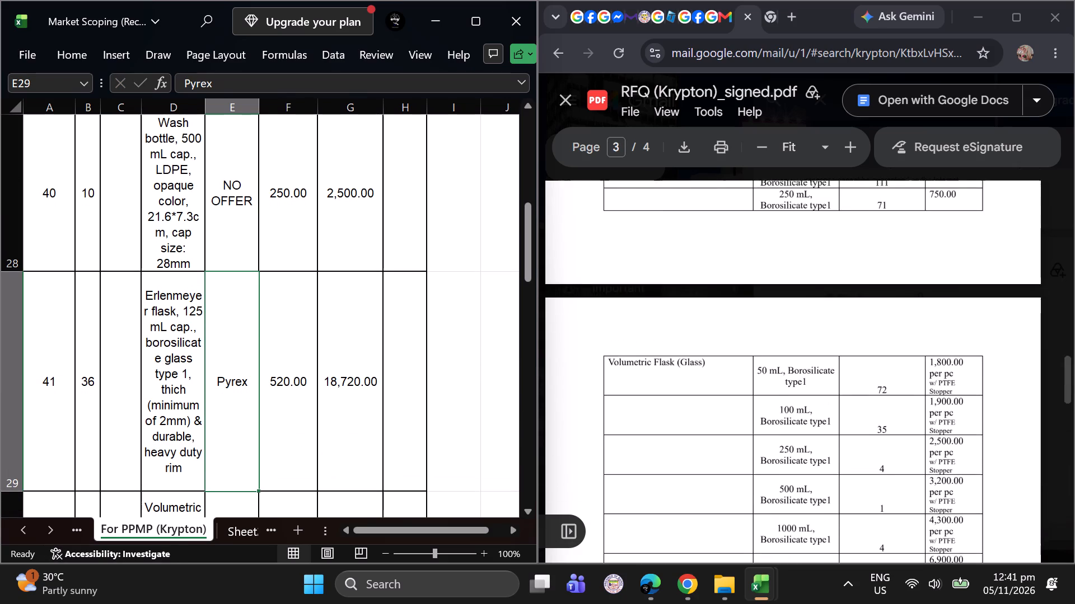
pyautogui.scroll(1, 688, 416)
pyautogui.scroll(-1, 688, 416)
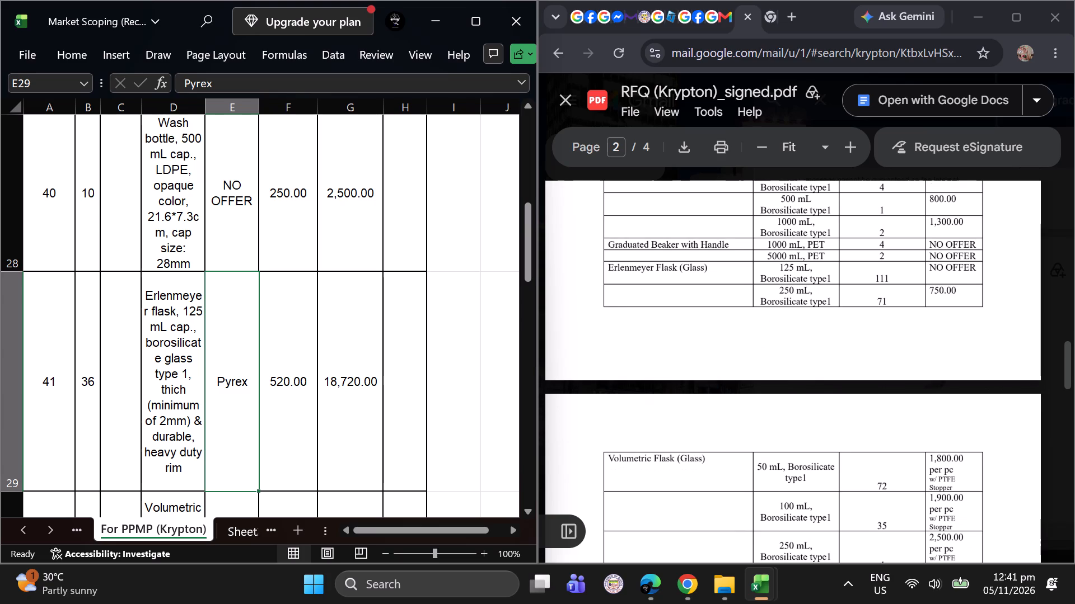
pyautogui.scroll(-1, 688, 416)
pyautogui.scroll(3, 735, 360)
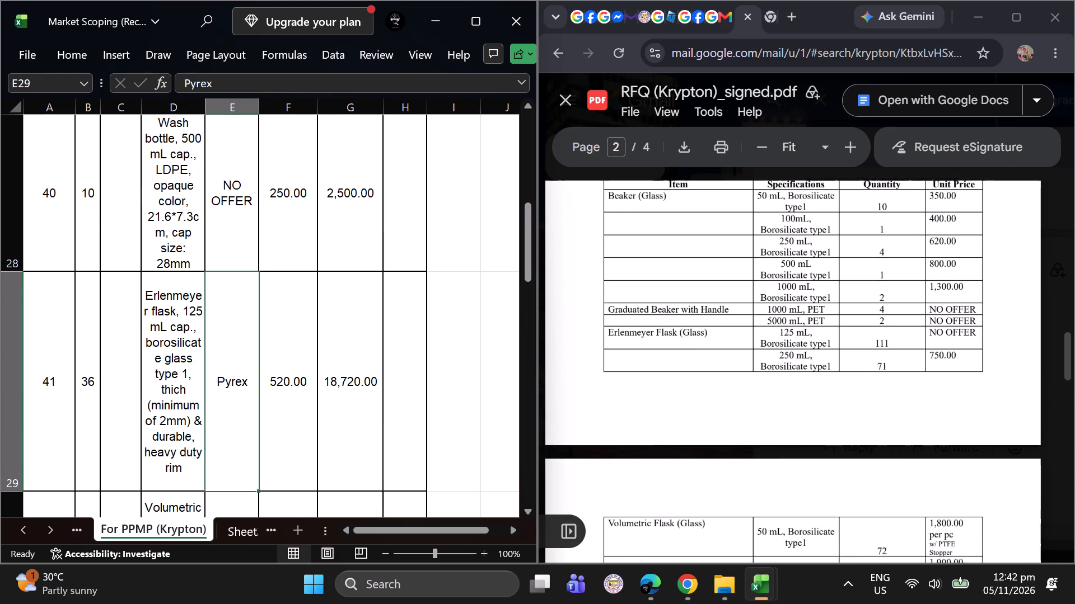
pyautogui.scroll(-1, 735, 360)
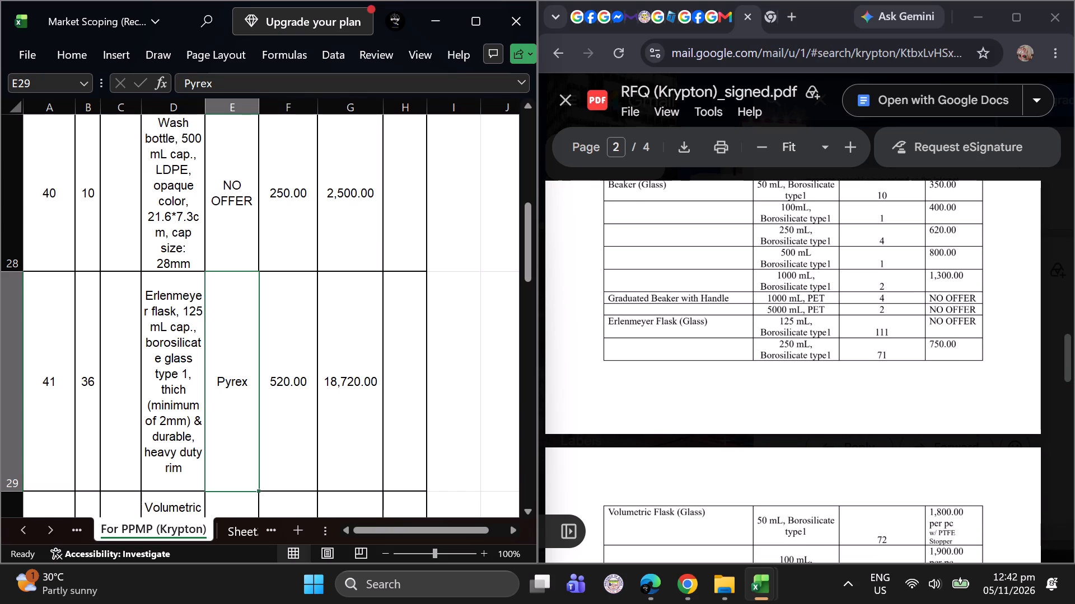
pyautogui.click(247, 396)
pyautogui.hotkey('shift', 'n')
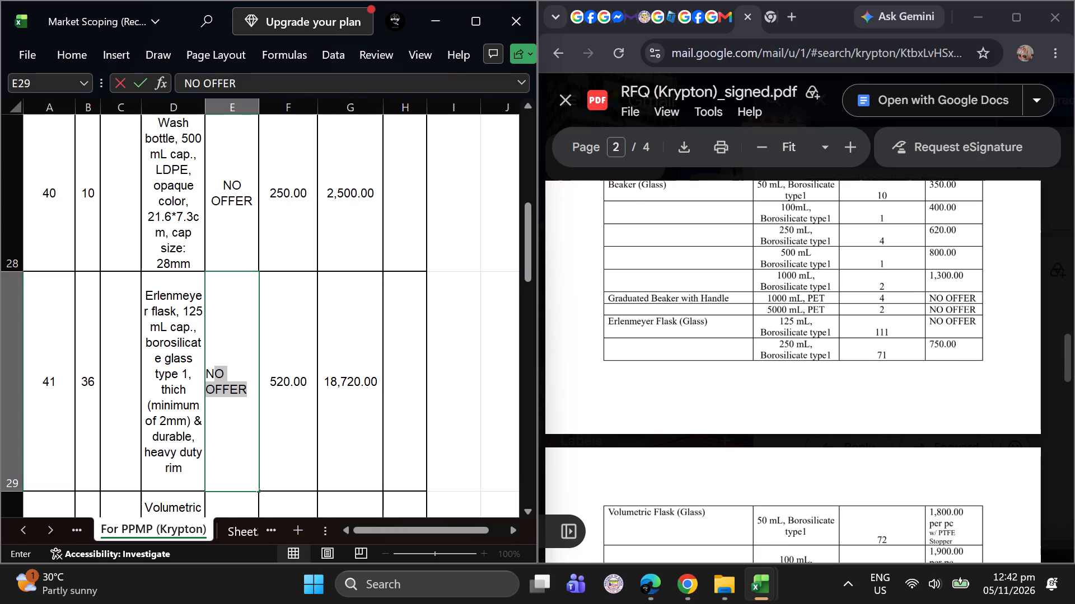
pyautogui.press('Return')
# Examine the quotation's volumetric flask entries against the 100 mL and 2000 mL volumetric flask rows.
pyautogui.scroll(-2, 247, 396)
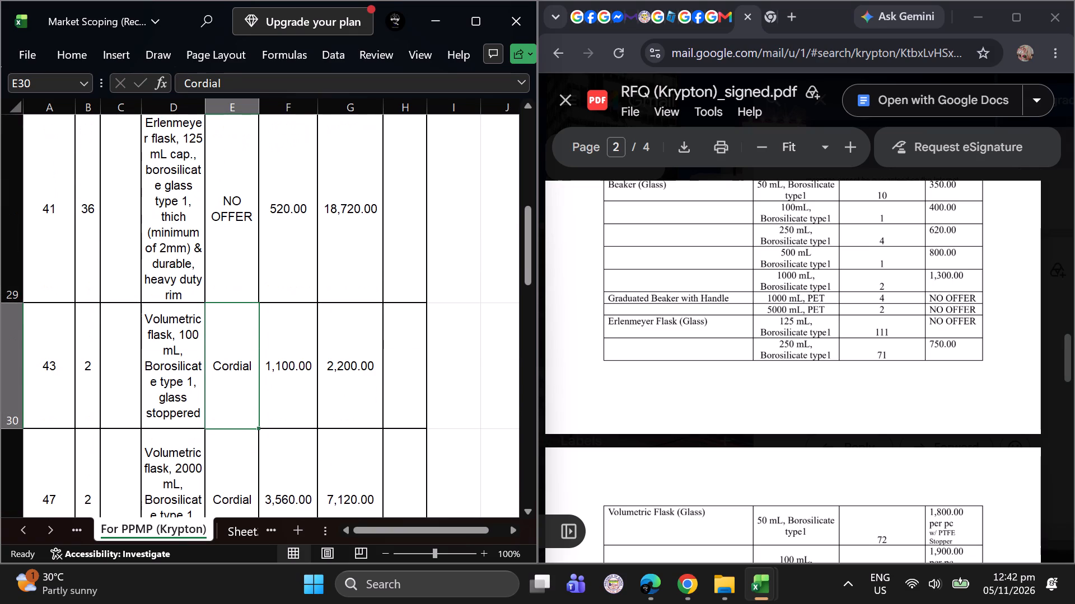
pyautogui.scroll(-1, 679, 399)
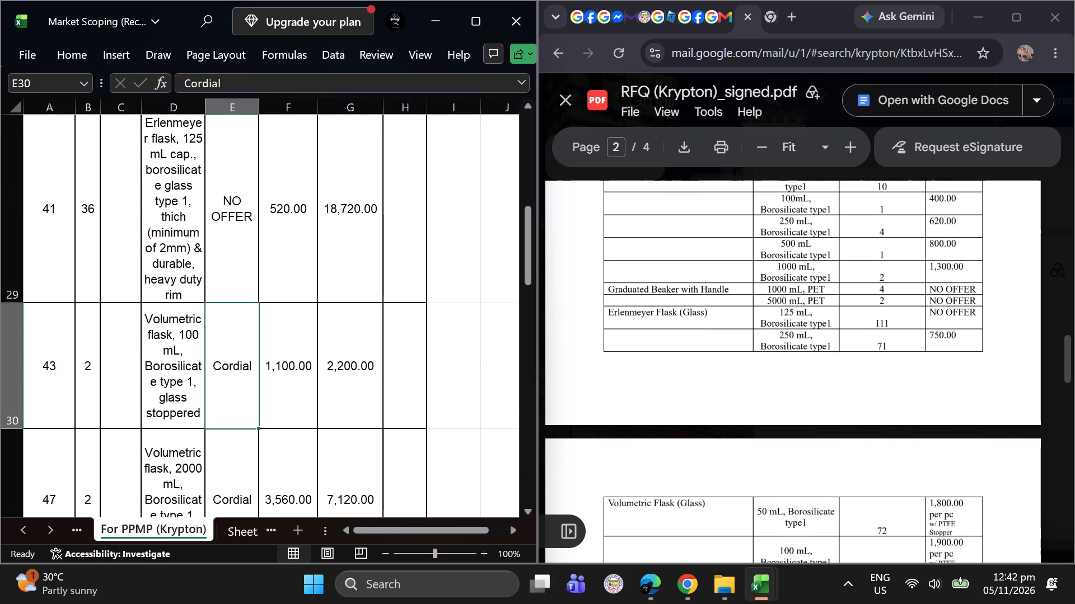
pyautogui.scroll(-2, 679, 399)
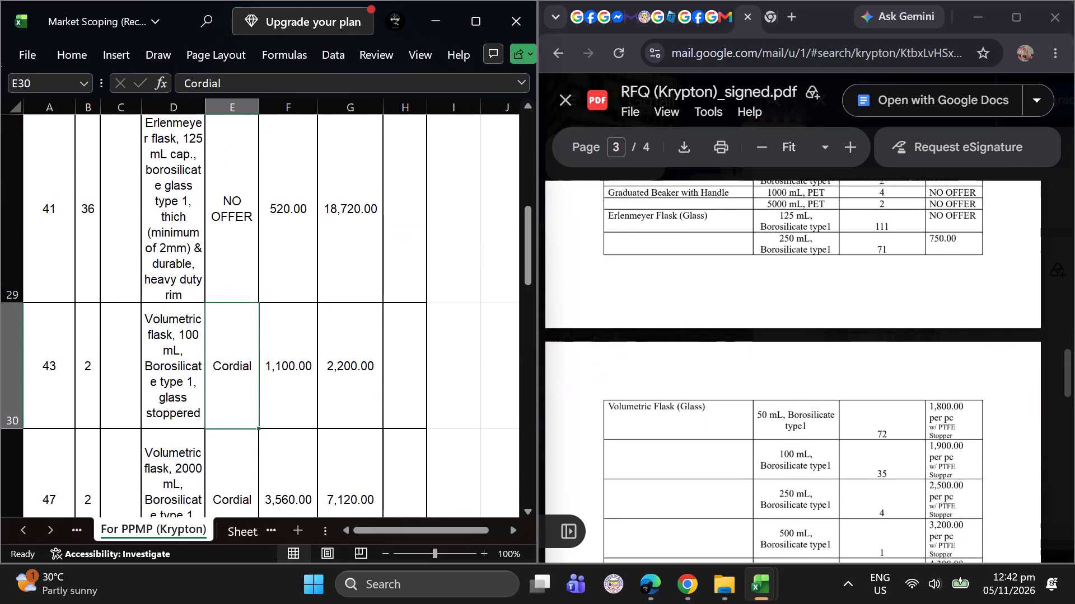
pyautogui.scroll(-2, 679, 399)
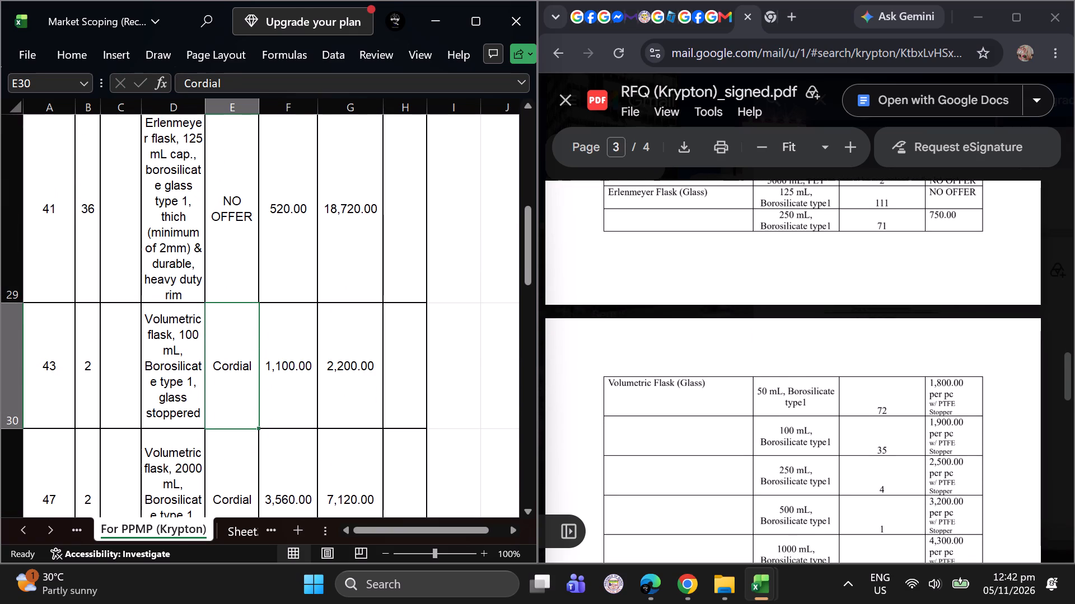
pyautogui.scroll(-2, 679, 399)
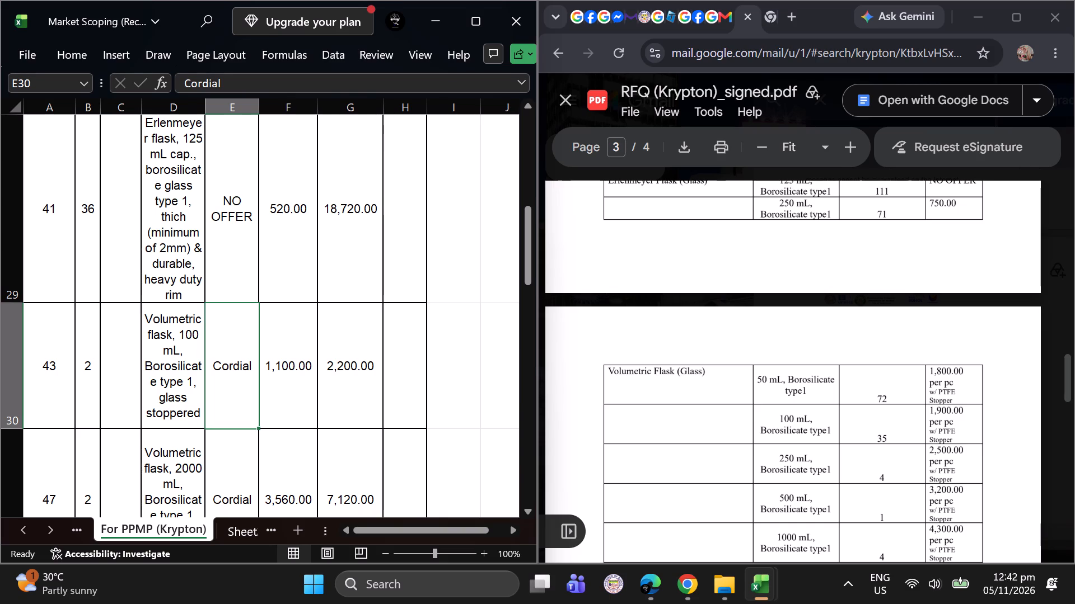
# Review the glassware rows on the Krypton sheet, including the volumetric flasks, and return to the For PPMP (Krypton) sheet.
pyautogui.tripleClick(21, 533)
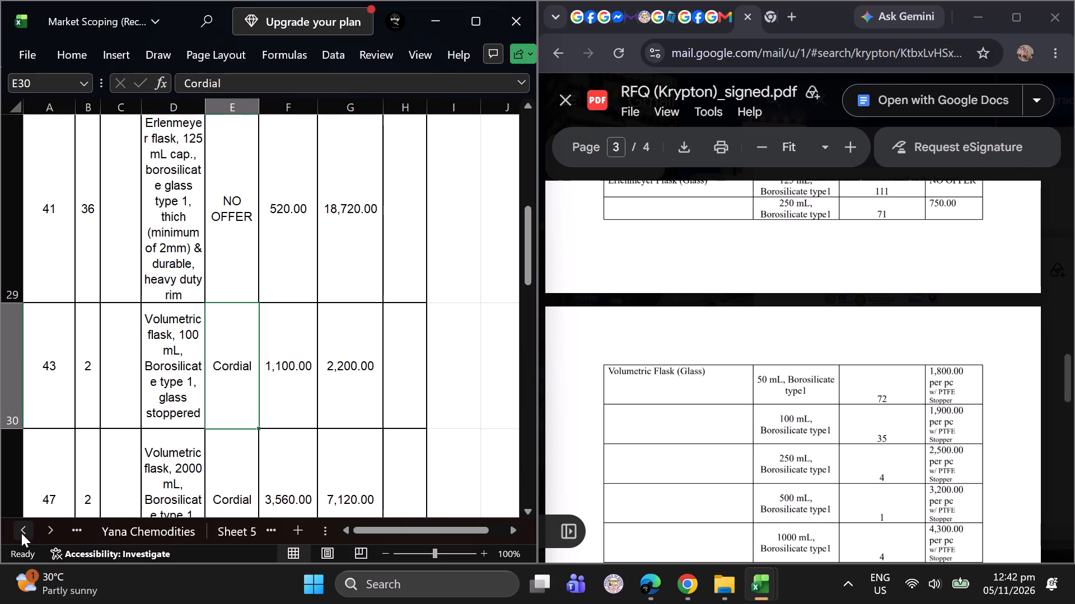
pyautogui.click(19, 533)
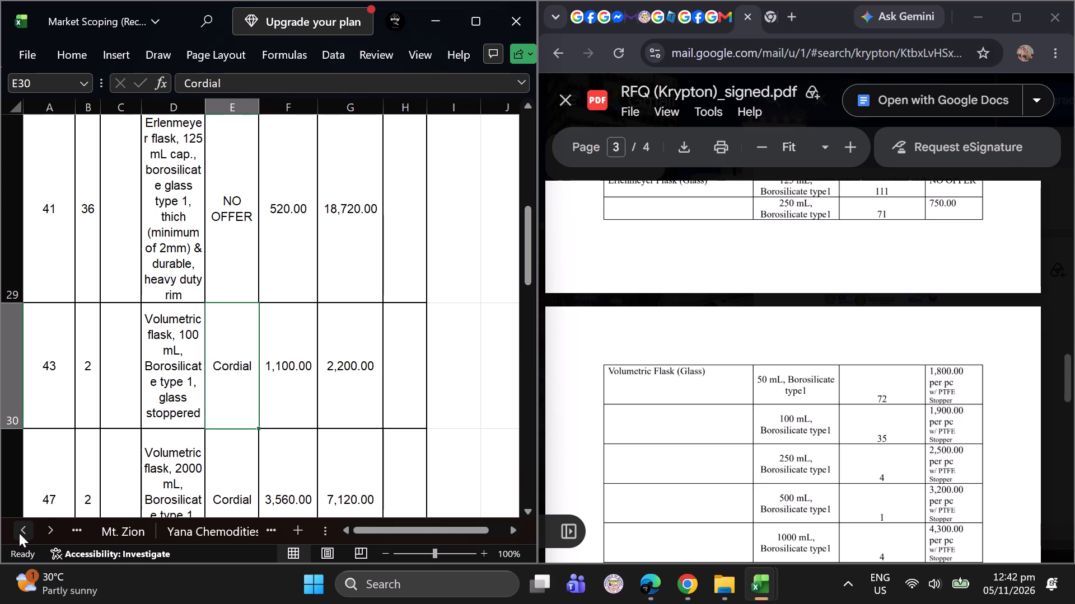
pyautogui.click(19, 533)
pyautogui.click(112, 530)
pyautogui.scroll(-2, 158, 386)
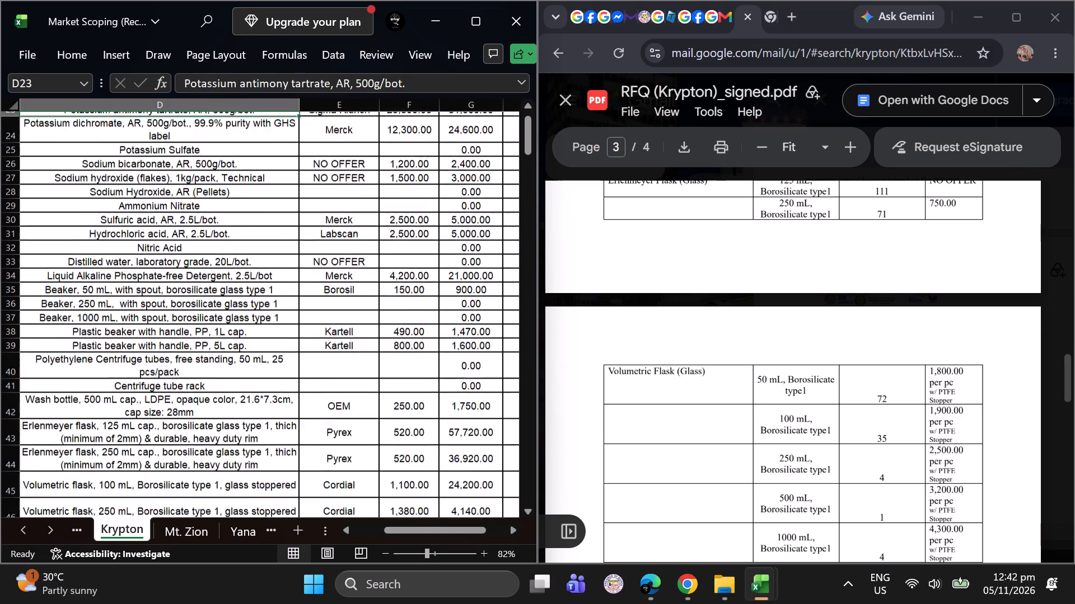
pyautogui.scroll(-3, 158, 386)
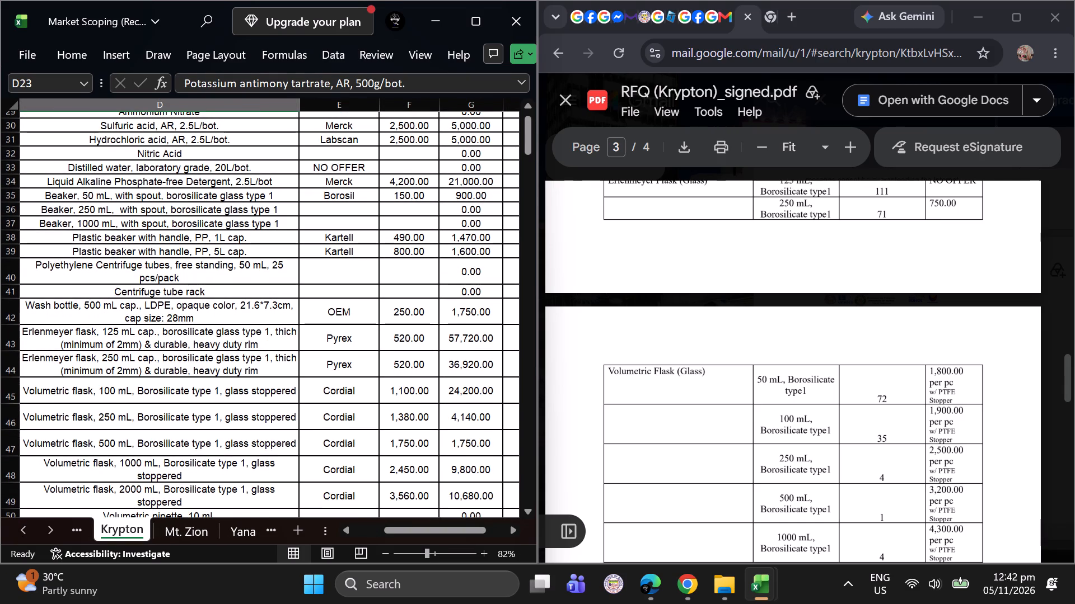
pyautogui.scroll(-1, 158, 386)
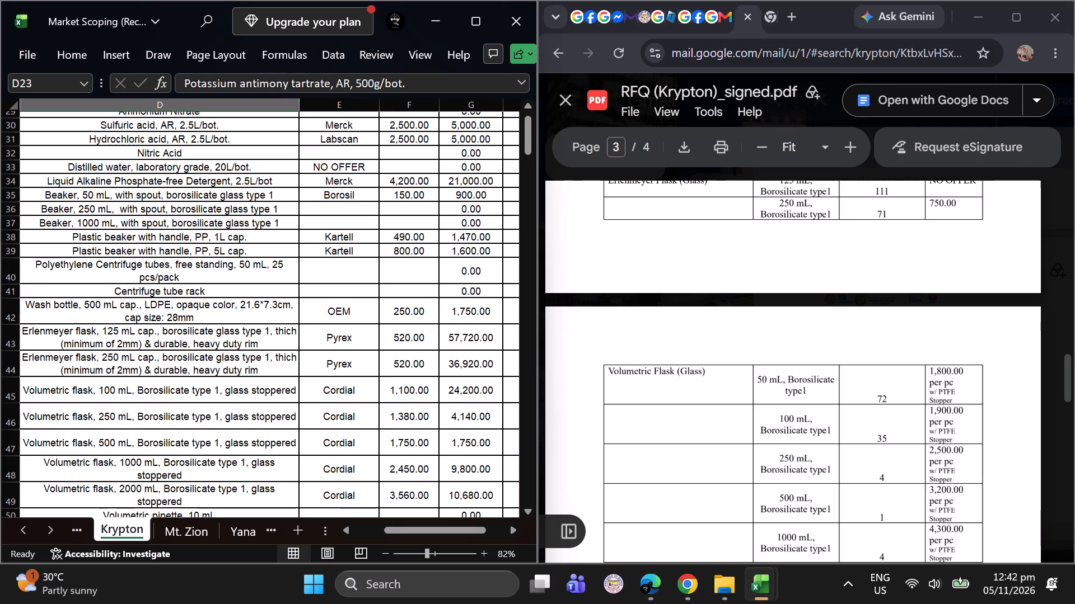
pyautogui.scroll(-2, 158, 386)
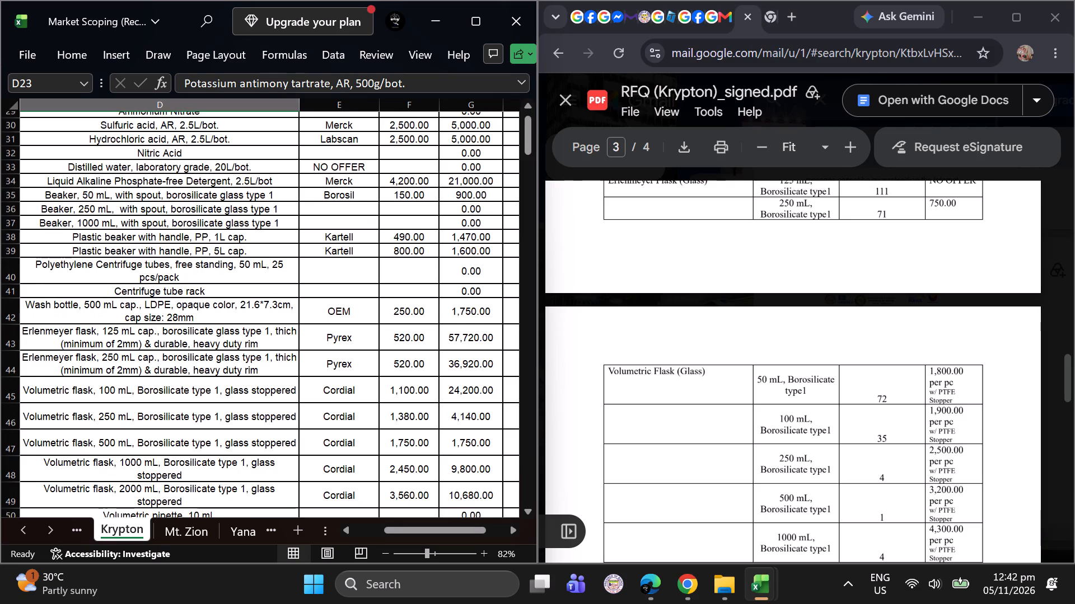
pyautogui.scroll(-1, 158, 386)
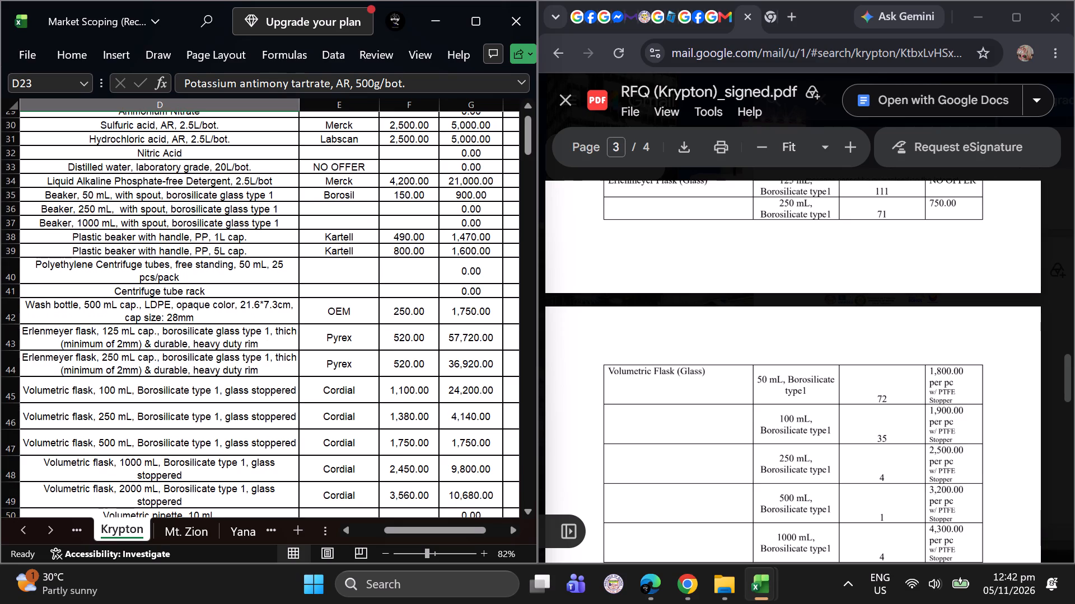
pyautogui.scroll(-3, 158, 386)
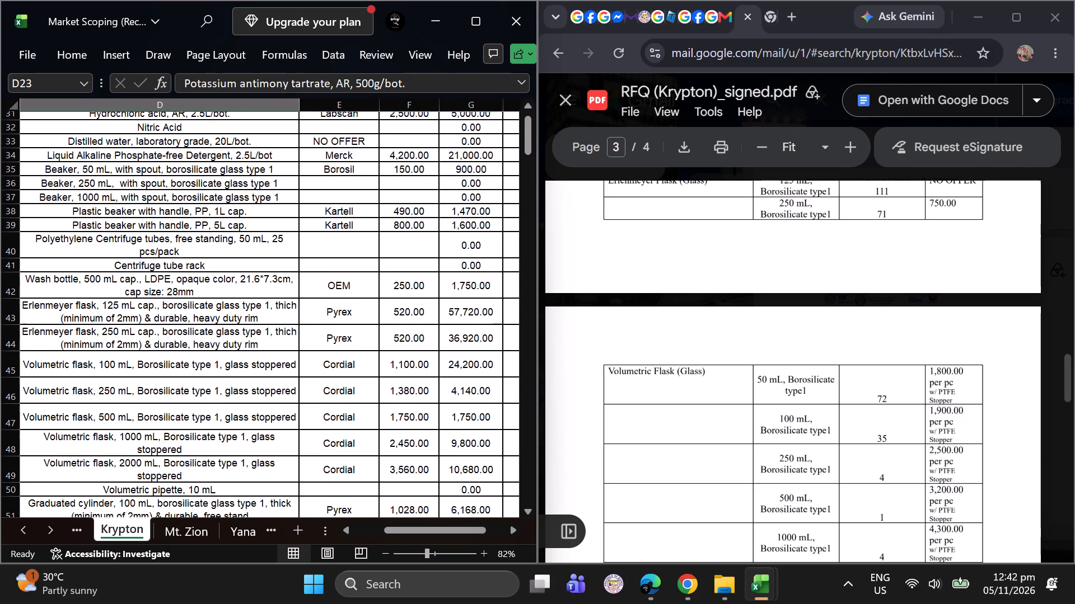
pyautogui.scroll(-1, 158, 386)
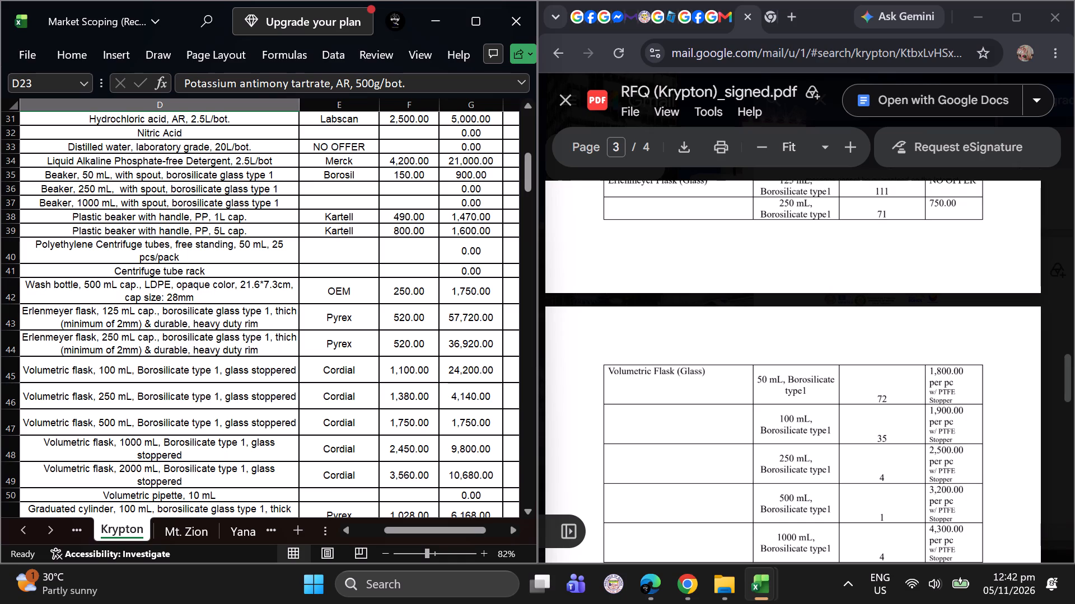
pyautogui.tripleClick(46, 530)
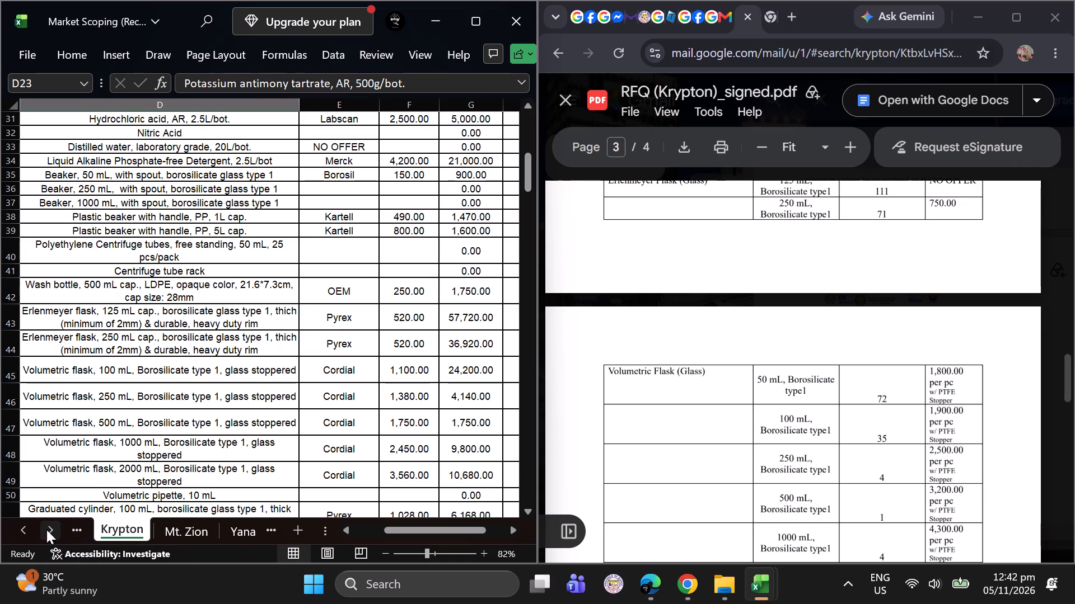
pyautogui.click(46, 530)
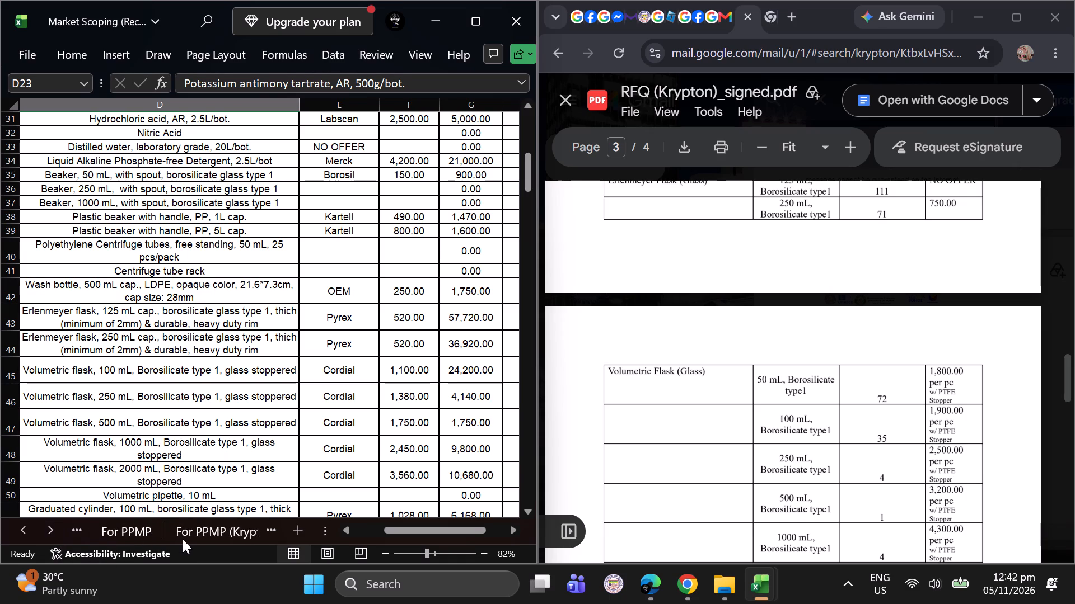
pyautogui.click(183, 539)
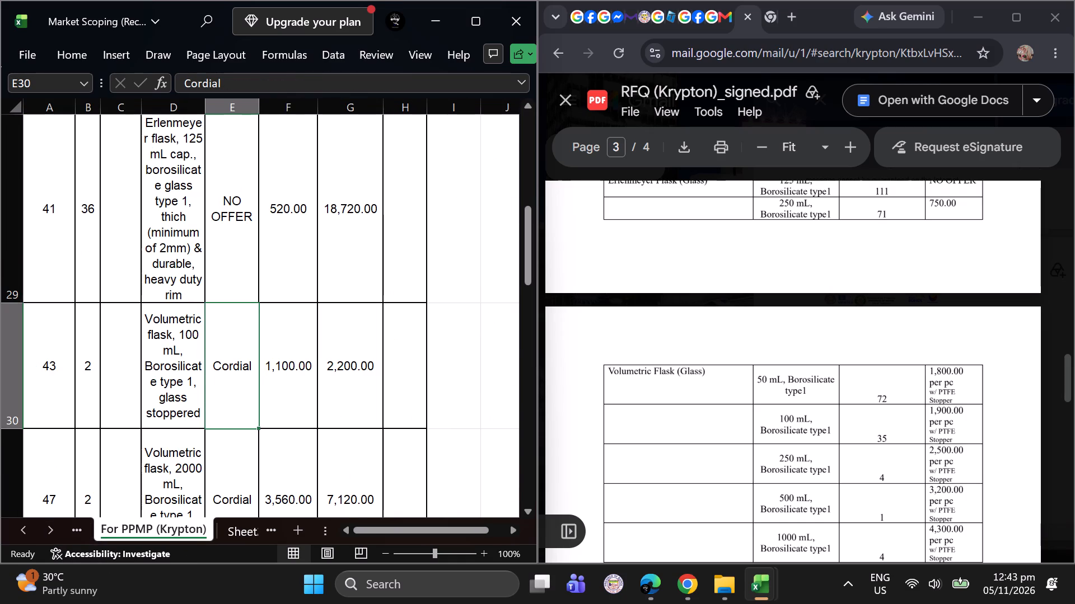
# Review the glassware and volumetric flask rows on the PMCI sheet for comparison, and return to the For PPMP (Krypton) sheet.
pyautogui.scroll(-2, 251, 403)
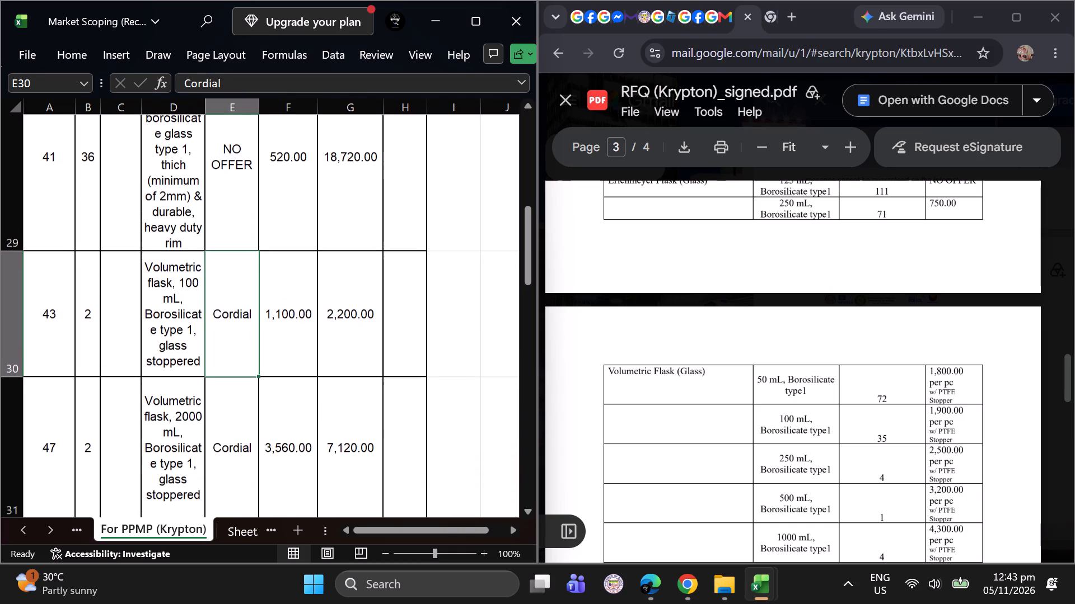
pyautogui.tripleClick(19, 531)
pyautogui.tripleClick(19, 531)
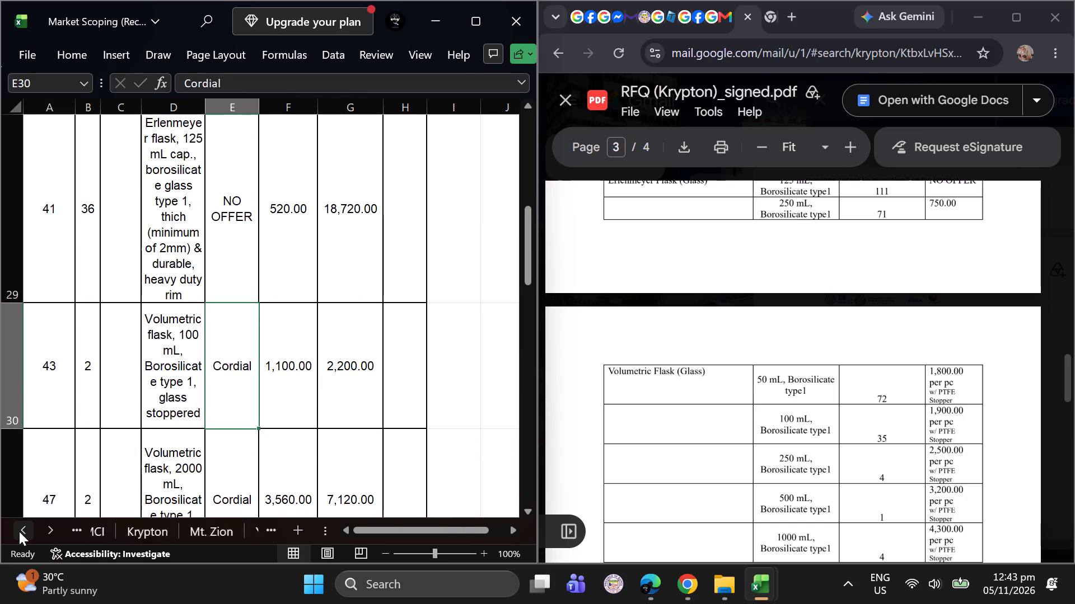
pyautogui.click(110, 533)
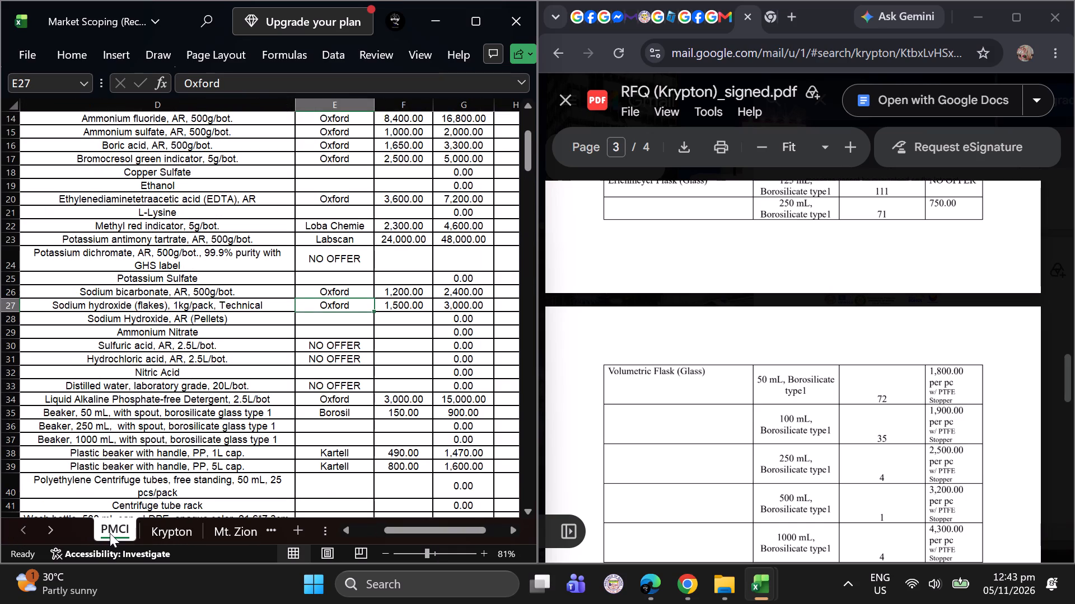
pyautogui.scroll(-1, 101, 382)
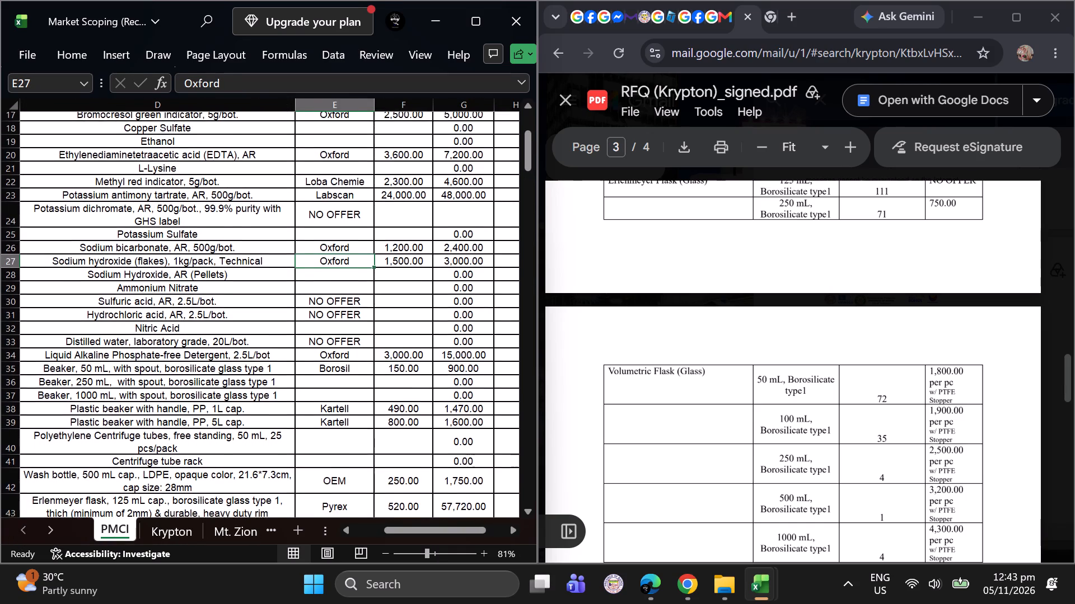
pyautogui.scroll(-1, 101, 382)
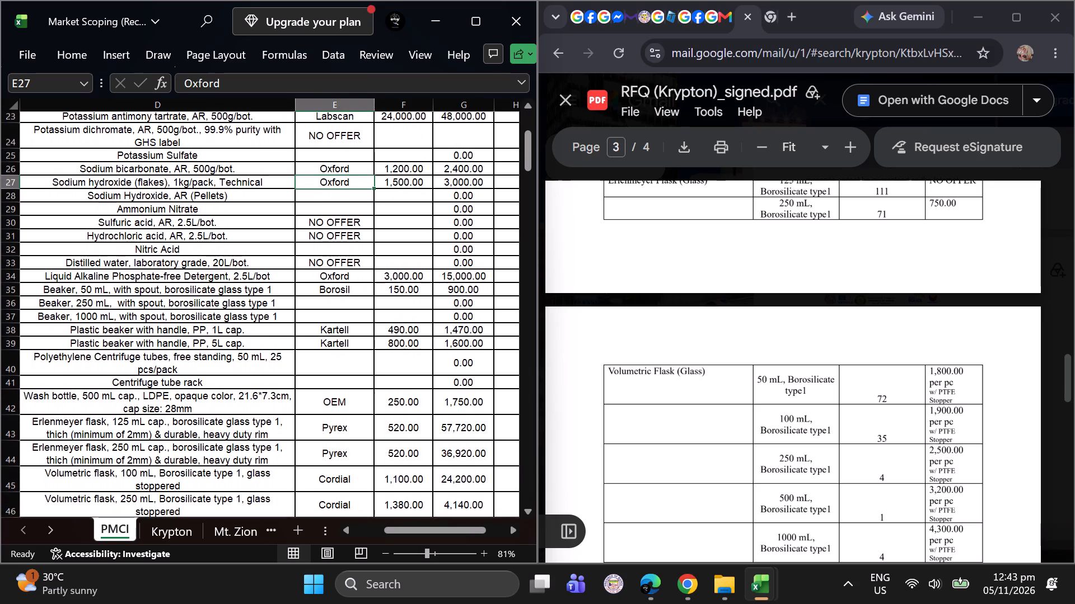
pyautogui.scroll(-2, 101, 382)
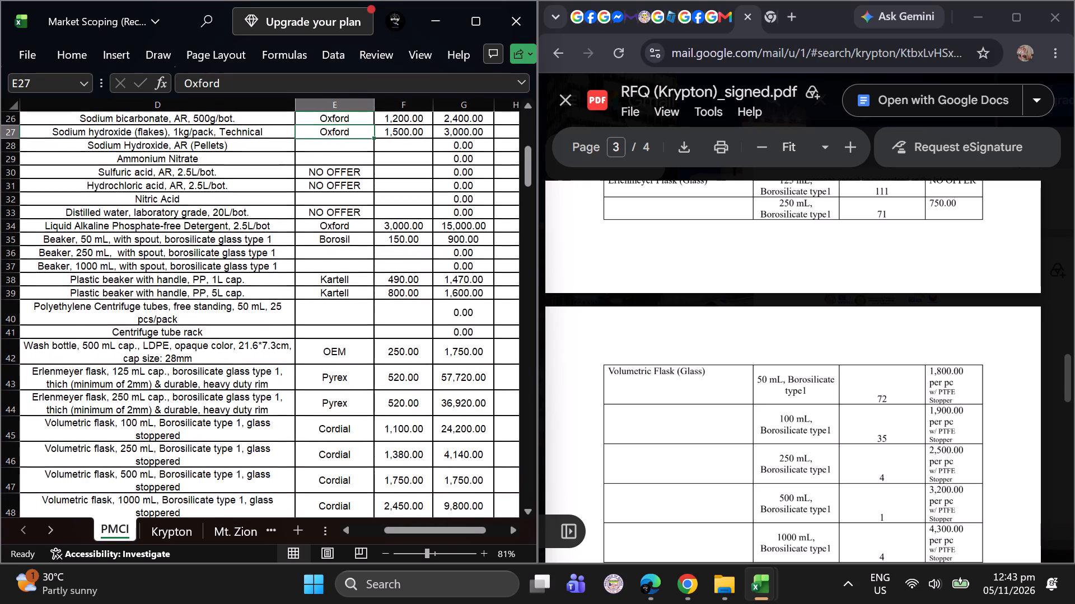
pyautogui.tripleClick(47, 528)
pyautogui.tripleClick(47, 528)
pyautogui.click(47, 528)
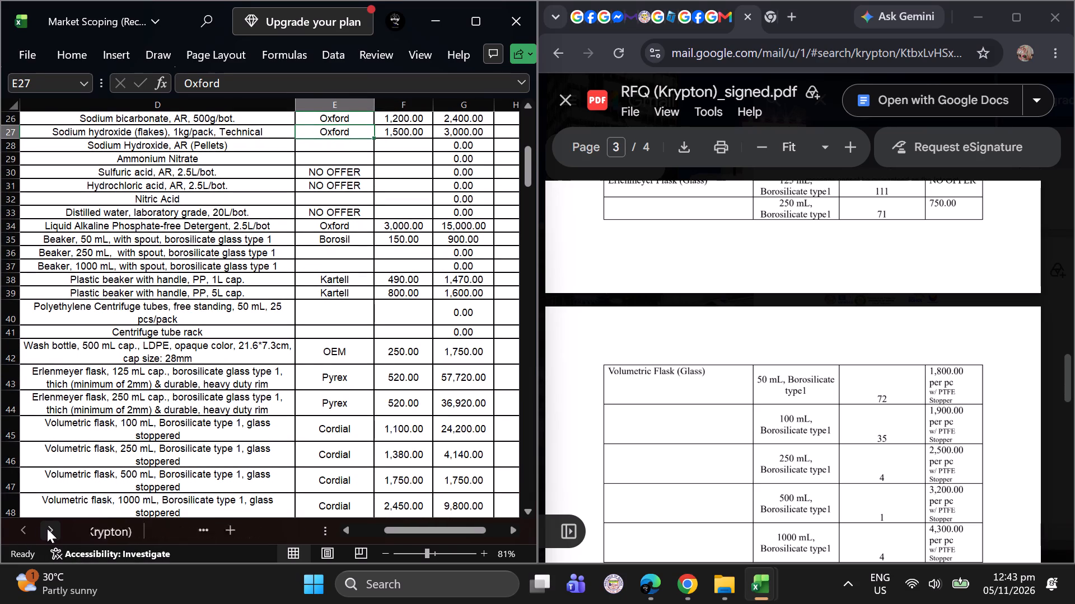
pyautogui.click(27, 530)
pyautogui.click(135, 530)
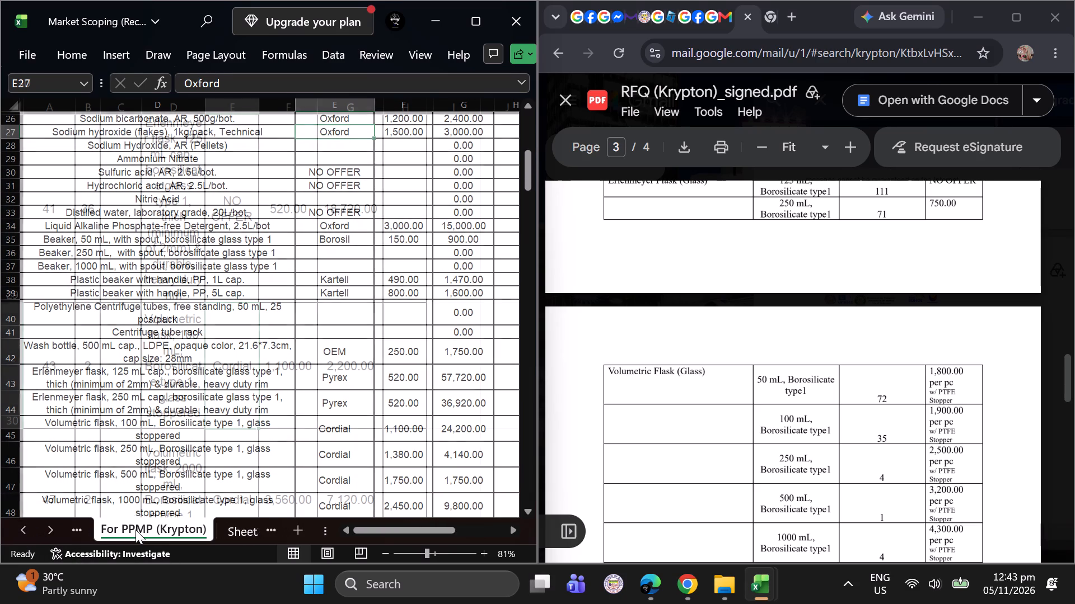
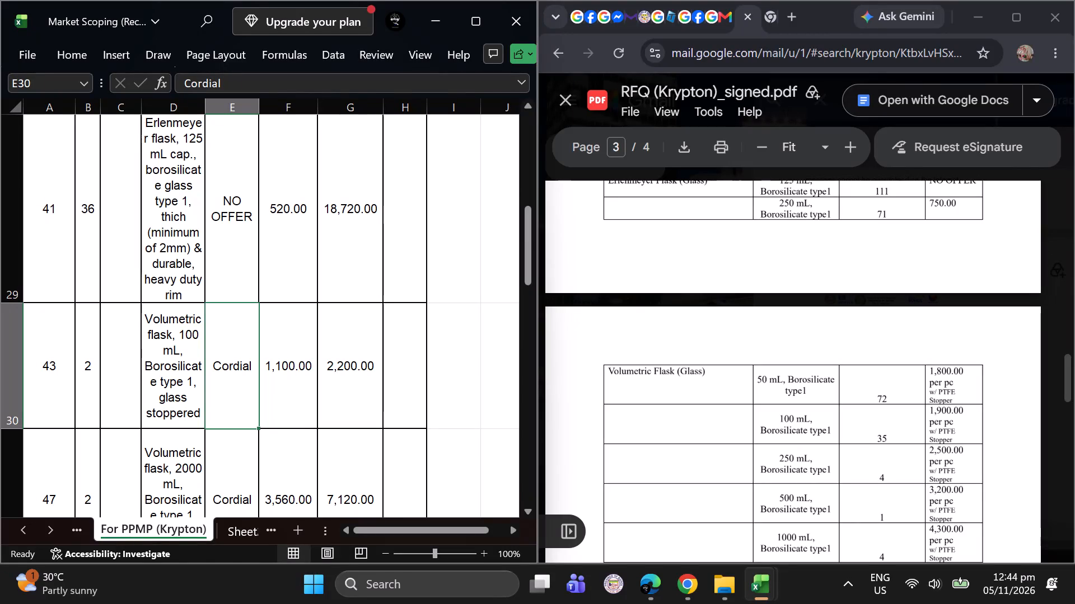
# Clear the brand, unit price and total of the 100 mL and 2000 mL volumetric flask rows.
pyautogui.moveTo(214, 386); pyautogui.dragTo(332, 436)
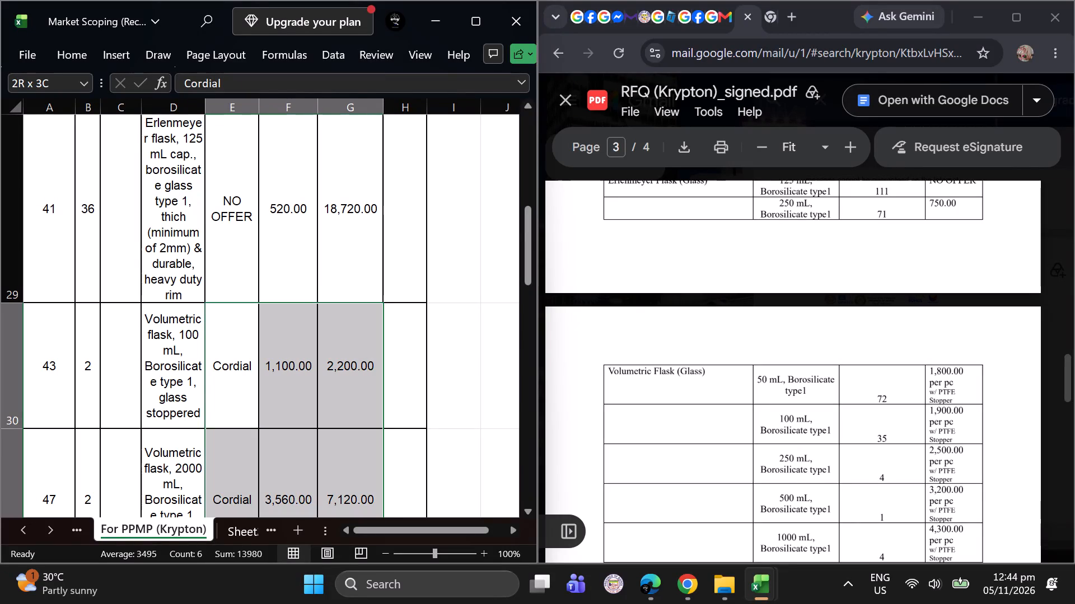
pyautogui.moveTo(332, 436); pyautogui.dragTo(337, 459)
pyautogui.scroll(-1, 337, 459)
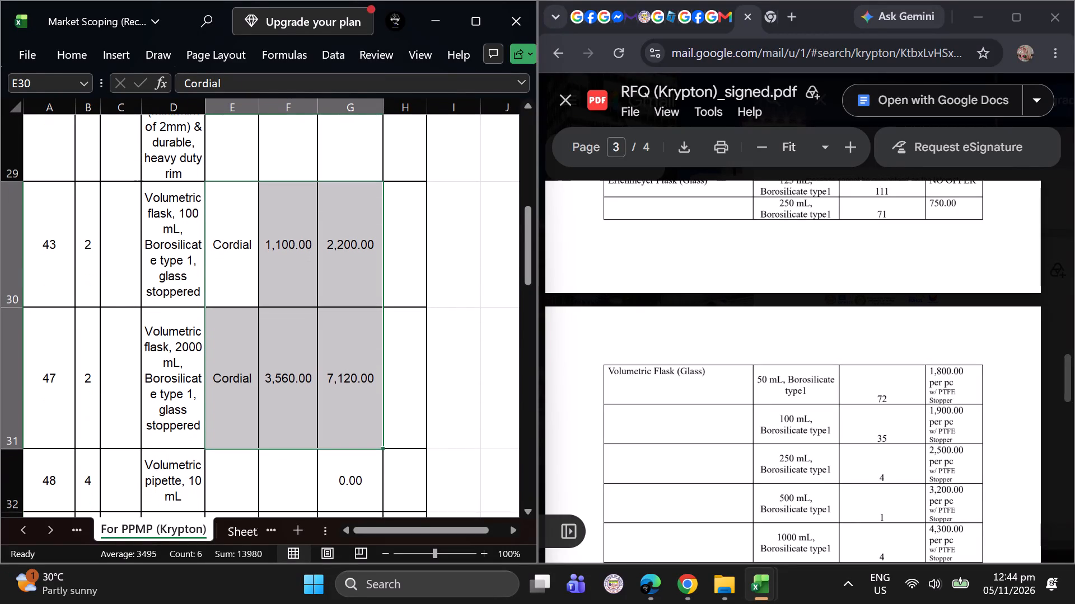
pyautogui.scroll(-1, 337, 459)
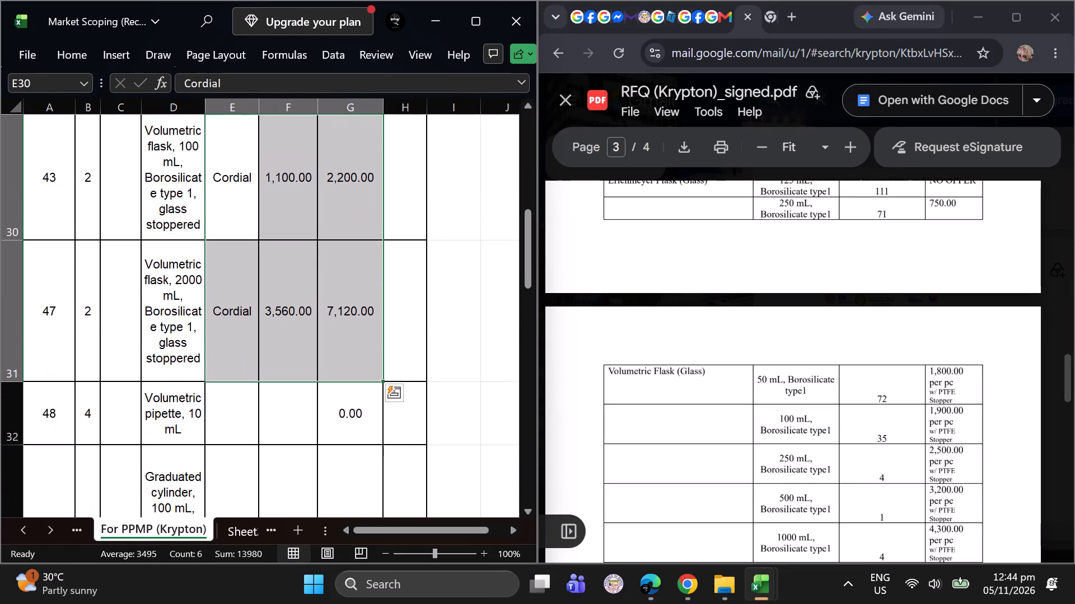
pyautogui.press('Delete')
# Enter "NO OFFER (given quote was w/ PTFE stopper)" as the brand of the 100 mL volumetric flask.
pyautogui.scroll(1, 318, 282)
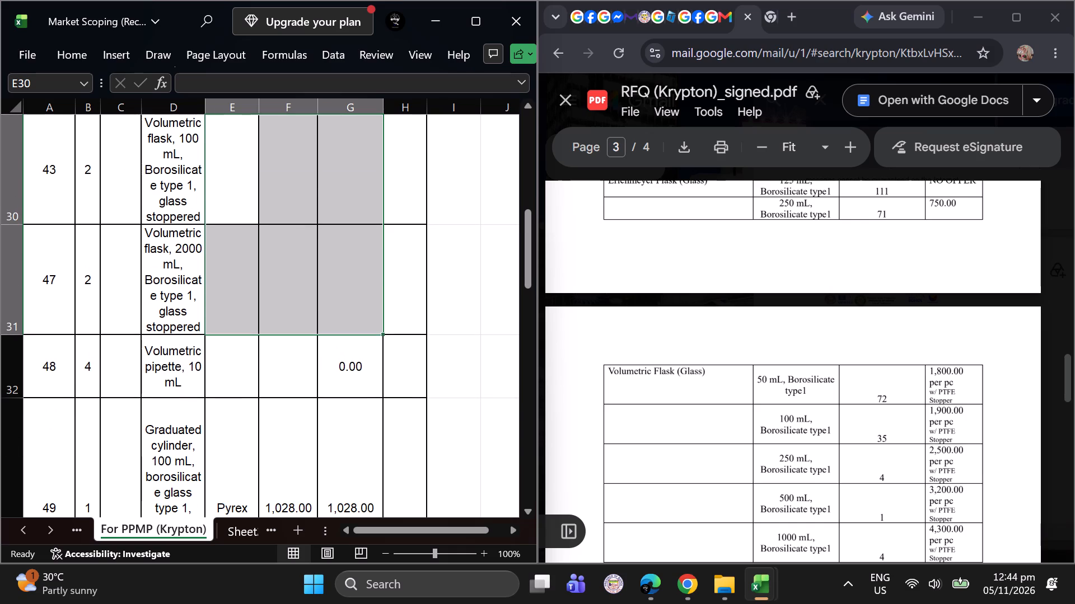
pyautogui.click(239, 209)
pyautogui.write('Quot')
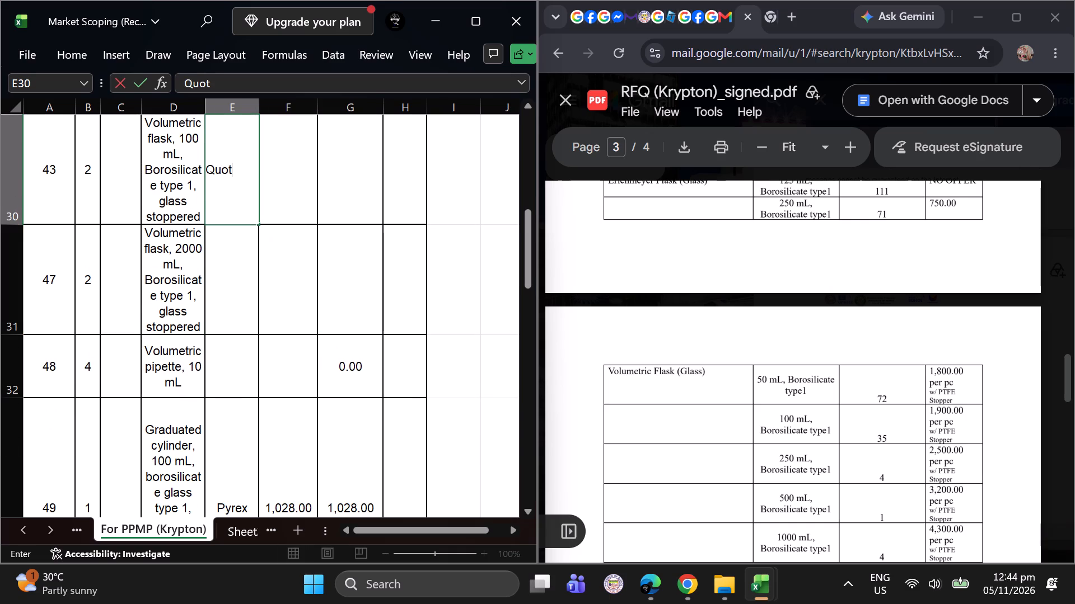
pyautogui.press('BackSpace')
pyautogui.press('BackSpace')
pyautogui.press('BackSpace')
pyautogui.press('BackSpace')
pyautogui.press('BackSpace')
pyautogui.write('NO OFFER (')
pyautogui.write('qu')
pyautogui.press('BackSpace')
pyautogui.press('BackSpace')
pyautogui.write('given')
pyautogui.press('space')
pyautogui.write('quote')
pyautogui.press('space')
pyautogui.write('was for')
pyautogui.press('space')
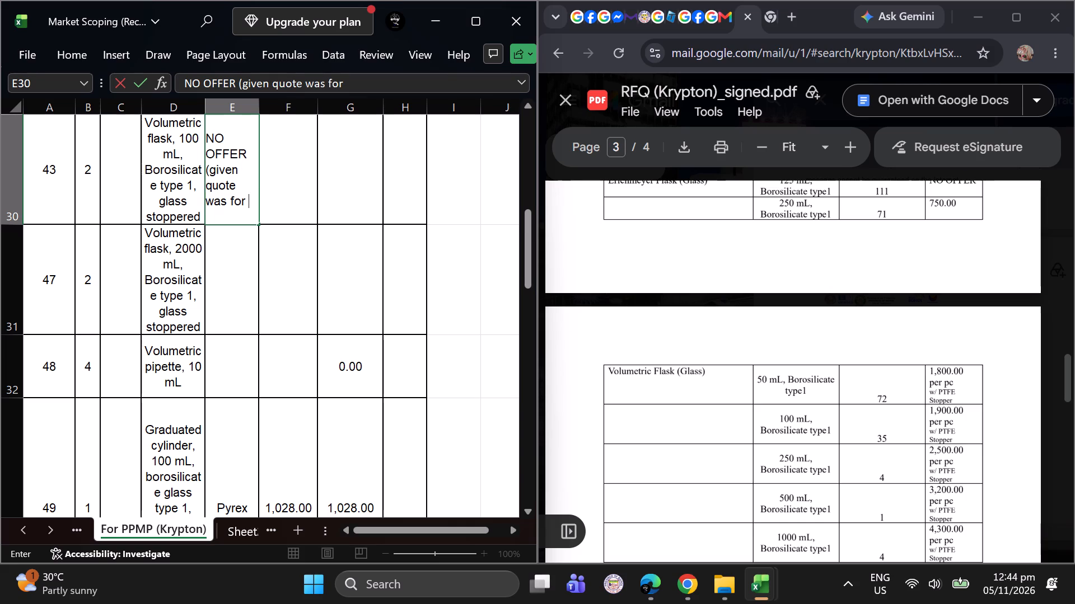
pyautogui.write('PTFE stopper')
pyautogui.hotkey('shift', ')')
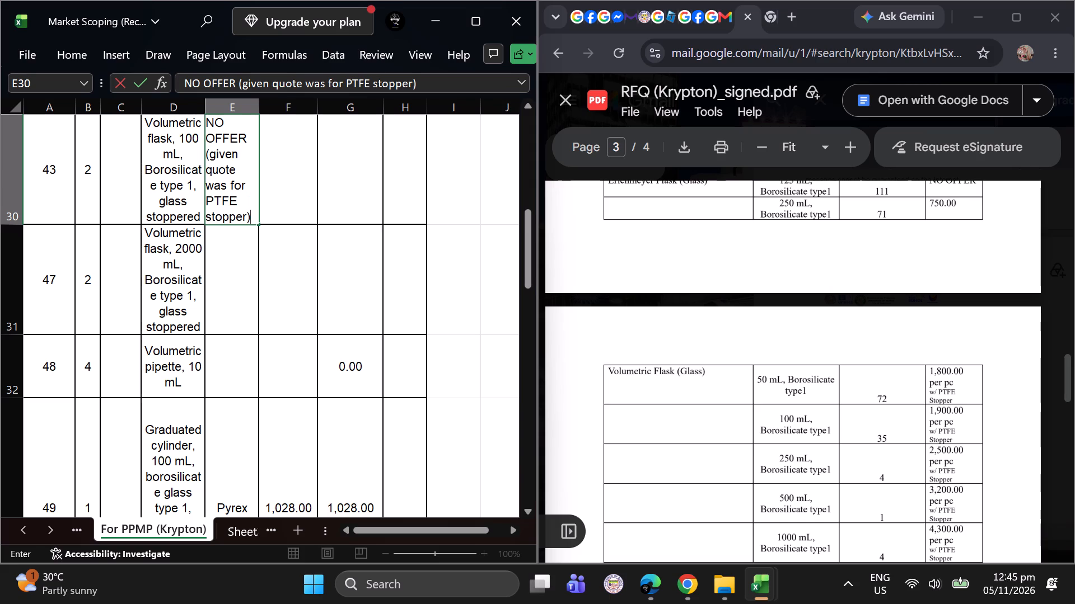
pyautogui.click(230, 184)
pyautogui.moveTo(230, 184); pyautogui.dragTo(253, 184)
pyautogui.write('w/')
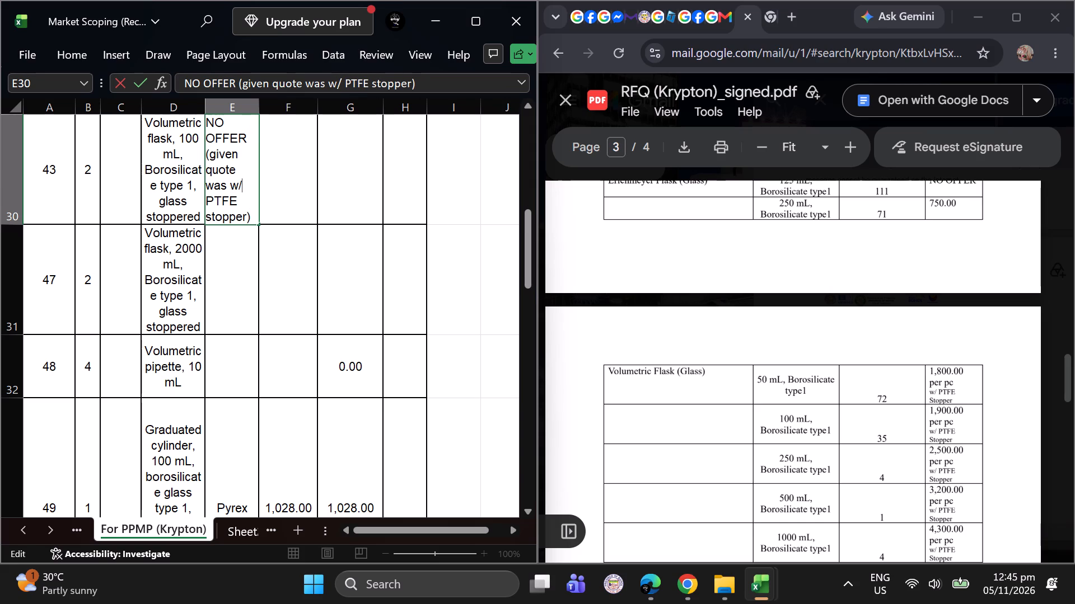
pyautogui.click(228, 265)
# Copy the 100 mL volumetric flask's NO OFFER note to the brand cell of the 2000 mL volumetric flask.
pyautogui.click(235, 214)
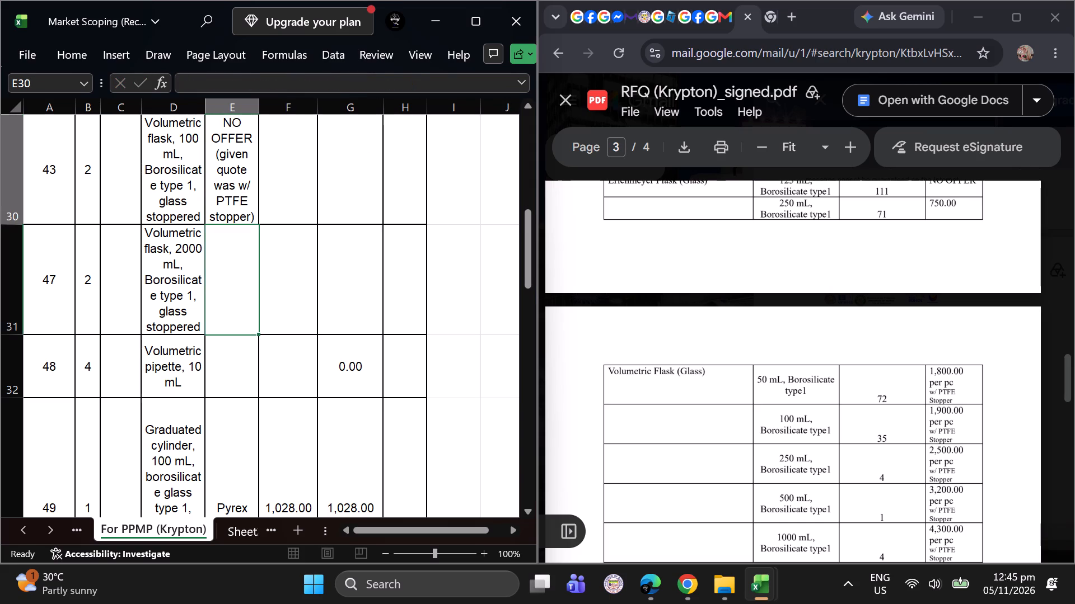
pyautogui.hotkey('ctrl', 'c')
pyautogui.press('Down')
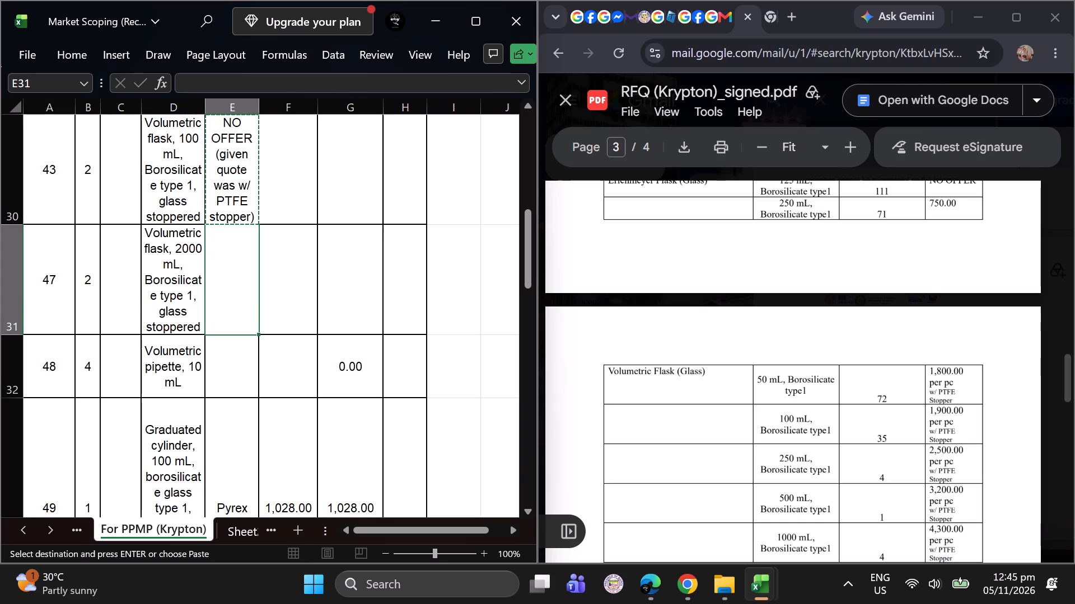
pyautogui.hotkey('ctrl', 'v')
# Check the quotation's volumetric pipette entry and mark the brand of the 10 mL volumetric pipette as NO OFFER.
pyautogui.press('Down')
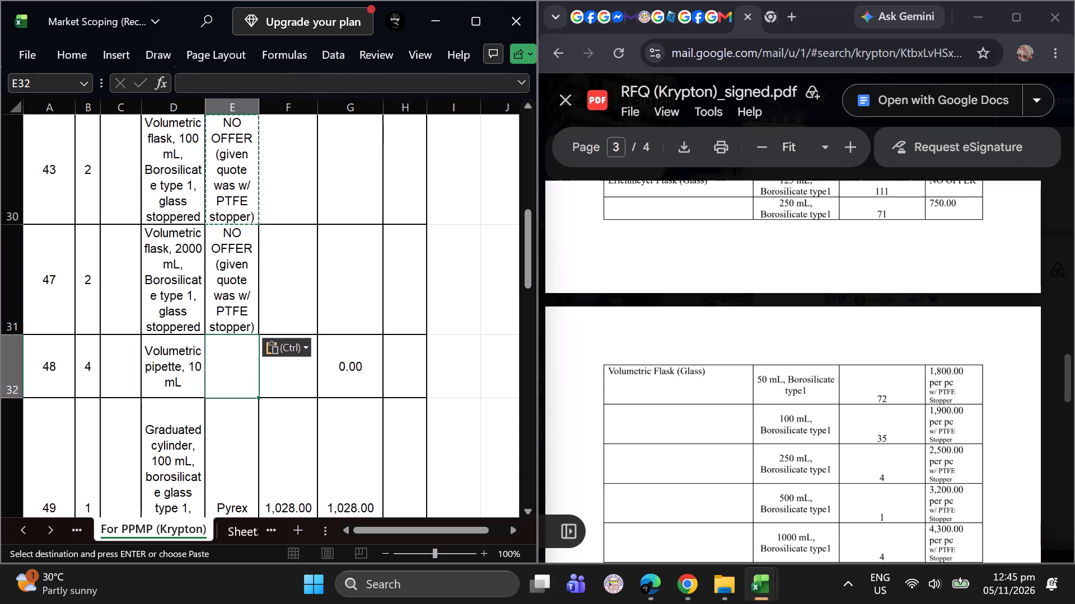
pyautogui.scroll(-5, 675, 313)
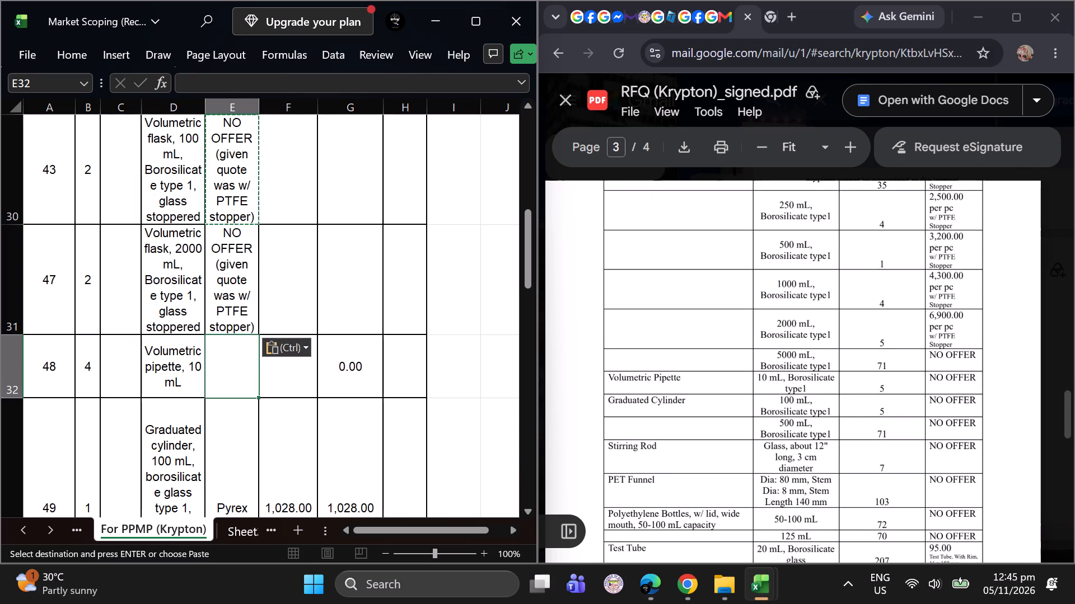
pyautogui.hotkey('shift', 'n')
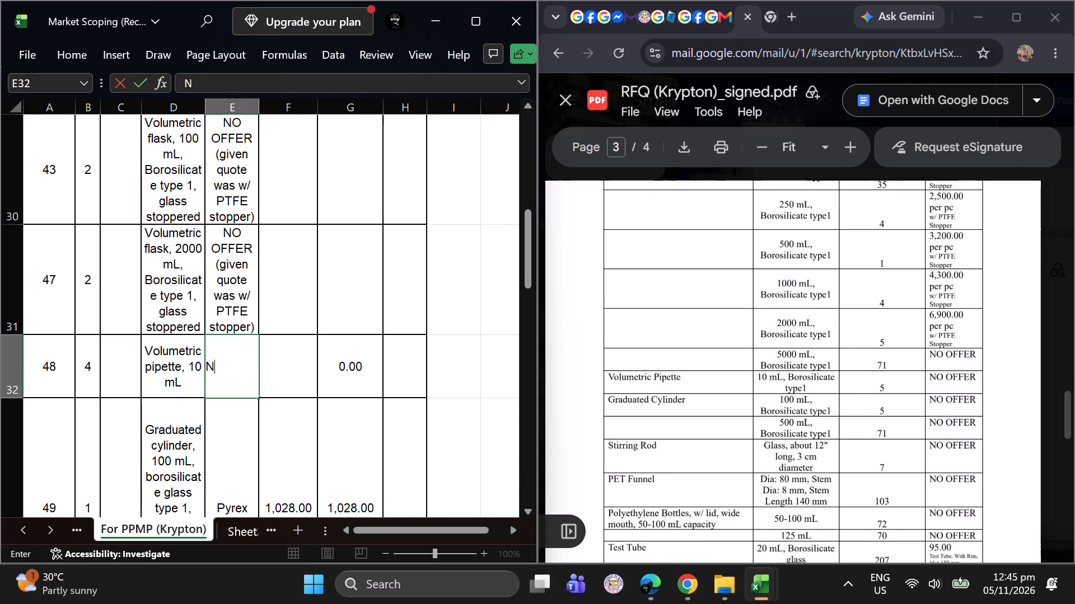
pyautogui.press('Return')
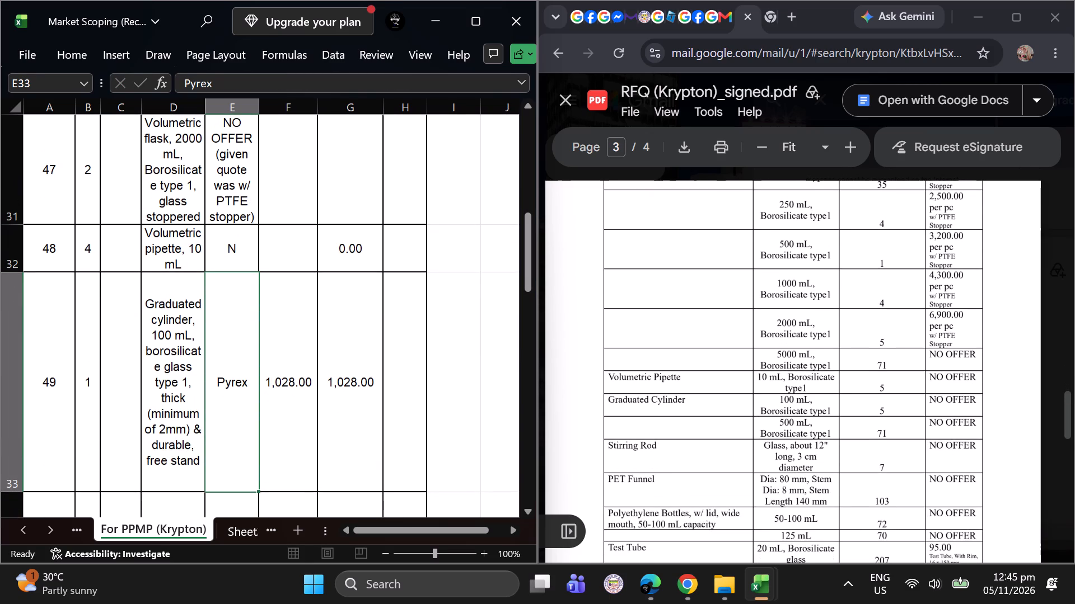
pyautogui.click(228, 253)
pyautogui.write('NO')
pyautogui.press('space')
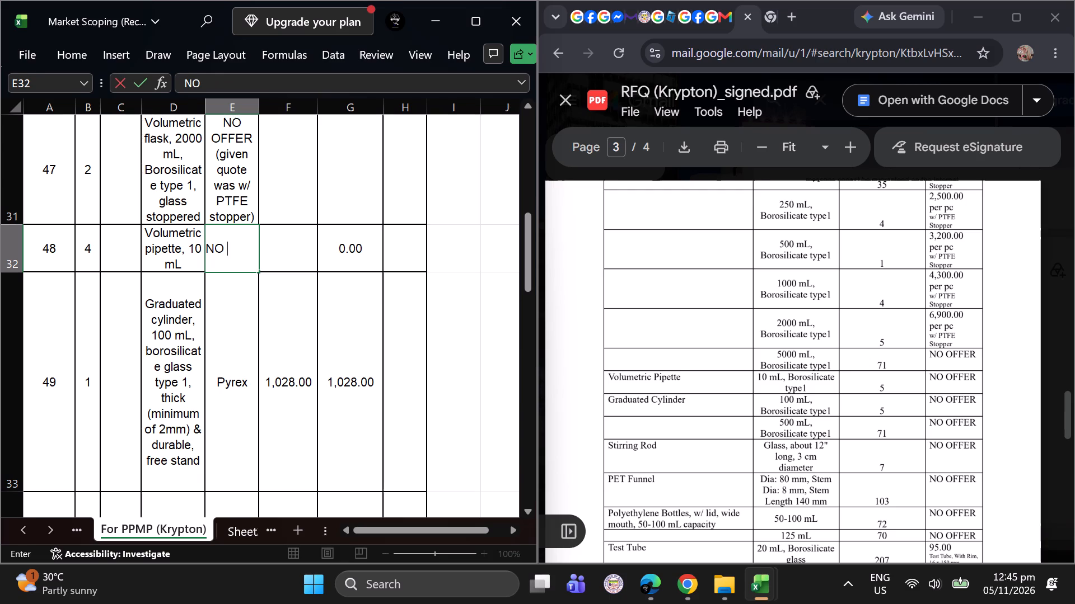
pyautogui.write('OFFER')
pyautogui.press('Return')
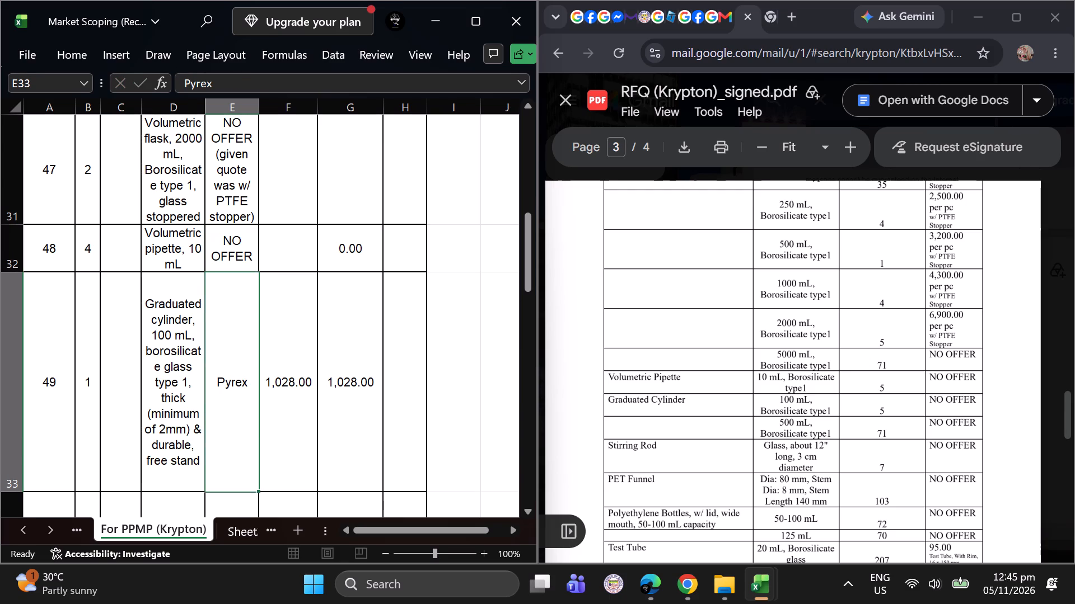
# Look through pages 2 to 4 of the quotation for the graduated cylinder and remaining labware entries.
pyautogui.hscroll(-1, 719, 421)
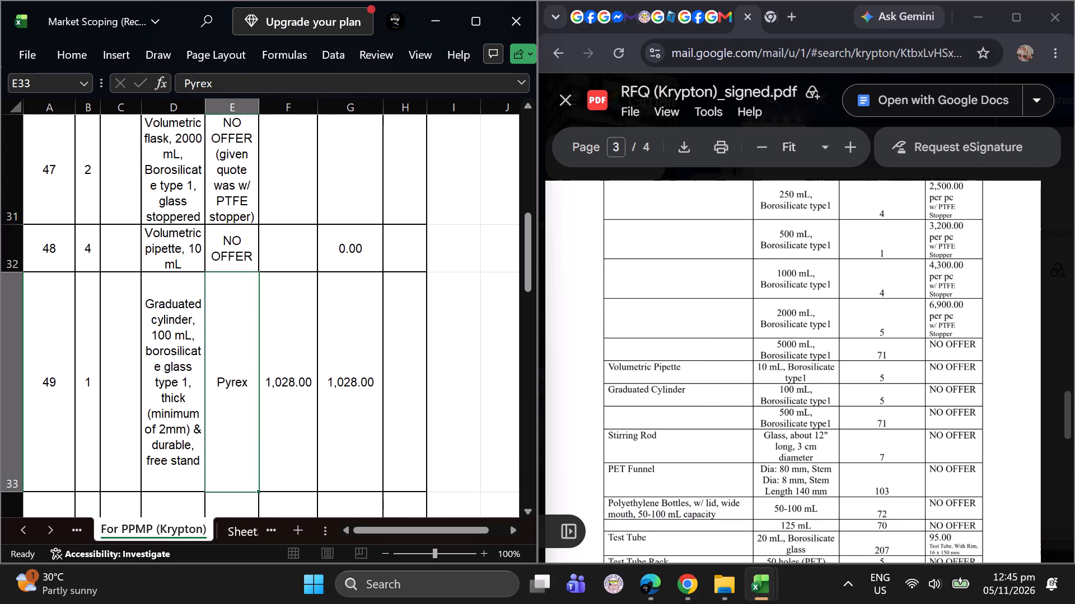
pyautogui.hscroll(-1, 719, 421)
pyautogui.scroll(-1, 719, 421)
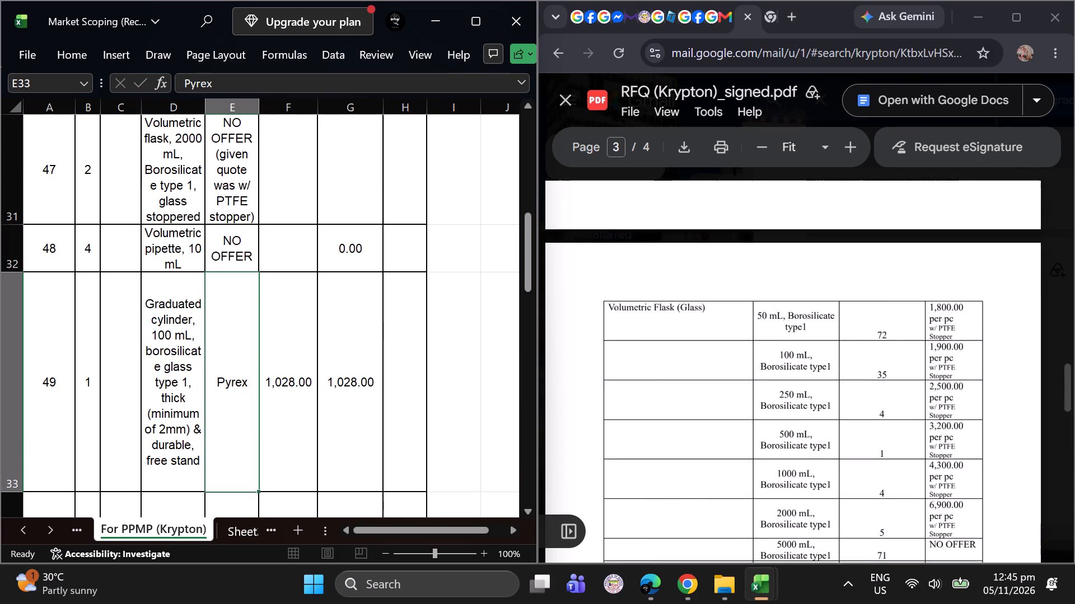
pyautogui.scroll(-2, 719, 421)
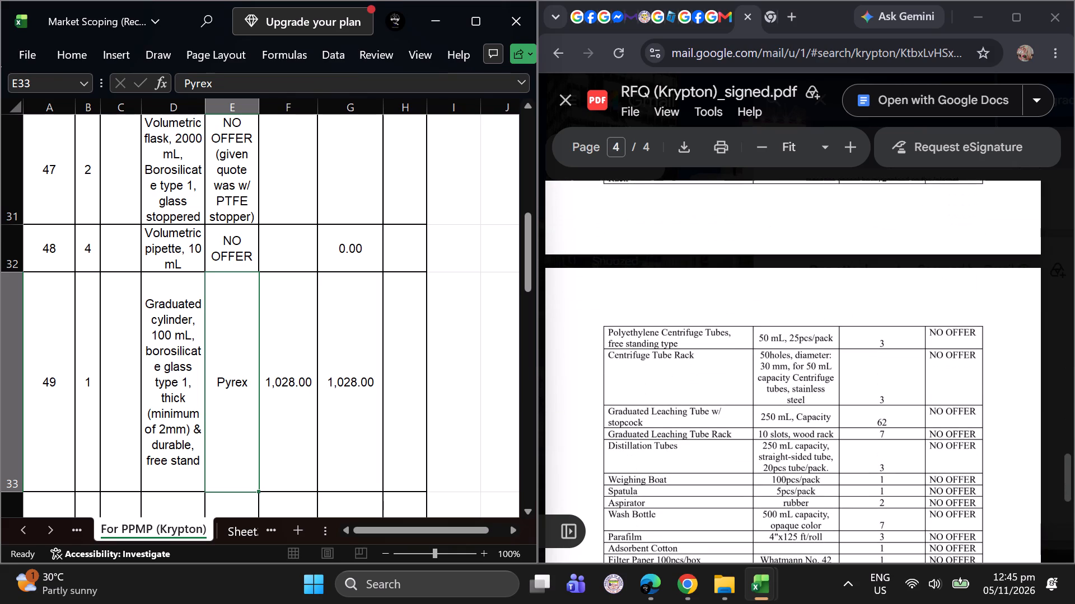
pyautogui.scroll(-2, 719, 421)
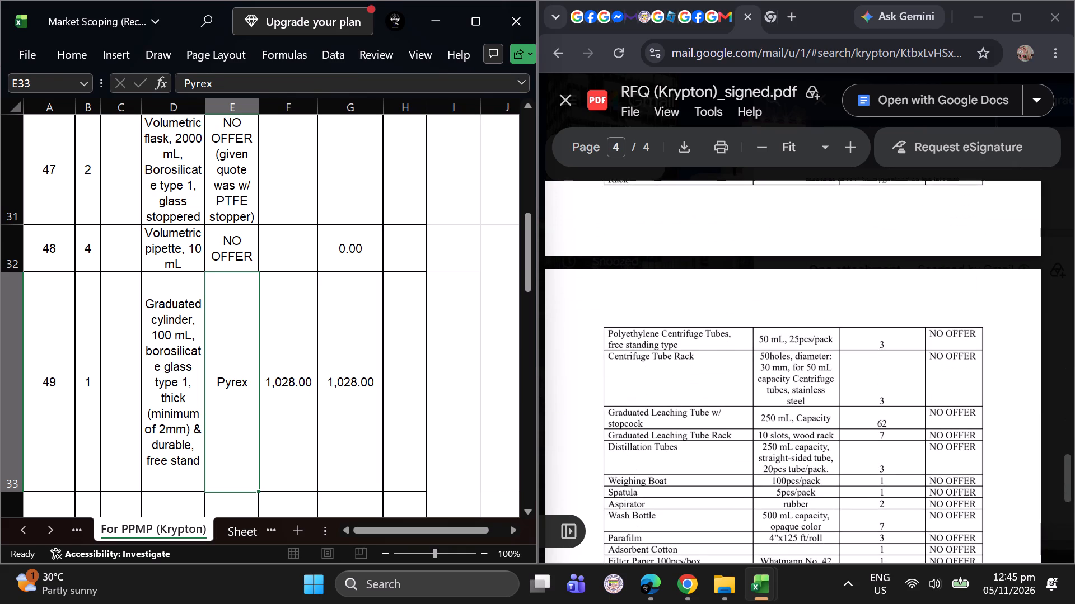
pyautogui.scroll(-1, 719, 421)
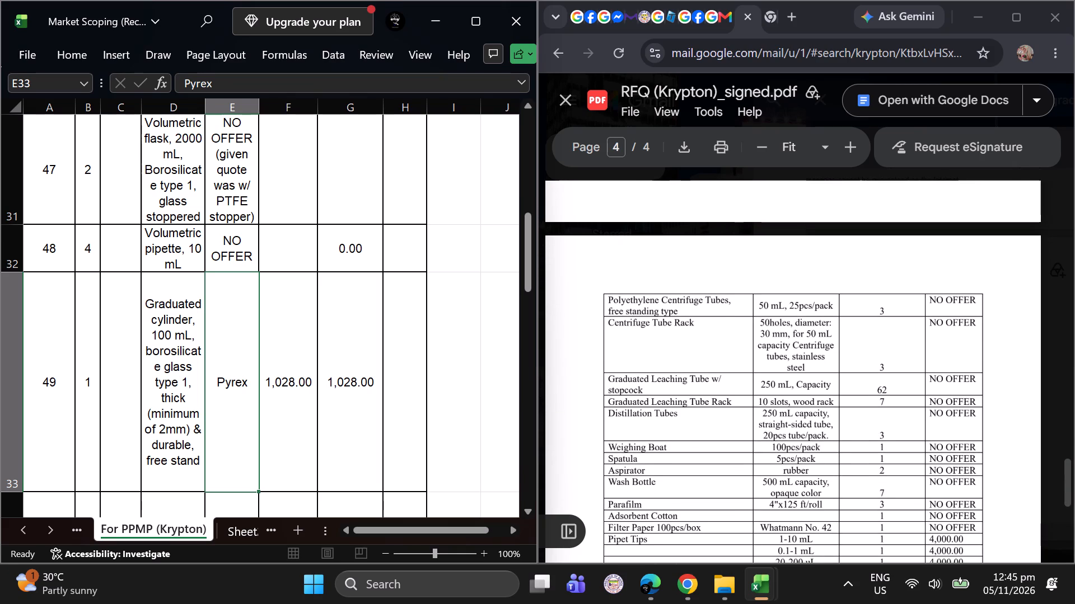
pyautogui.scroll(-2, 719, 421)
pyautogui.scroll(4, 719, 421)
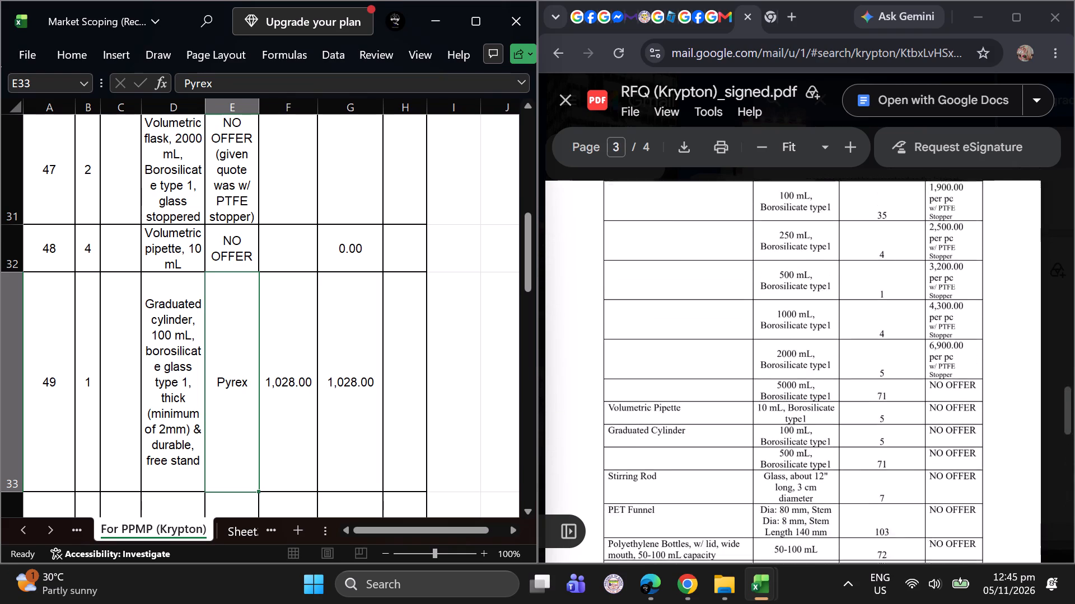
pyautogui.scroll(2, 719, 421)
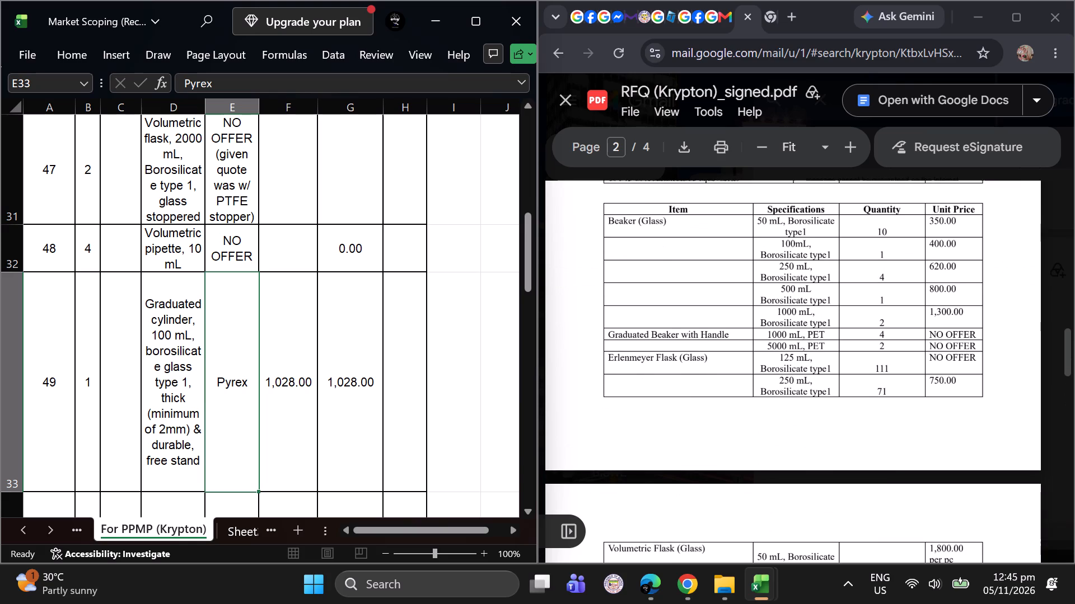
pyautogui.scroll(-2, 719, 421)
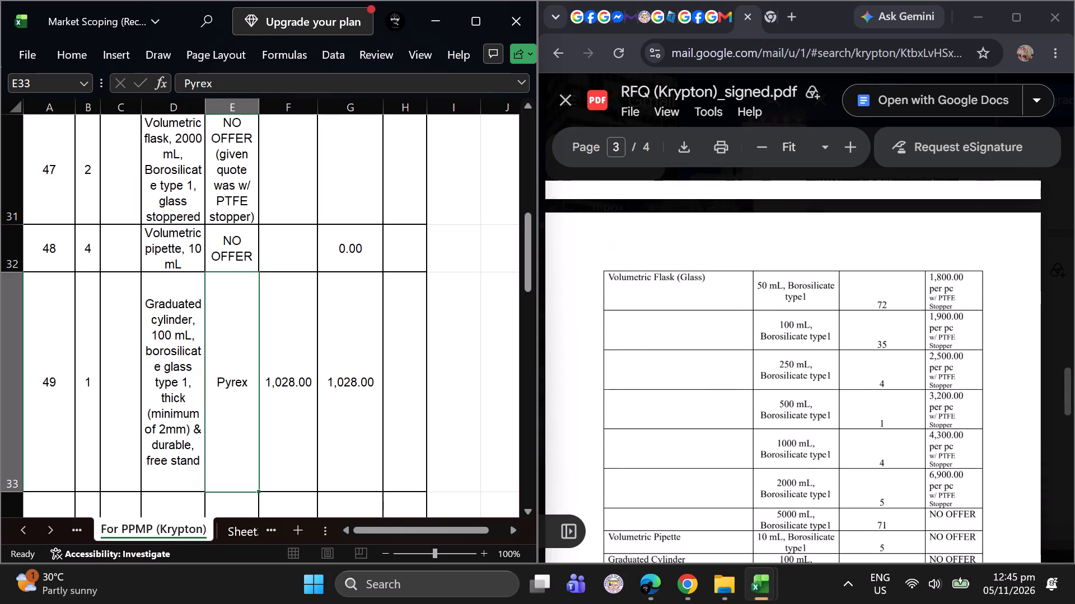
pyautogui.scroll(-3, 719, 421)
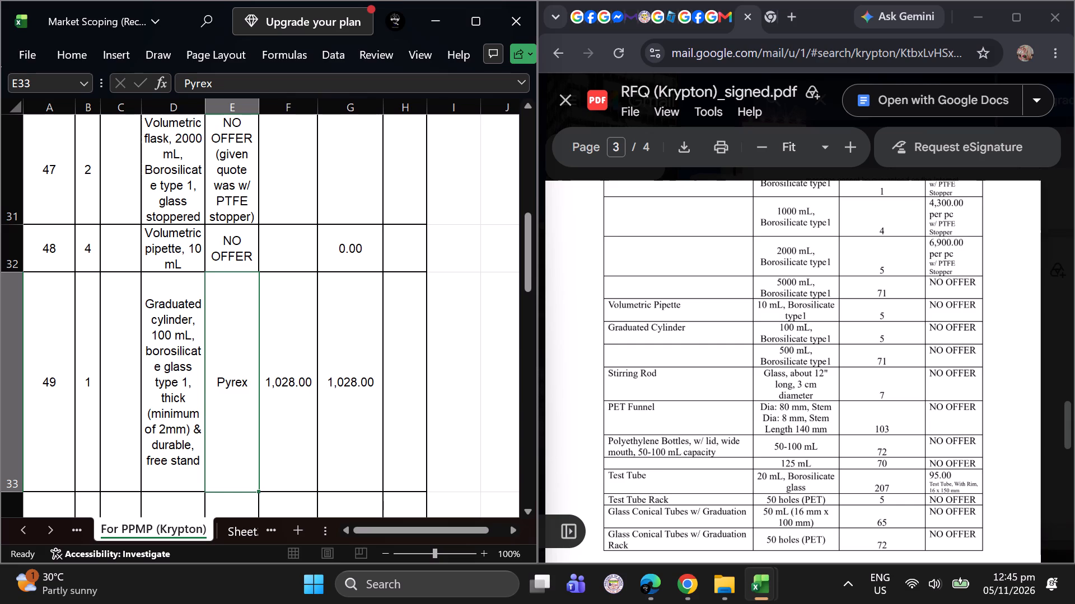
# Clear the brand, unit price and total of the 100 mL and 1000 mL graduated cylinder rows.
pyautogui.moveTo(244, 421); pyautogui.dragTo(370, 424)
pyautogui.press('Delete')
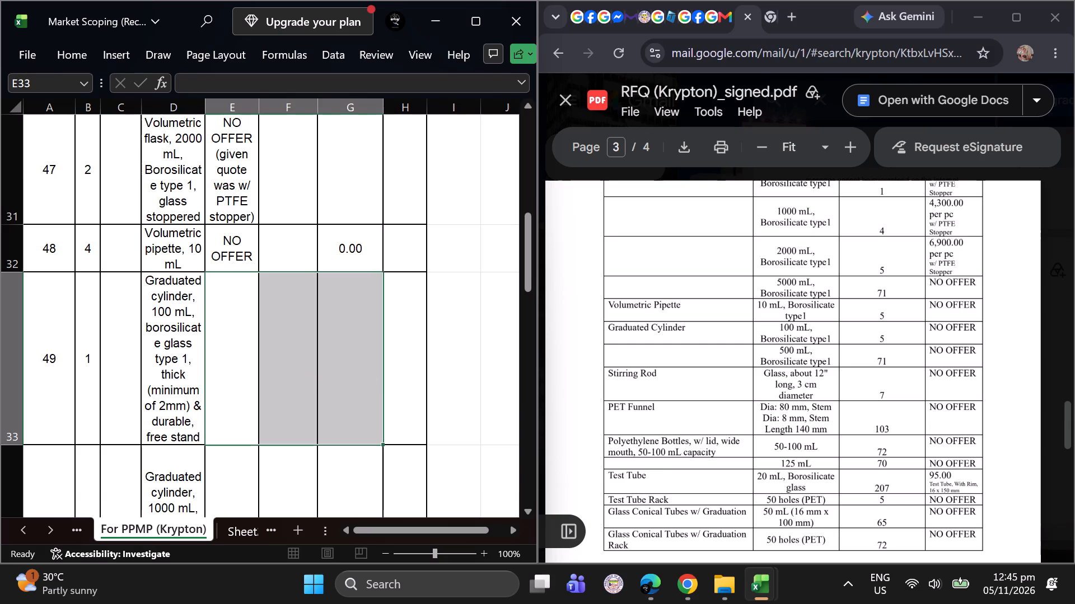
pyautogui.scroll(-3, 265, 358)
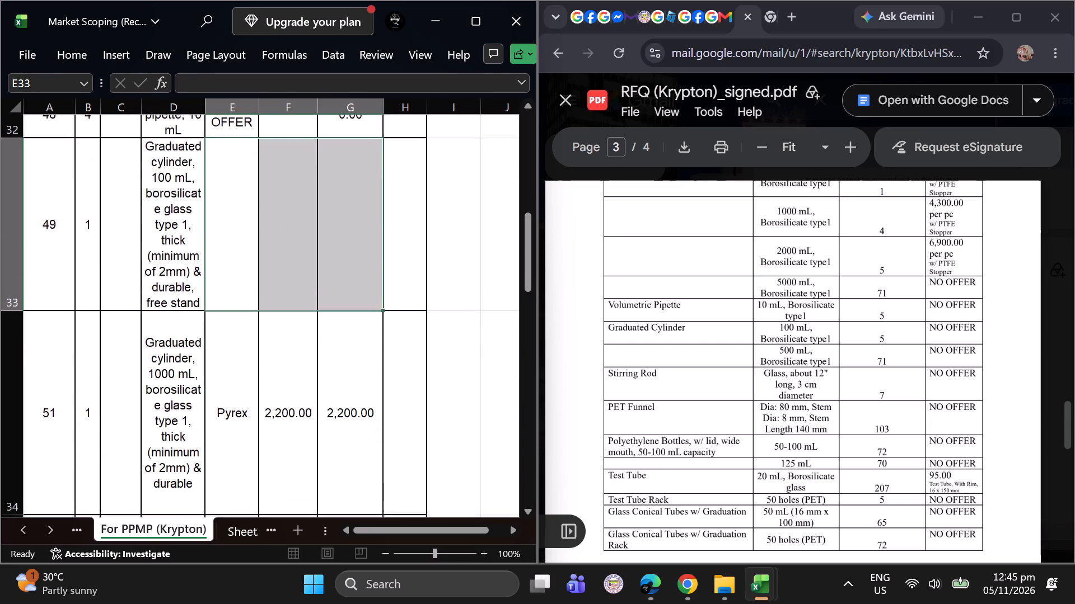
pyautogui.moveTo(253, 377); pyautogui.dragTo(338, 383)
pyautogui.press('Delete')
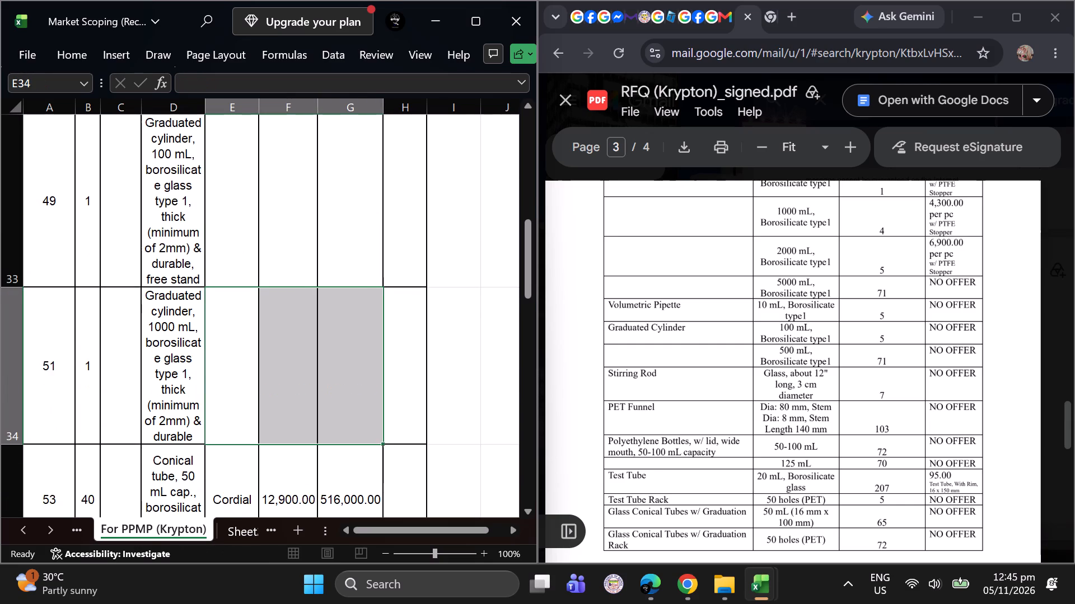
# Examine the quotation's glass conical tube and rack entries against the 50 mL conical tube and conical tube rack rows.
pyautogui.scroll(-2, 338, 383)
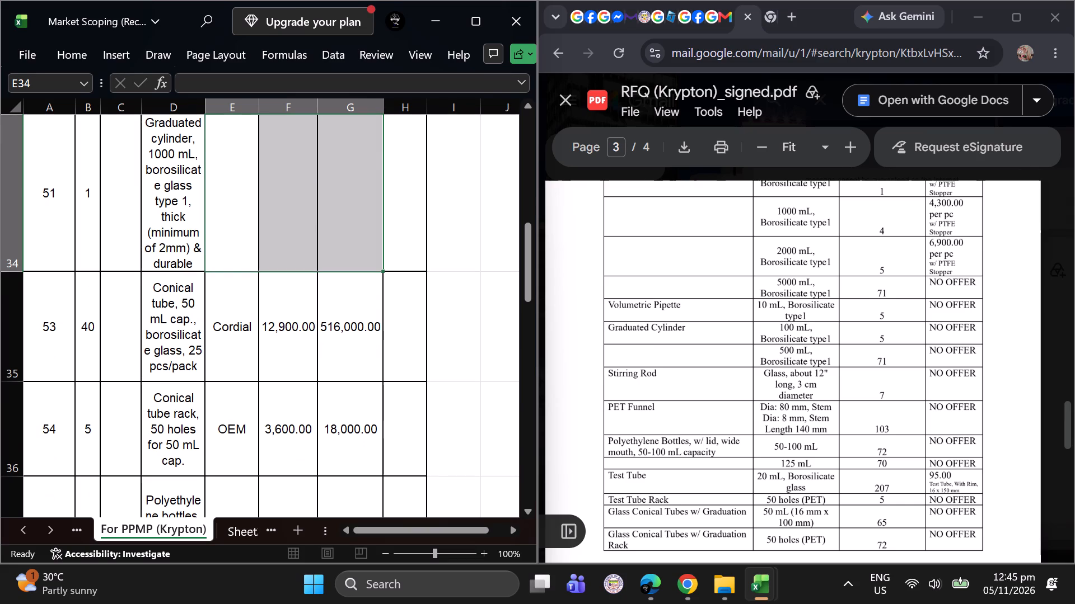
pyautogui.scroll(-1, 625, 442)
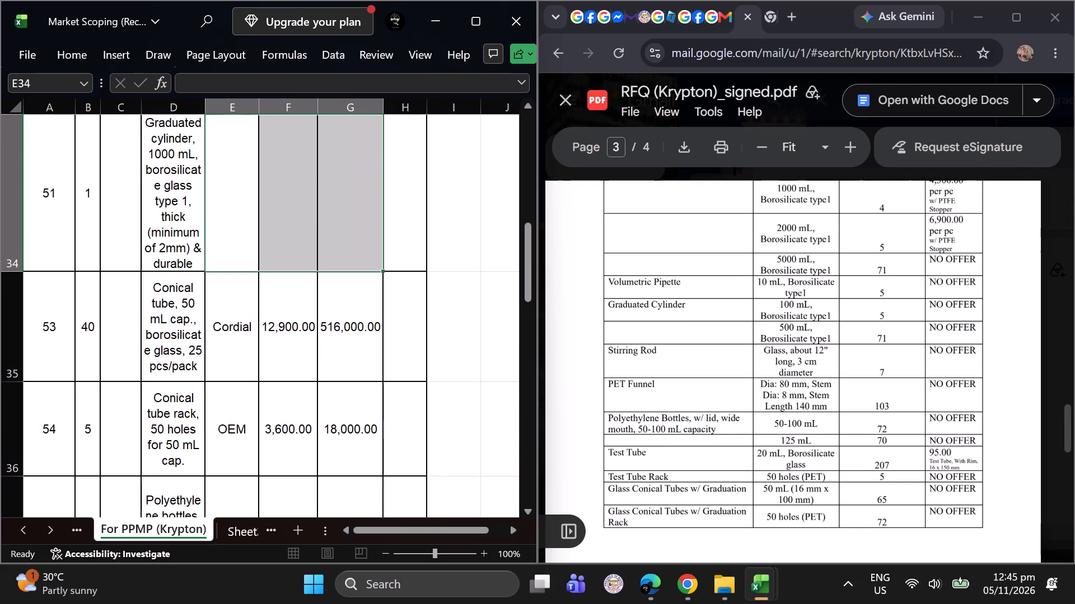
pyautogui.scroll(-1, 625, 442)
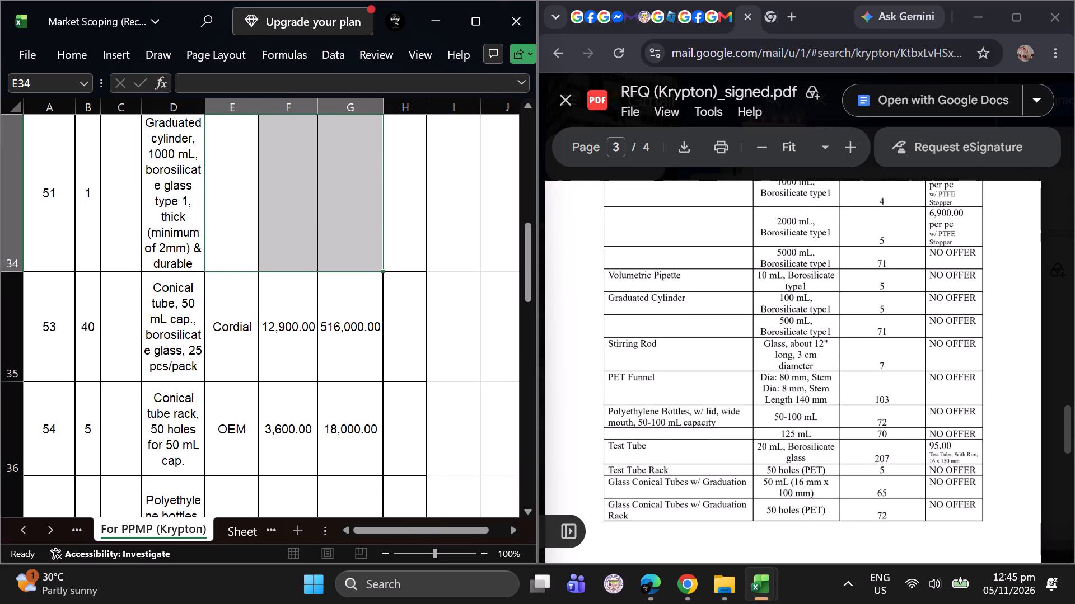
pyautogui.scroll(-3, 625, 442)
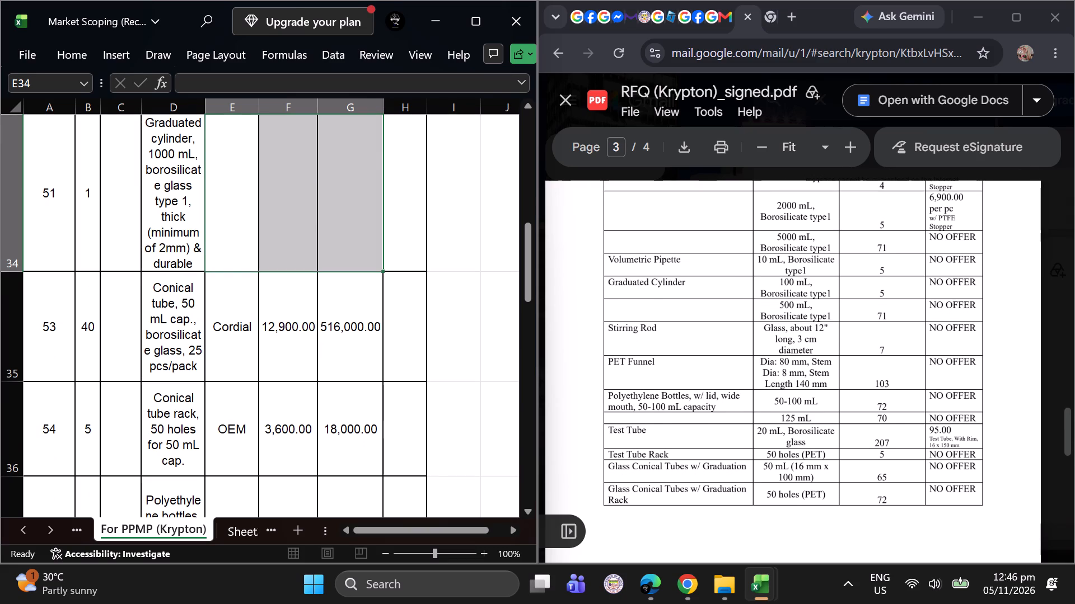
pyautogui.scroll(-1, 625, 442)
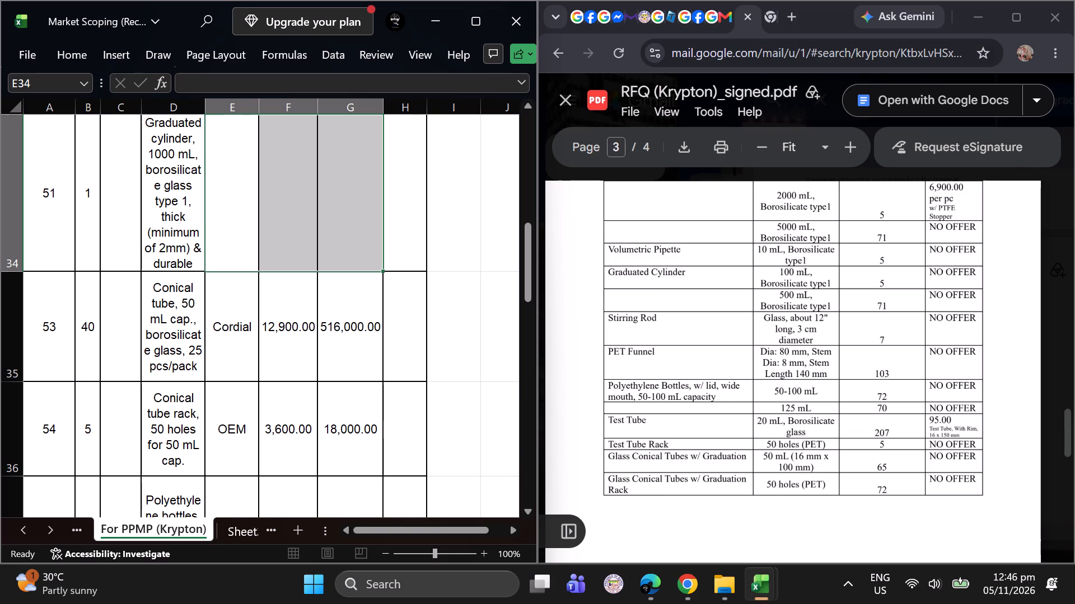
pyautogui.scroll(-2, 625, 442)
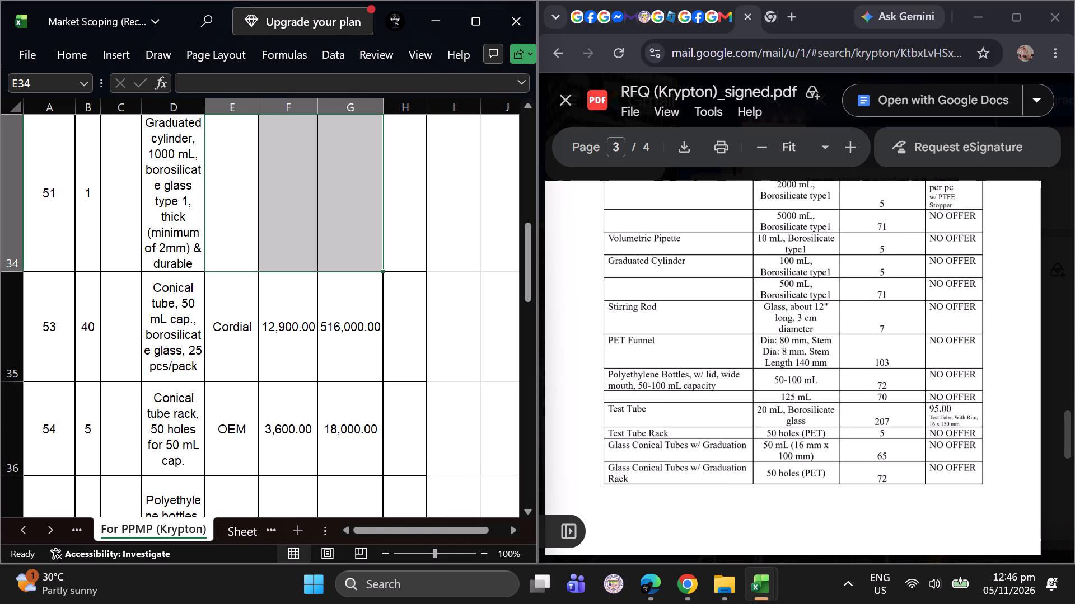
pyautogui.click(181, 358)
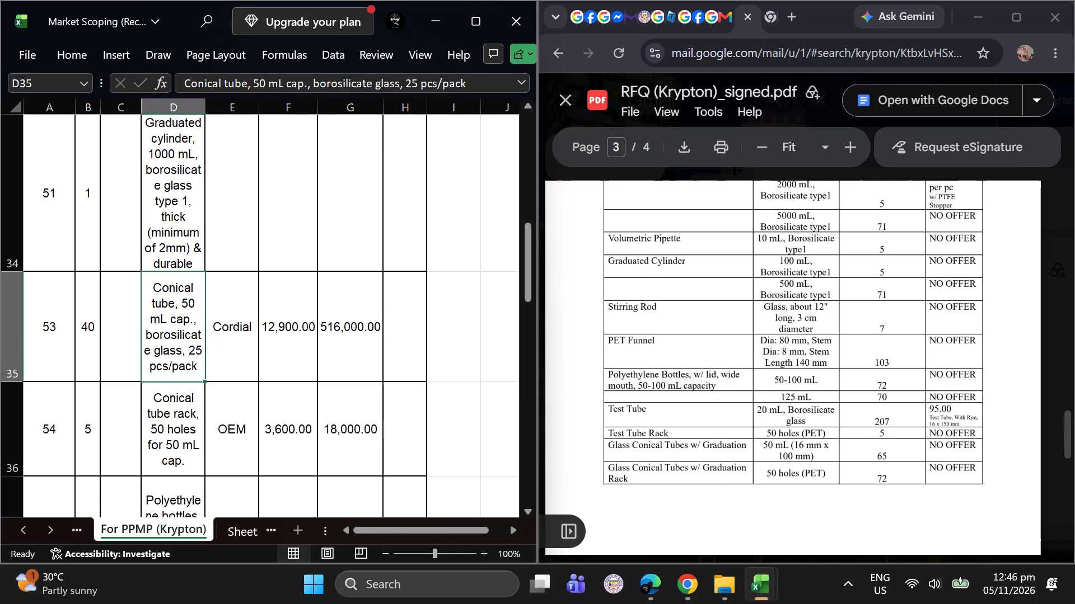
# Shorten the 50 mL conical tube's description to "Conical tube, 50 mL cap., borosilicate glass", removing the pack quantity.
pyautogui.moveTo(406, 82); pyautogui.dragTo(468, 82)
pyautogui.press('BackSpace')
pyautogui.press('BackSpace')
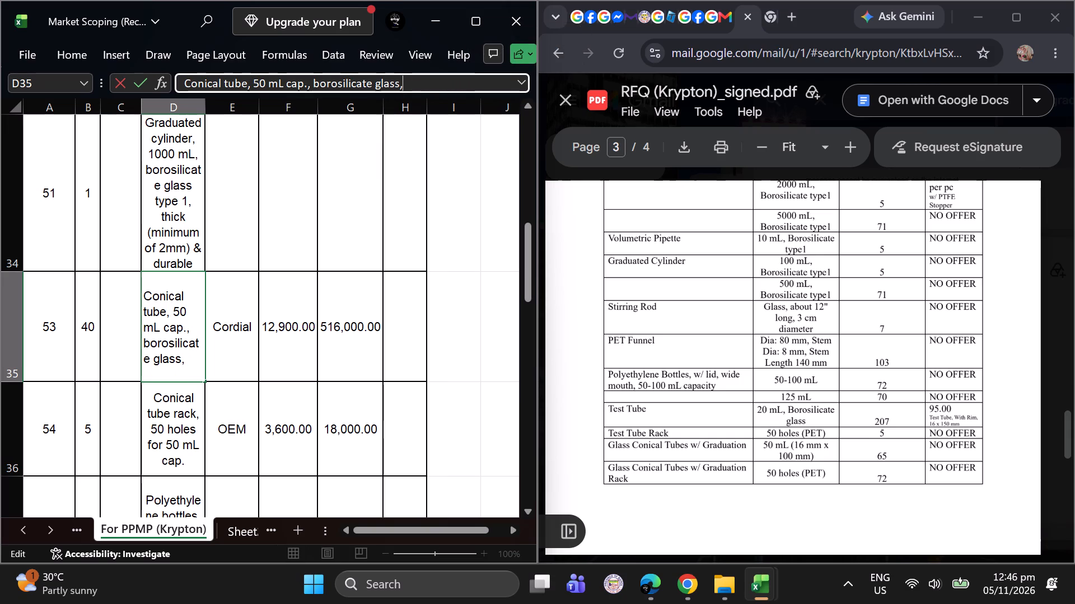
pyautogui.press('BackSpace')
pyautogui.press('Return')
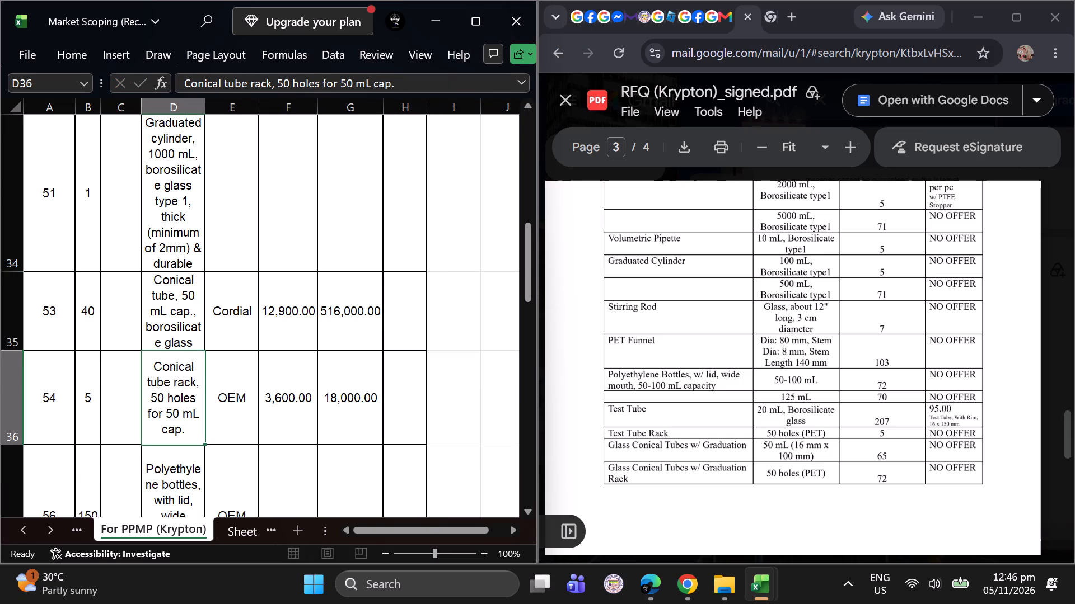
# Clear the unit price and total of the 50 mL conical tube row and set its brand to NO OFFER.
pyautogui.click(228, 337)
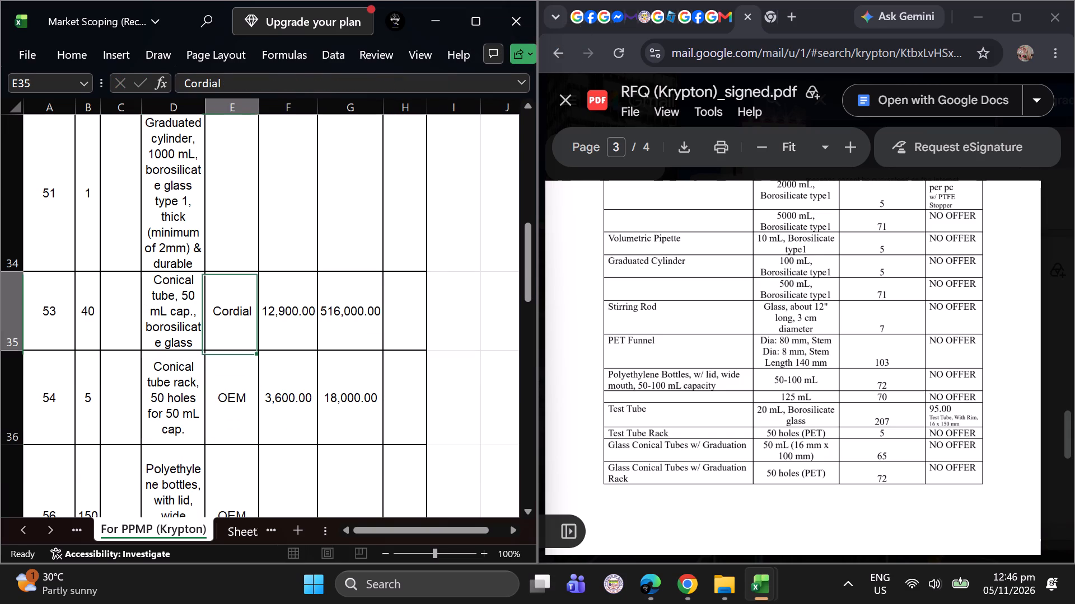
pyautogui.press('Delete')
pyautogui.moveTo(280, 336); pyautogui.dragTo(315, 336)
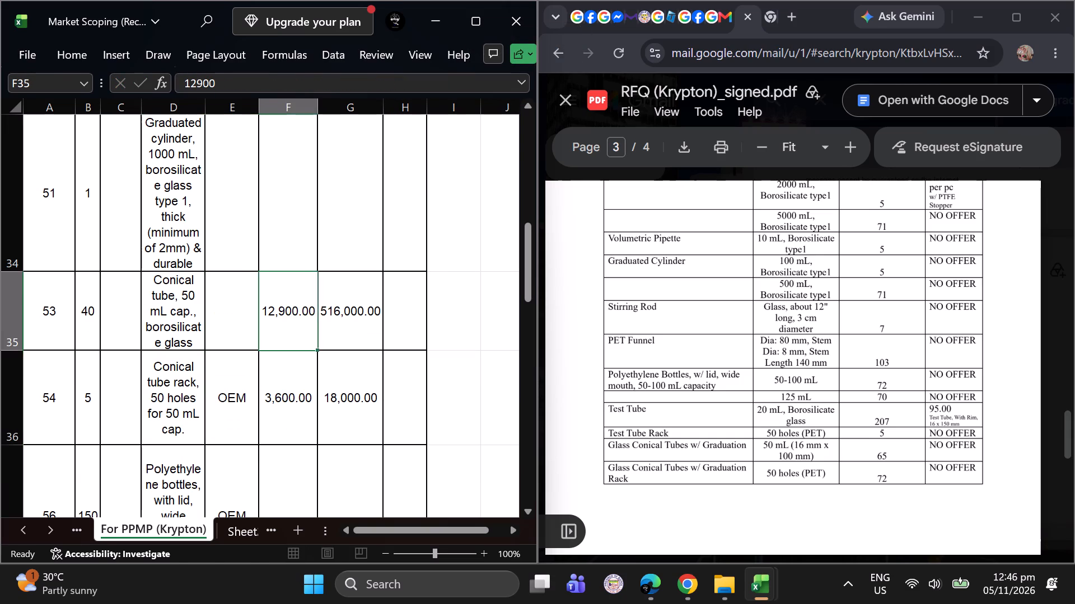
pyautogui.moveTo(315, 336); pyautogui.dragTo(326, 336)
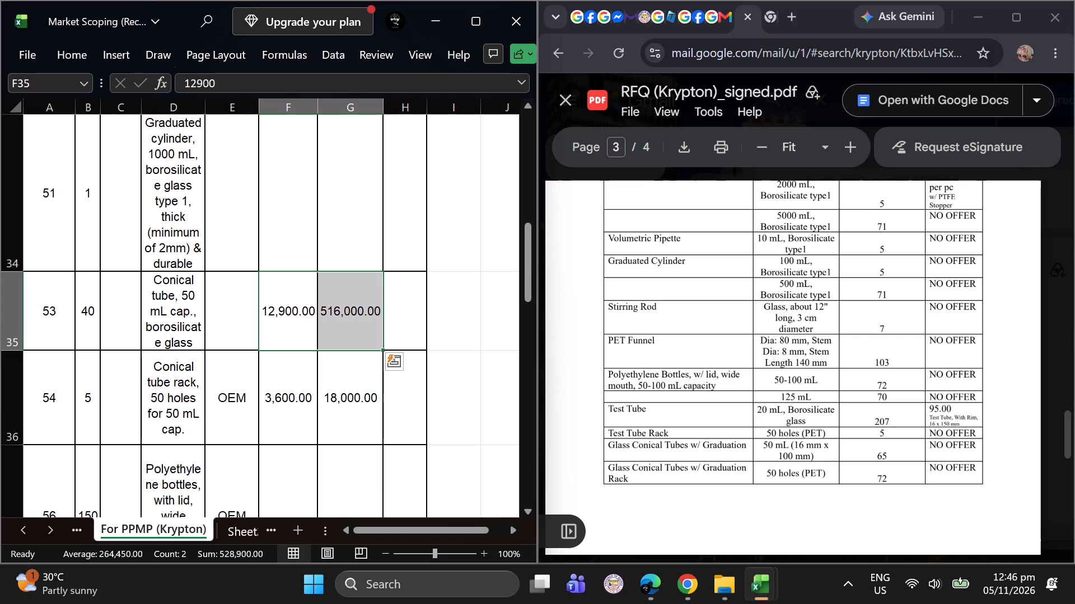
pyautogui.press('Delete')
pyautogui.click(239, 323)
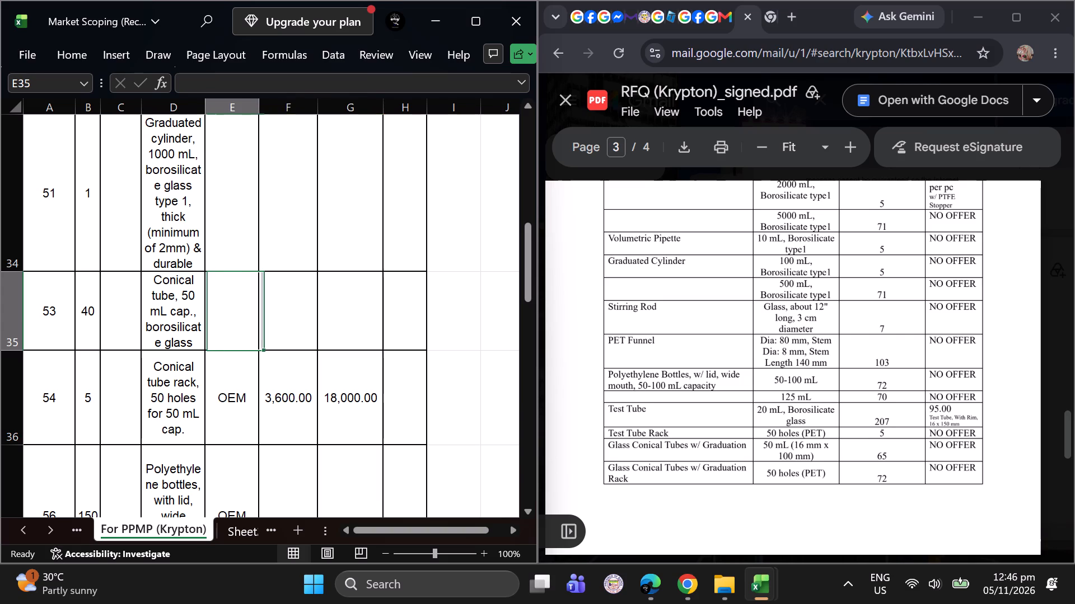
pyautogui.hotkey('shift', 'n')
pyautogui.write('O OFFER')
pyautogui.press('Return')
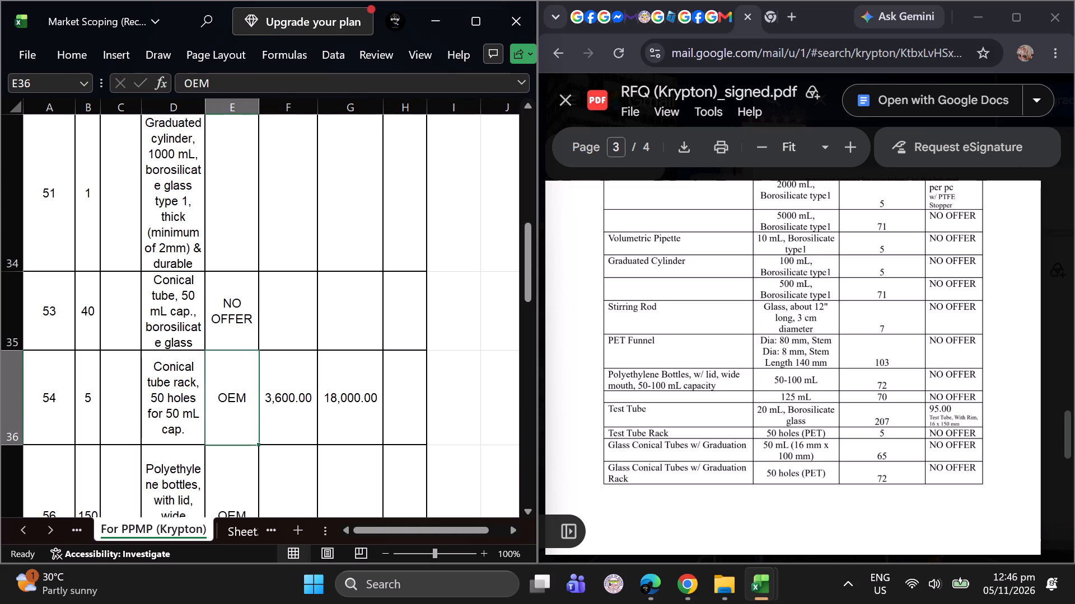
# Review the brand and price entries from the first item down to the graduated cylinder rows.
pyautogui.scroll(-1, 239, 323)
pyautogui.scroll(3, 270, 348)
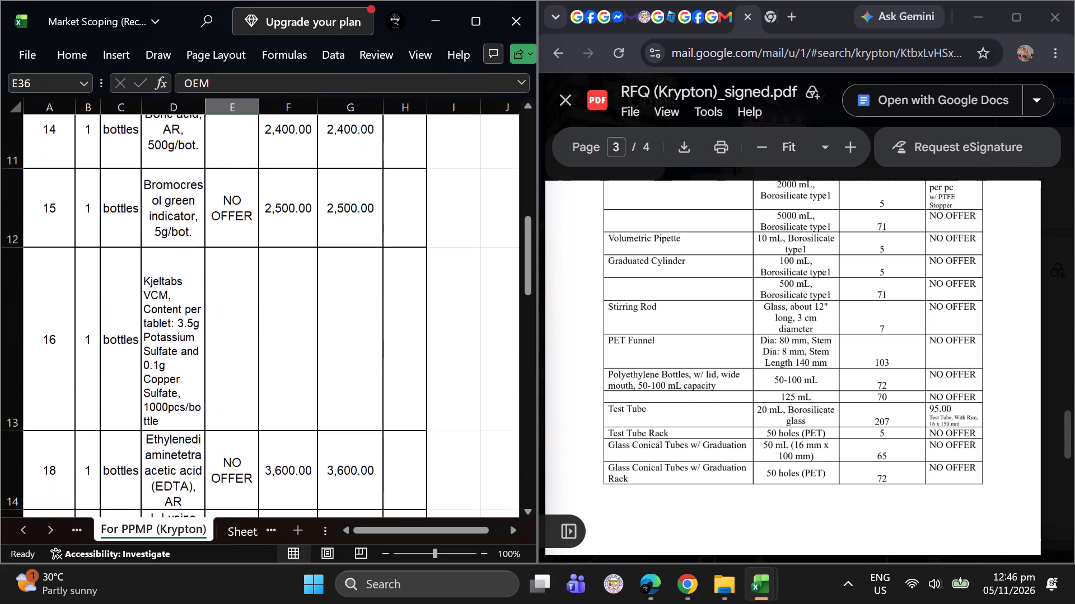
pyautogui.scroll(2, 270, 348)
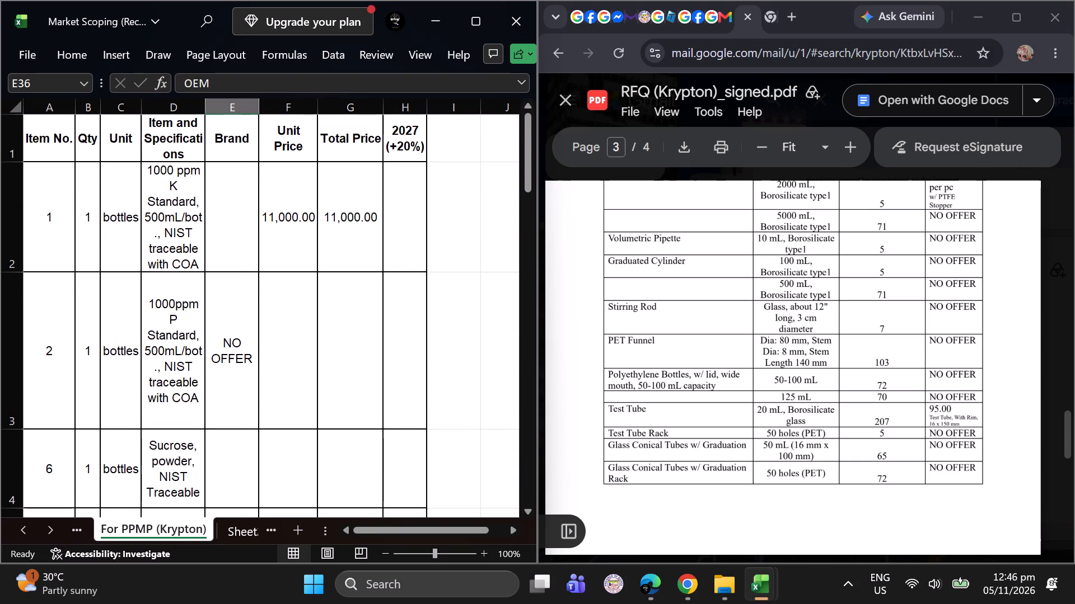
pyautogui.scroll(-3, 238, 252)
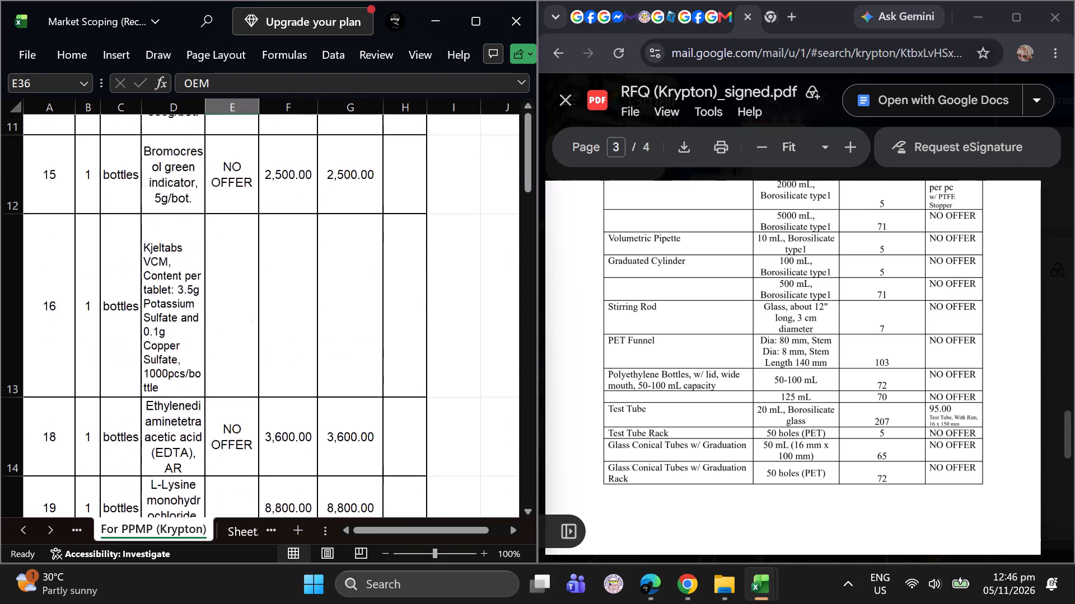
pyautogui.scroll(-1, 238, 252)
pyautogui.scroll(1, 238, 252)
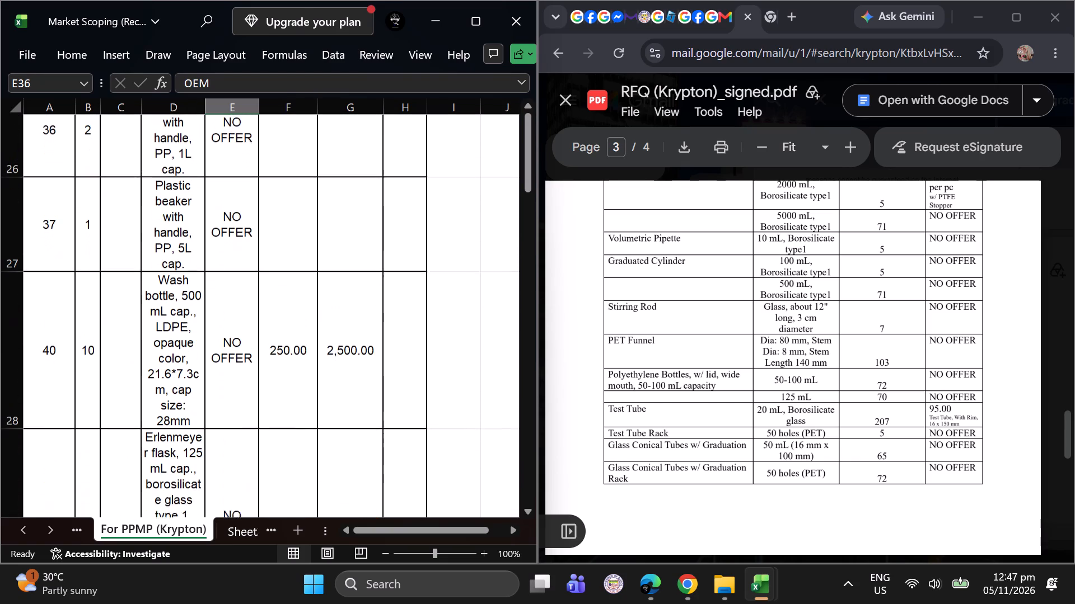
pyautogui.scroll(-3, 238, 252)
pyautogui.scroll(1, 238, 252)
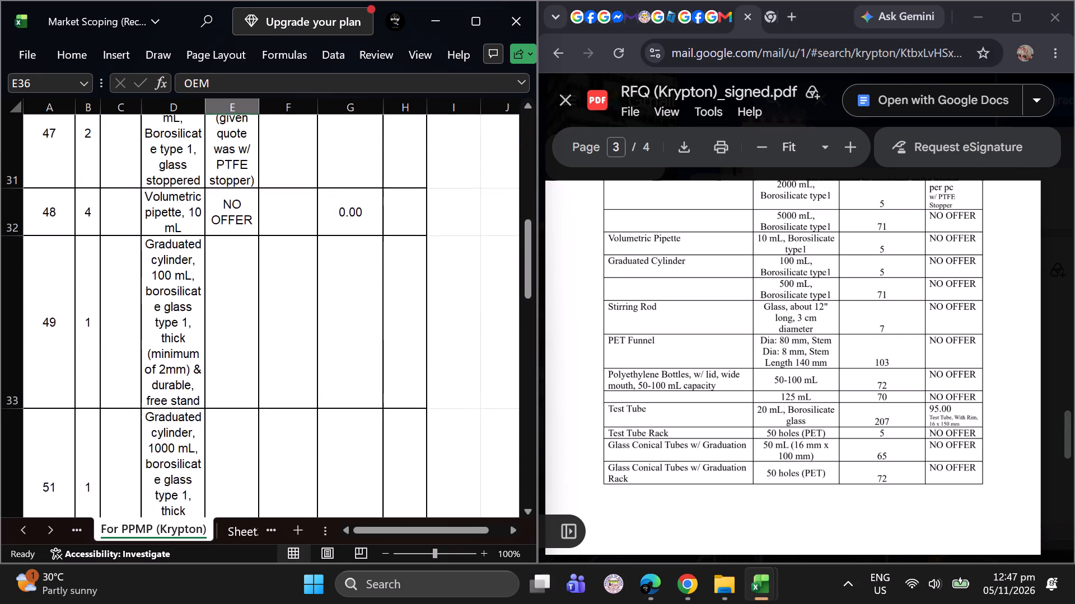
pyautogui.scroll(4, 238, 252)
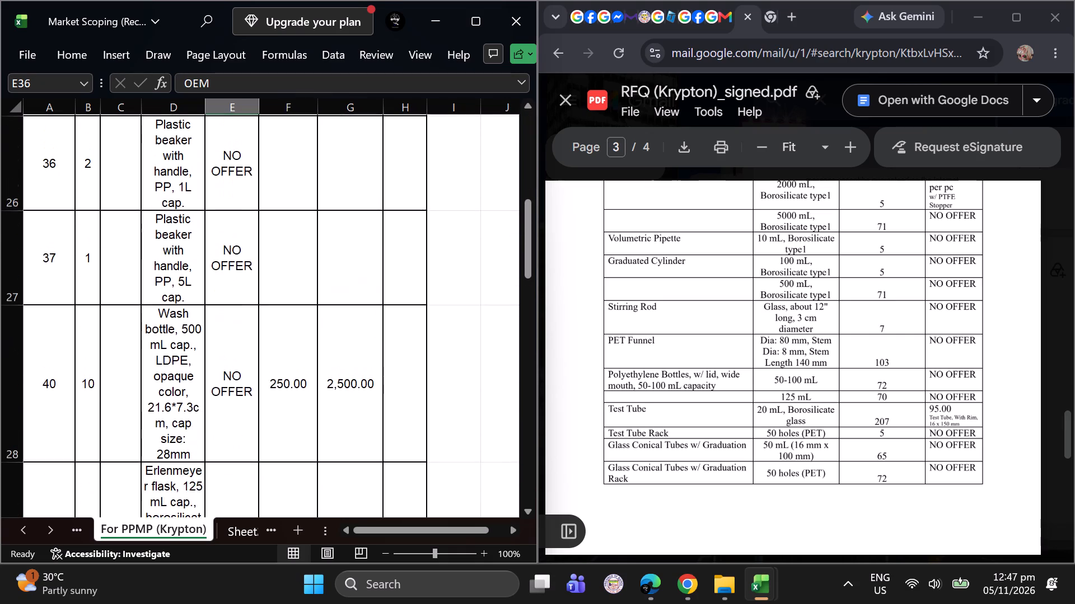
# Clear the brand of the 50 mL and 250 mL borosilicate glass beakers.
pyautogui.scroll(4, 238, 252)
pyautogui.moveTo(238, 252); pyautogui.dragTo(231, 344)
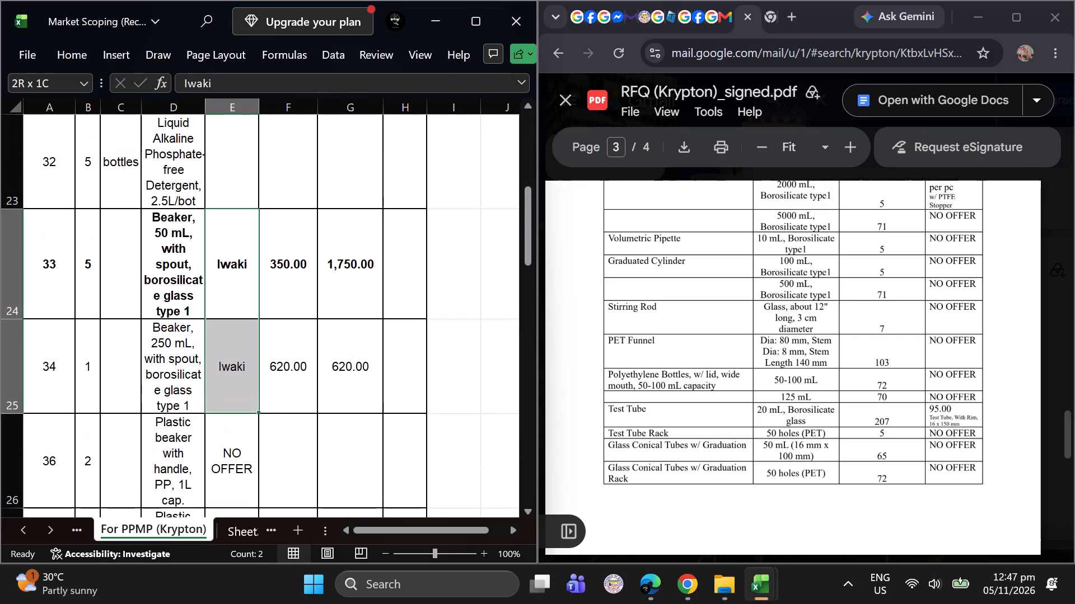
pyautogui.moveTo(231, 344); pyautogui.dragTo(231, 355)
pyautogui.press('Delete')
pyautogui.click(291, 331)
# Replace the brand entry of the 2000 mL volumetric flask with NO OFFER, dropping the stopper remark.
pyautogui.scroll(-1, 291, 331)
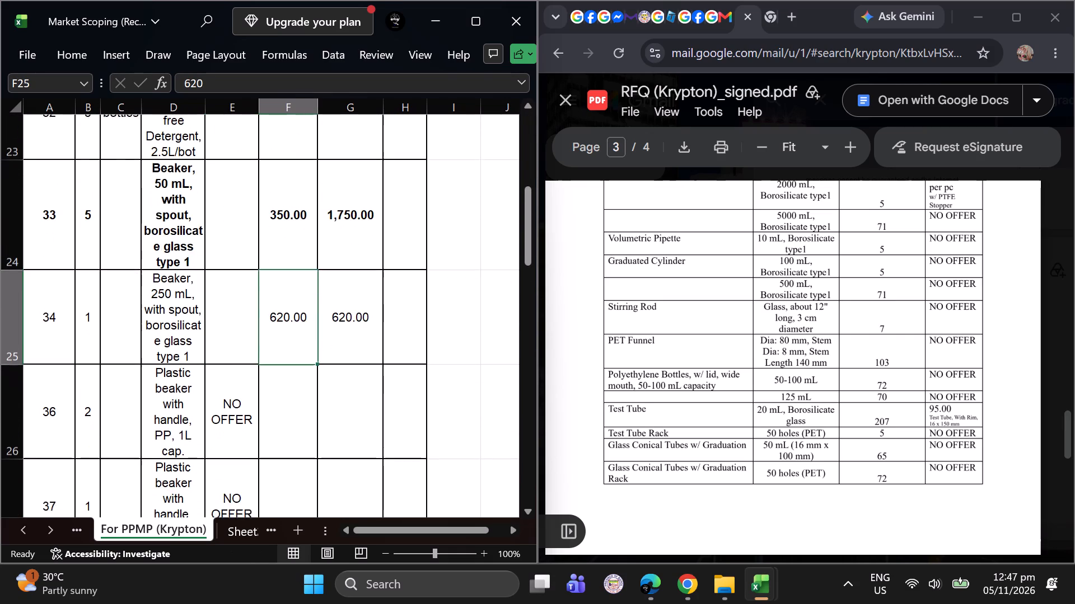
pyautogui.scroll(-1, 291, 331)
pyautogui.scroll(-2, 288, 260)
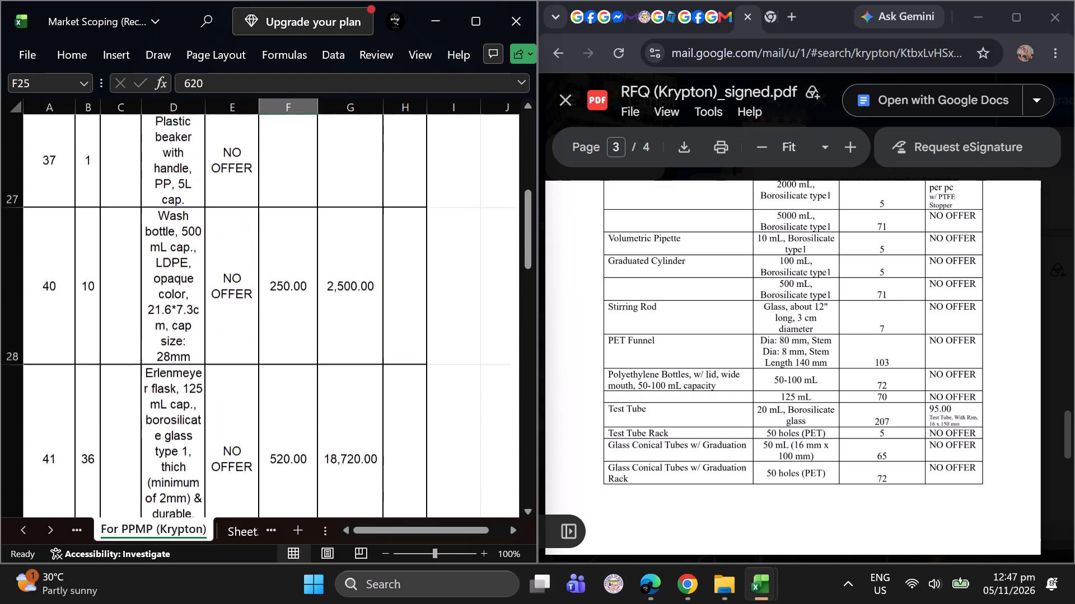
pyautogui.scroll(-3, 288, 260)
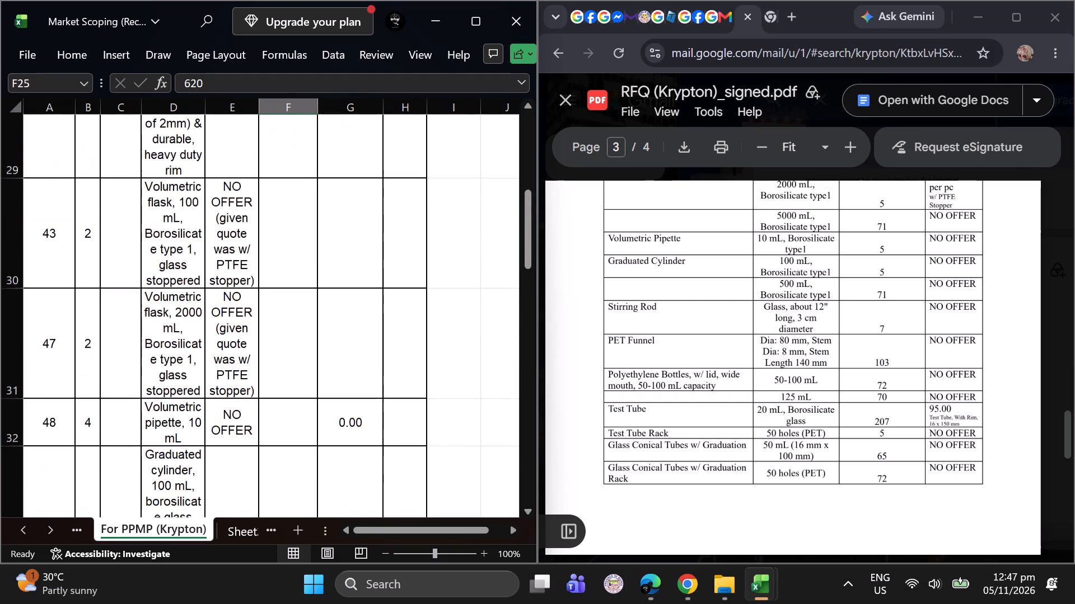
pyautogui.click(238, 309)
pyautogui.write('NO')
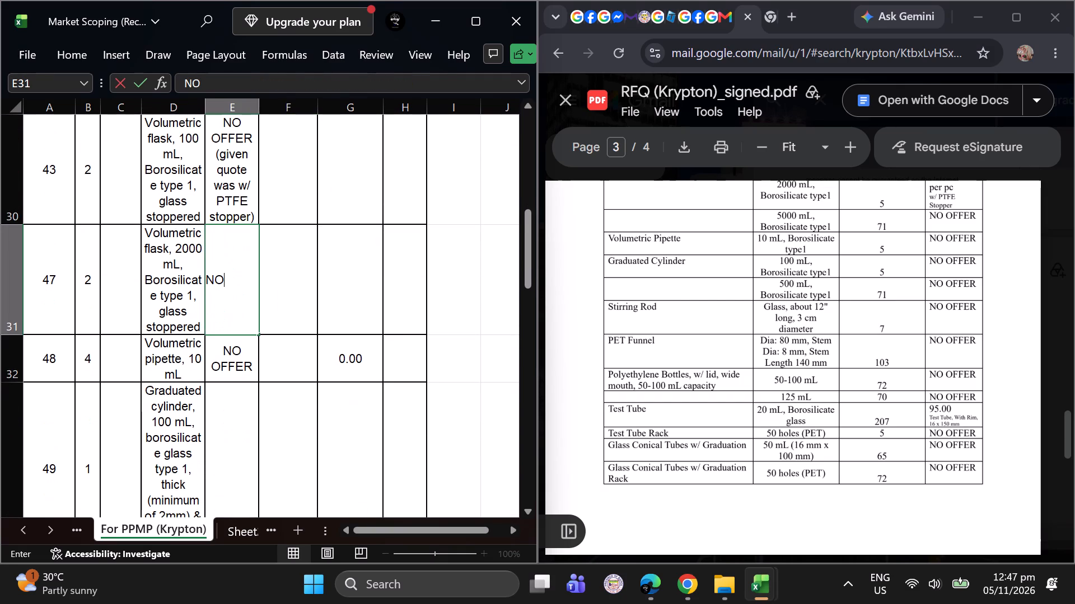
pyautogui.press('space')
pyautogui.write('OFFER')
pyautogui.press('Return')
# Replace the brand entry of the 100 mL volumetric flask with NO OFFER, dropping the stopper remark.
pyautogui.click(212, 188)
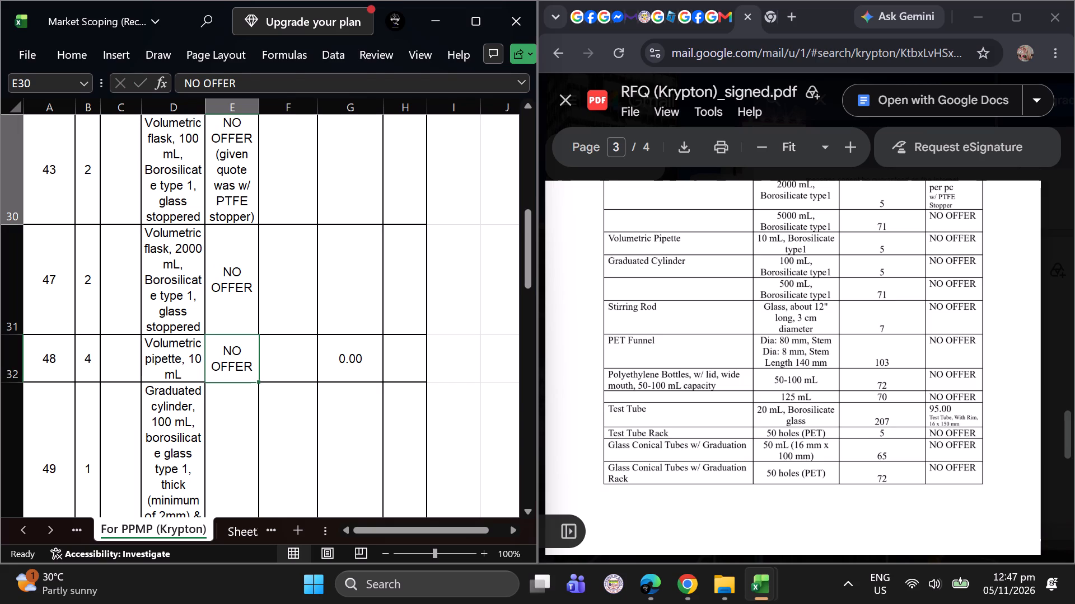
pyautogui.write('NO o')
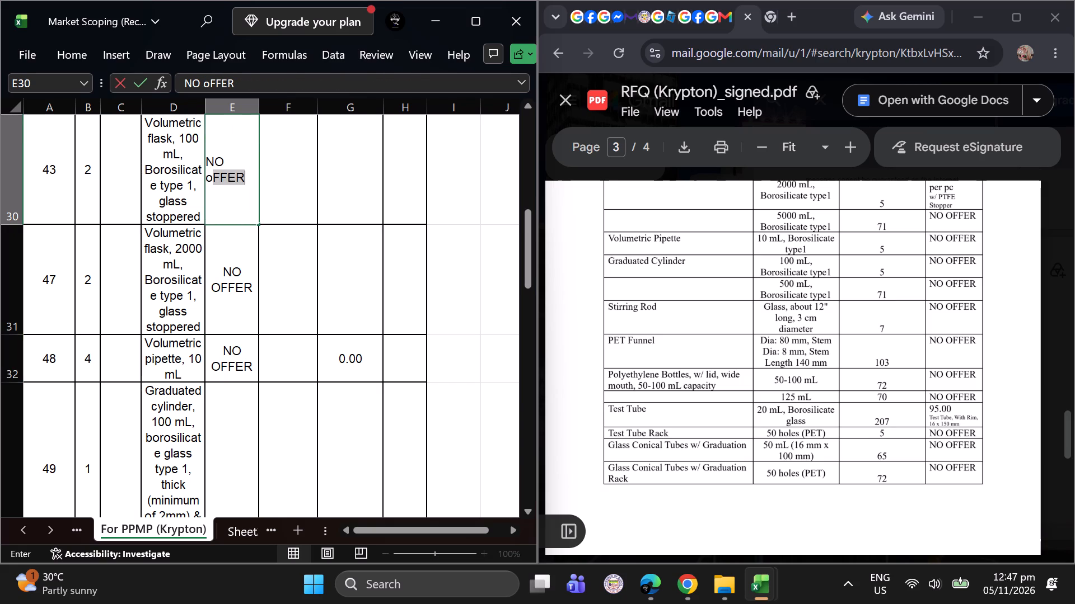
pyautogui.press('BackSpace')
pyautogui.hotkey('shift', 'o')
pyautogui.hotkey('shift', 'BackSpace')
pyautogui.hotkey('shift', 'BackSpace')
pyautogui.hotkey('shift', 'o')
pyautogui.press('Return')
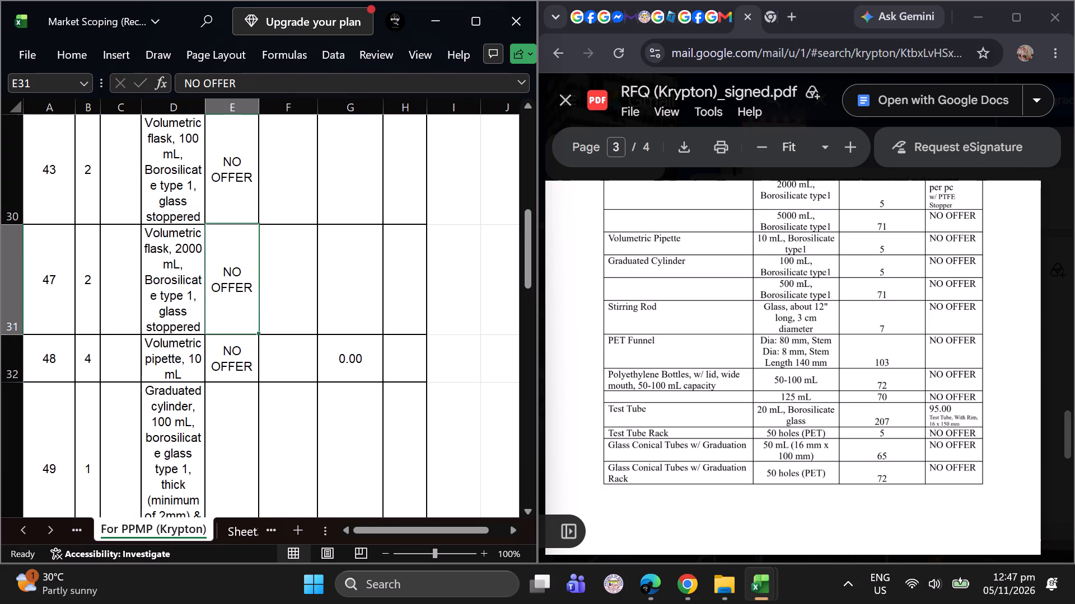
# Examine pages 2 to 4 of the quotation for entries matching the graduated cylinder and remaining labware rows.
pyautogui.click(235, 412)
pyautogui.scroll(-1, 235, 412)
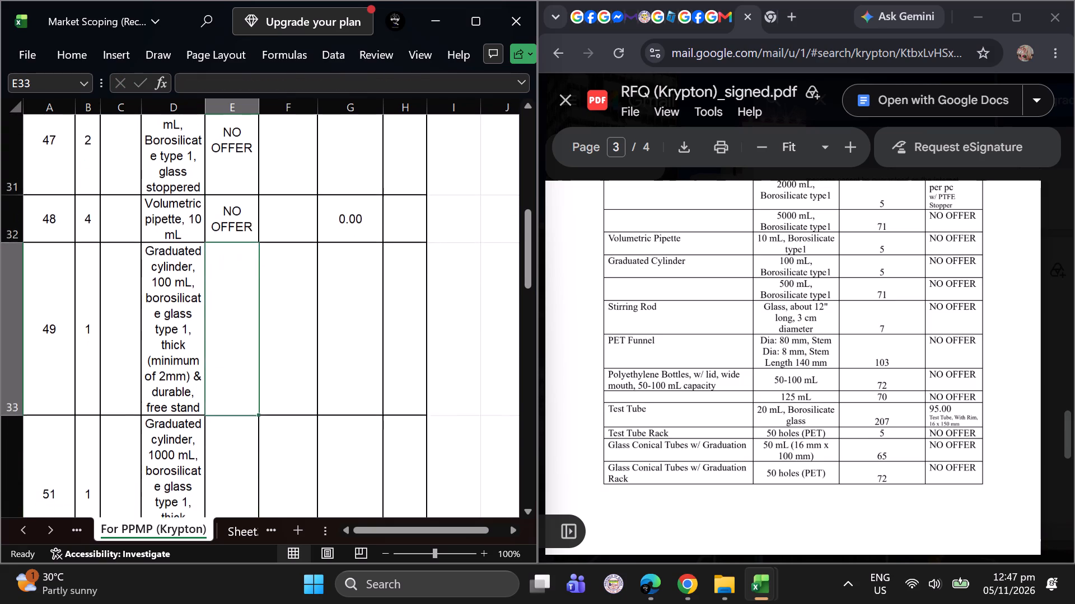
pyautogui.scroll(-1, 235, 412)
pyautogui.scroll(-1, 670, 455)
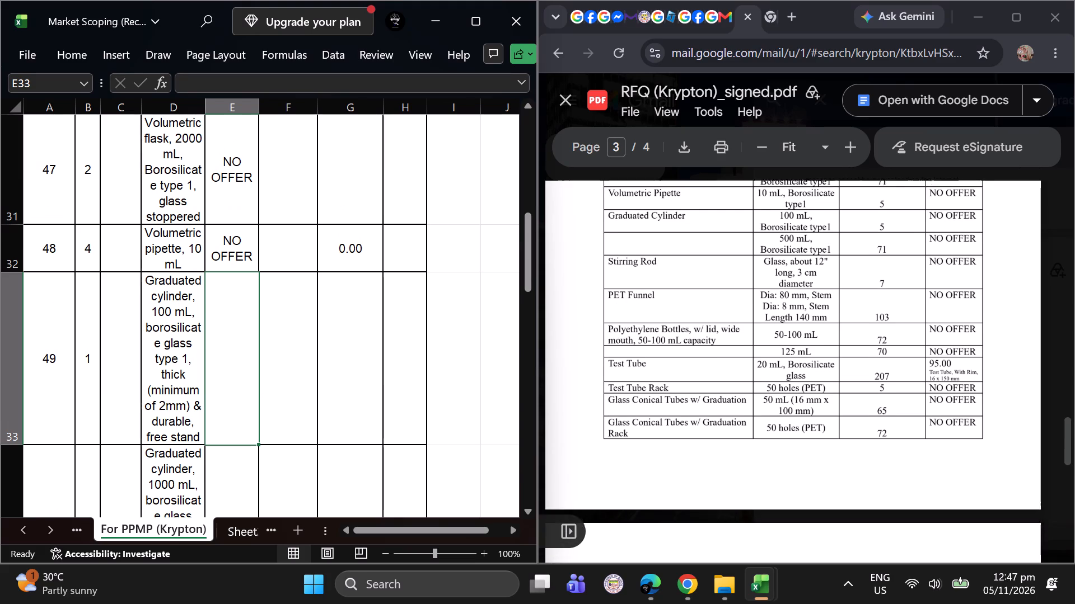
pyautogui.scroll(-3, 670, 455)
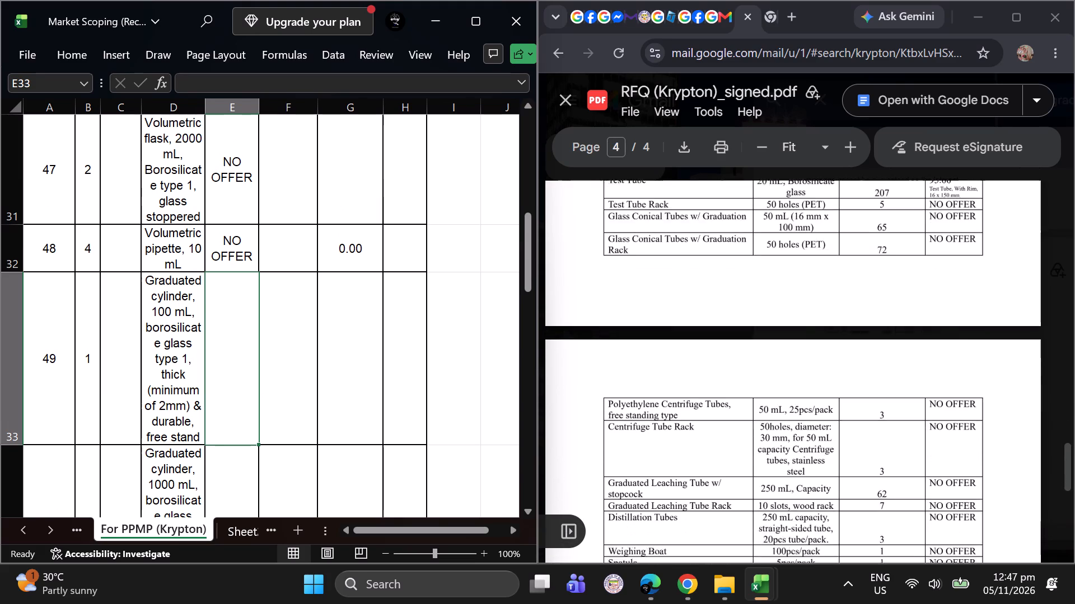
pyautogui.scroll(-2, 670, 455)
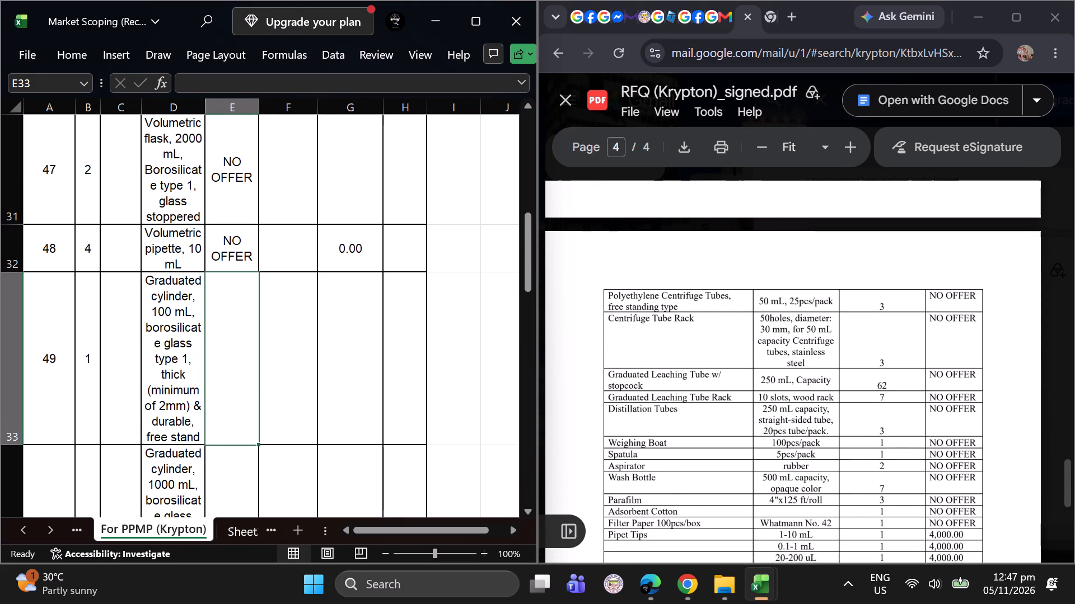
pyautogui.scroll(-1, 670, 455)
pyautogui.scroll(1, 670, 455)
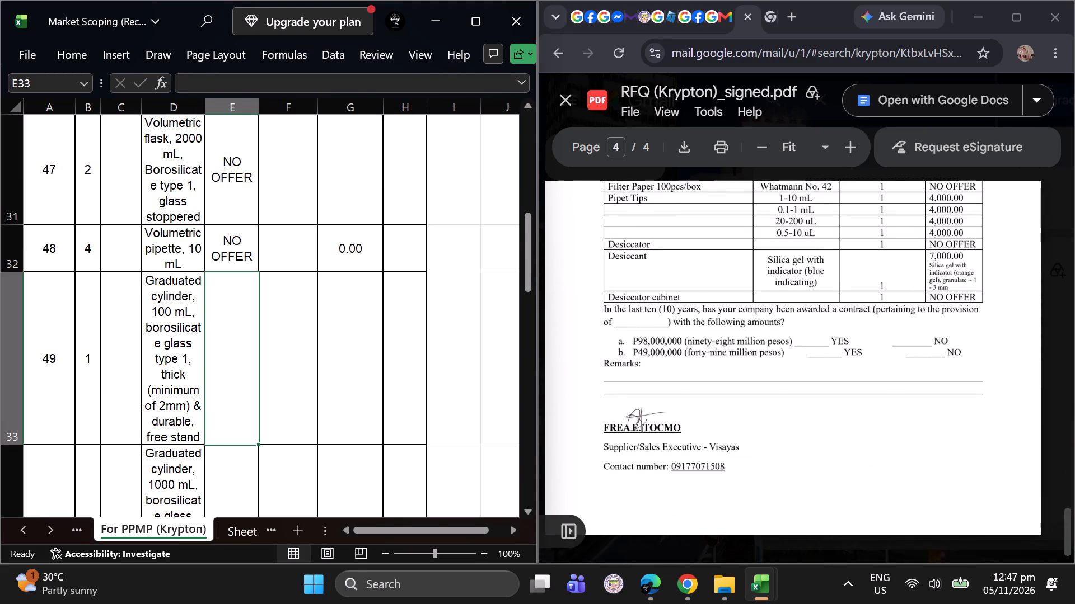
pyautogui.scroll(2, 670, 455)
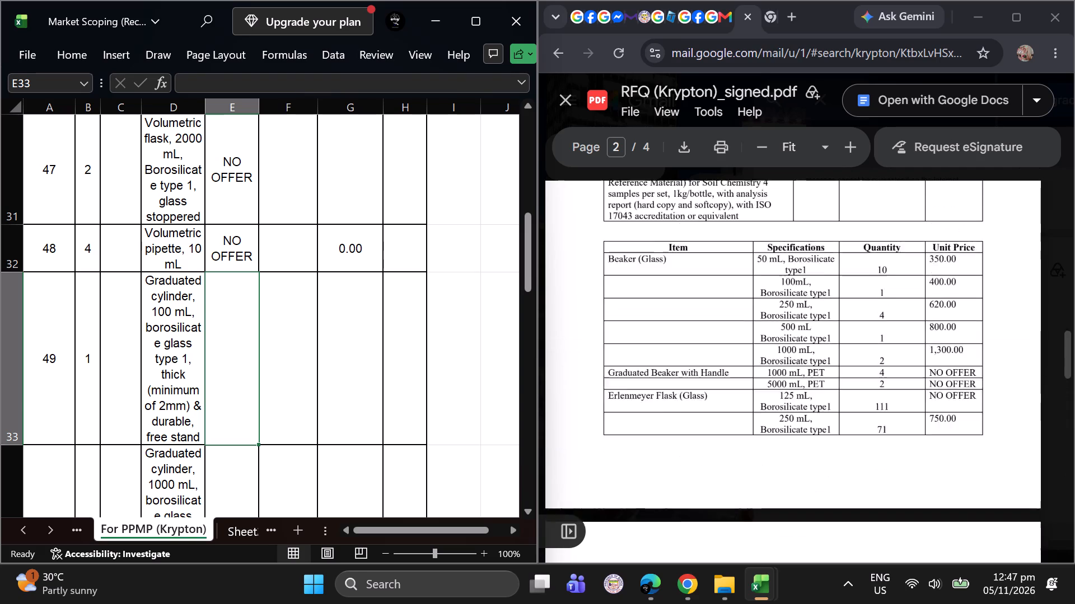
pyautogui.scroll(1, 670, 455)
pyautogui.scroll(-2, 670, 455)
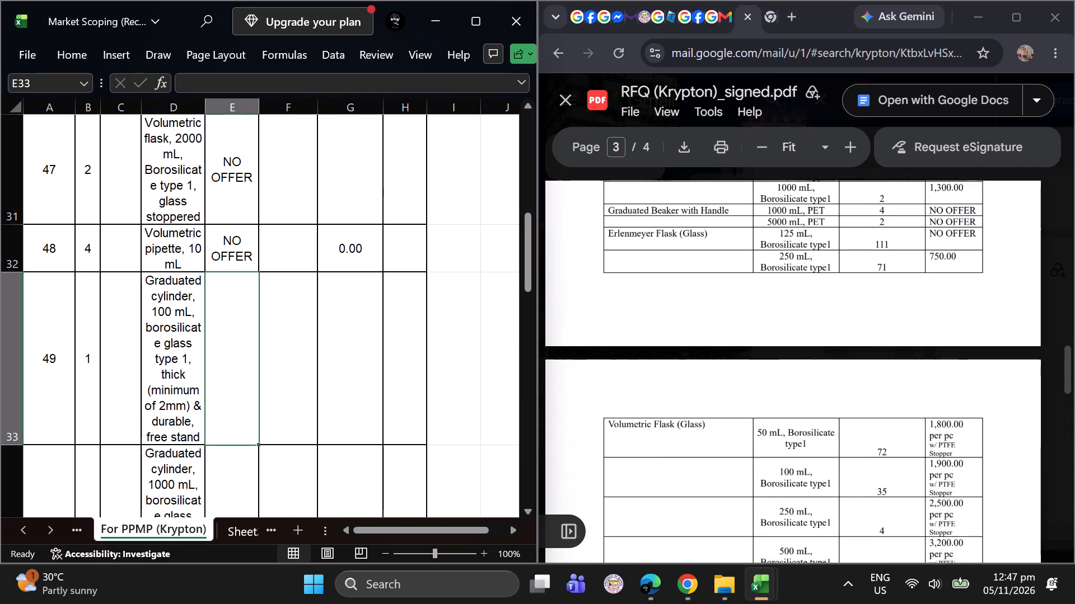
pyautogui.scroll(-3, 670, 455)
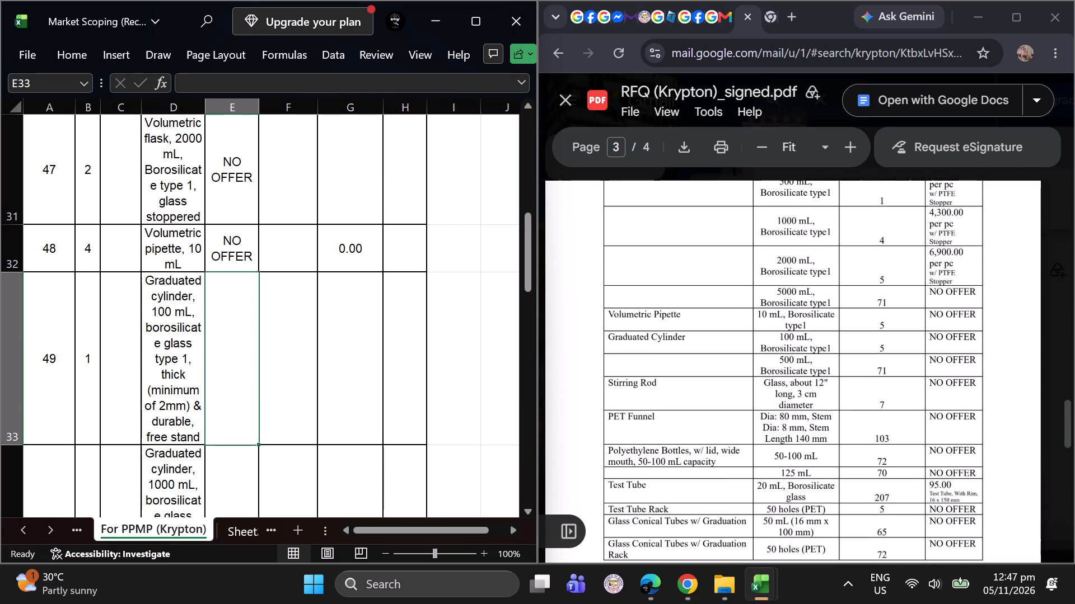
pyautogui.scroll(-3, 670, 455)
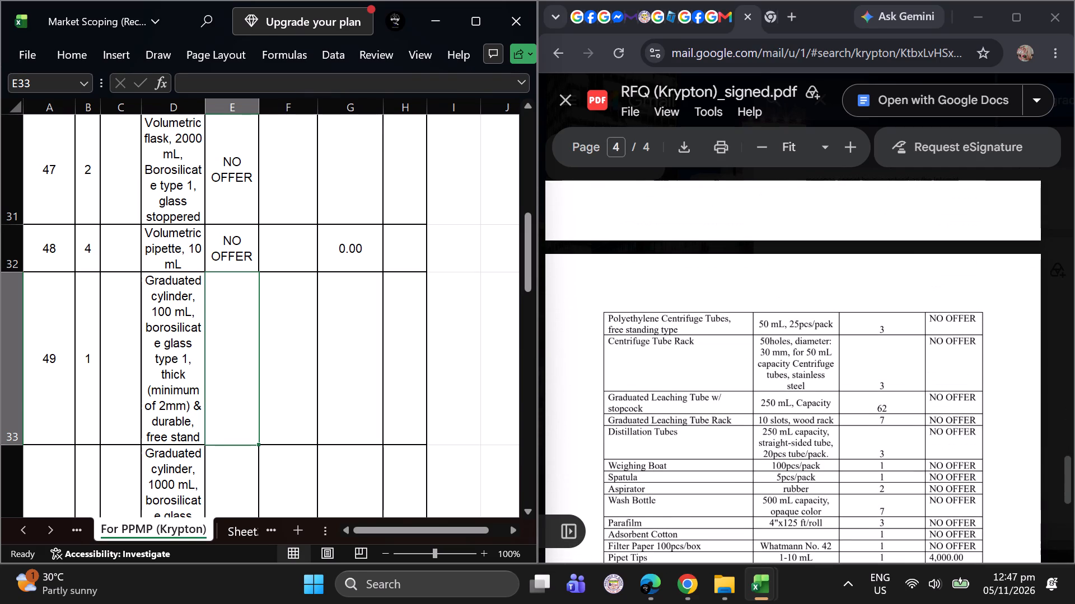
pyautogui.scroll(-3, 670, 455)
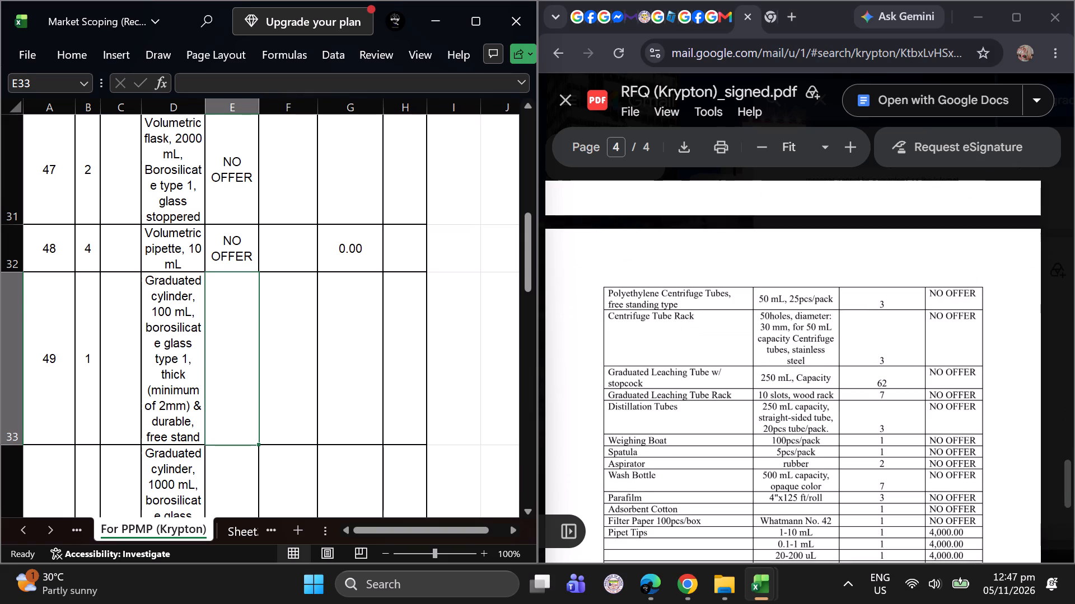
pyautogui.scroll(-1, 670, 455)
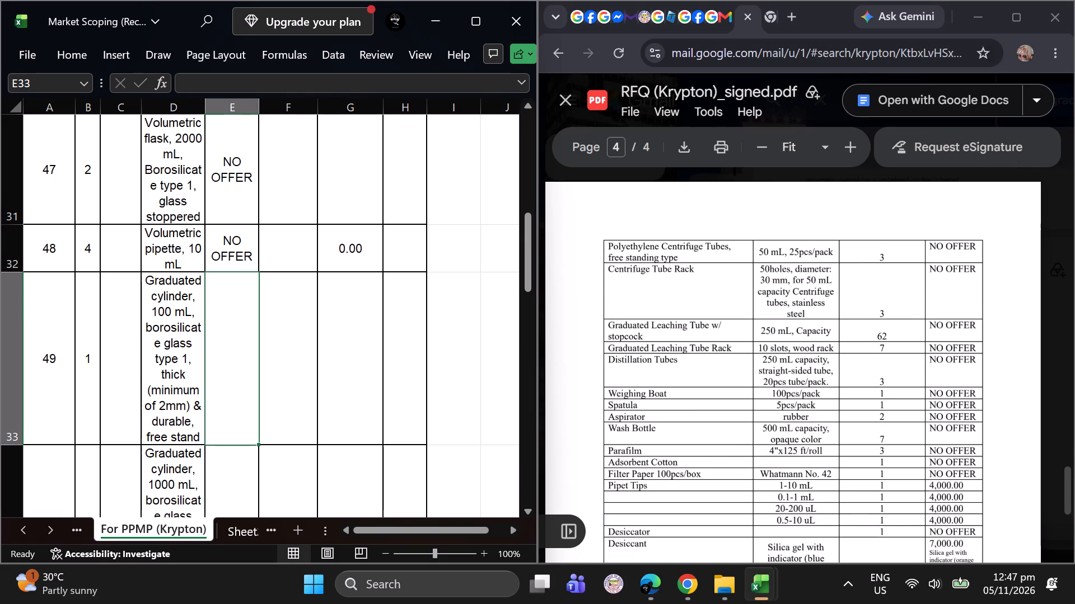
# Clear the brand, unit price and total price of the 50-hole conical tube rack and enter NO OFFER as its brand.
pyautogui.press('Return')
pyautogui.press('Return')
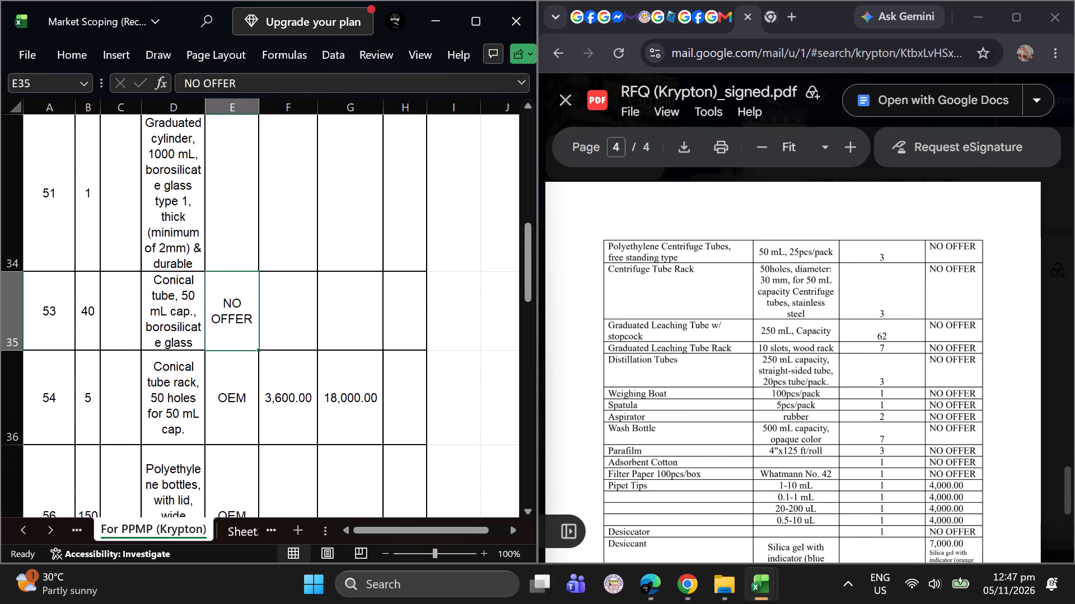
pyautogui.press('Return')
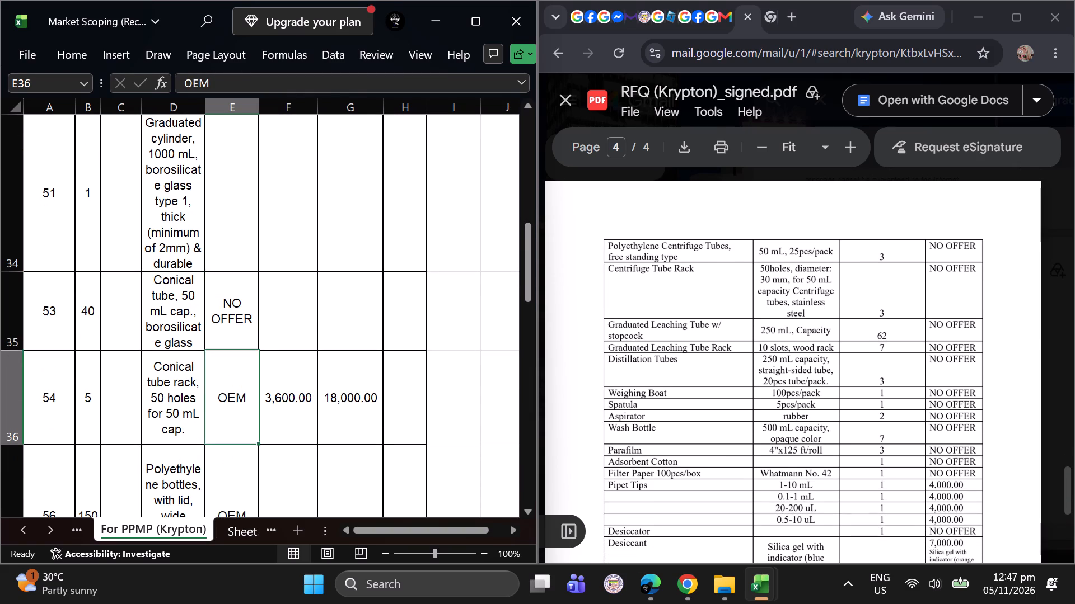
pyautogui.moveTo(237, 399); pyautogui.dragTo(339, 402)
pyautogui.press('Delete')
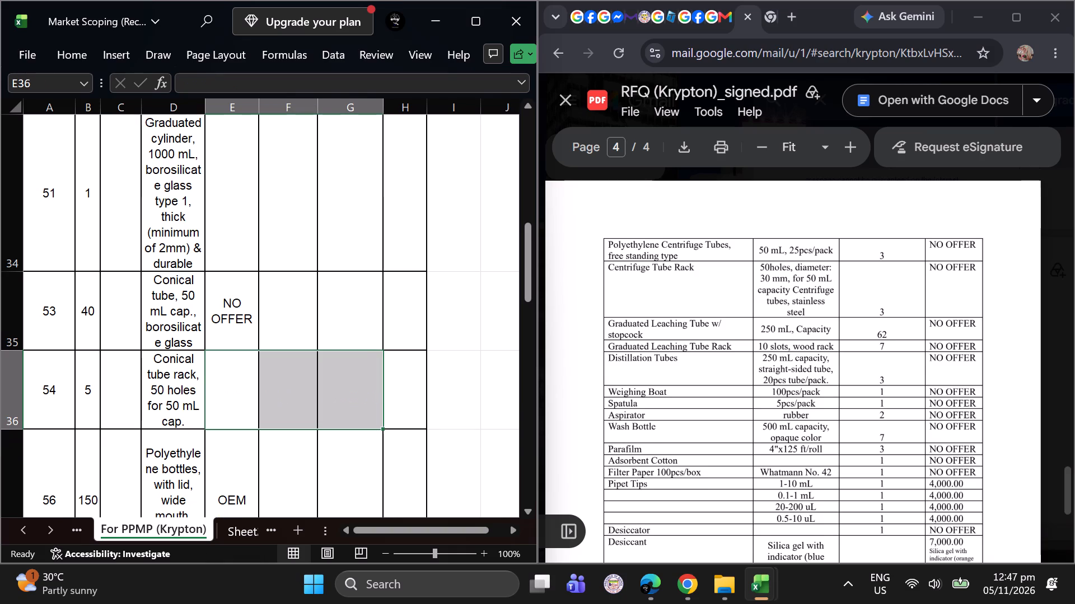
pyautogui.click(246, 409)
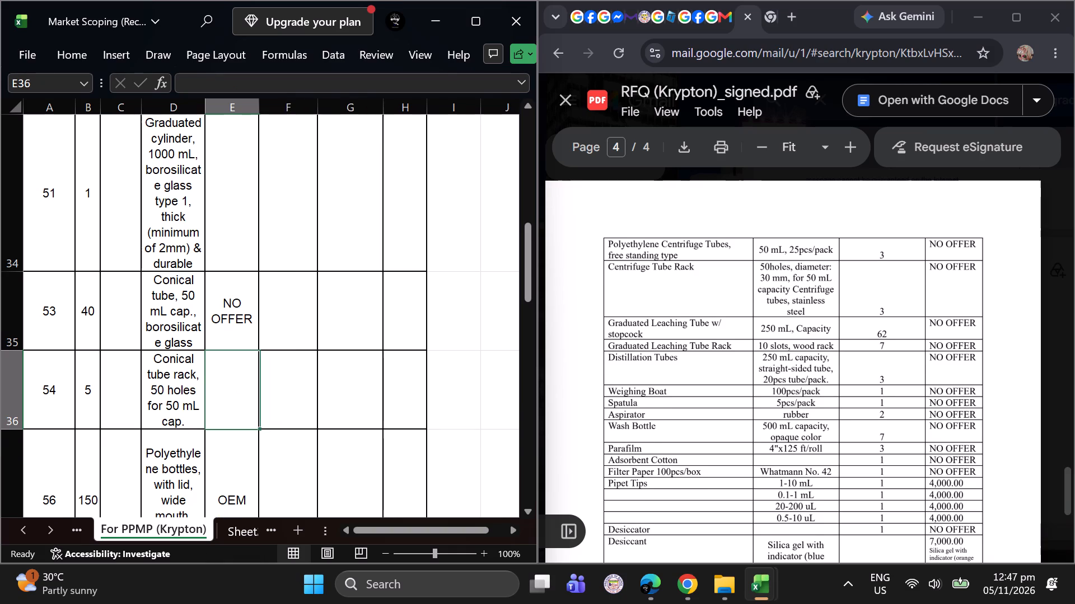
pyautogui.write('NO')
pyautogui.press('Return')
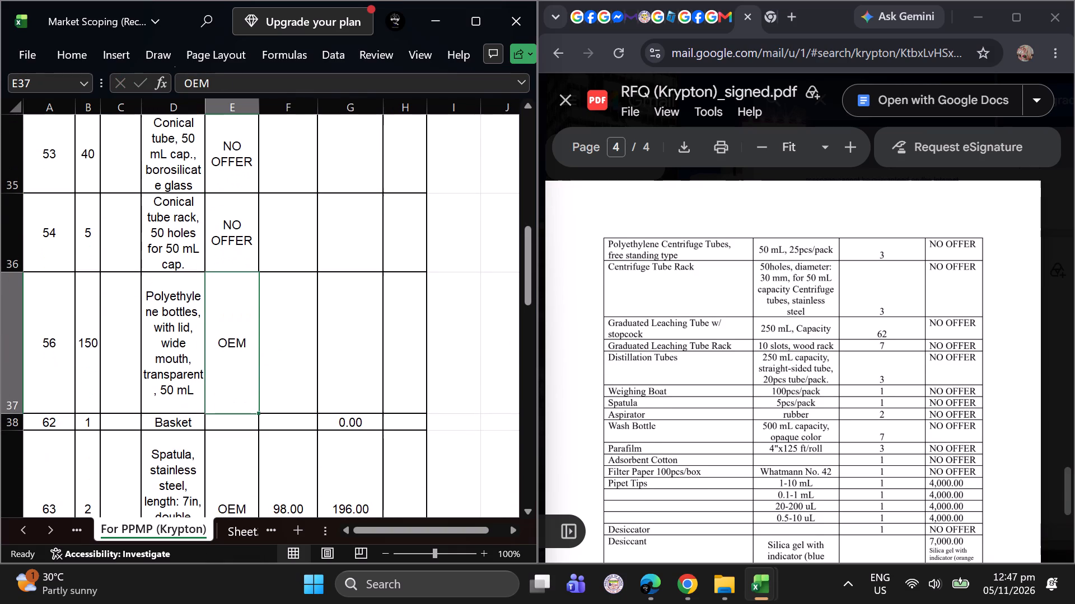
# Check the quotation for the 50 mL wide-mouth polyethylene bottles and clear their brand entry.
pyautogui.scroll(1, 567, 381)
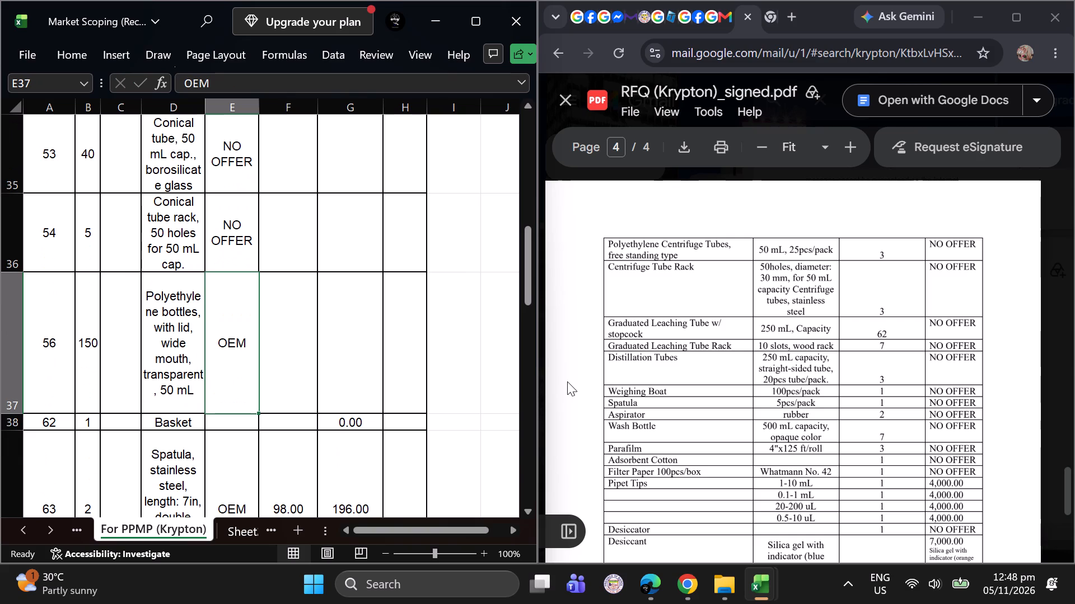
pyautogui.scroll(2, 567, 381)
pyautogui.hscroll(-1, 658, 388)
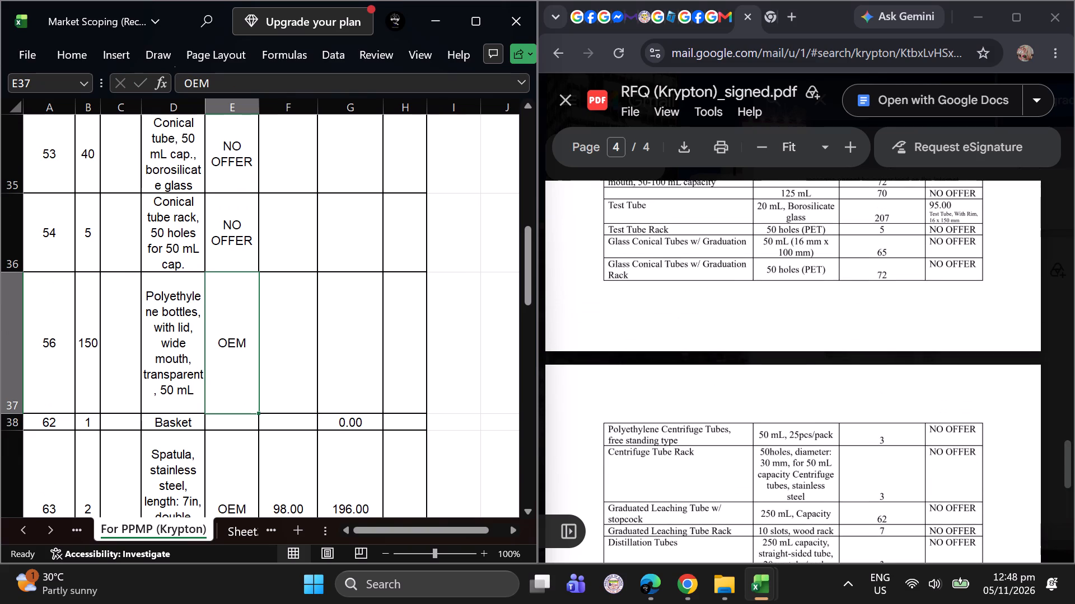
pyautogui.hscroll(-2, 658, 388)
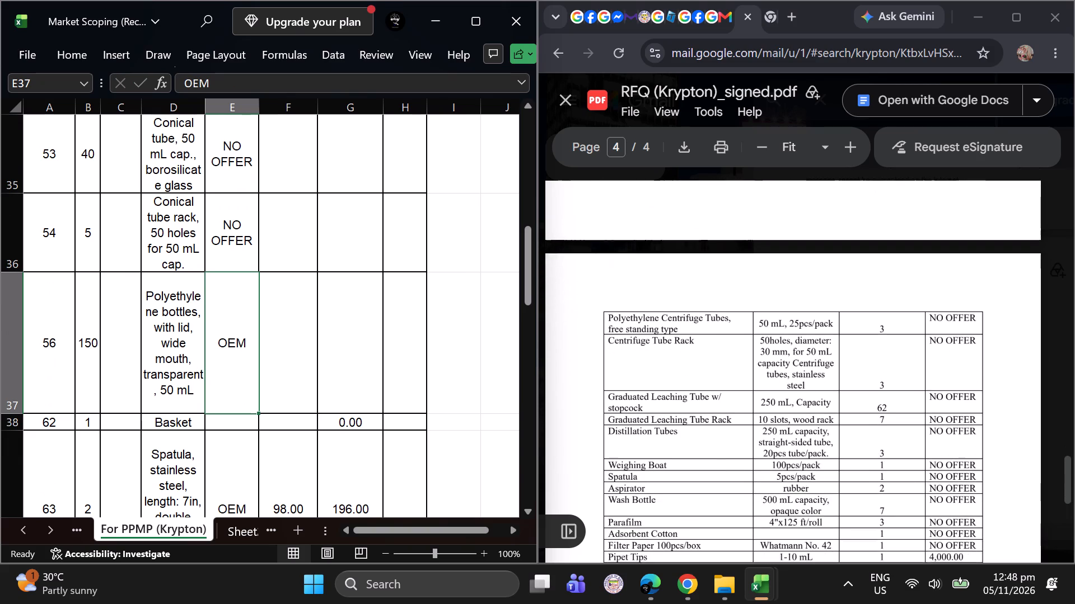
pyautogui.hscroll(-1, 658, 388)
pyautogui.scroll(-1, 658, 388)
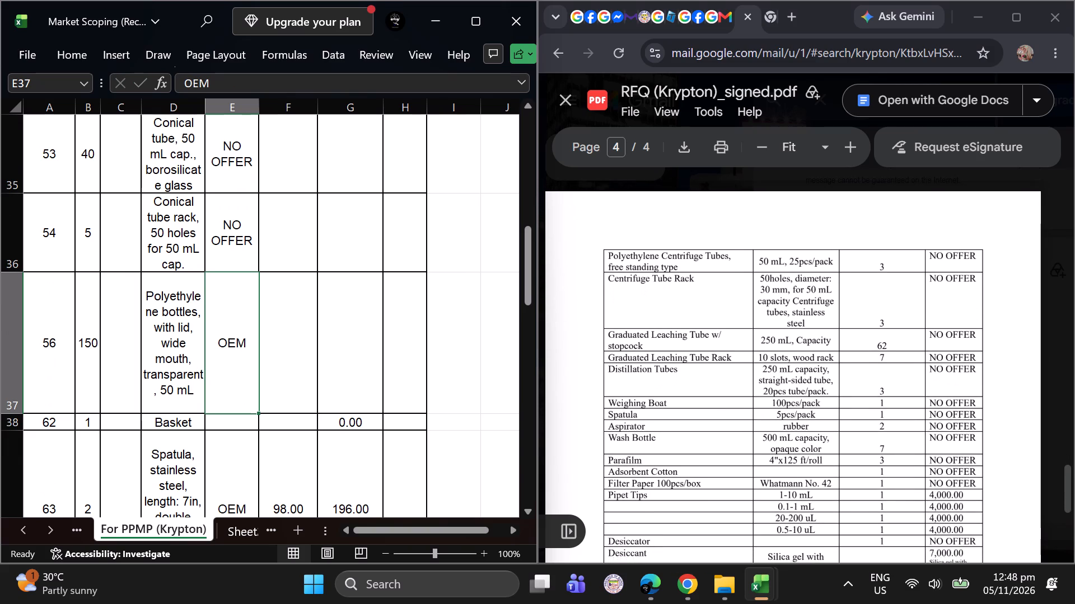
pyautogui.scroll(-1, 658, 388)
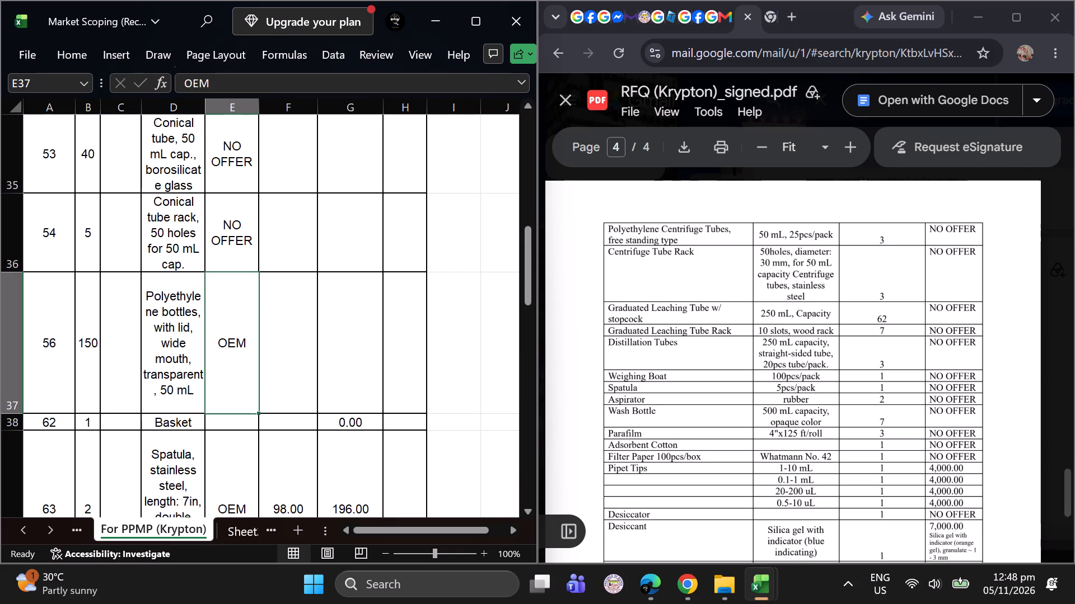
pyautogui.scroll(-3, 658, 388)
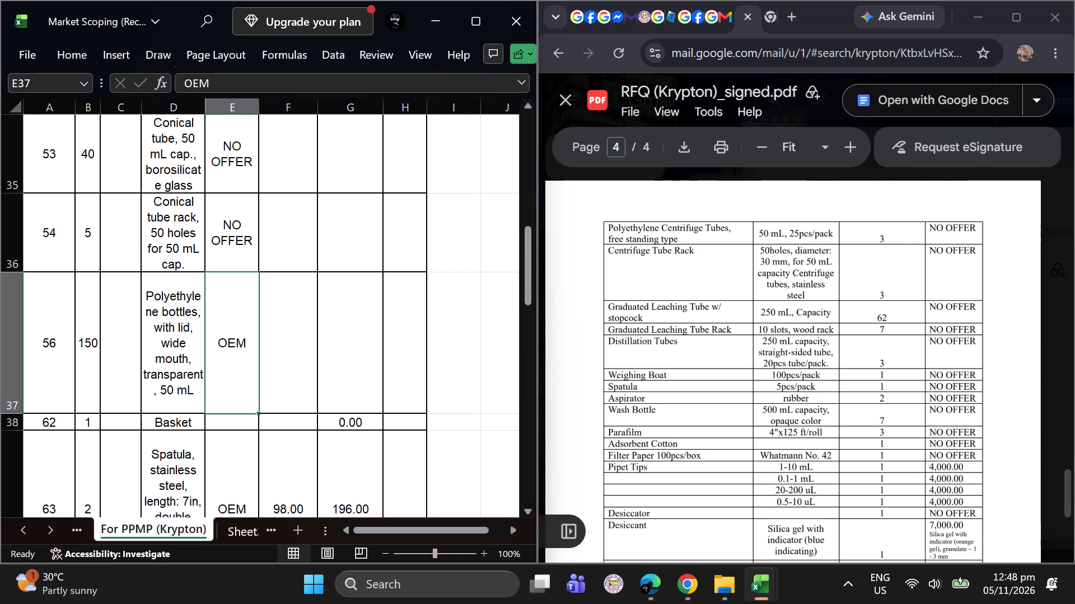
pyautogui.click(248, 360)
pyautogui.press('Delete')
# Clear the brand and prices of the stainless steel spatula and the total price of the flask and bottle brush.
pyautogui.scroll(-2, 248, 360)
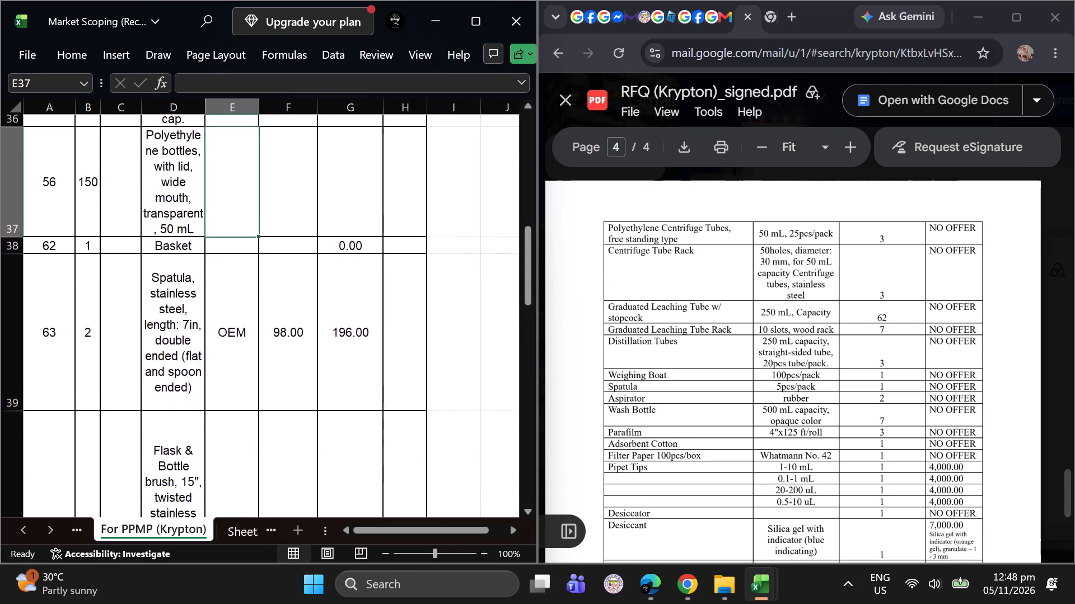
pyautogui.scroll(-1, 248, 360)
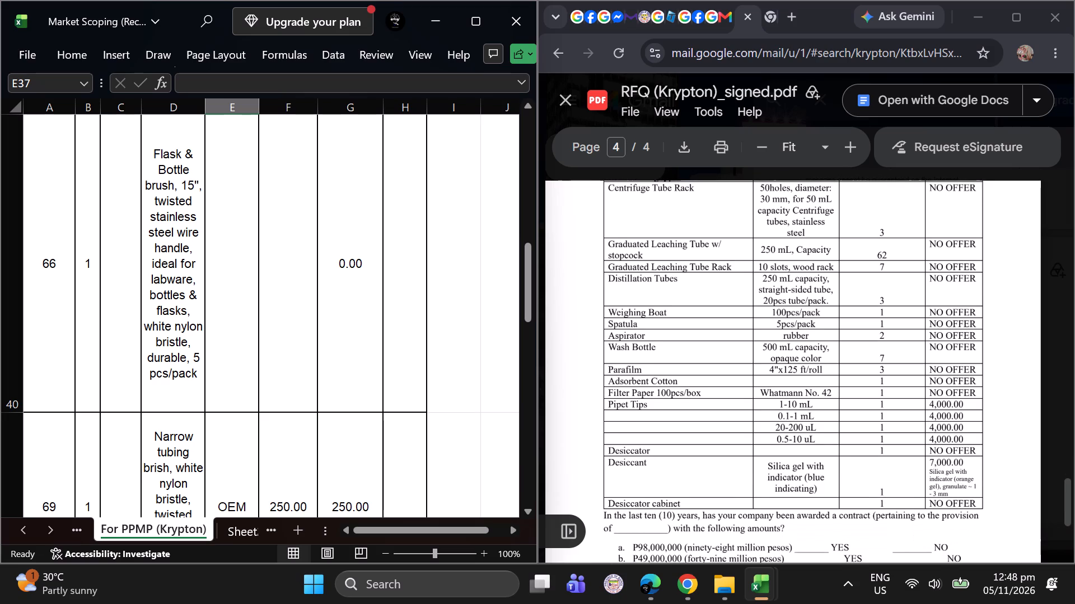
pyautogui.scroll(1, 694, 502)
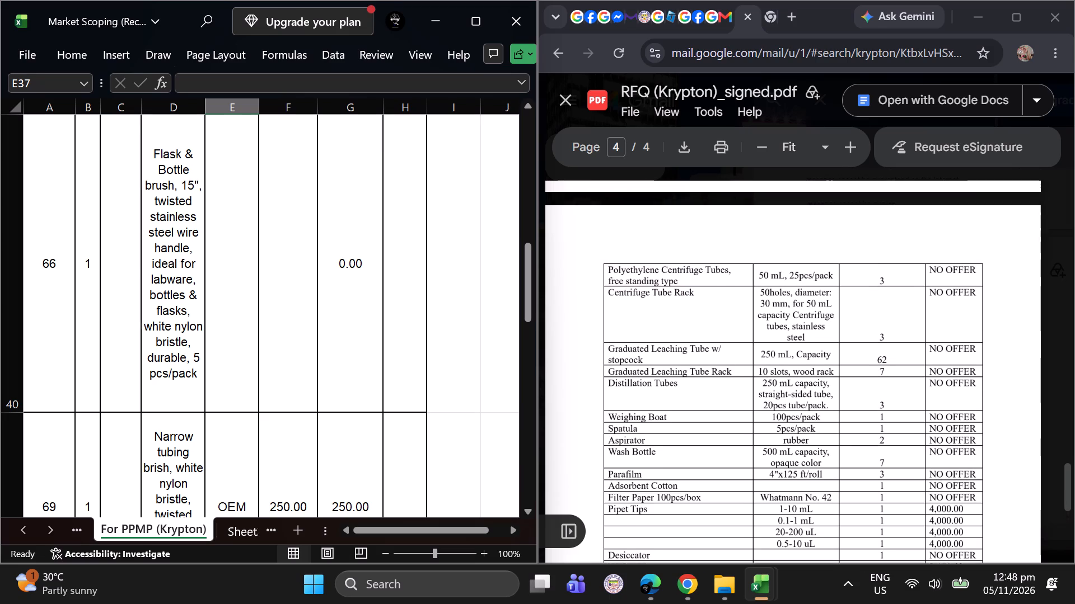
pyautogui.scroll(2, 694, 502)
pyautogui.scroll(2, 318, 431)
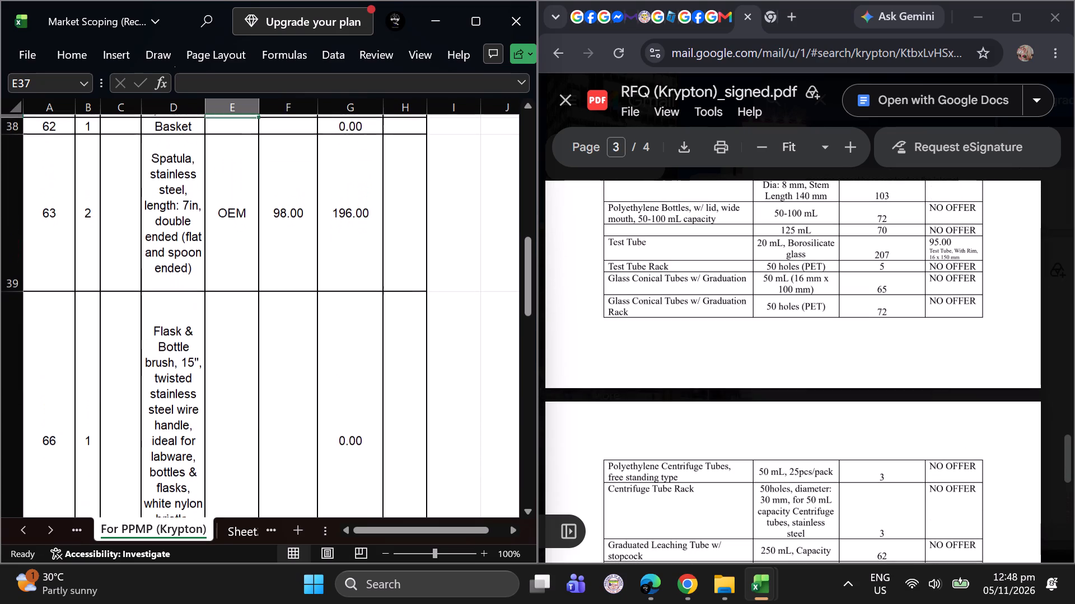
pyautogui.moveTo(239, 256); pyautogui.dragTo(352, 256)
pyautogui.press('Delete')
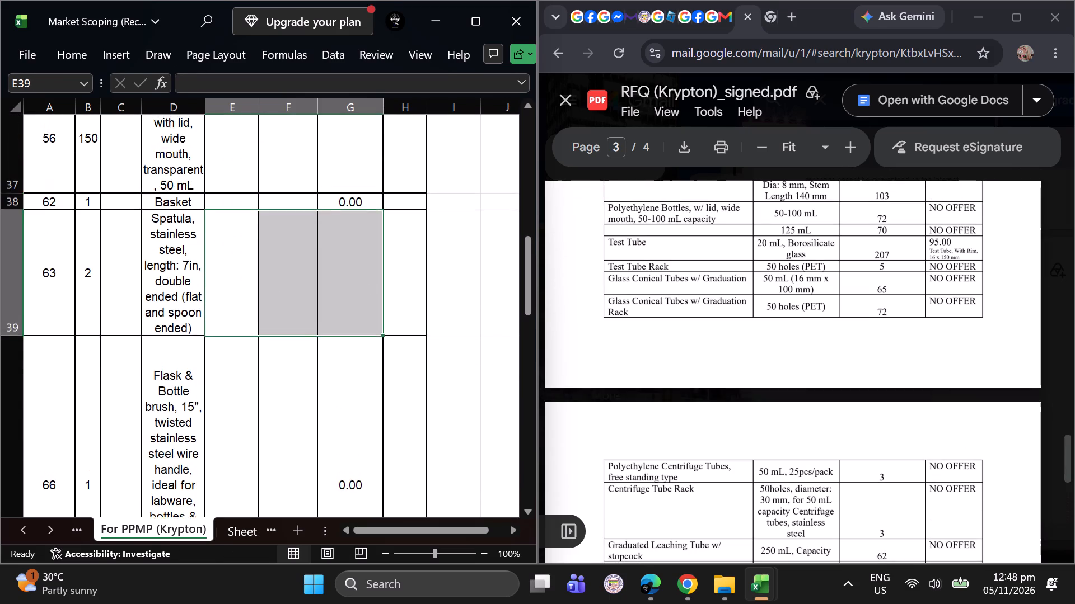
pyautogui.click(353, 334)
pyautogui.press('Delete')
# Clear the brand, unit price and total price of the narrow tubing brush and the digital thermohydrometer.
pyautogui.scroll(-1, 353, 334)
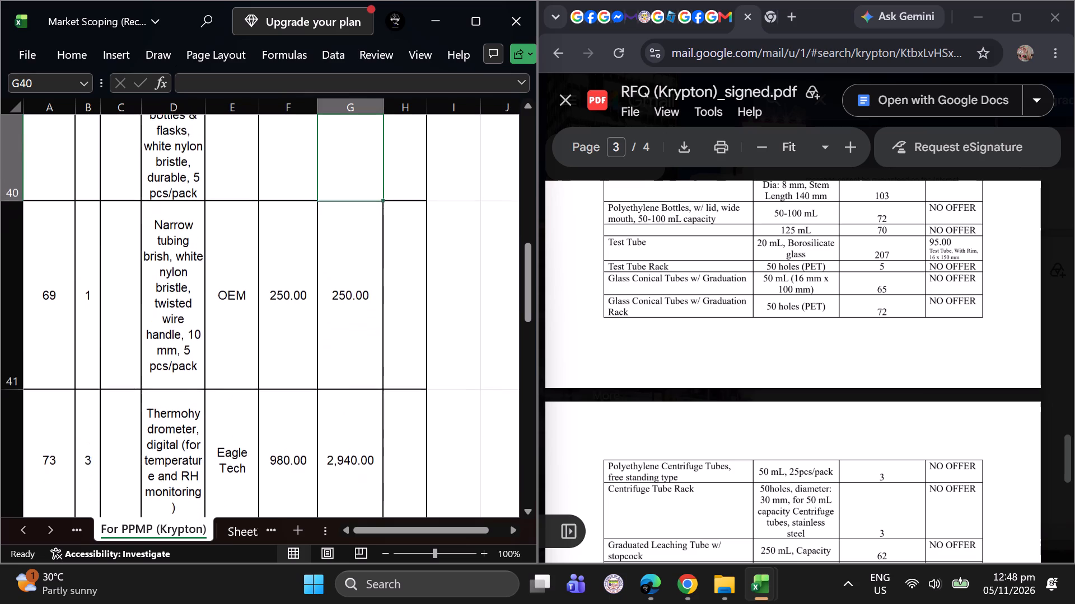
pyautogui.scroll(-1, 353, 334)
pyautogui.moveTo(234, 268); pyautogui.dragTo(330, 257)
pyautogui.press('Delete')
pyautogui.moveTo(245, 344); pyautogui.dragTo(345, 344)
pyautogui.press('Delete')
# Clear the brand, unit price and total price of the medium weighing boat.
pyautogui.scroll(-2, 345, 344)
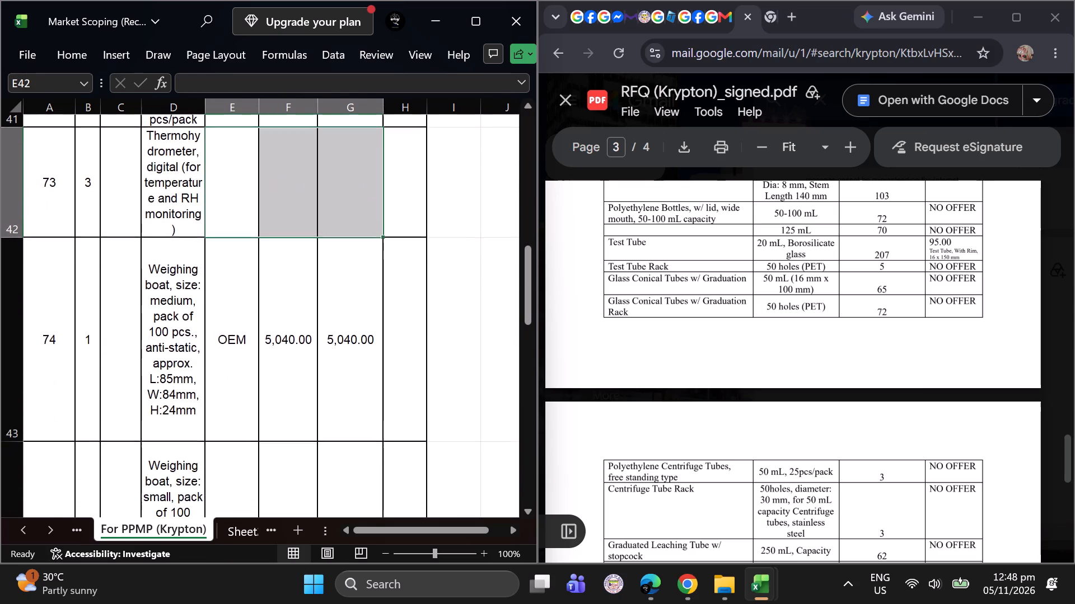
pyautogui.scroll(-1, 345, 344)
pyautogui.moveTo(245, 302); pyautogui.dragTo(334, 296)
pyautogui.press('Delete')
# Bring the quotation back to page 1 and switch to the For PPMP sheet.
pyautogui.scroll(-1, 334, 340)
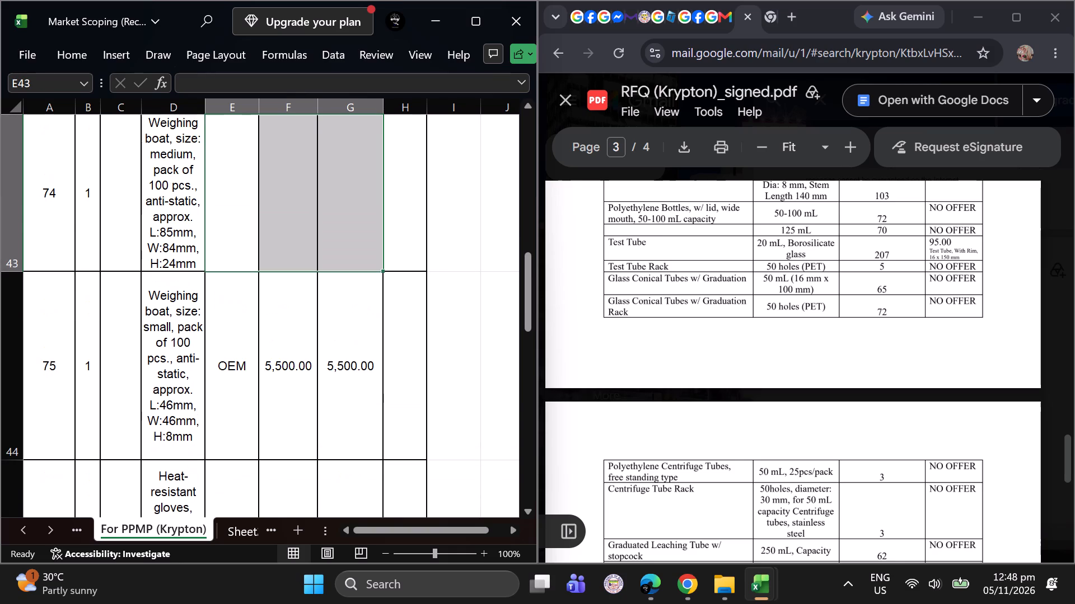
pyautogui.doubleClick(50, 535)
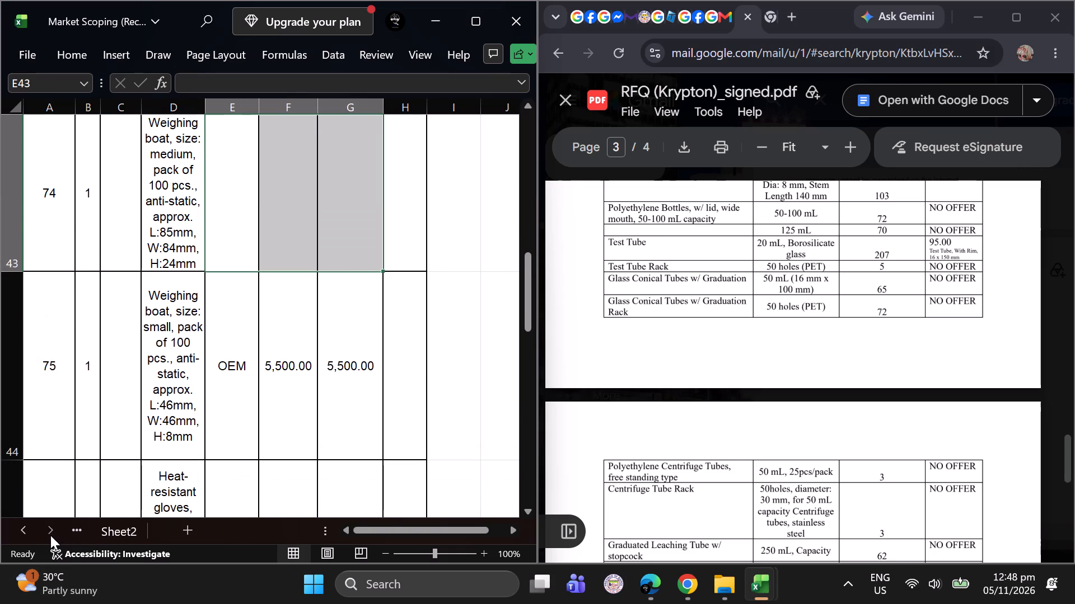
pyautogui.tripleClick(23, 536)
pyautogui.doubleClick(23, 536)
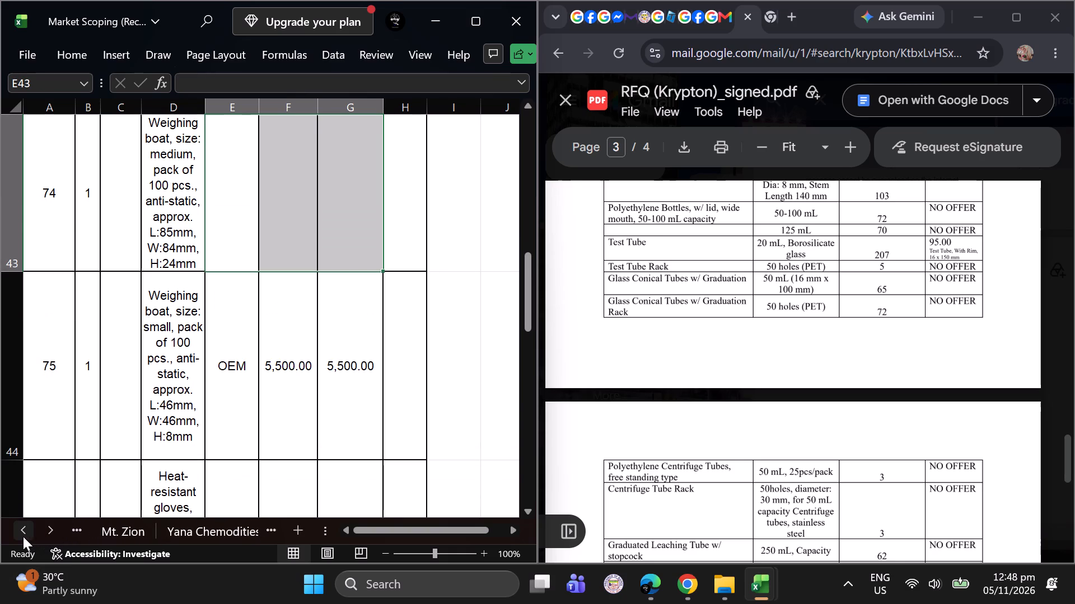
pyautogui.click(44, 532)
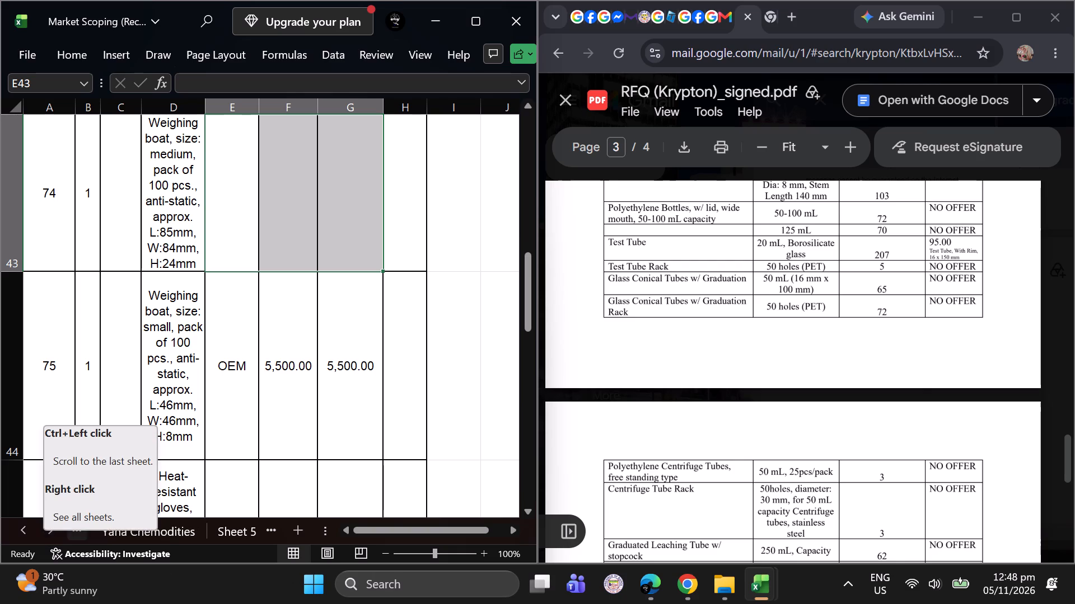
pyautogui.scroll(-4, 688, 519)
pyautogui.scroll(3, 688, 519)
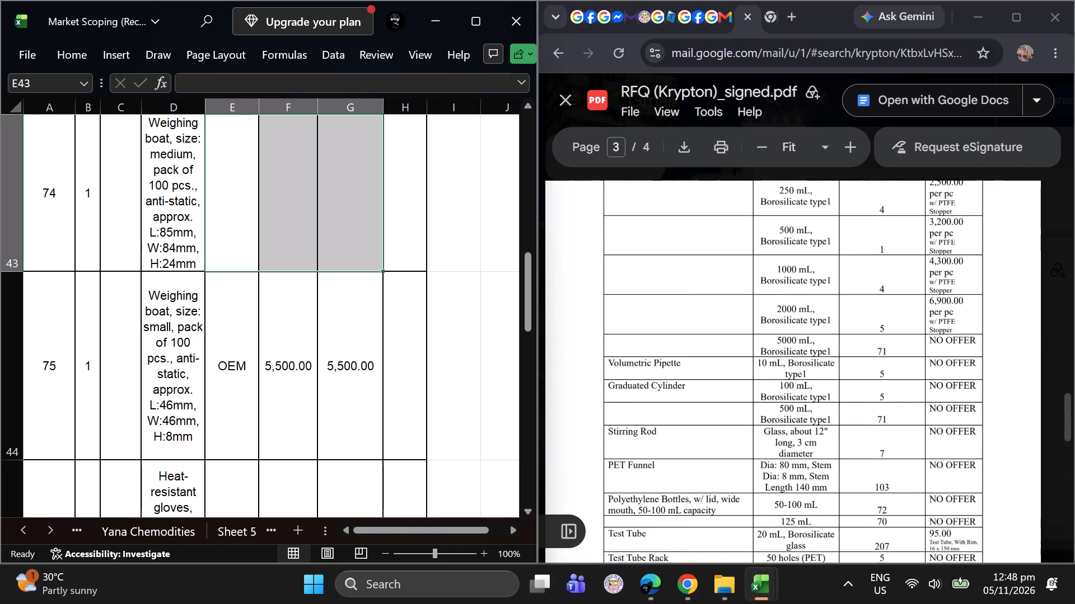
pyautogui.scroll(4, 688, 519)
pyautogui.scroll(-1, 688, 519)
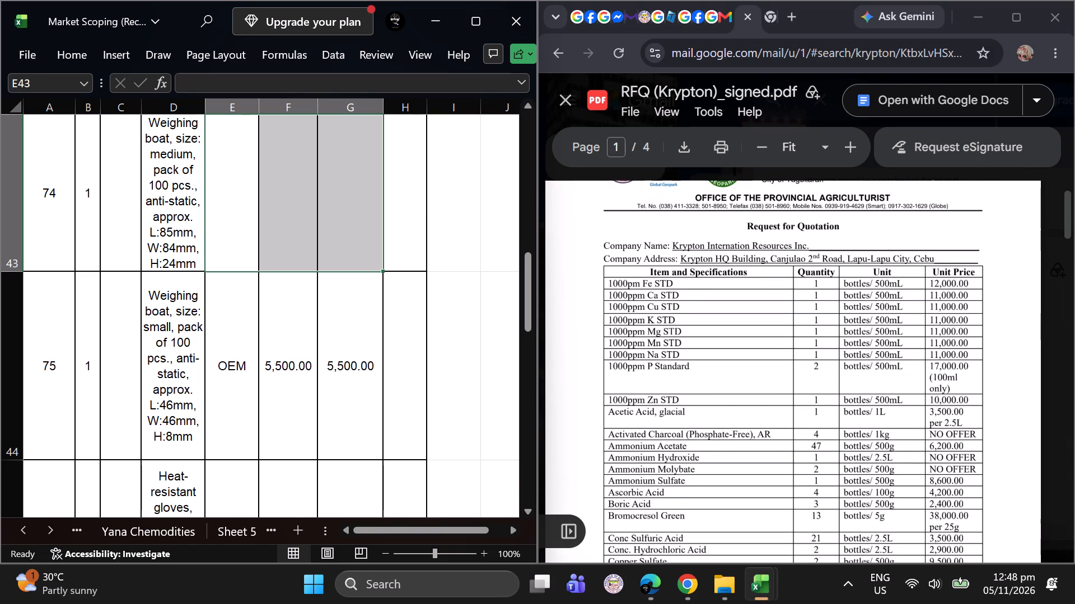
pyautogui.scroll(-2, 688, 519)
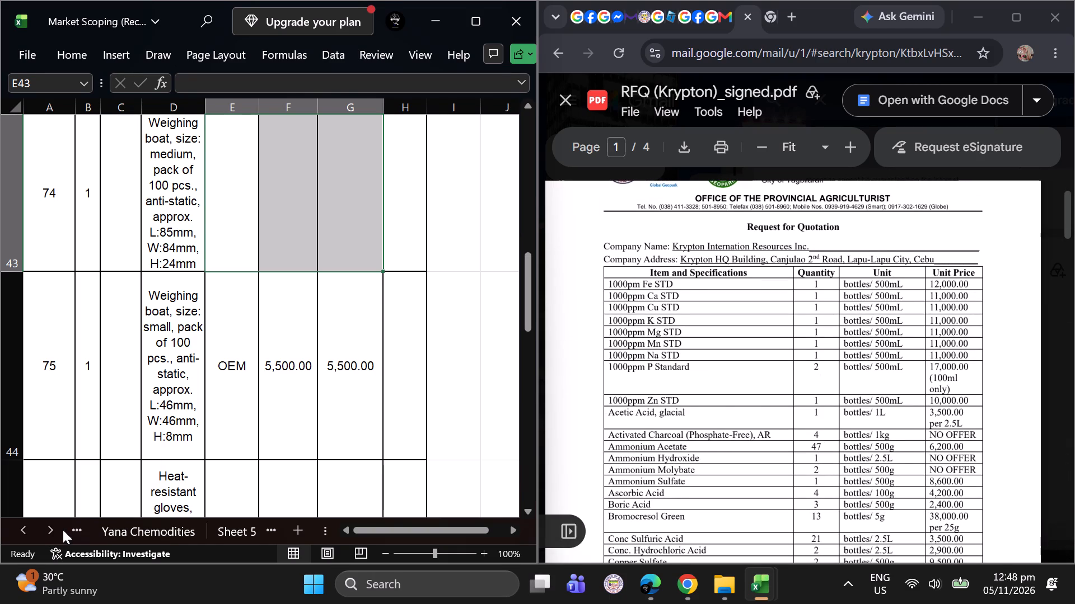
pyautogui.click(60, 531)
pyautogui.moveTo(60, 531); pyautogui.dragTo(34, 527)
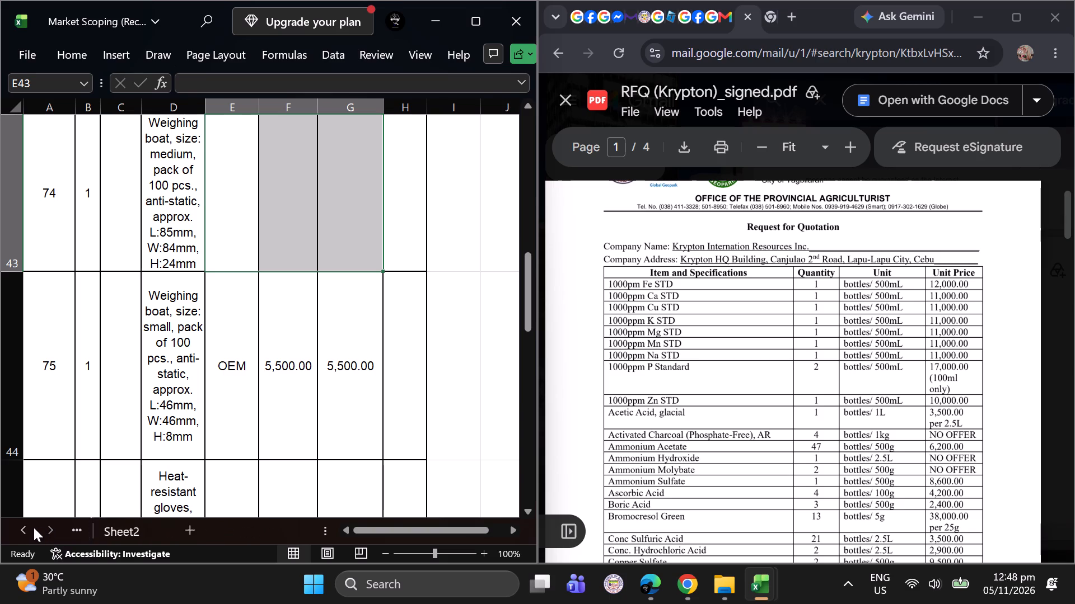
pyautogui.moveTo(34, 527); pyautogui.dragTo(25, 527)
pyautogui.tripleClick(25, 527)
pyautogui.click(167, 532)
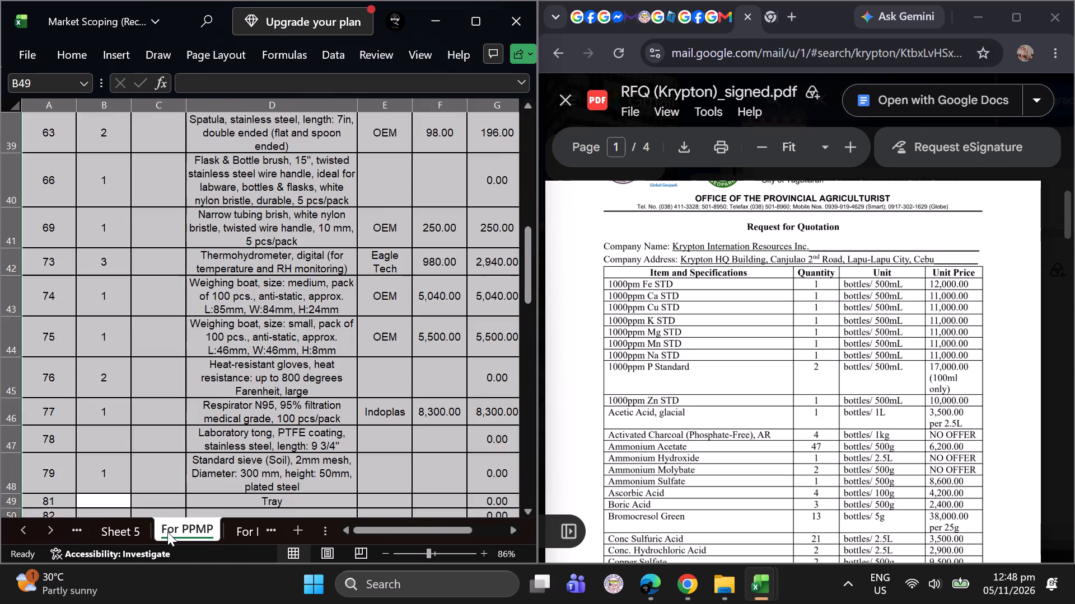
# Clear the total price of the sucrose powder row in the For PPMP sheet.
pyautogui.scroll(3, 212, 351)
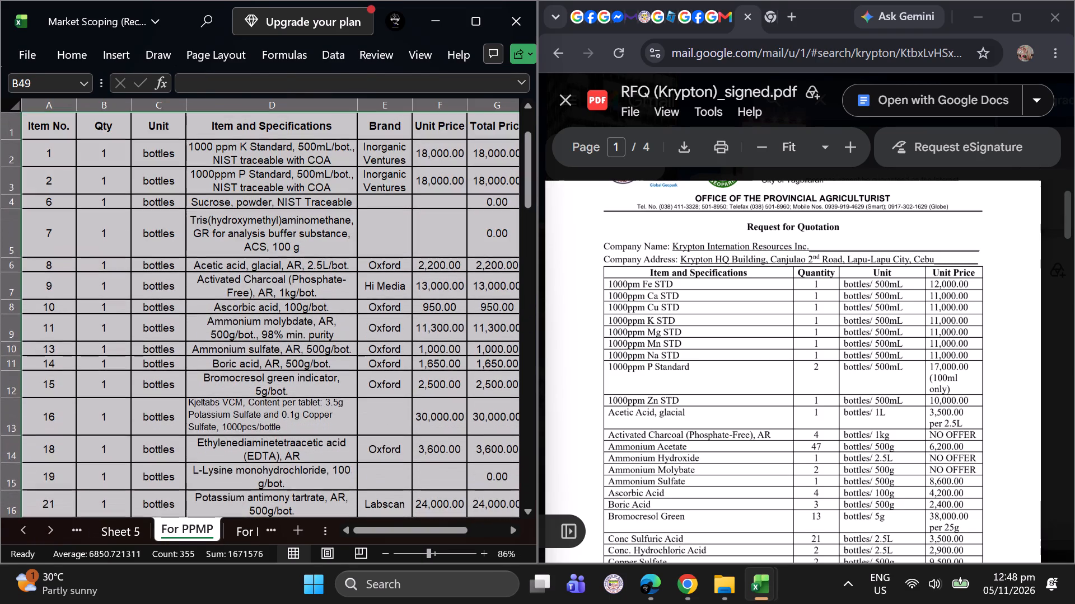
pyautogui.click(316, 385)
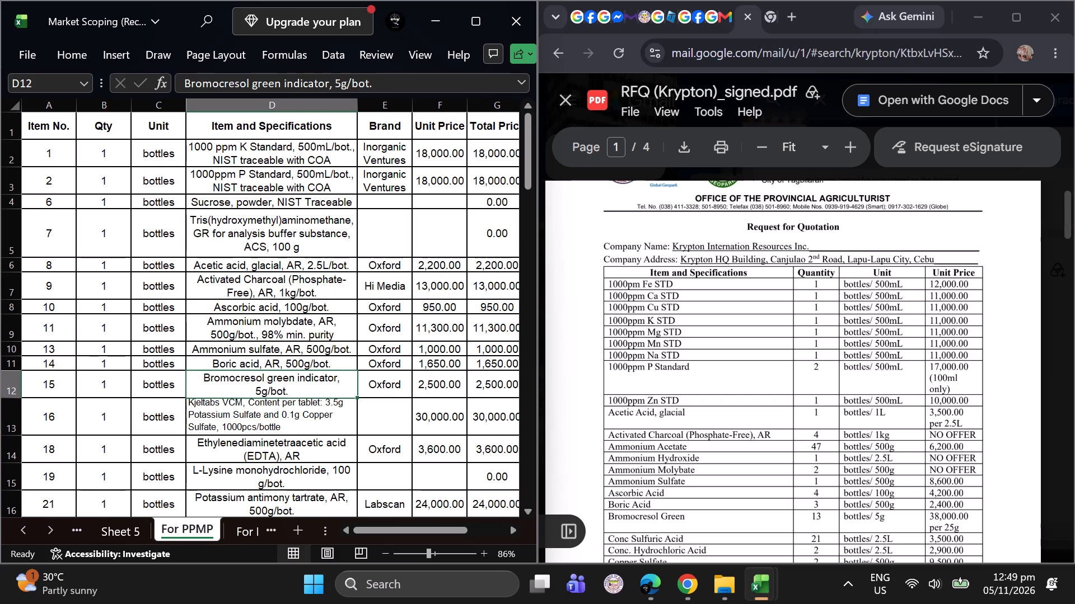
pyautogui.scroll(1, 378, 301)
pyautogui.hscroll(-1, 378, 301)
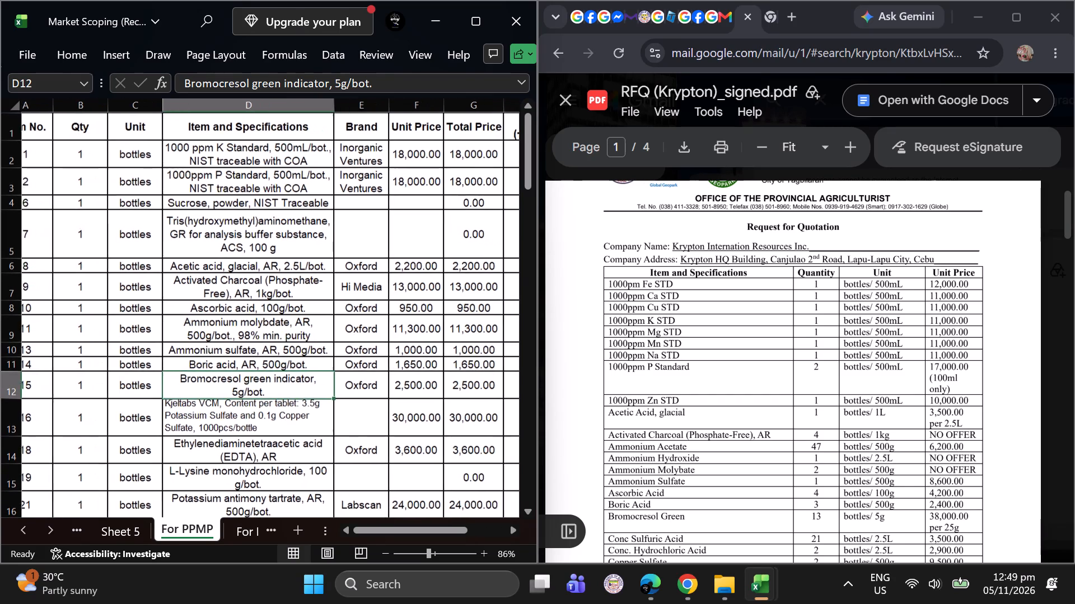
pyautogui.hscroll(-1, 378, 301)
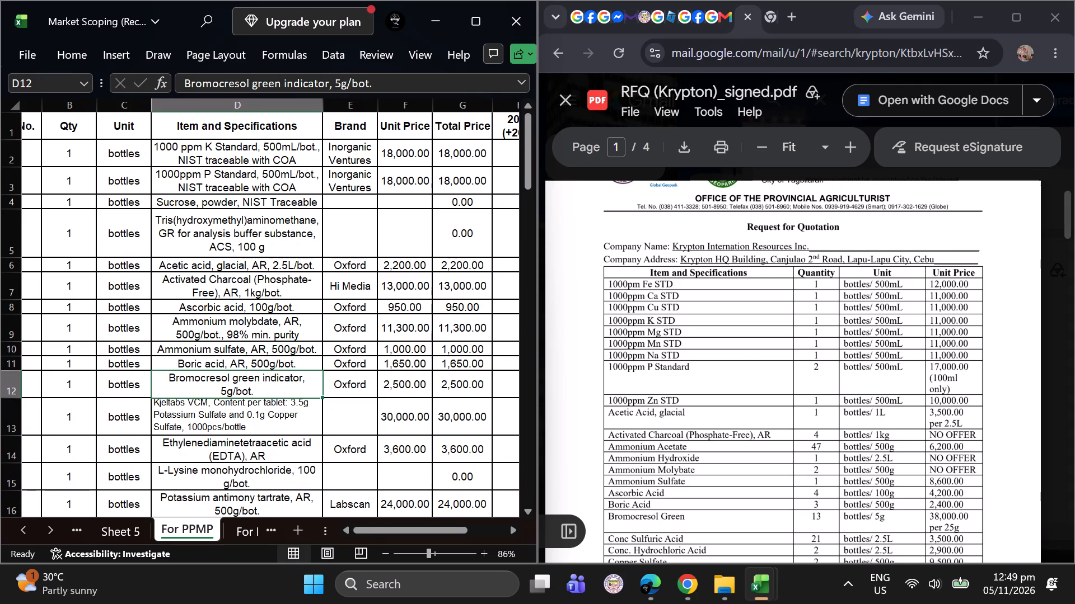
pyautogui.click(430, 201)
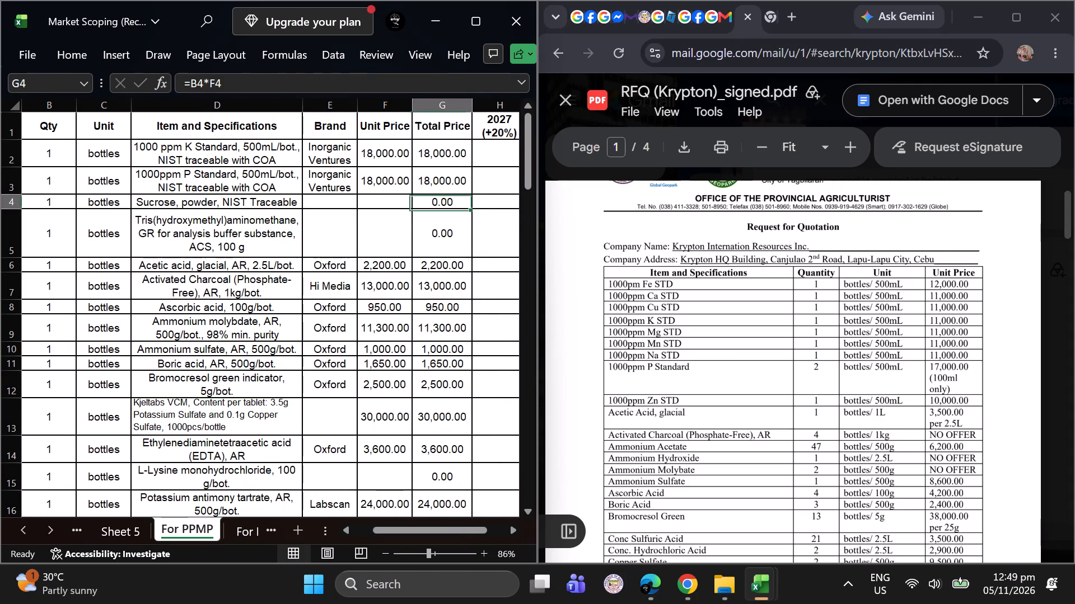
pyautogui.press('Delete')
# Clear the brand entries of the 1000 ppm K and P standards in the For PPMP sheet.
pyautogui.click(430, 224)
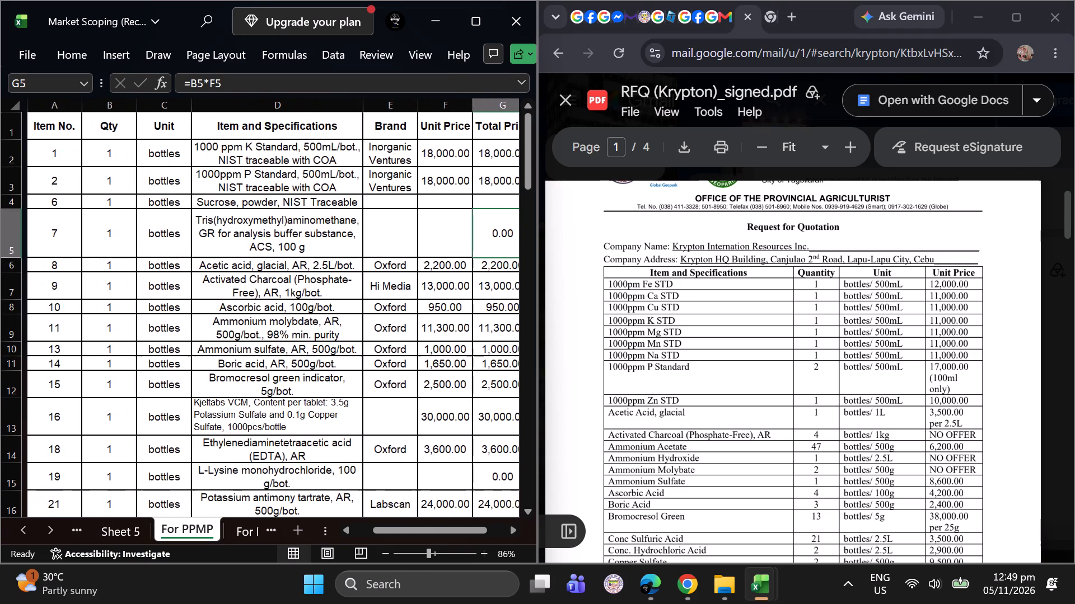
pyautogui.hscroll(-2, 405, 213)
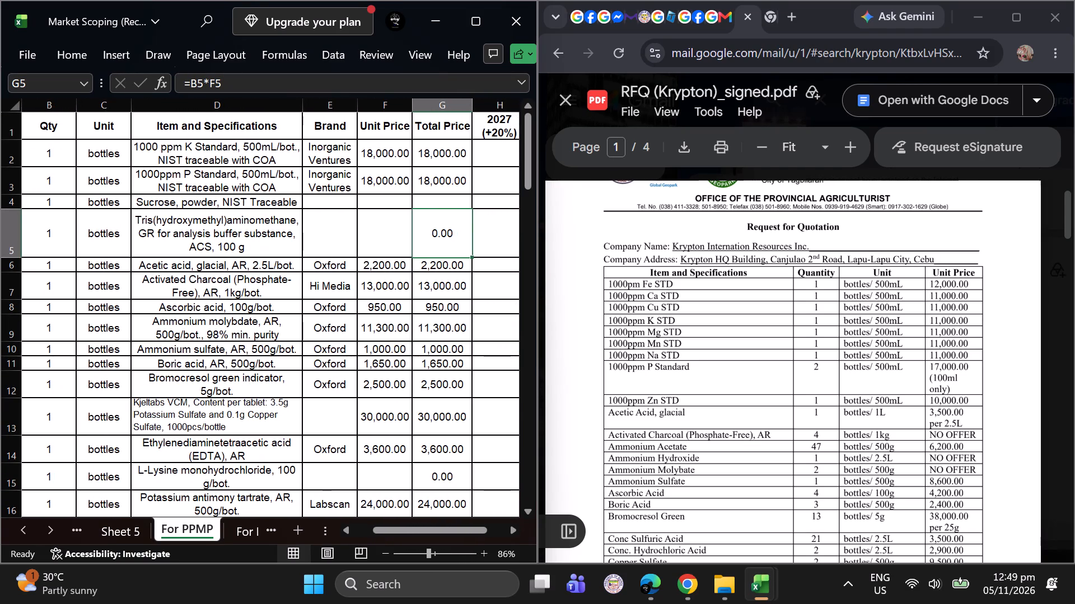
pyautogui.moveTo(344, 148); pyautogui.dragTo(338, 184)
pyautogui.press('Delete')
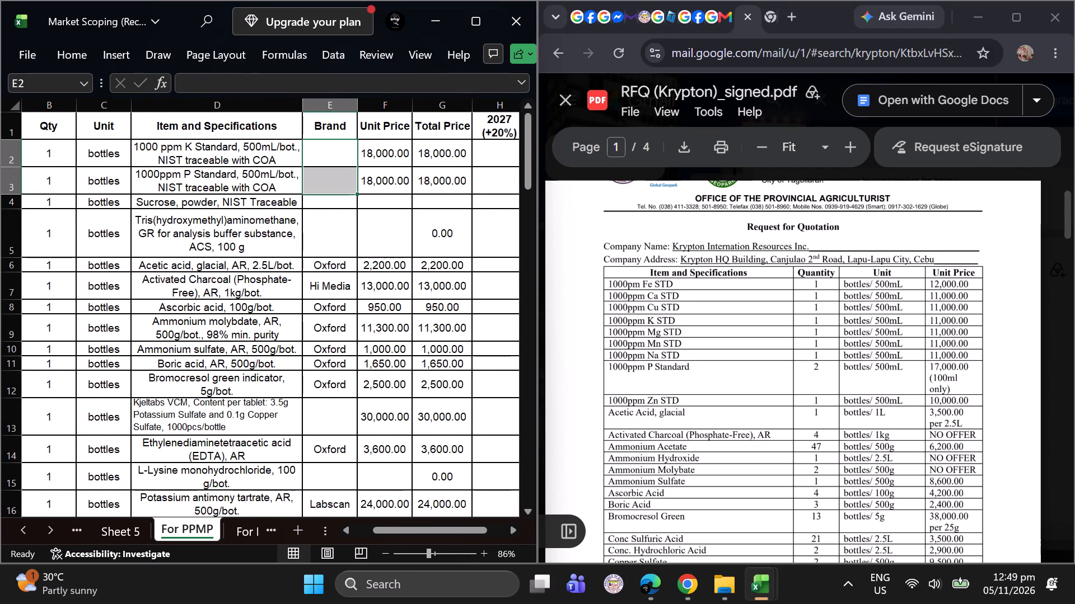
# Delete the entire Brand column from the For PPMP sheet.
pyautogui.moveTo(326, 266); pyautogui.dragTo(312, 362)
pyautogui.moveTo(312, 362); pyautogui.dragTo(311, 345)
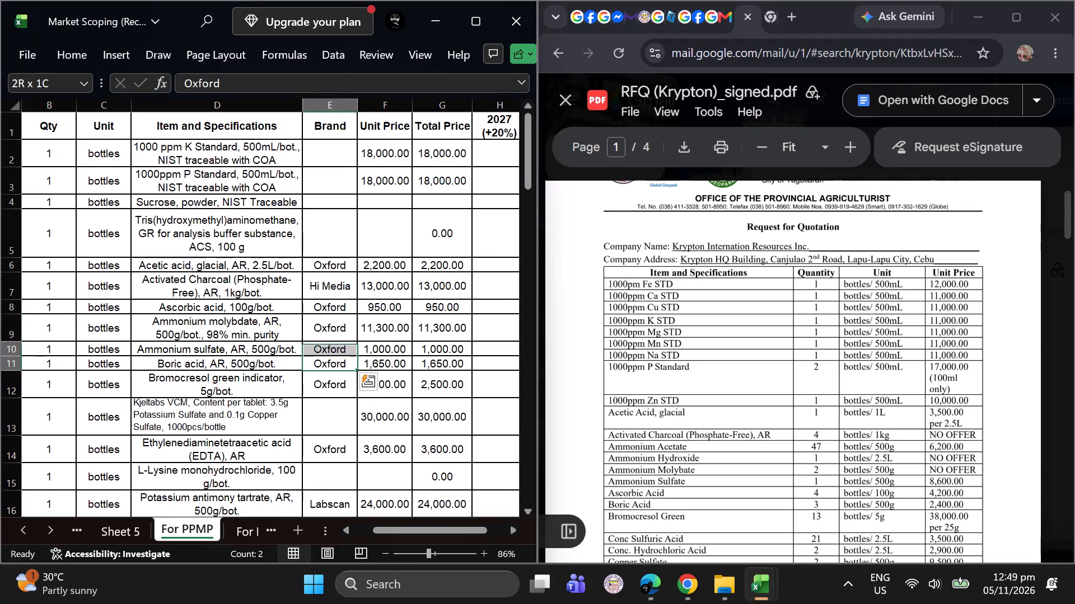
pyautogui.moveTo(311, 345); pyautogui.dragTo(317, 289)
pyautogui.click(322, 101)
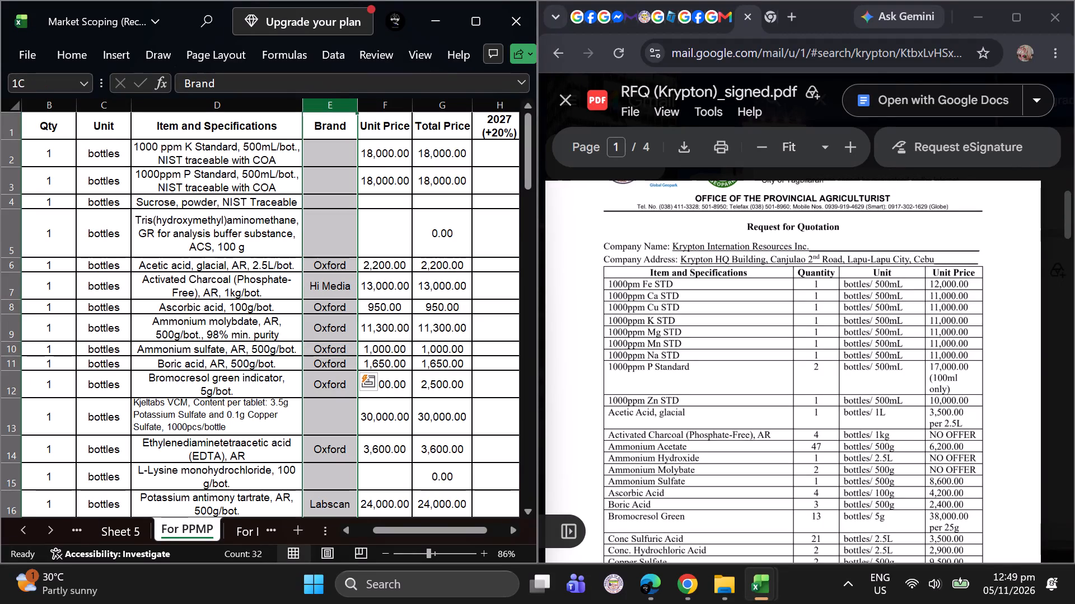
pyautogui.rightClick(322, 101)
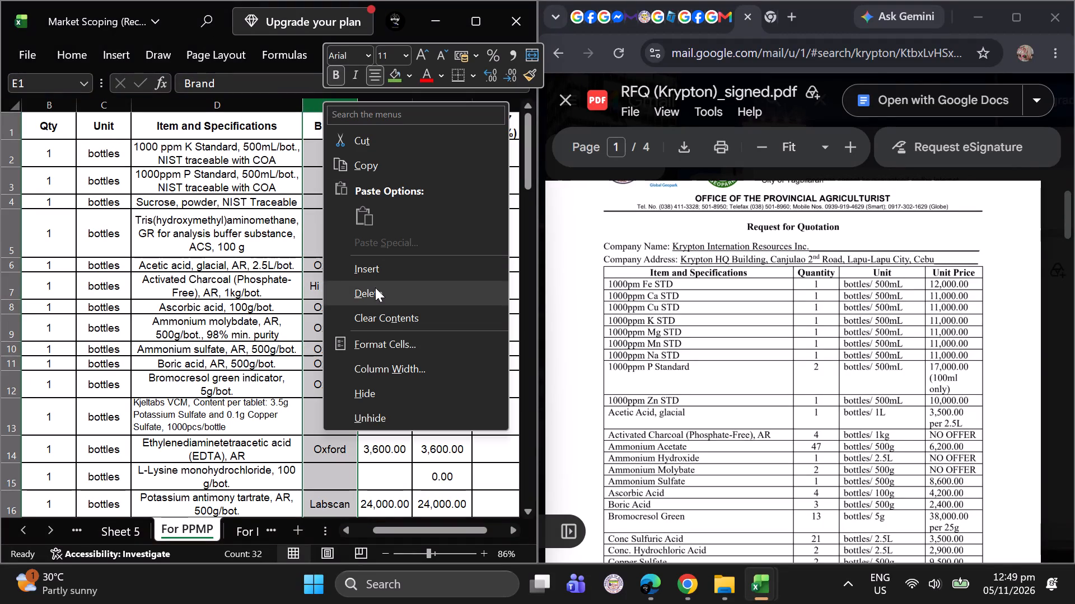
pyautogui.click(375, 287)
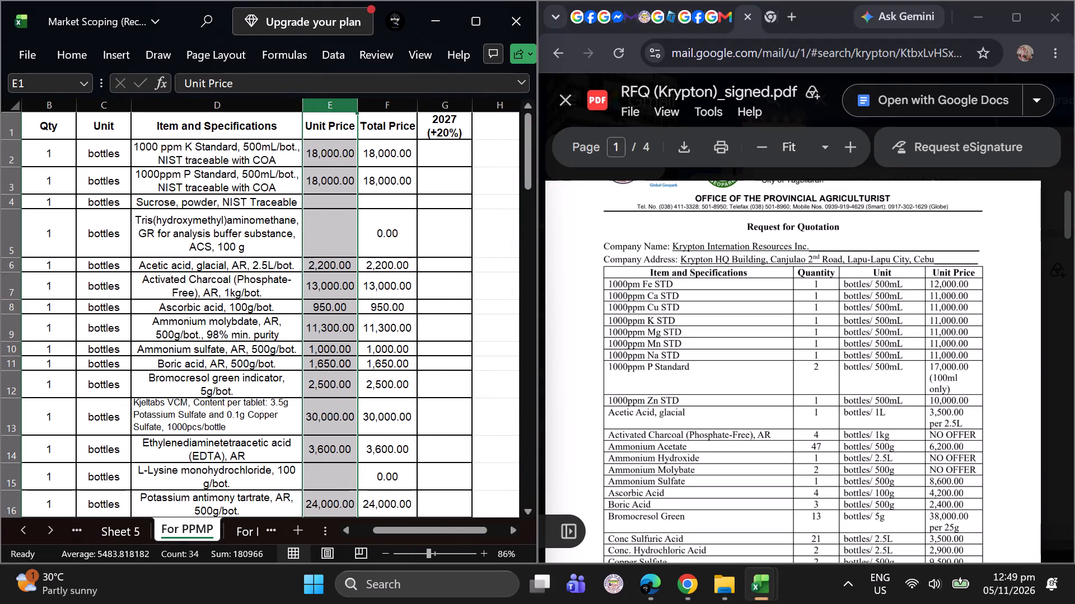
# Enter the formula =E2*.2 in the 2027 (+20%) cell of the 1000 ppm K Standard row.
pyautogui.click(440, 149)
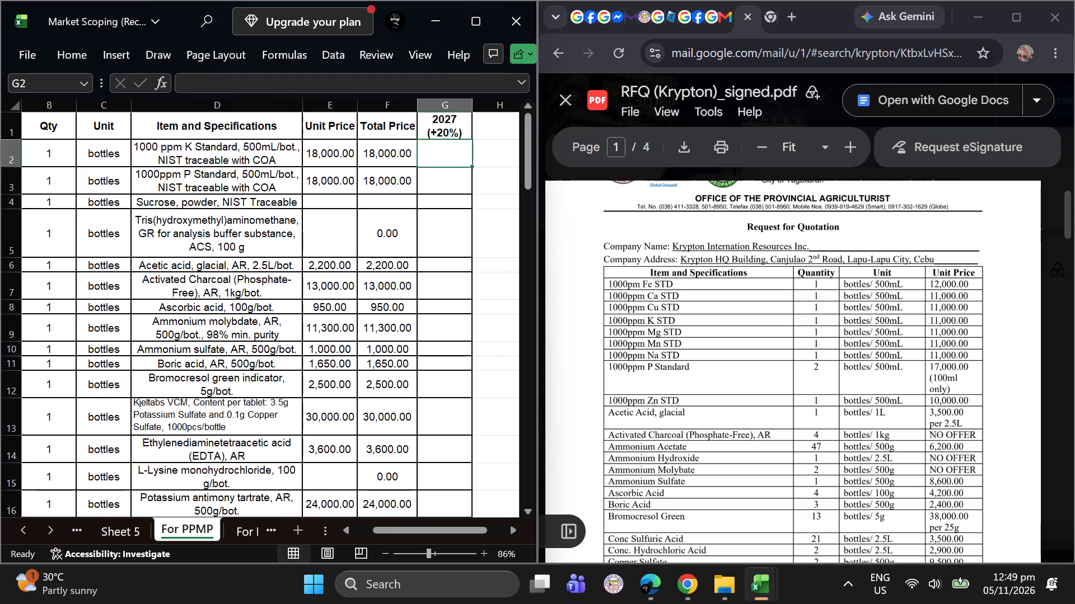
pyautogui.press('=')
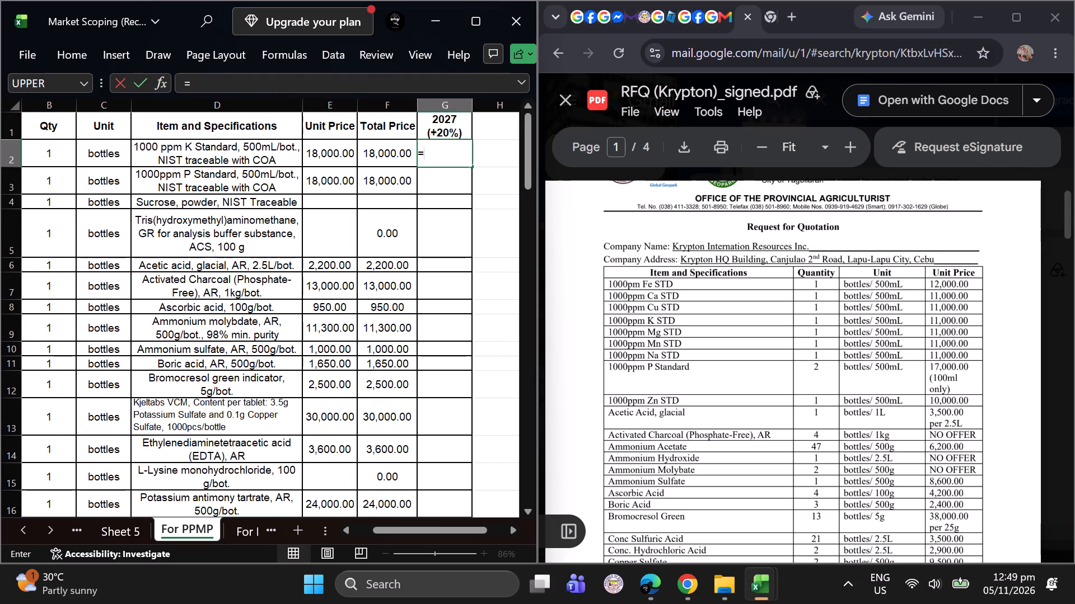
pyautogui.click(334, 154)
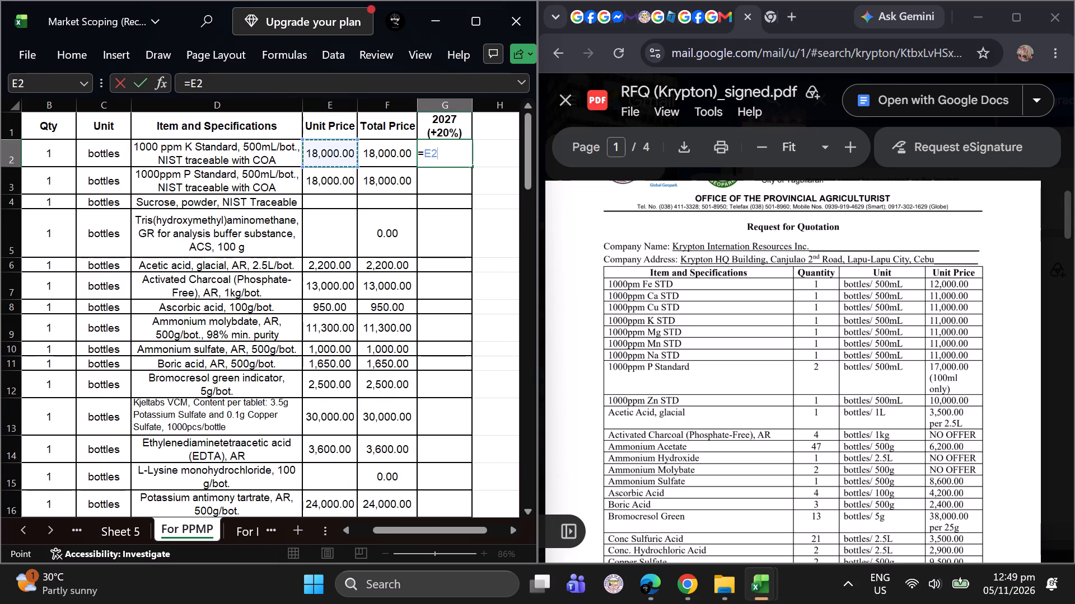
pyautogui.hotkey('shift', '*')
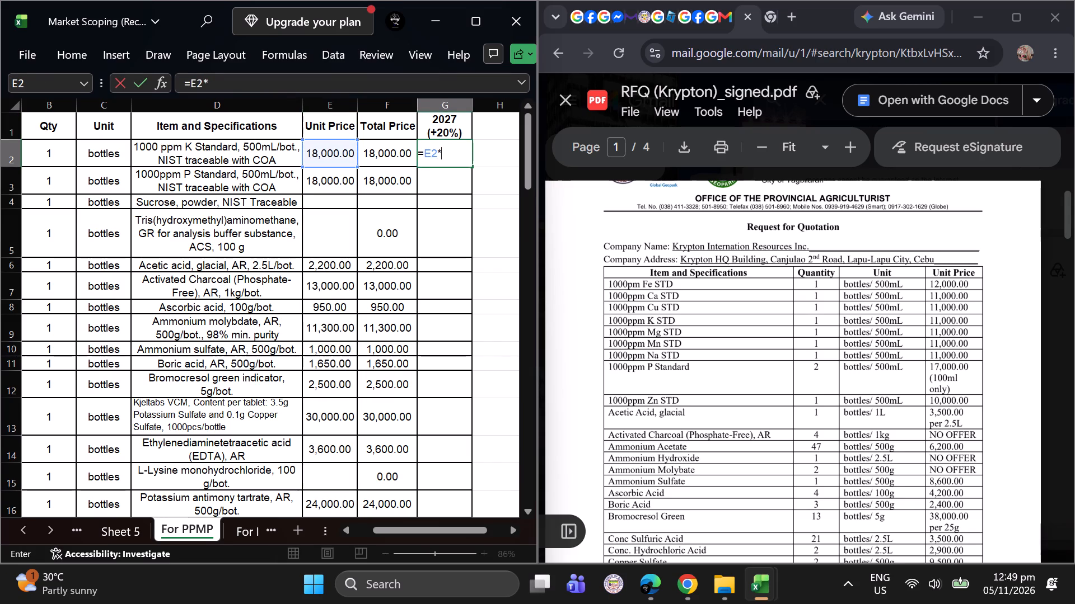
pyautogui.write('.2')
pyautogui.press('Return')
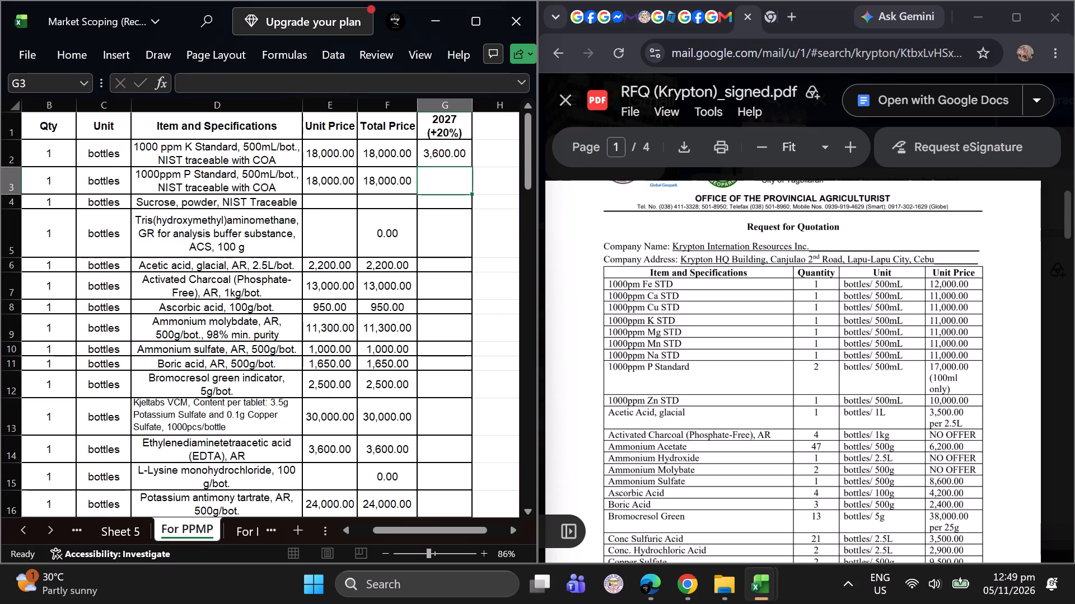
# Correct the multiplier in the K Standard's 2027 (+20%) formula so it reads =E2*1.2.
pyautogui.click(439, 150)
pyautogui.click(215, 86)
pyautogui.press('BackSpace')
pyautogui.press('1')
pyautogui.press('Return')
# Fill the 2027 (+20%) formula from the K Standard row down to row 52, just above TOTAL.
pyautogui.click(455, 152)
pyautogui.moveTo(471, 164); pyautogui.dragTo(469, 226)
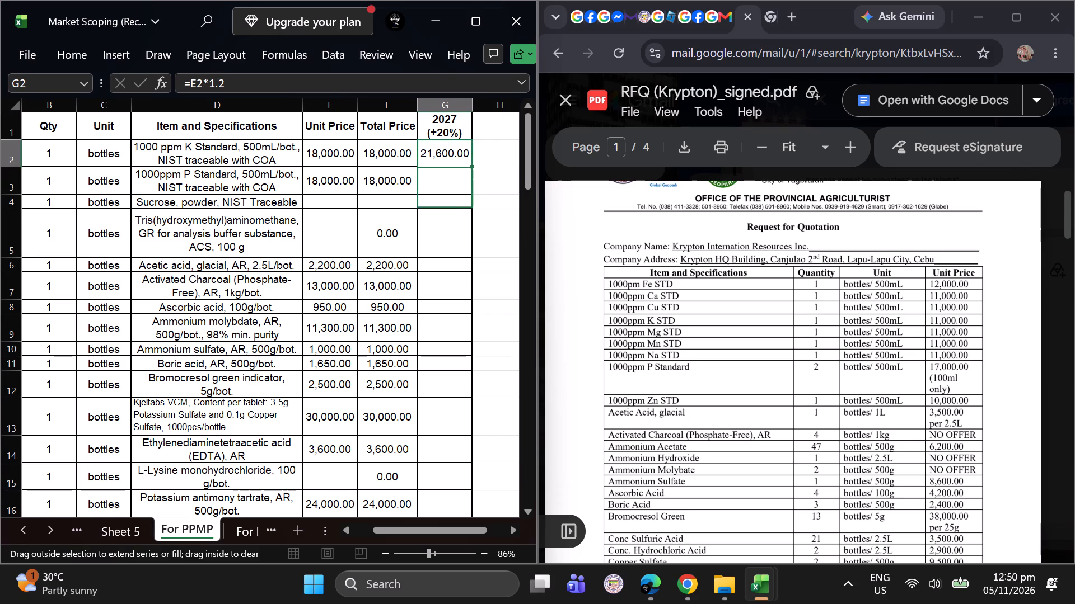
pyautogui.moveTo(469, 226); pyautogui.dragTo(480, 582)
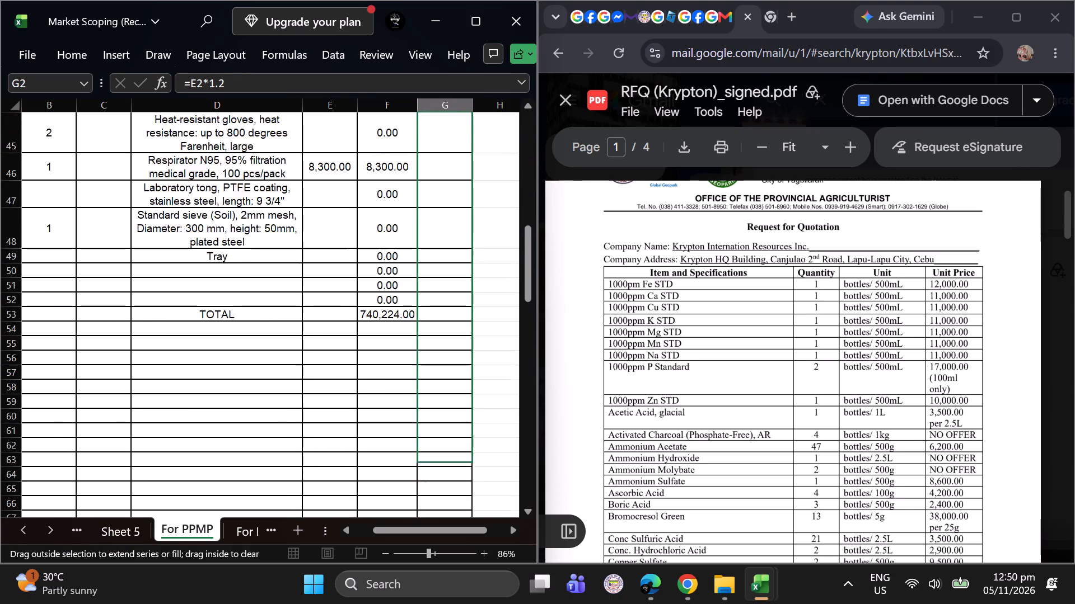
pyautogui.moveTo(480, 582); pyautogui.dragTo(428, 164)
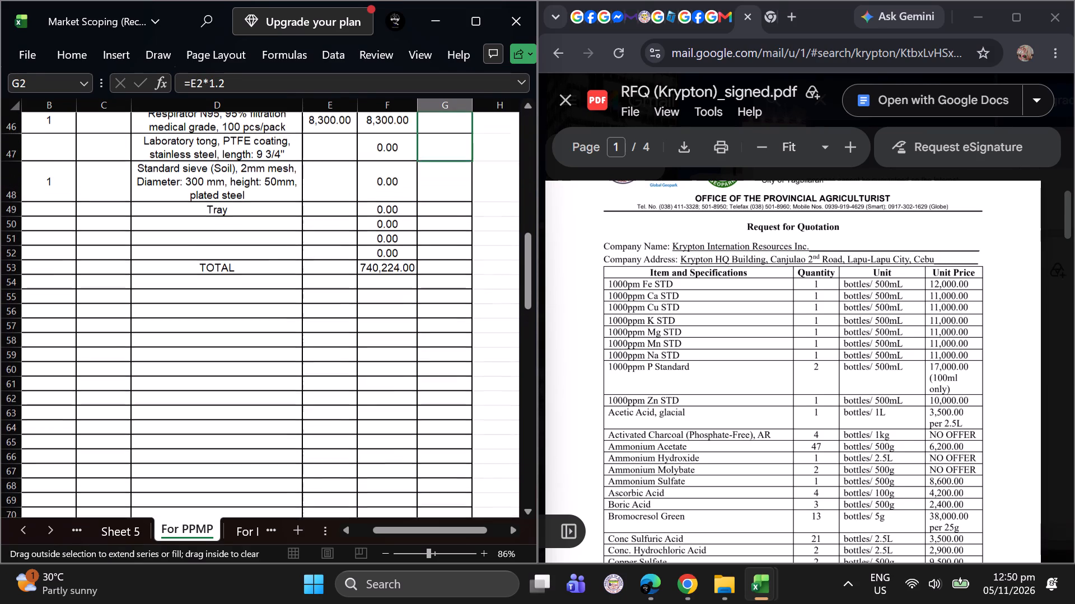
pyautogui.moveTo(428, 164); pyautogui.dragTo(431, 192)
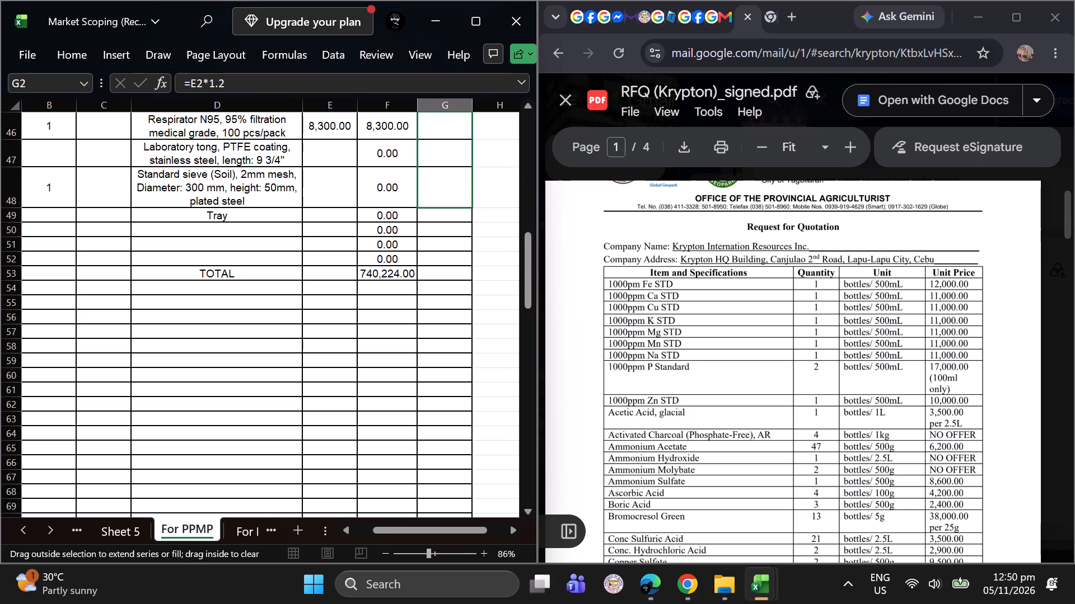
pyautogui.moveTo(431, 192); pyautogui.dragTo(431, 258)
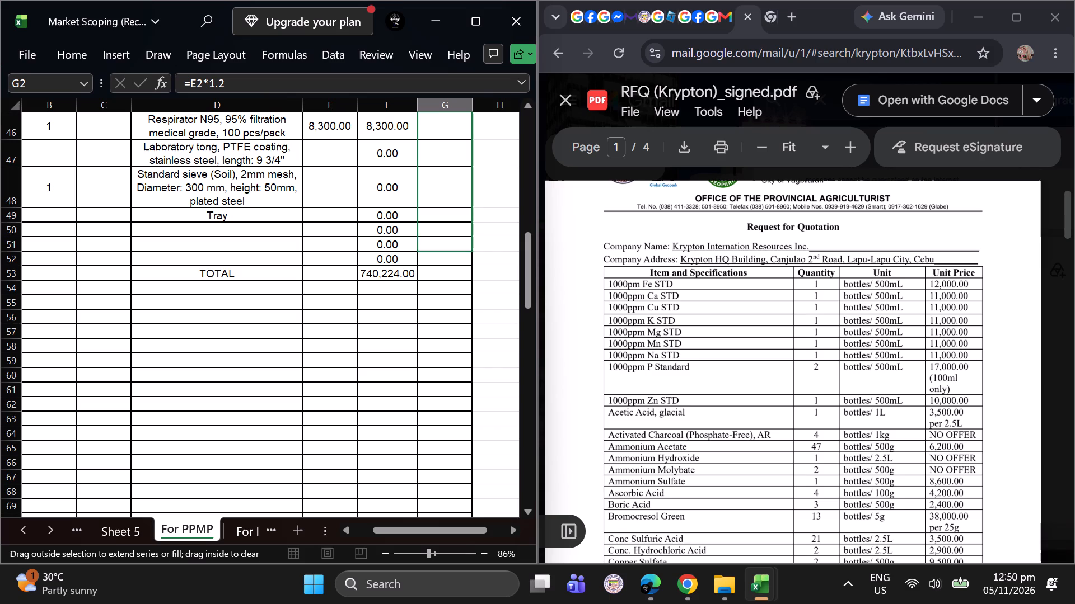
pyautogui.moveTo(431, 258); pyautogui.dragTo(432, 263)
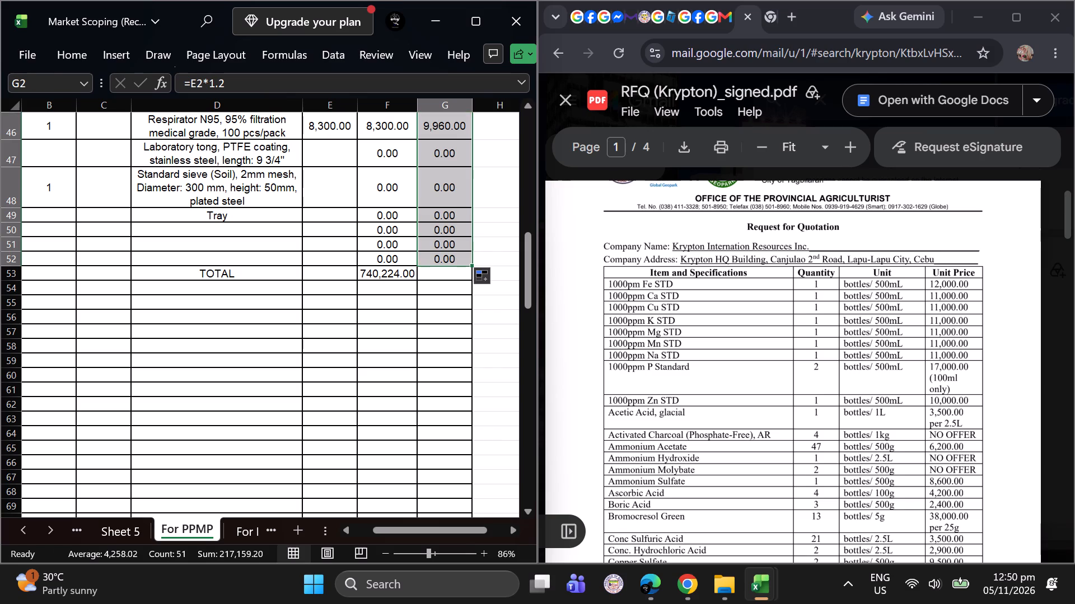
# Extend the TOTAL row's sum formula from the Total Price column into the 2027 (+20%) column.
pyautogui.click(410, 273)
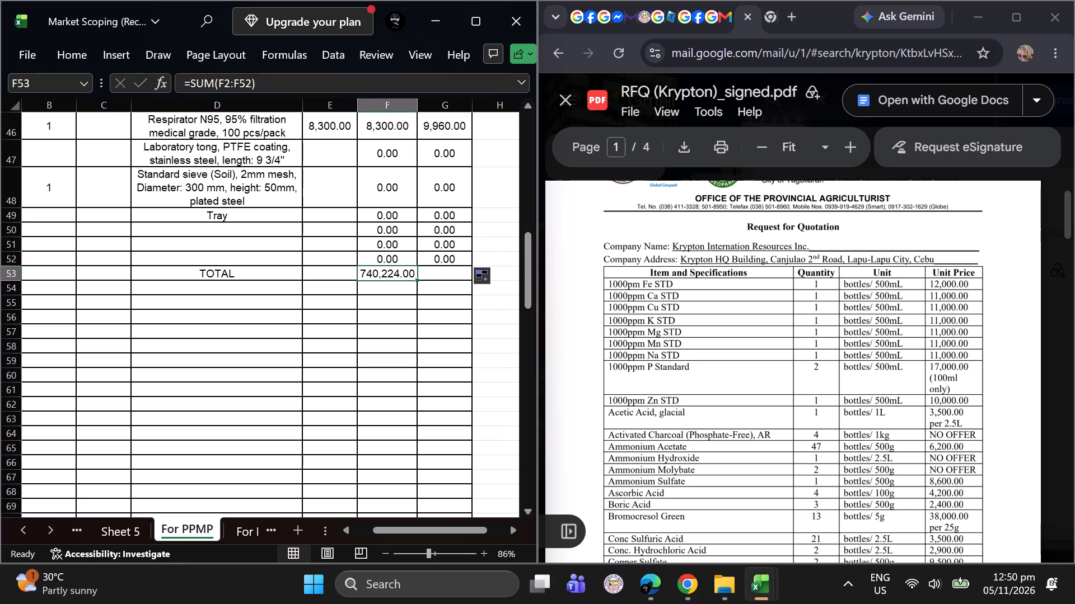
pyautogui.moveTo(418, 280); pyautogui.dragTo(445, 280)
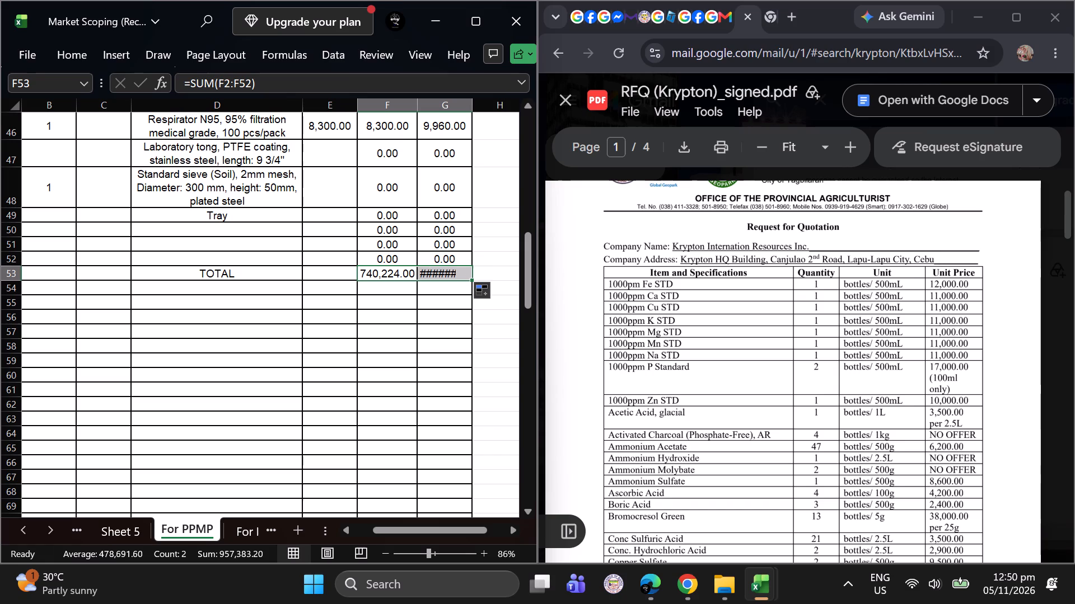
# Widen the 2027 (+20%) column slightly so its total fits.
pyautogui.click(443, 303)
pyautogui.moveTo(472, 106); pyautogui.dragTo(489, 106)
# Compare the 2027 (+20%) amounts and total with the quantities, unit prices and total prices throughout the sheet.
pyautogui.scroll(4, 463, 283)
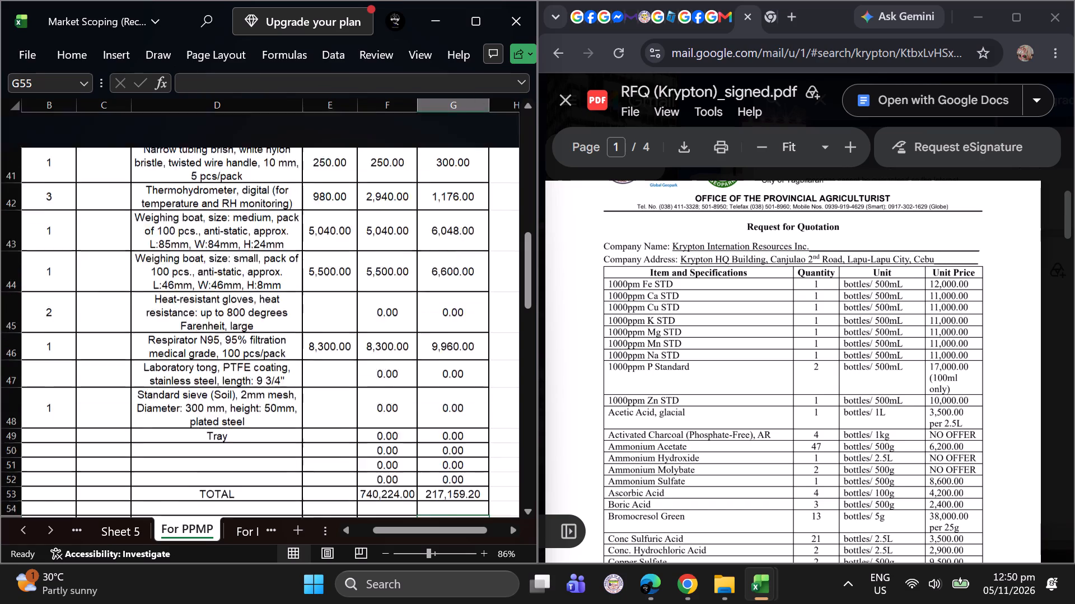
pyautogui.scroll(-4, 463, 283)
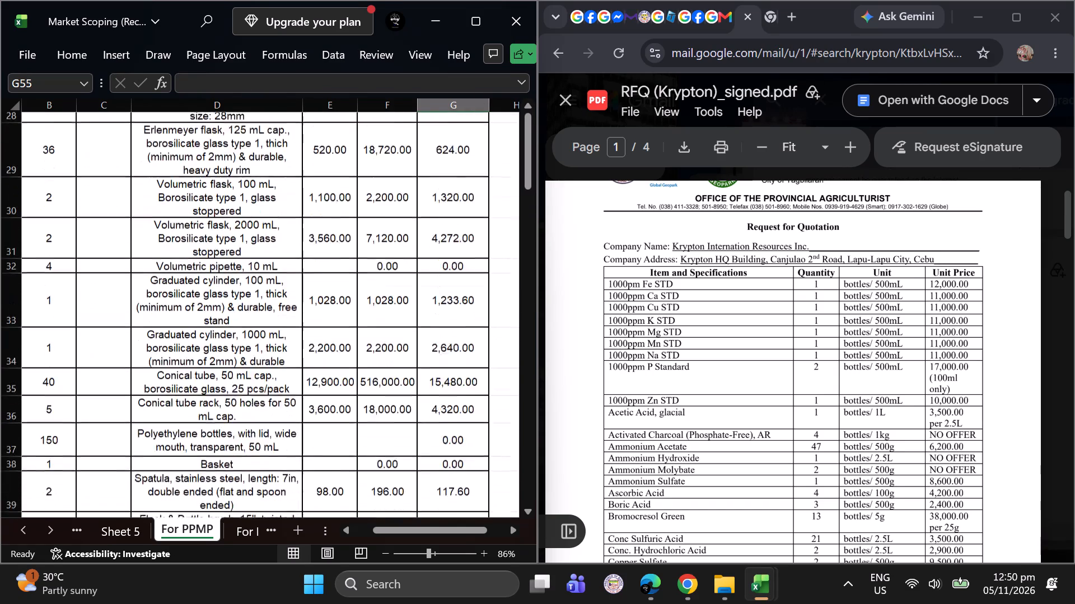
pyautogui.scroll(-2, 463, 283)
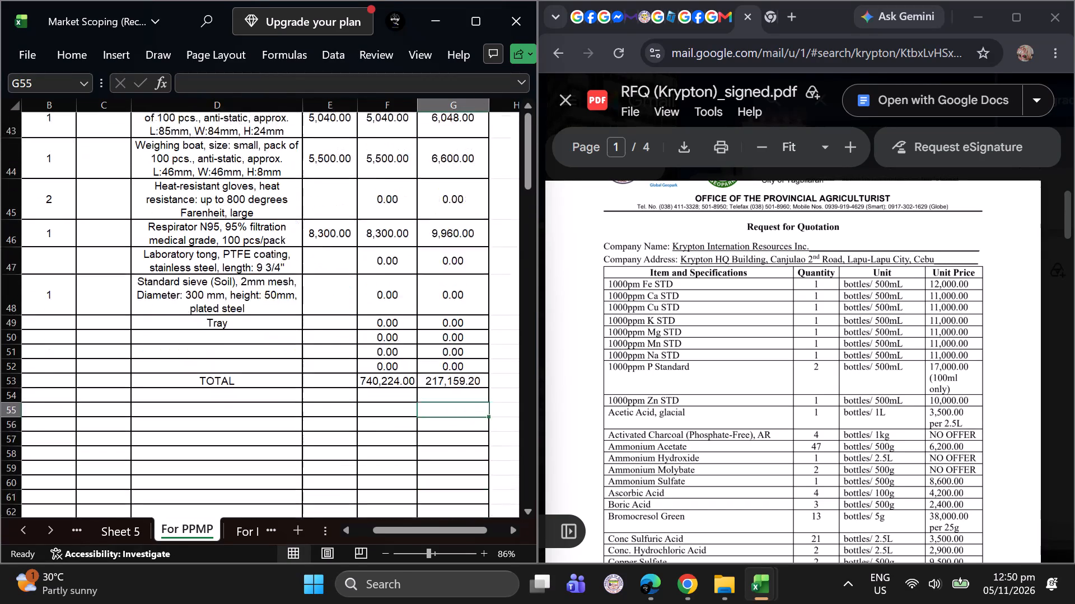
pyautogui.scroll(1, 463, 292)
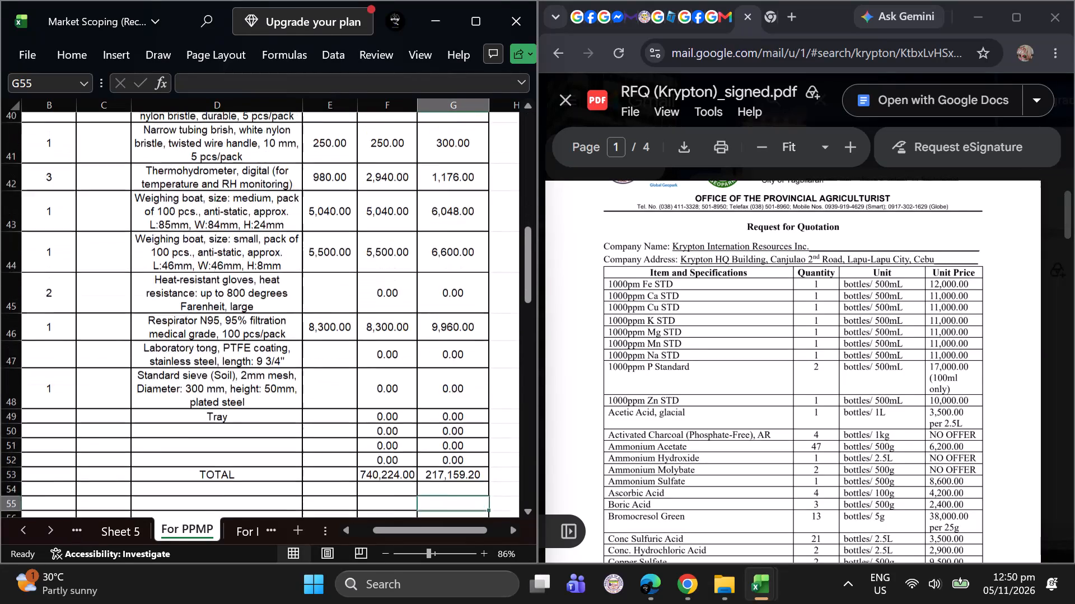
pyautogui.scroll(1, 463, 292)
pyautogui.scroll(-1, 463, 292)
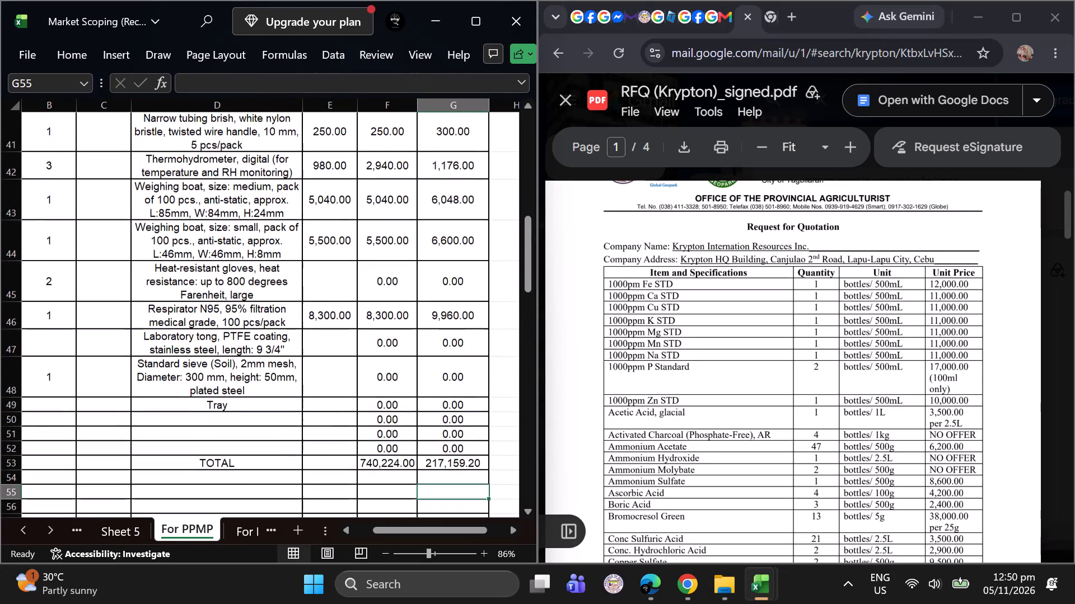
pyautogui.click(386, 465)
pyautogui.scroll(2, 382, 345)
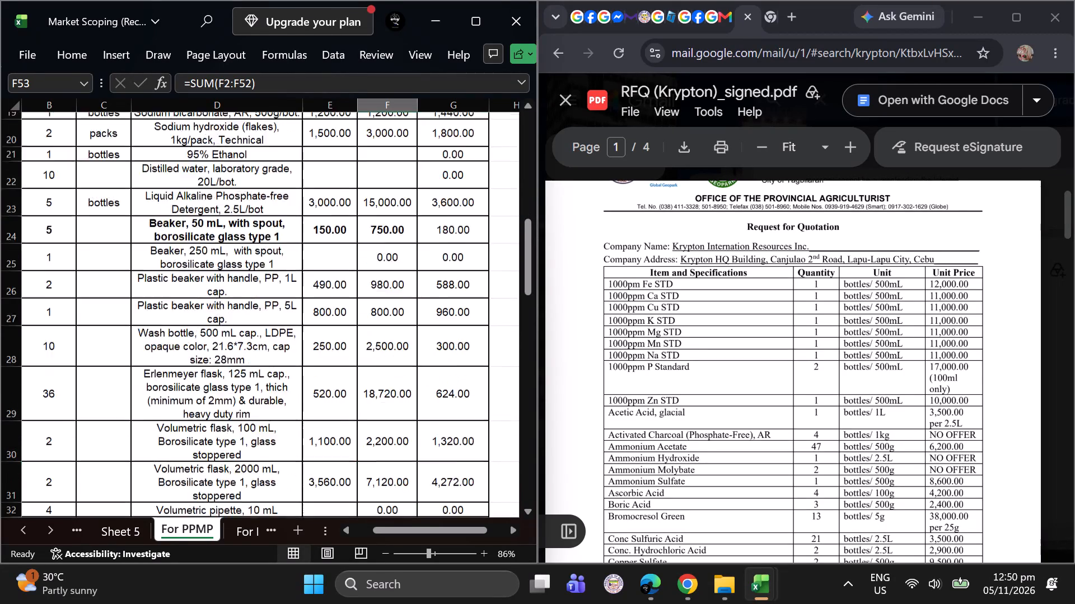
pyautogui.scroll(3, 382, 345)
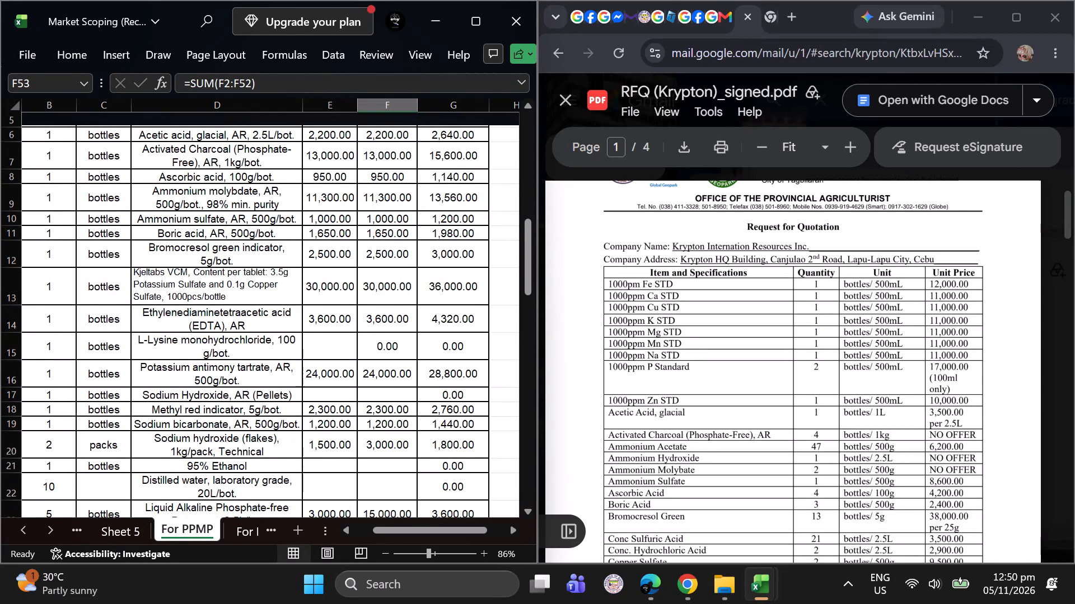
pyautogui.scroll(1, 382, 345)
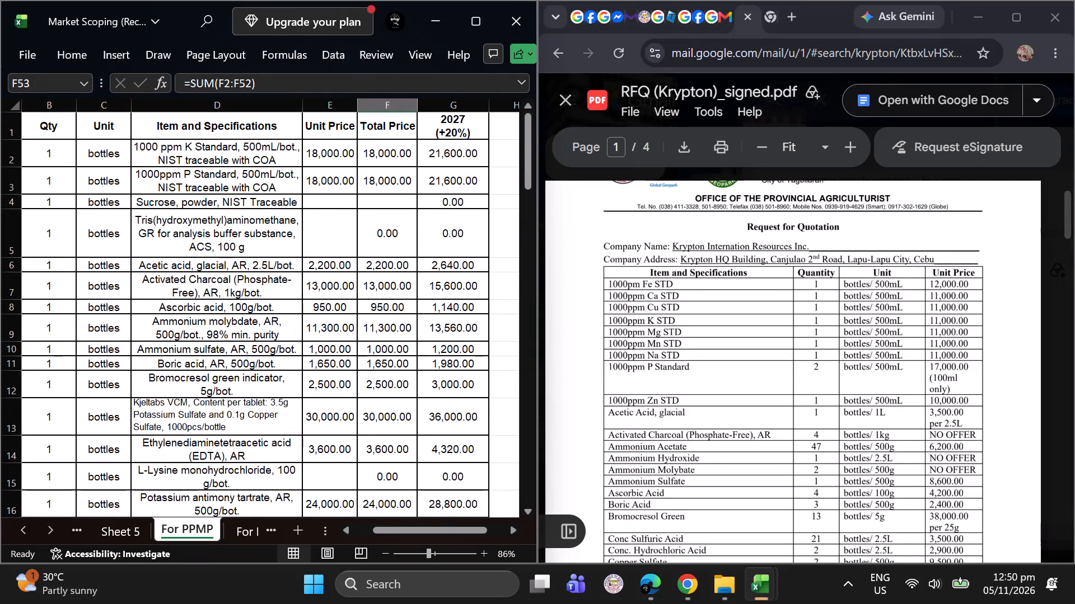
# Change the K Standard row's 2027 (+20%) formula to =E2*1.2*B2 so it multiplies by the quantity.
pyautogui.click(446, 162)
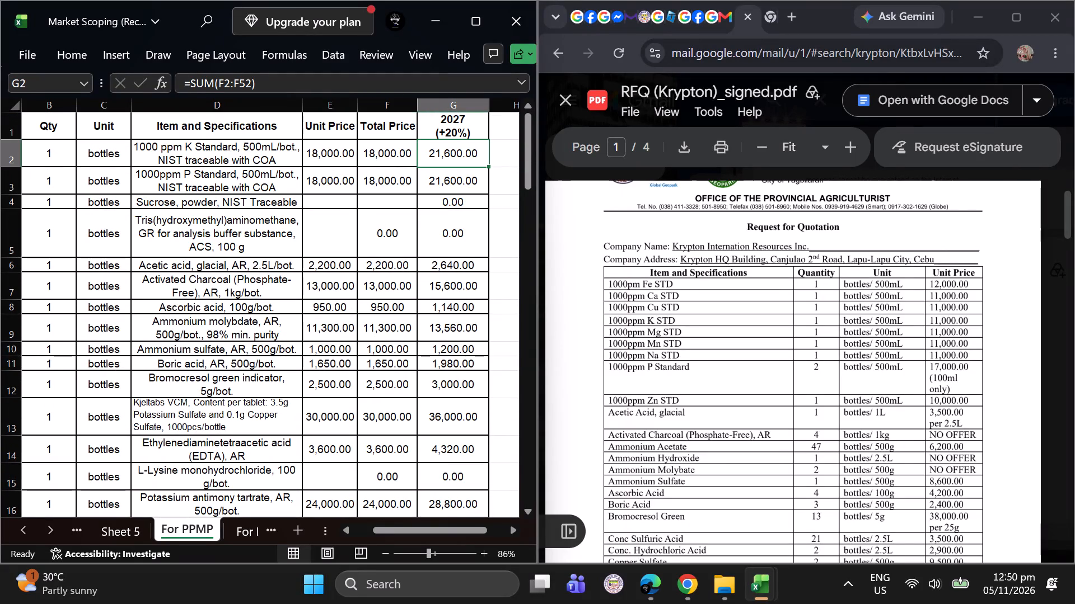
pyautogui.click(264, 89)
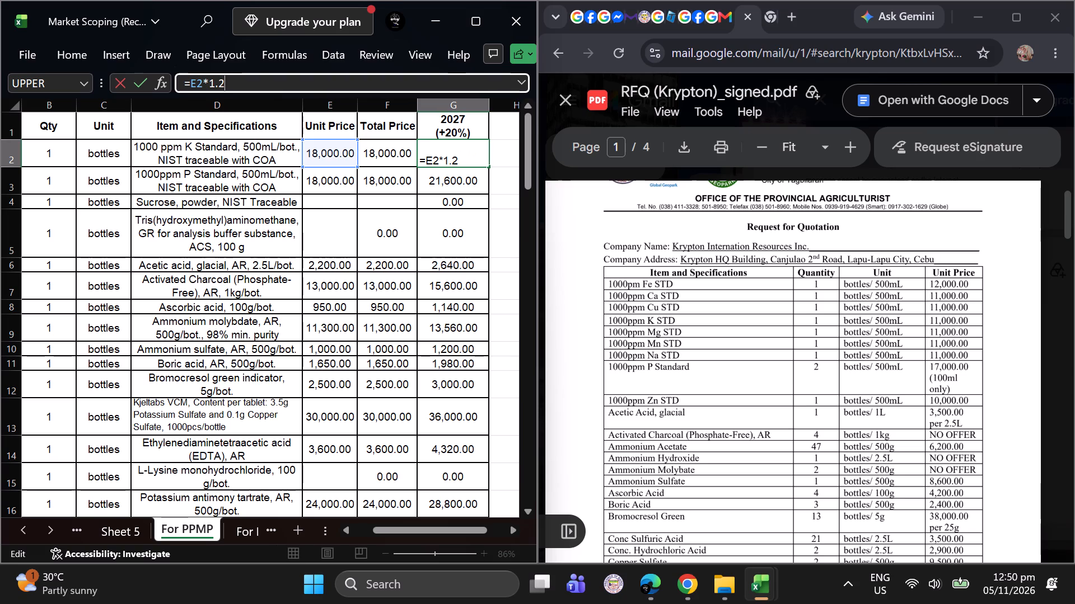
pyautogui.hotkey('shift', '*')
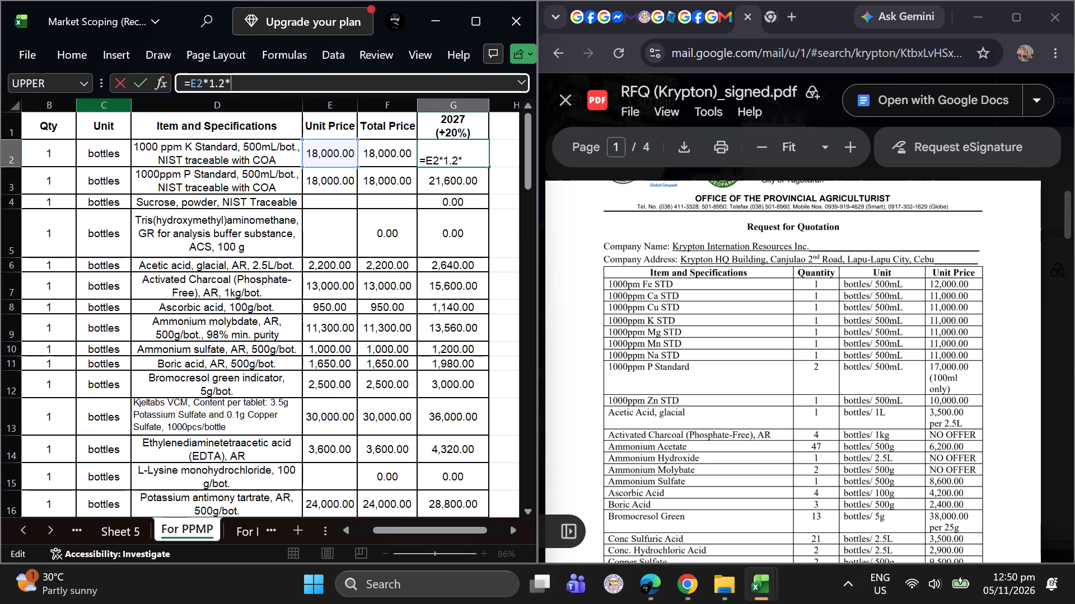
pyautogui.click(60, 159)
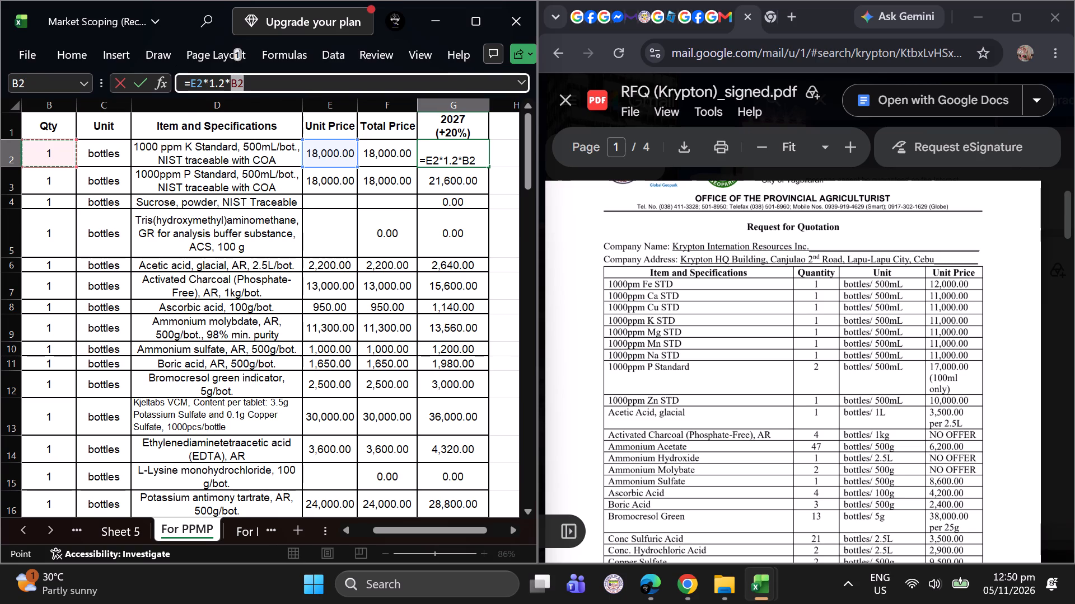
pyautogui.press(']')
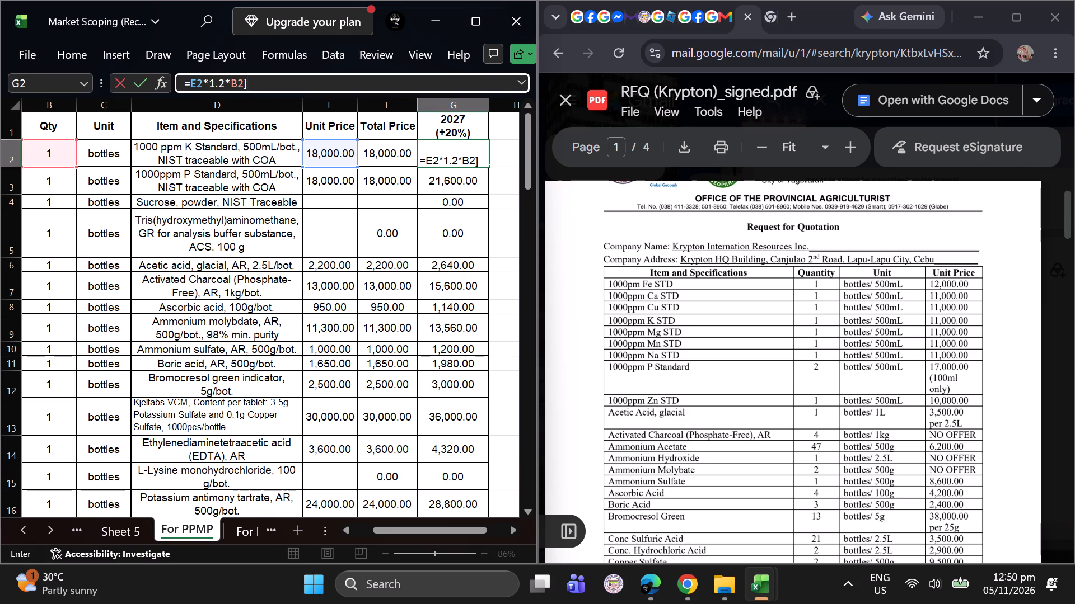
pyautogui.press('BackSpace')
pyautogui.press('Return')
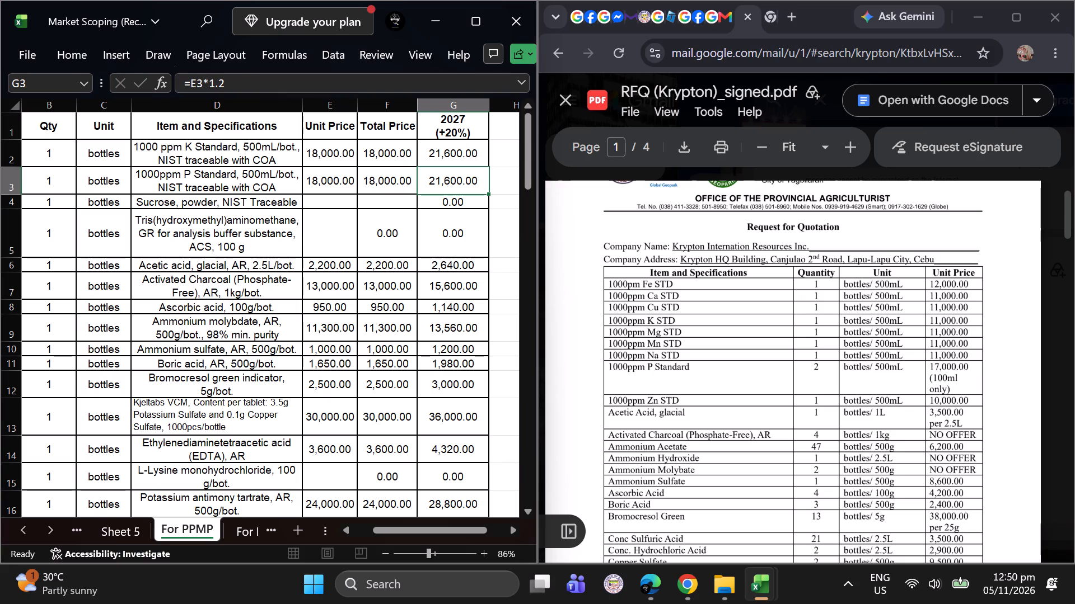
# Fill the revised 2027 (+20%) formula from the K Standard row down to row 52, just above TOTAL.
pyautogui.click(451, 162)
pyautogui.moveTo(488, 168); pyautogui.dragTo(480, 224)
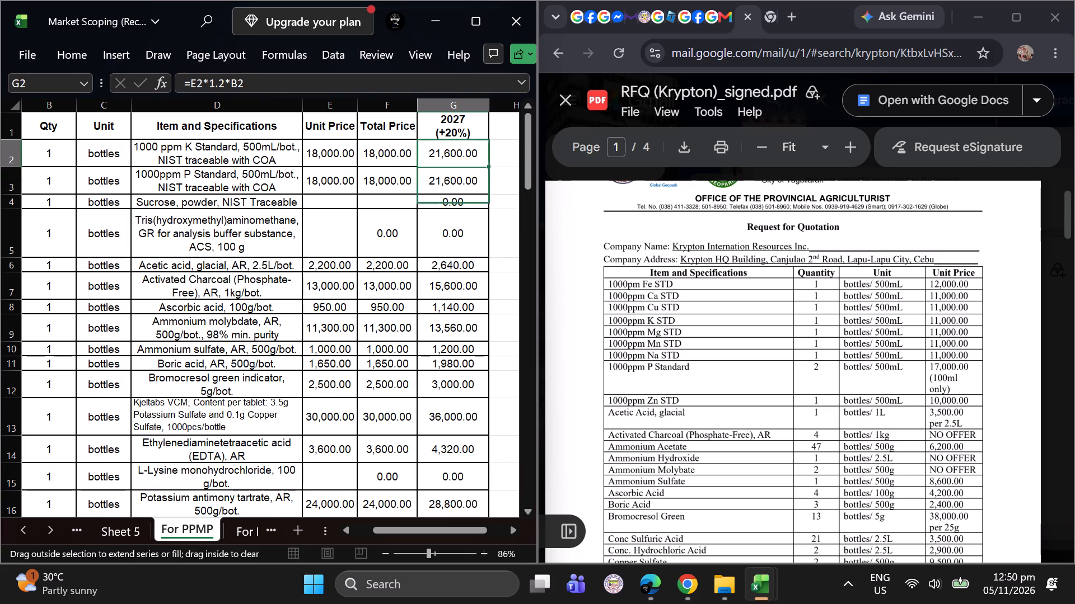
pyautogui.moveTo(480, 224); pyautogui.dragTo(488, 527)
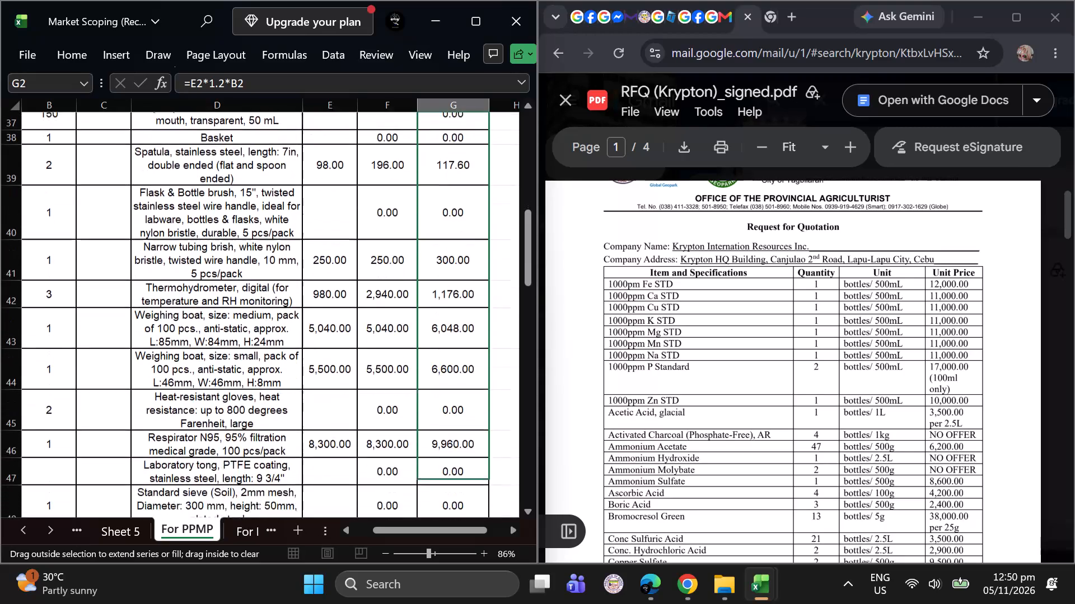
pyautogui.moveTo(488, 527); pyautogui.dragTo(470, 380)
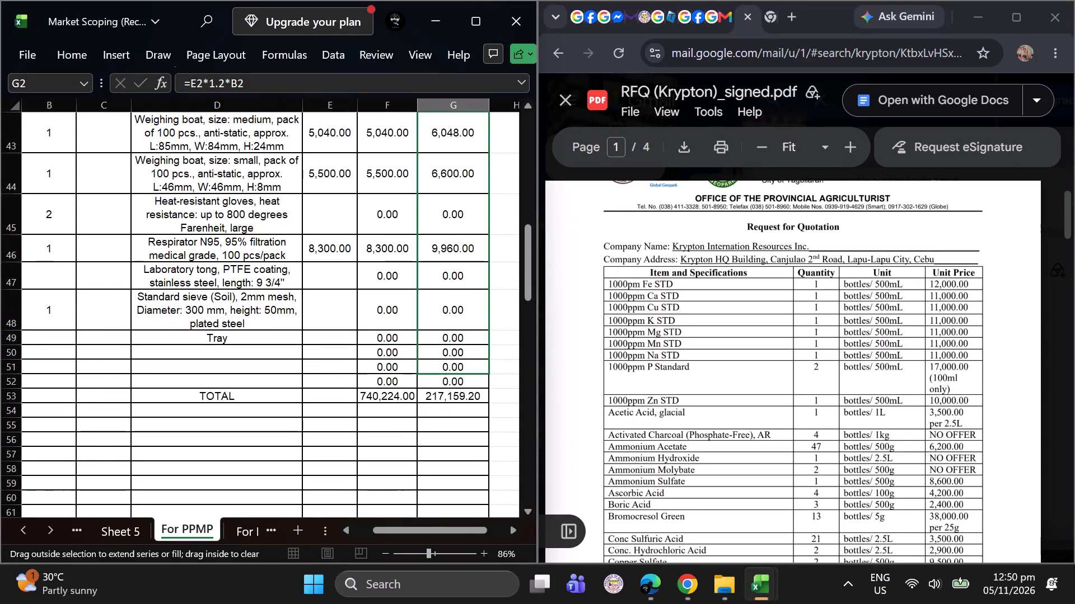
pyautogui.moveTo(470, 380); pyautogui.dragTo(474, 385)
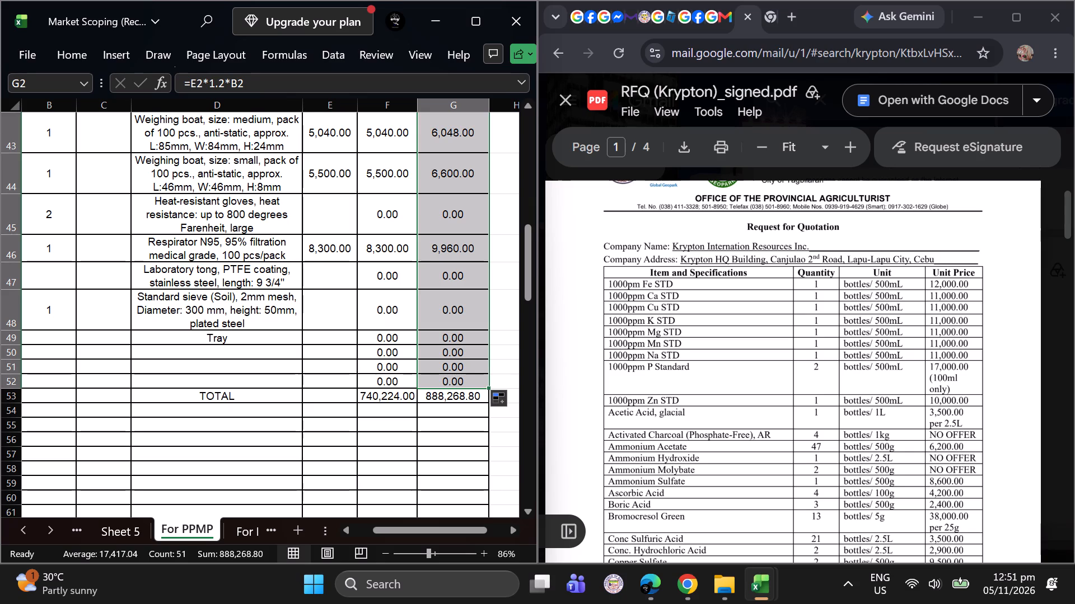
# Delete the row for the small weighing boat, pack of 100 pcs.
pyautogui.scroll(1, 248, 240)
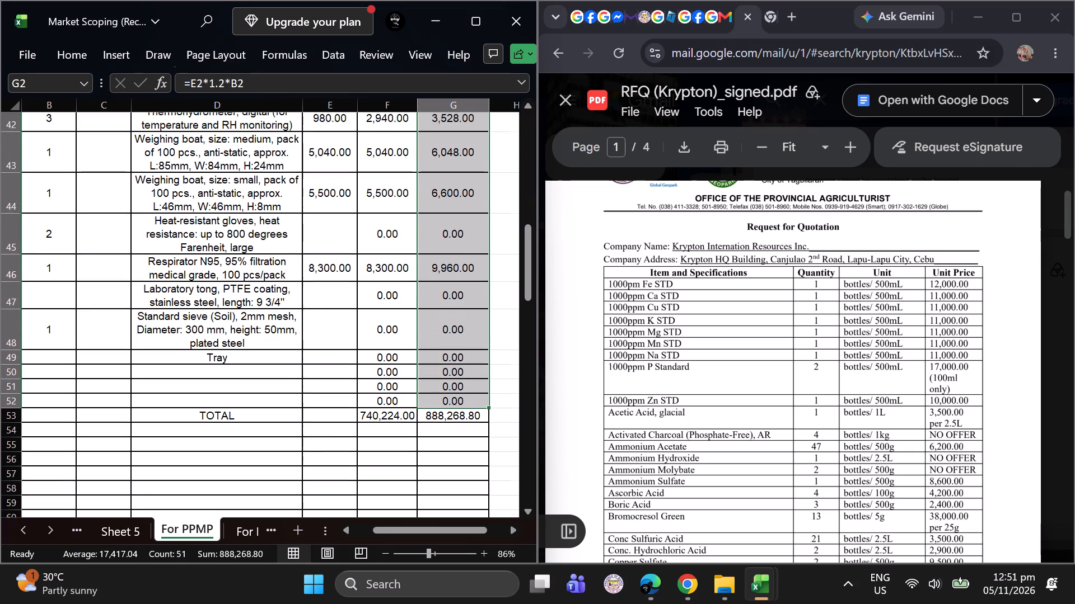
pyautogui.scroll(1, 248, 240)
pyautogui.click(18, 205)
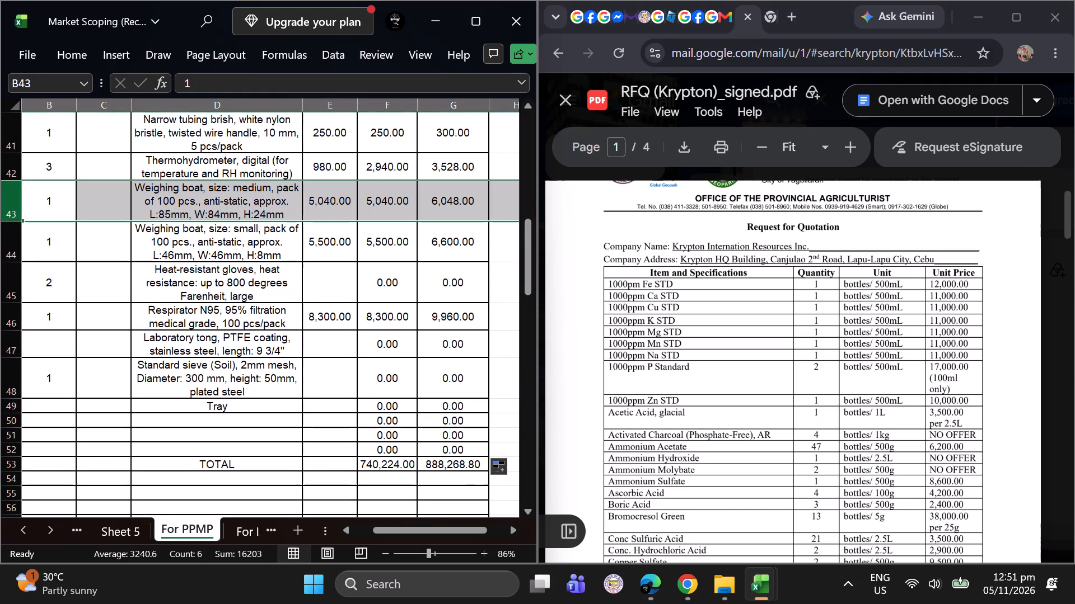
pyautogui.click(6, 204)
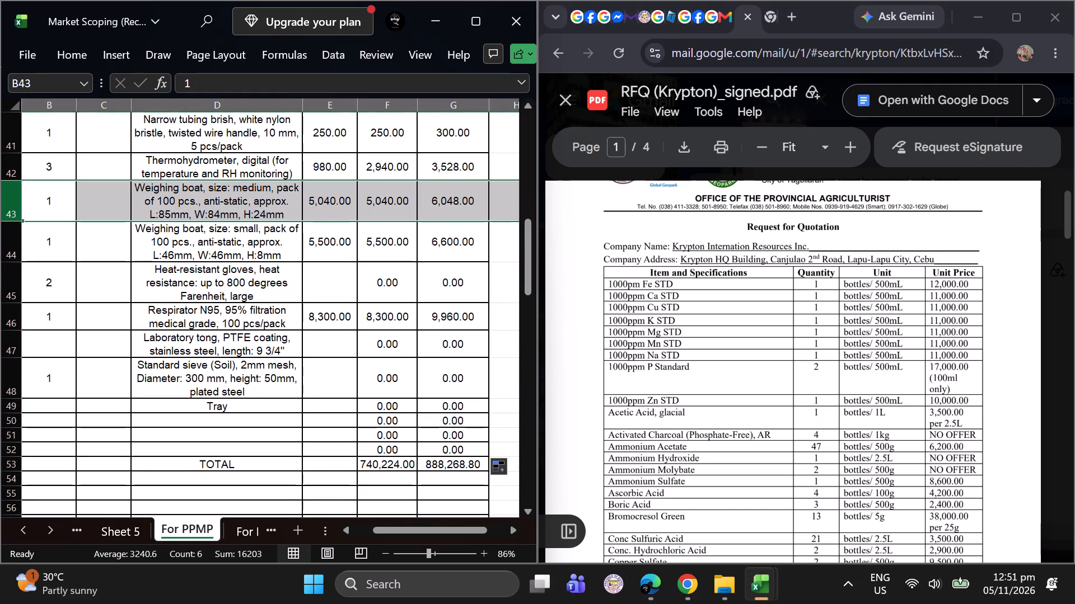
pyautogui.click(7, 250)
pyautogui.rightClick(7, 250)
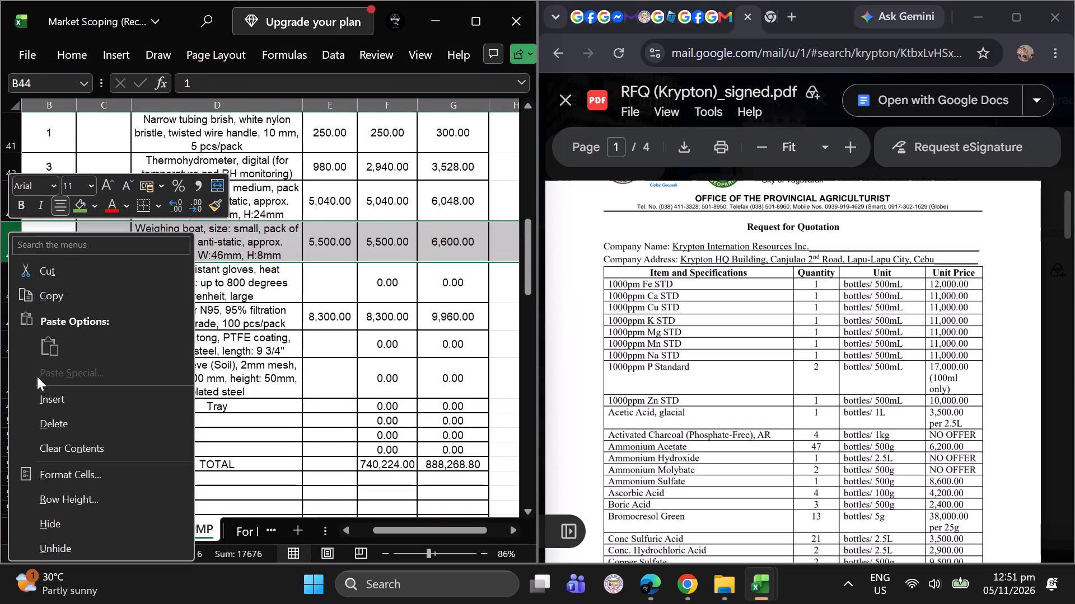
pyautogui.click(35, 422)
# Review the quantities, prices and 2027 (+20%) amounts of the labware rows from the heat-resistant gloves up to the 10 mL volumetric pipette.
pyautogui.scroll(1, 189, 304)
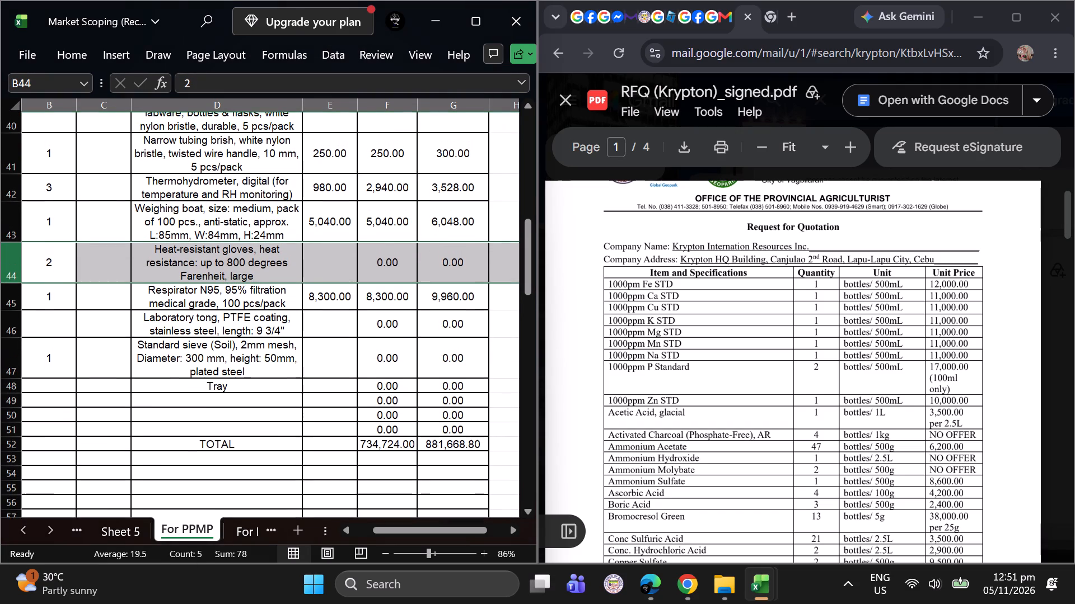
pyautogui.scroll(2, 189, 304)
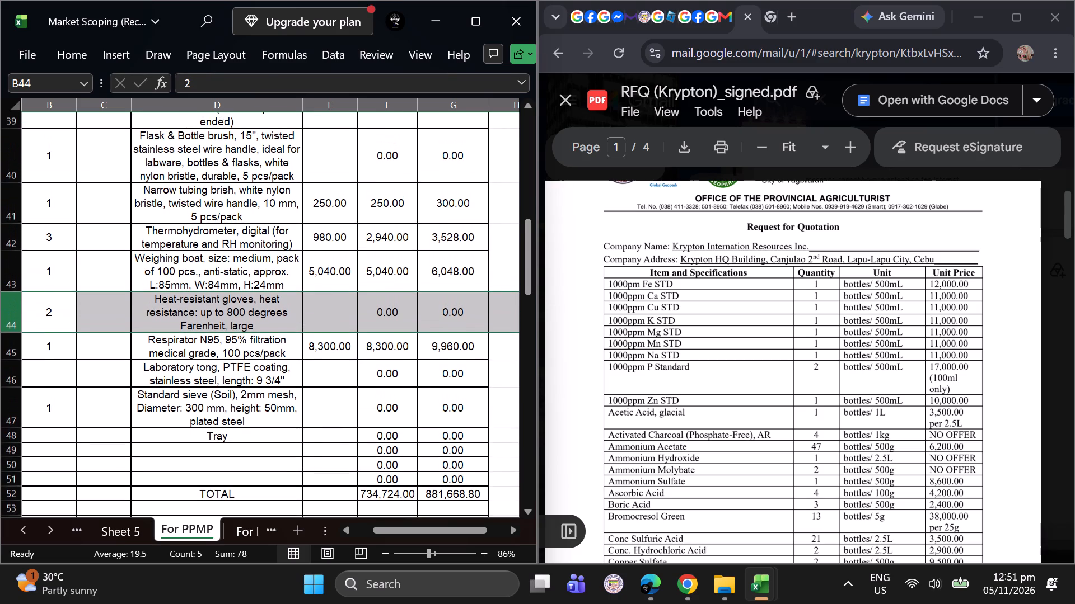
pyautogui.scroll(1, 189, 304)
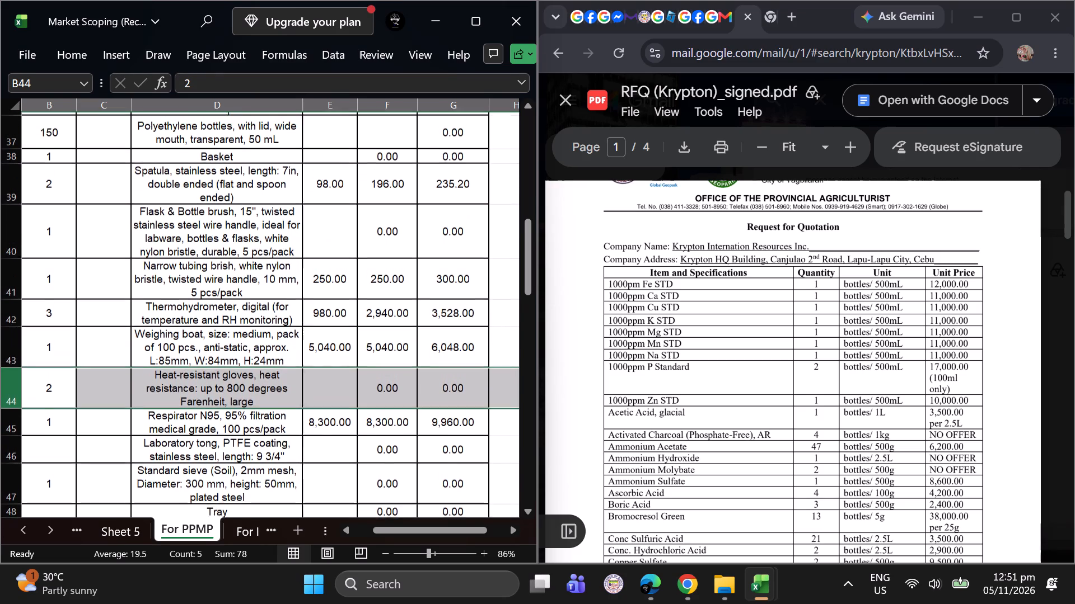
pyautogui.scroll(1, 189, 304)
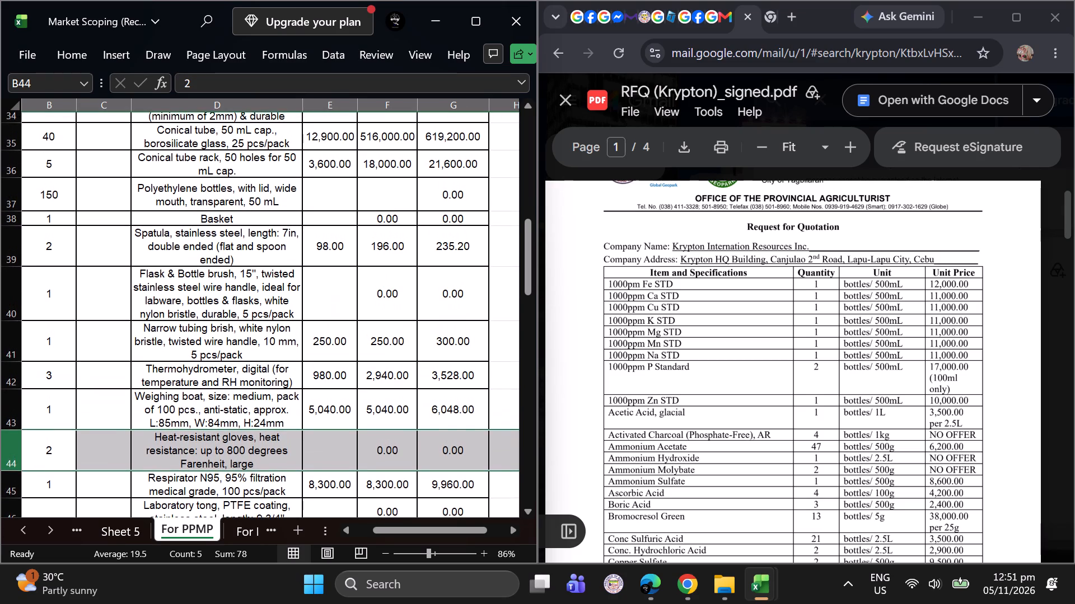
pyautogui.scroll(1, 214, 246)
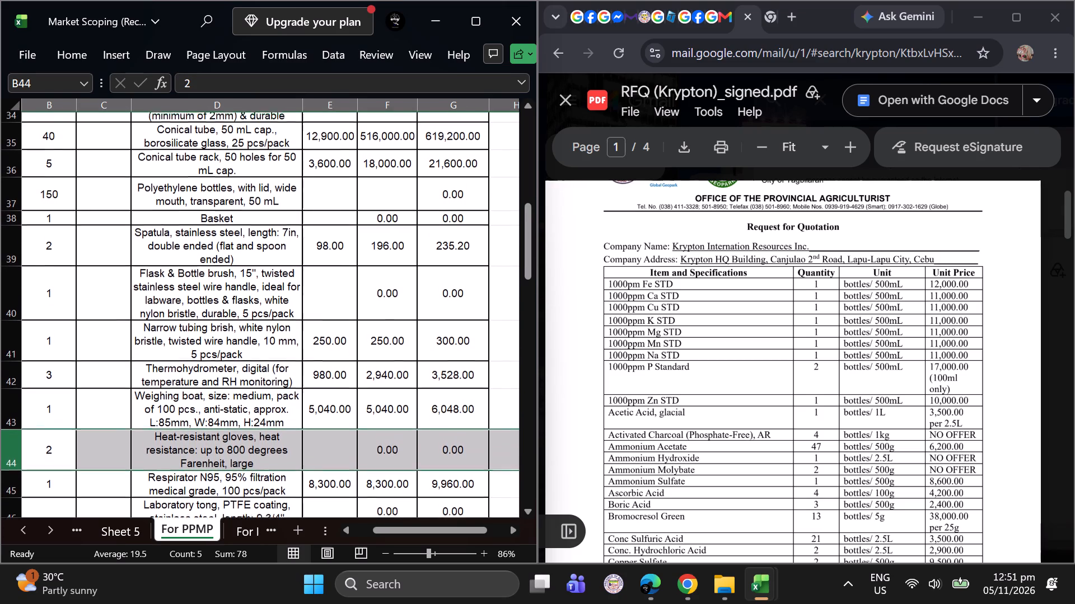
pyautogui.scroll(1, 214, 246)
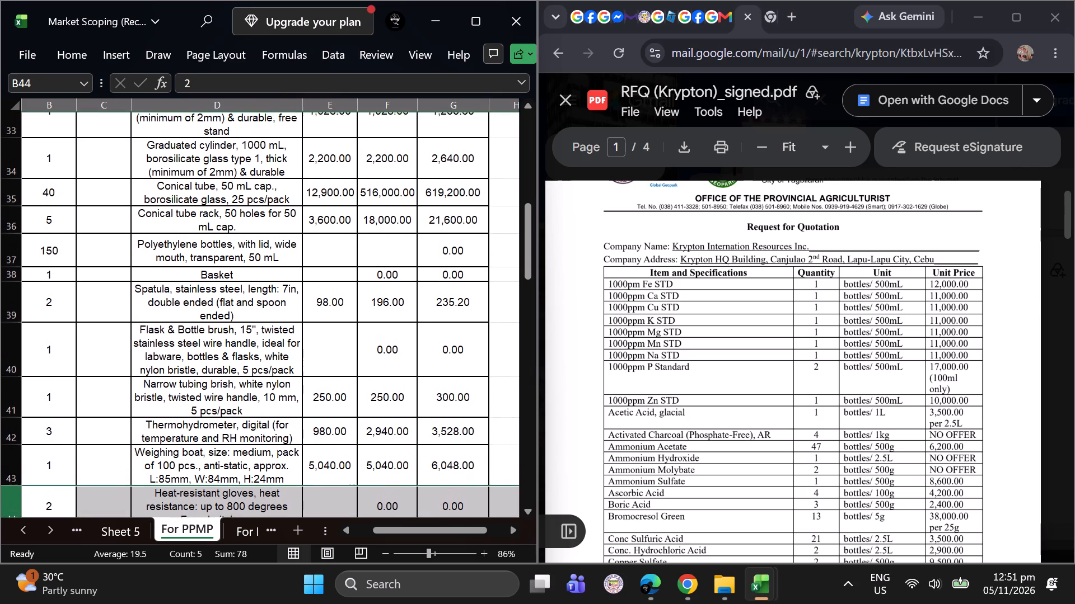
pyautogui.scroll(3, 214, 246)
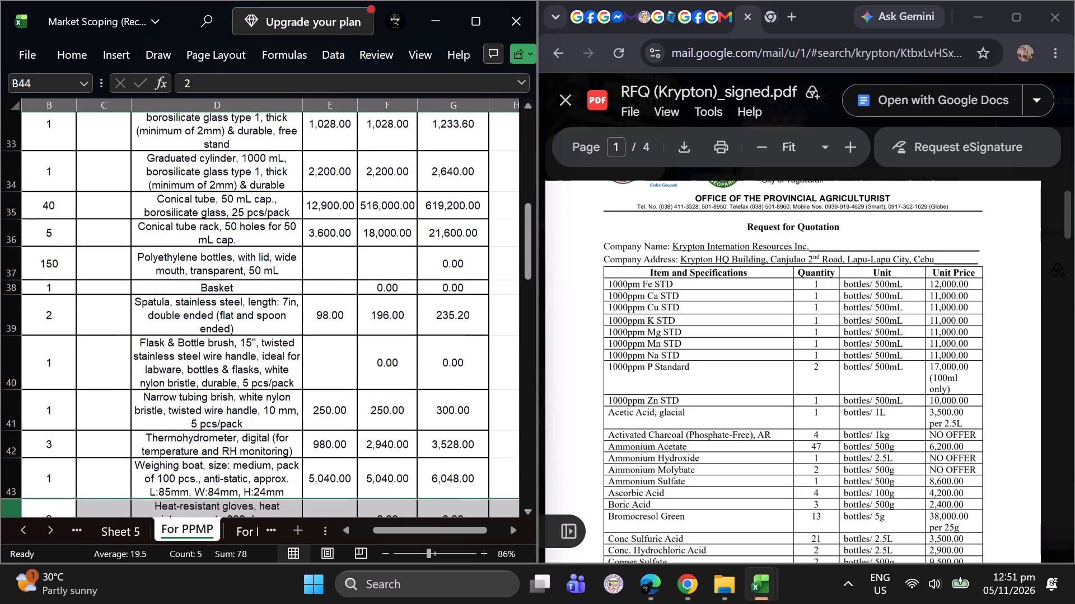
pyautogui.scroll(1, 214, 246)
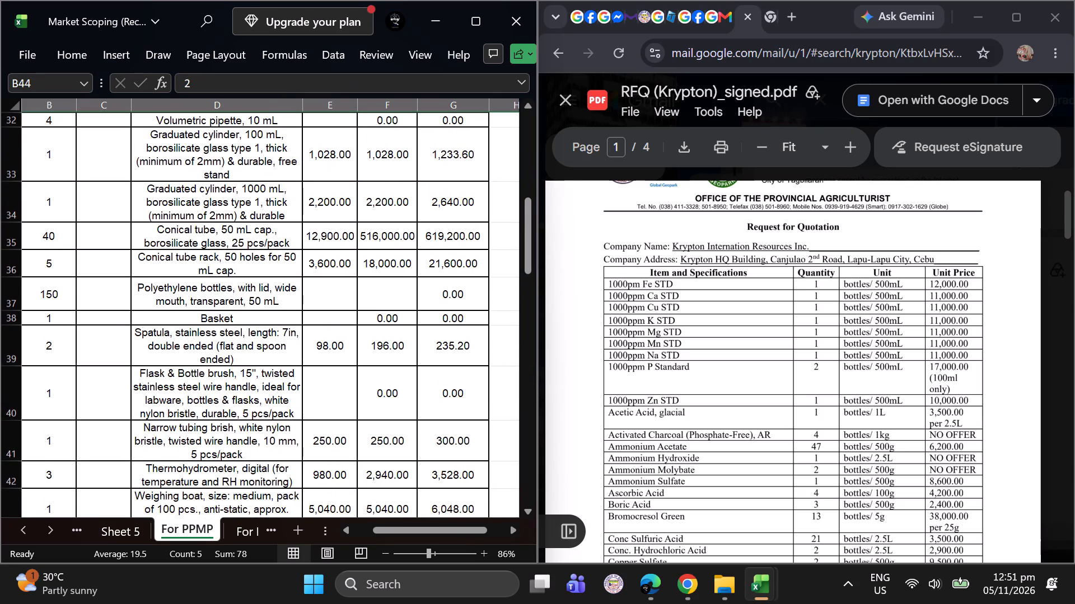
pyautogui.scroll(1, 214, 246)
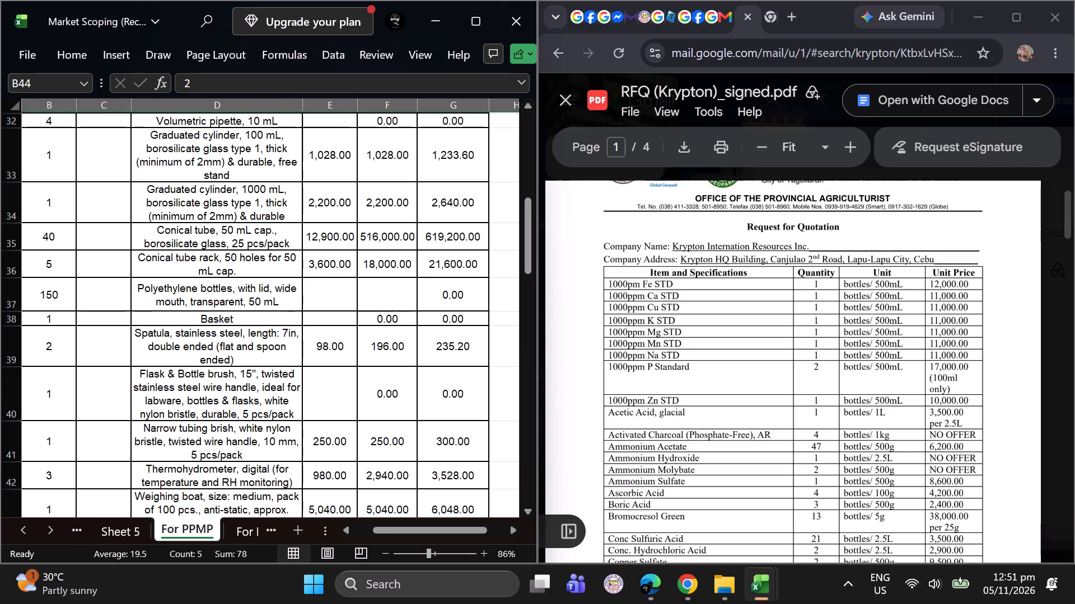
pyautogui.scroll(2, 214, 246)
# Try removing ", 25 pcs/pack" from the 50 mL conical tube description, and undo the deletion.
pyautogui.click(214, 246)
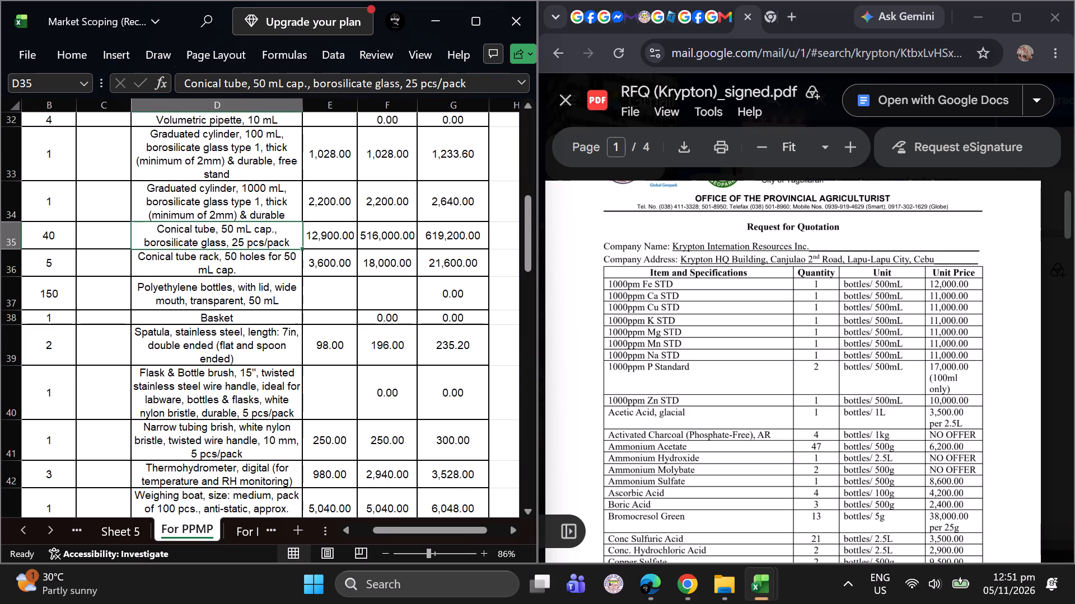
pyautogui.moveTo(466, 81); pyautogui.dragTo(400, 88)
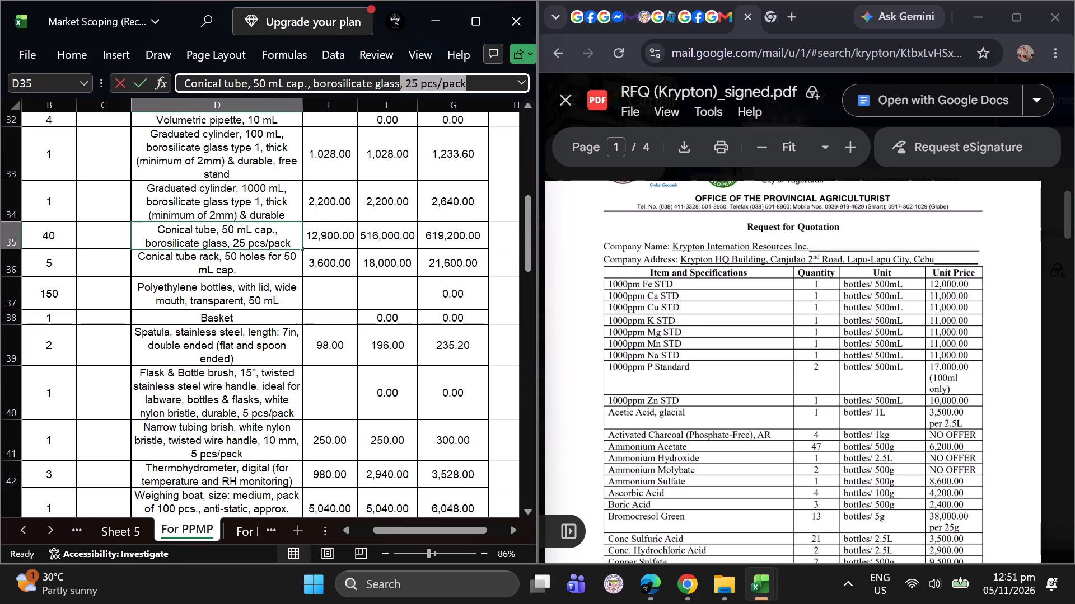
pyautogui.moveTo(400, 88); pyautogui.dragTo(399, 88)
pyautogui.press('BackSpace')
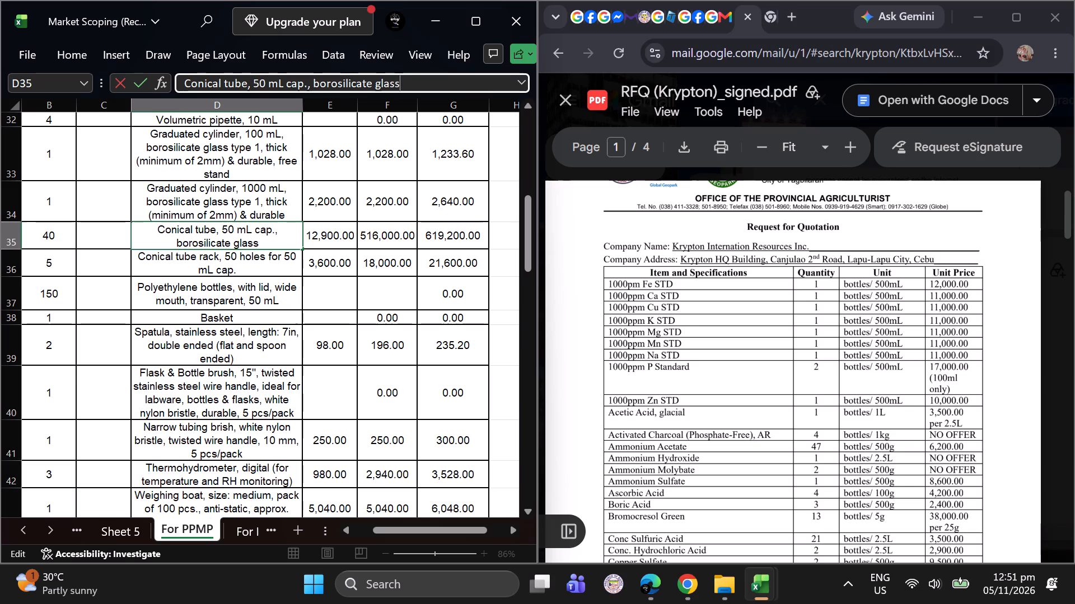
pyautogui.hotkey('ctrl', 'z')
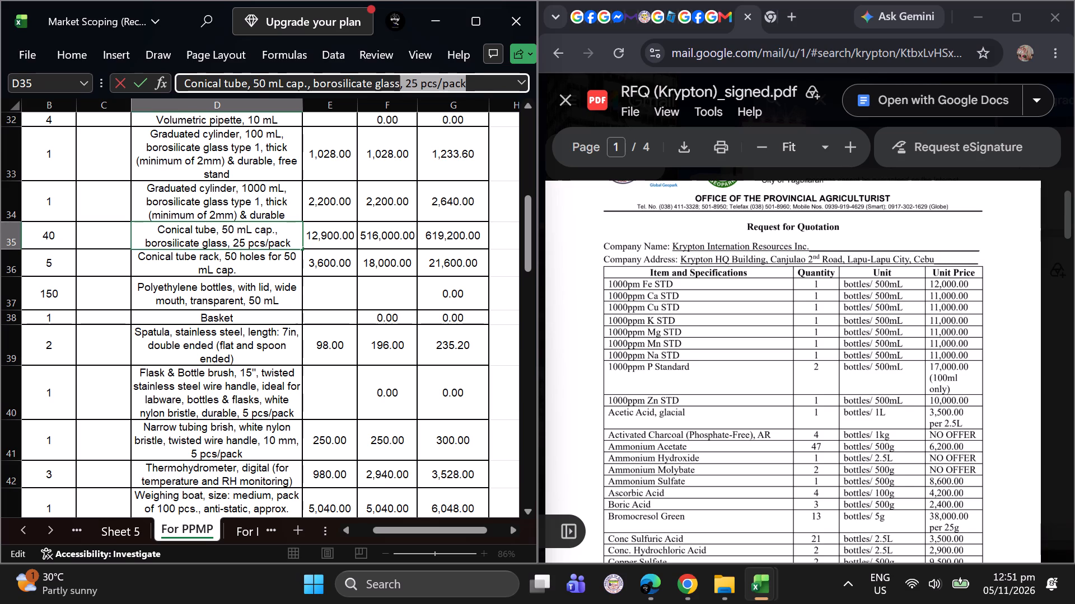
# Check the 50 mL conical tube's pack size and unit price on the PMCI sheet, and return to For PPMP.
pyautogui.tripleClick(24, 531)
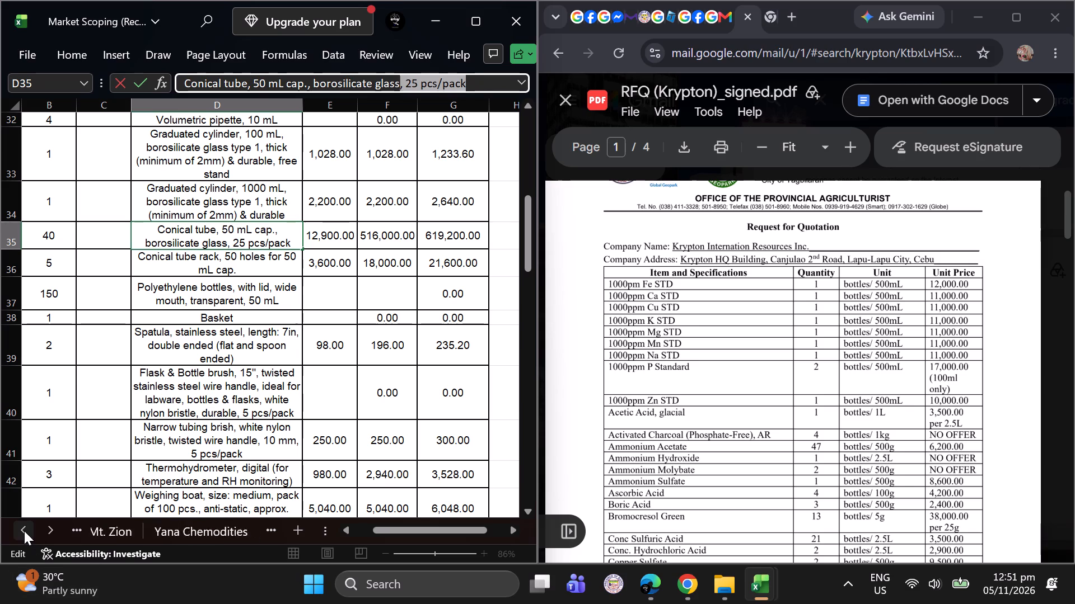
pyautogui.tripleClick(24, 531)
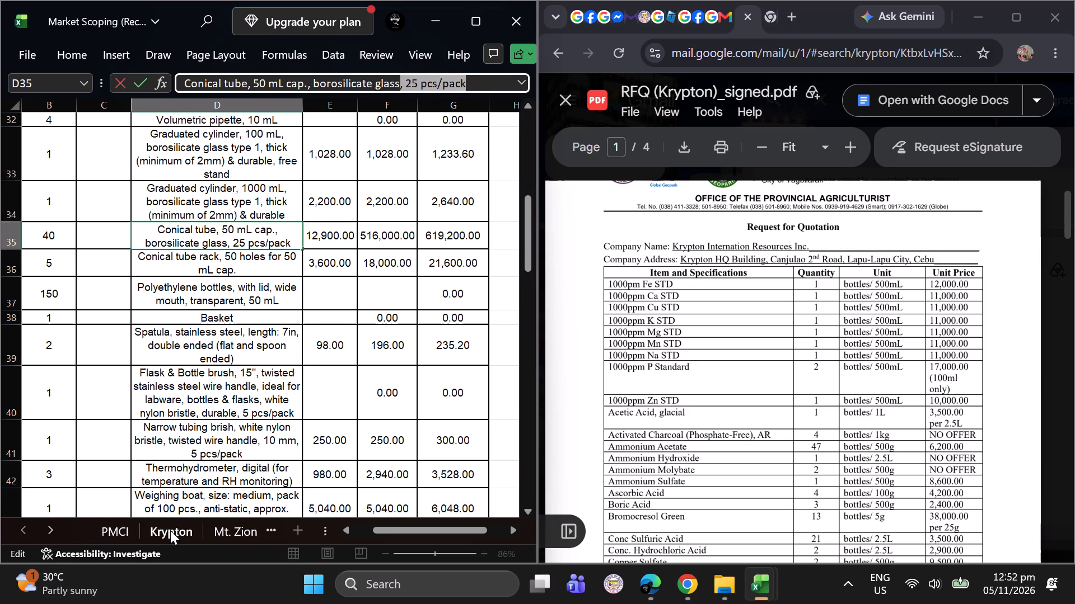
pyautogui.click(133, 535)
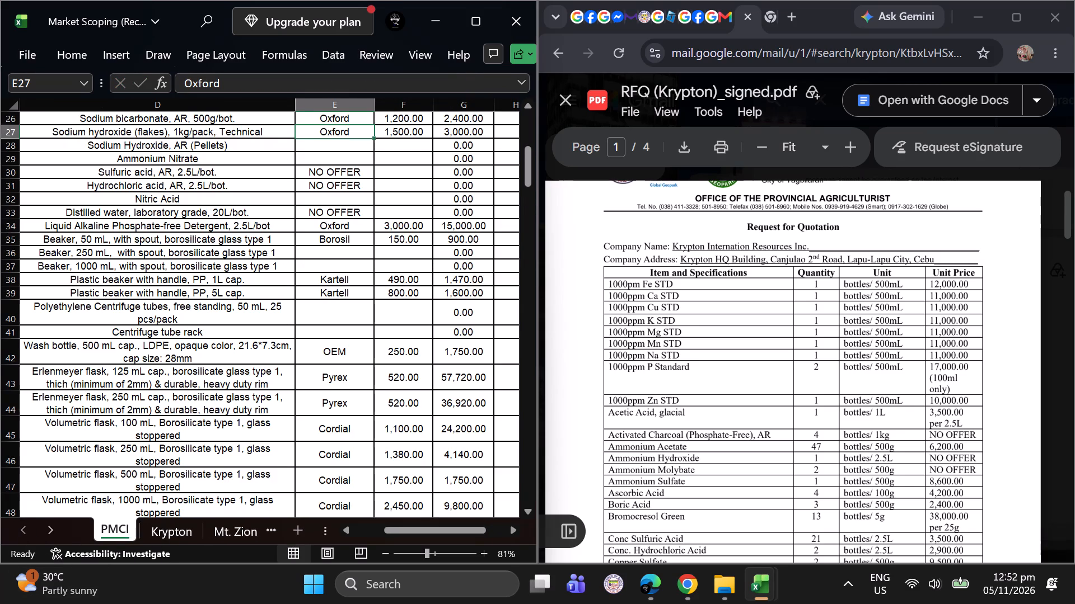
pyautogui.scroll(-2, 134, 379)
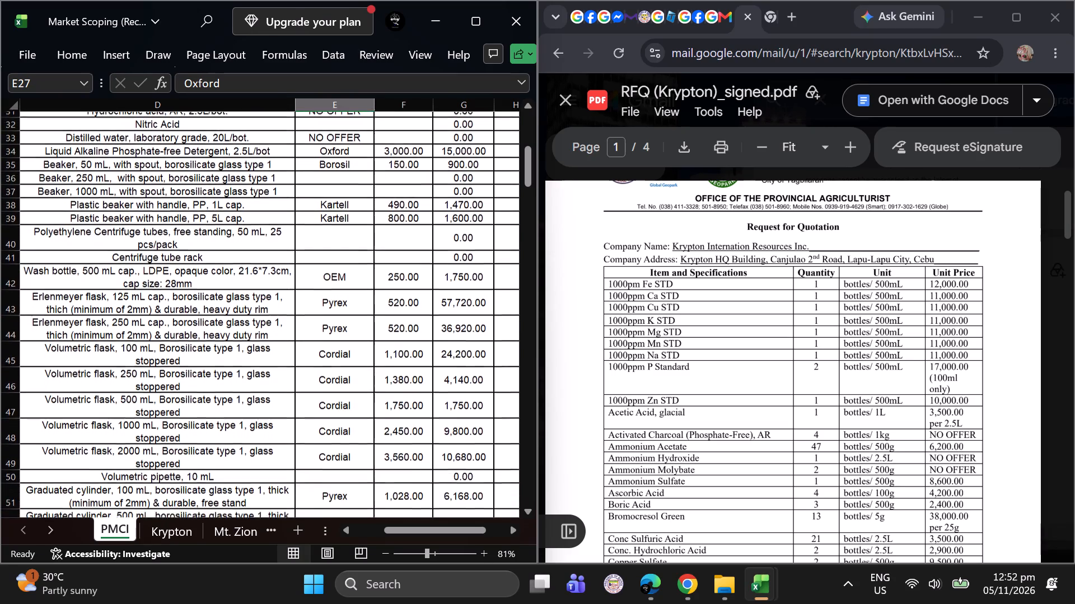
pyautogui.scroll(-2, 134, 379)
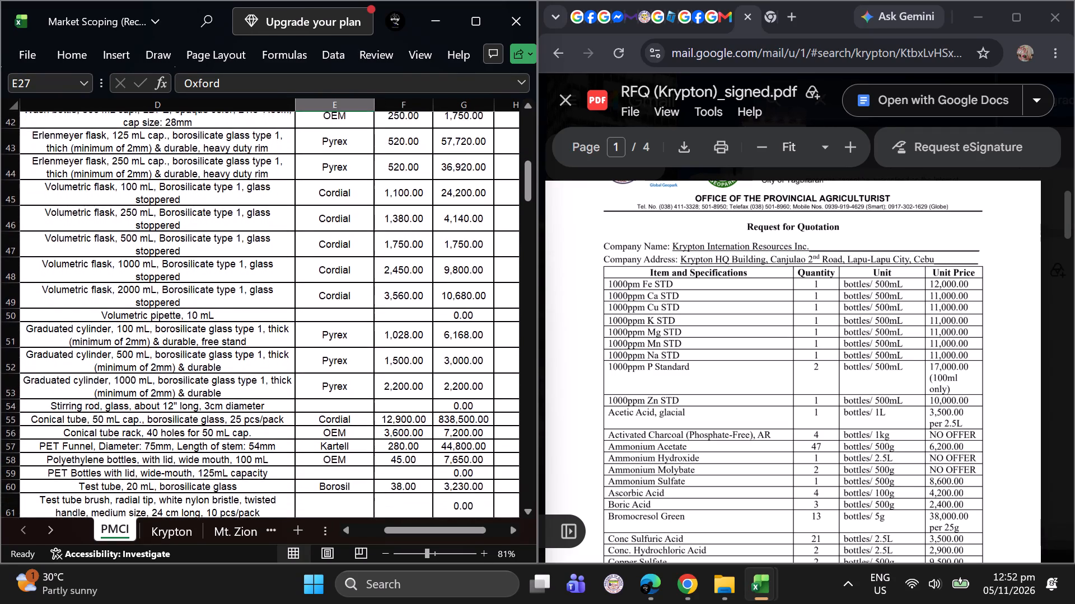
pyautogui.scroll(-1, 134, 379)
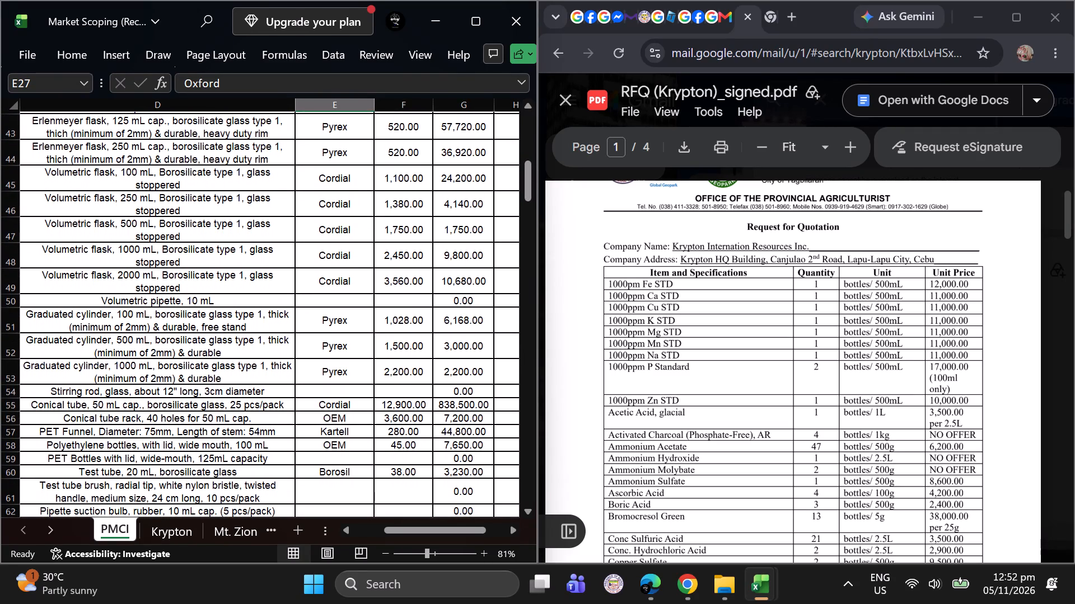
pyautogui.scroll(-1, 134, 379)
pyautogui.doubleClick(49, 534)
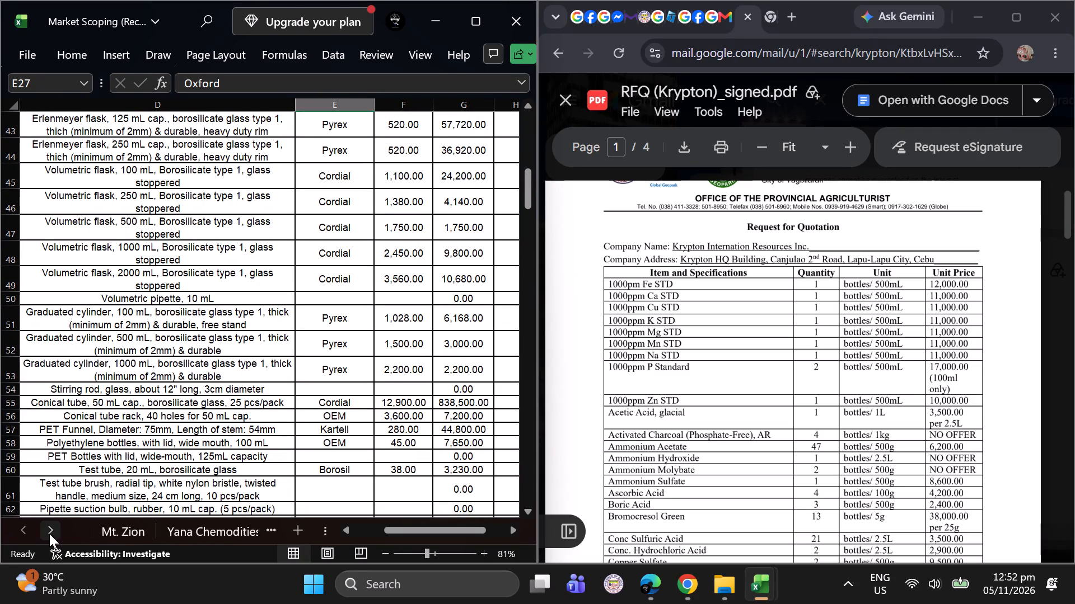
pyautogui.doubleClick(45, 535)
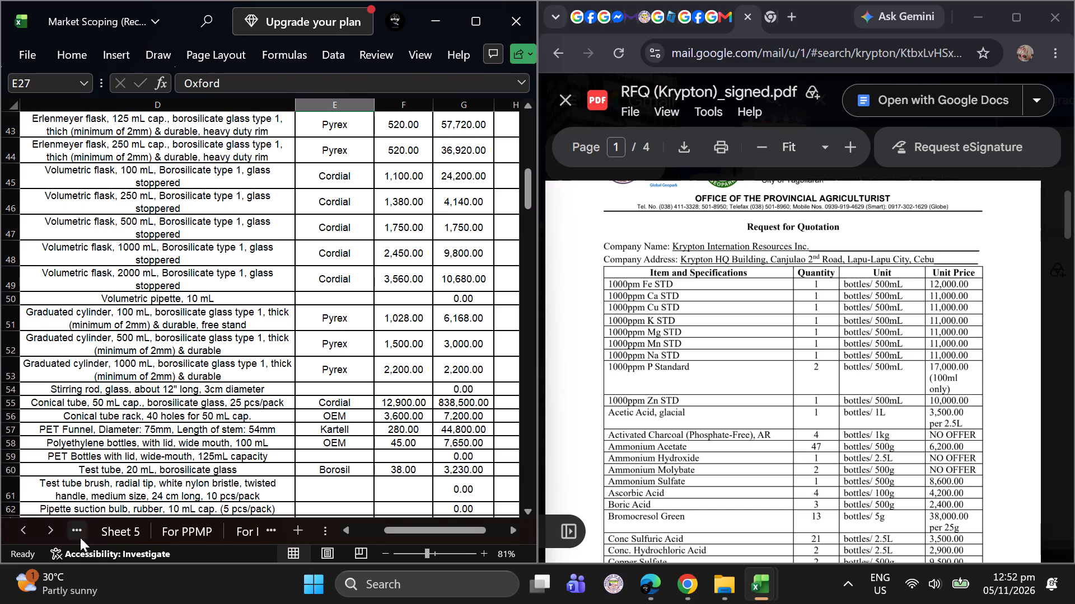
pyautogui.click(213, 532)
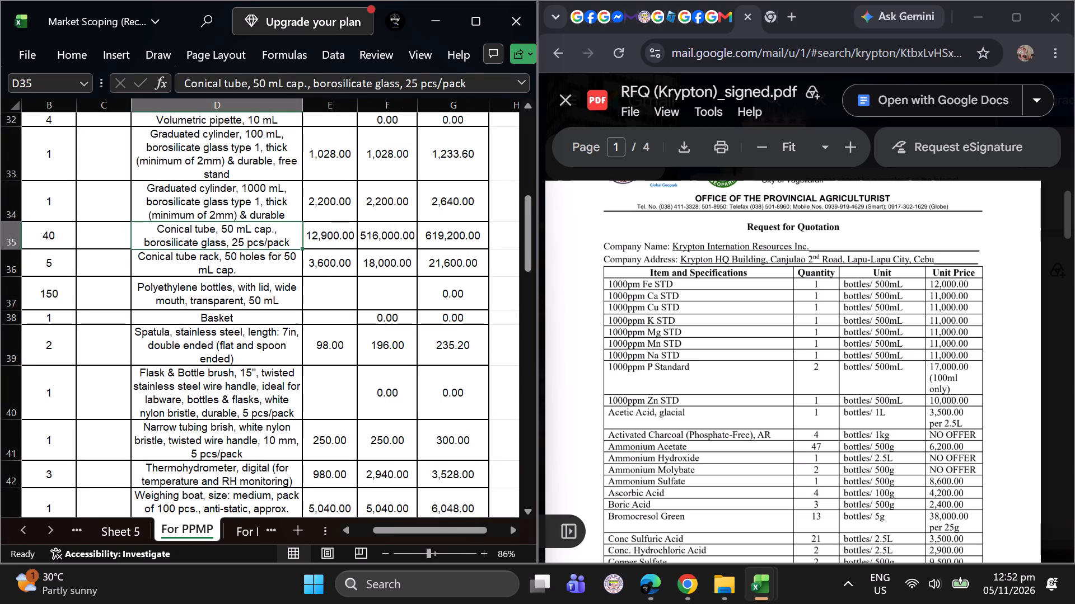
# Set the quantity of the 50 mL borosilicate conical tube, 25 pcs/pack, to 1.
pyautogui.click(57, 239)
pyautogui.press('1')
pyautogui.press('Return')
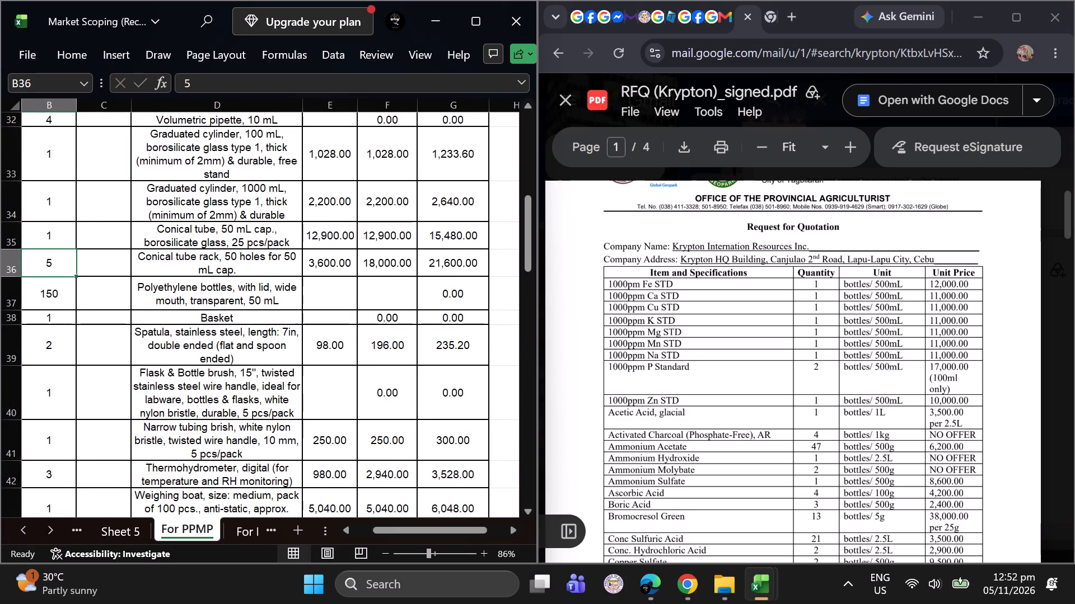
# Review the TOTAL row and the quantities and amounts of the labware rows back up to the 2000 mL volumetric flask.
pyautogui.scroll(-4, 315, 345)
pyautogui.scroll(1, 315, 345)
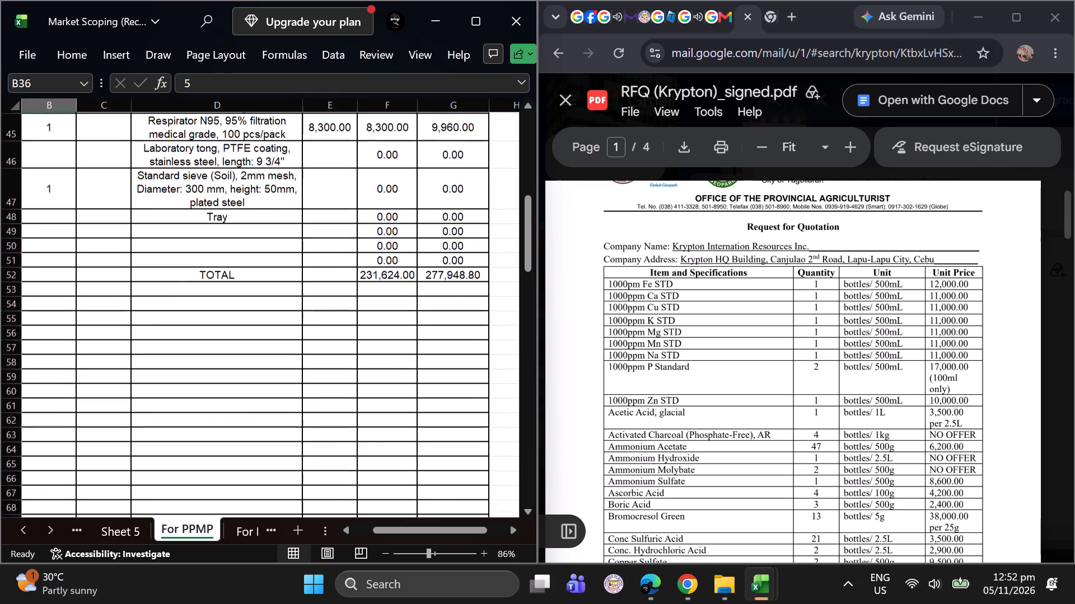
pyautogui.scroll(1, 315, 345)
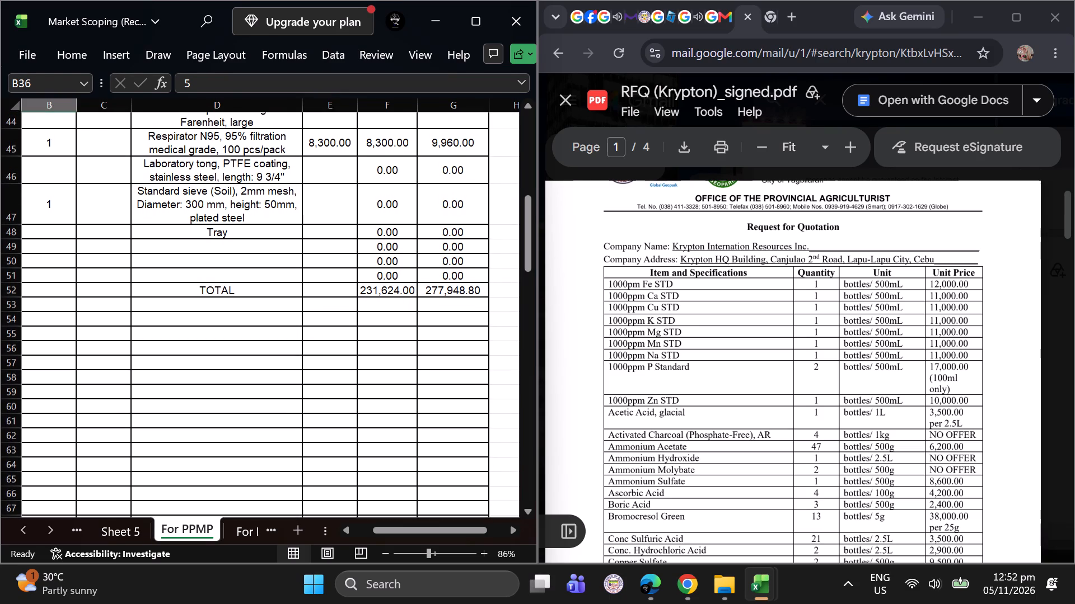
pyautogui.scroll(2, 315, 345)
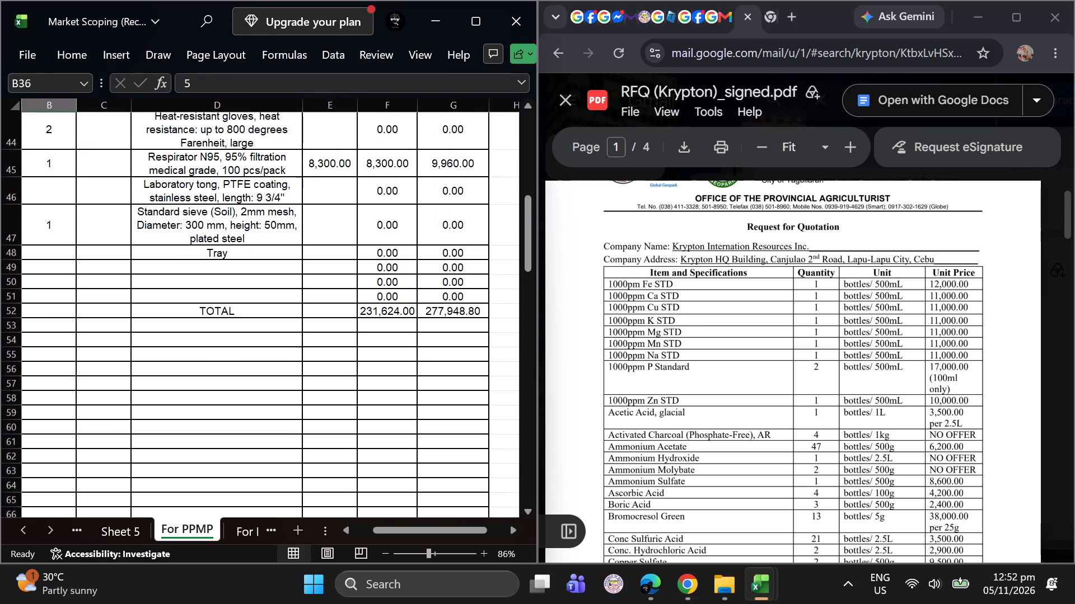
pyautogui.scroll(1, 315, 345)
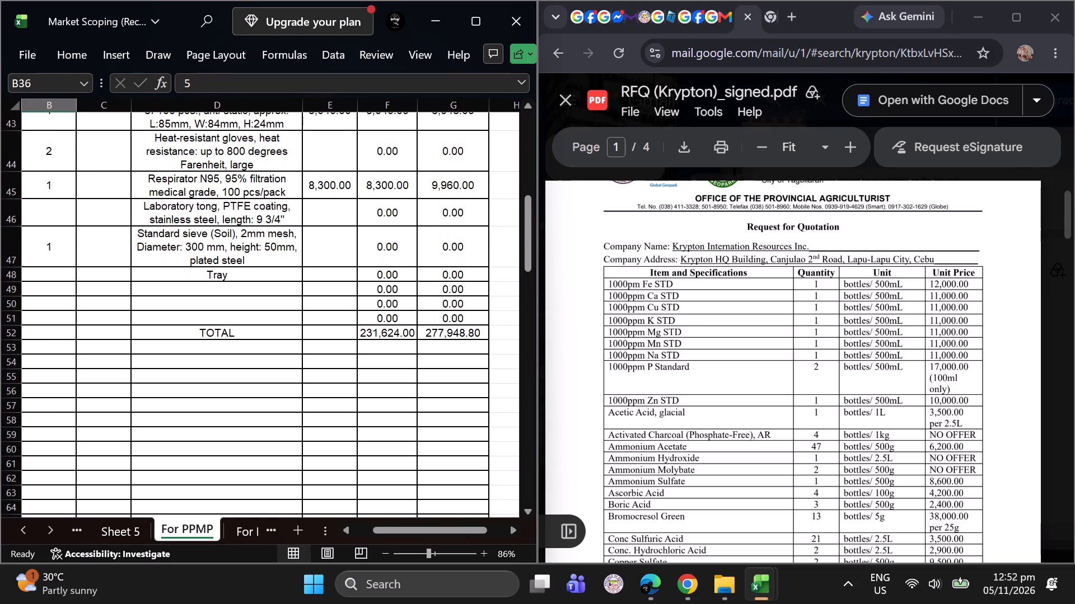
pyautogui.scroll(2, 315, 345)
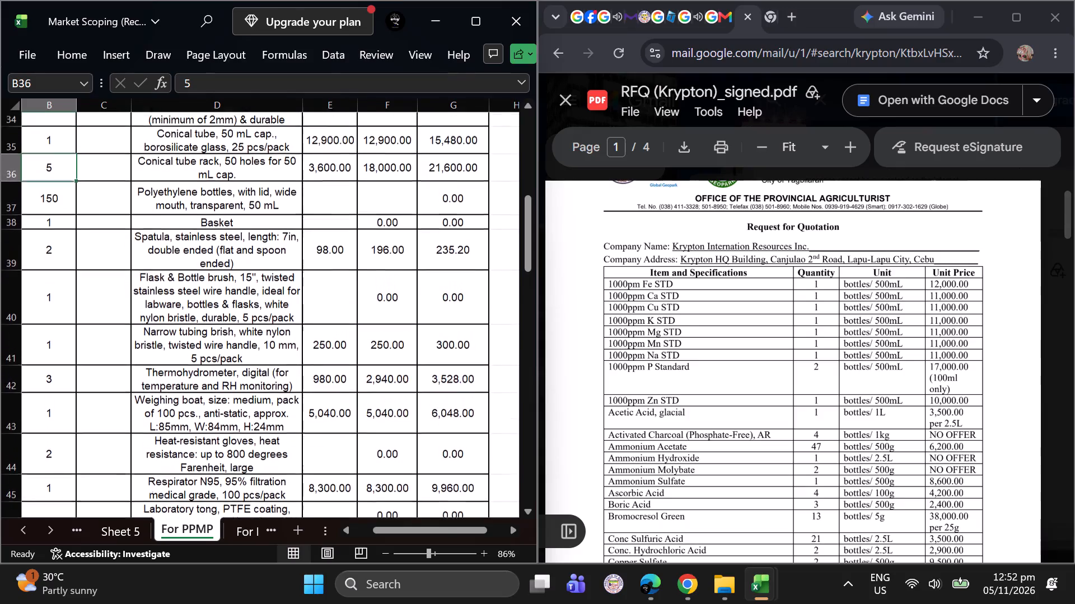
pyautogui.scroll(2, 315, 345)
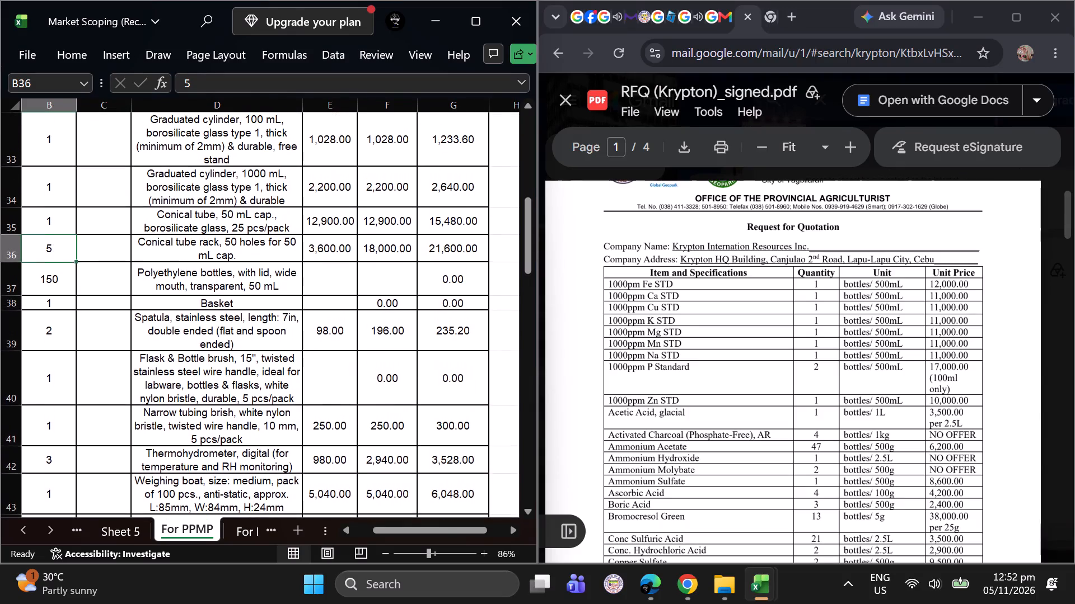
pyautogui.scroll(1, 268, 337)
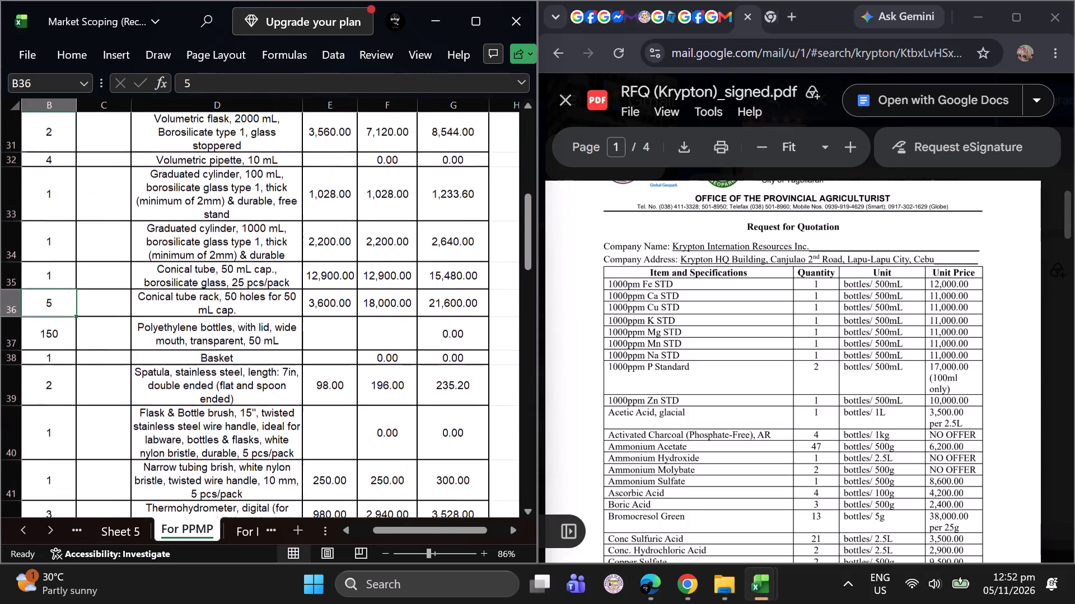
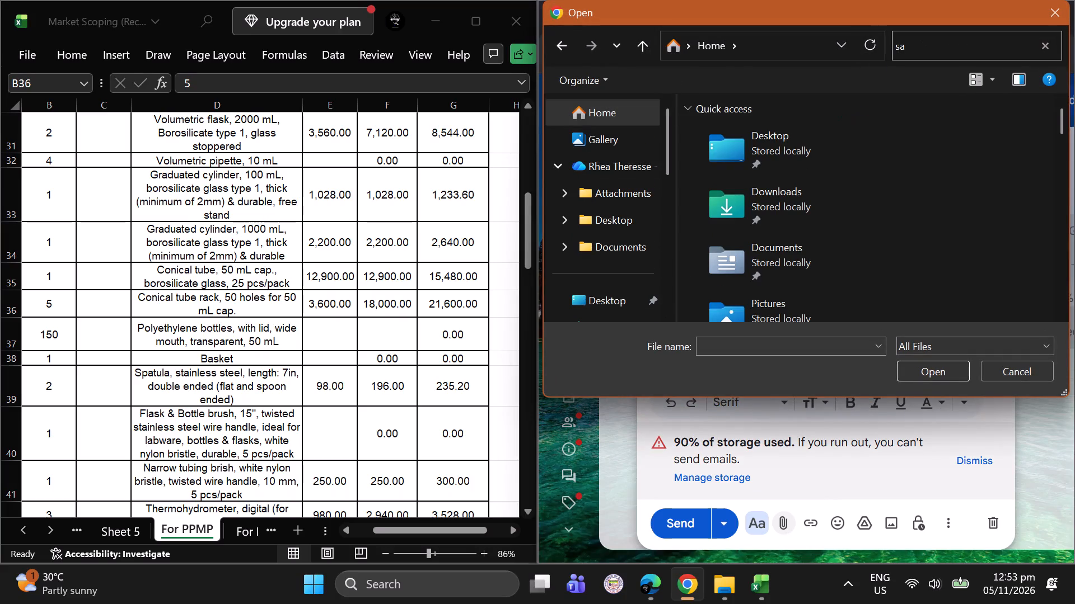
# In Chrome, search the email attachment's file picker for "saln".
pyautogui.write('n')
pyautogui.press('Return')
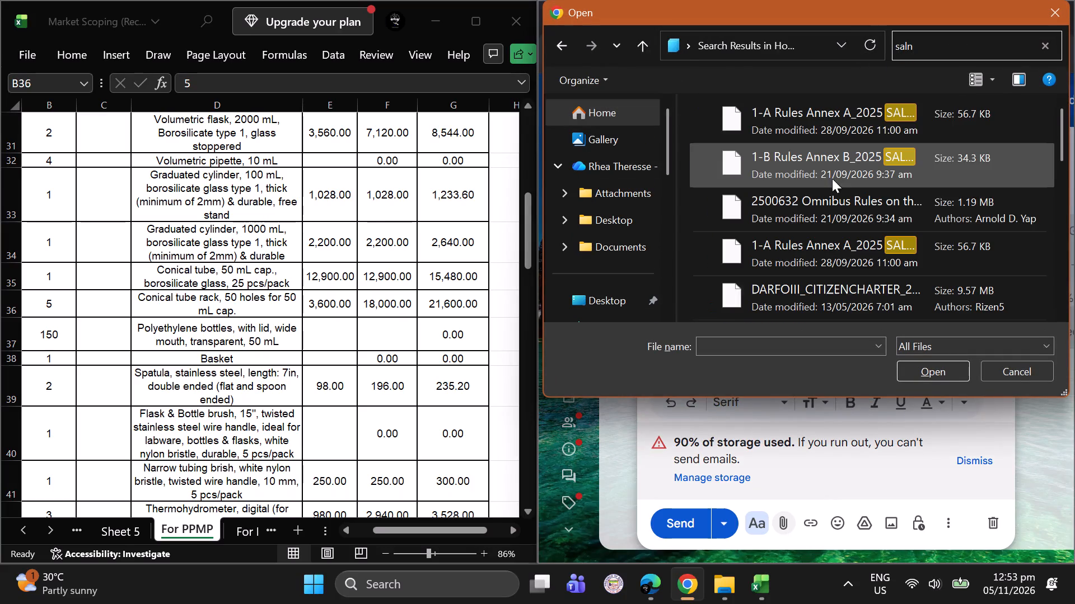
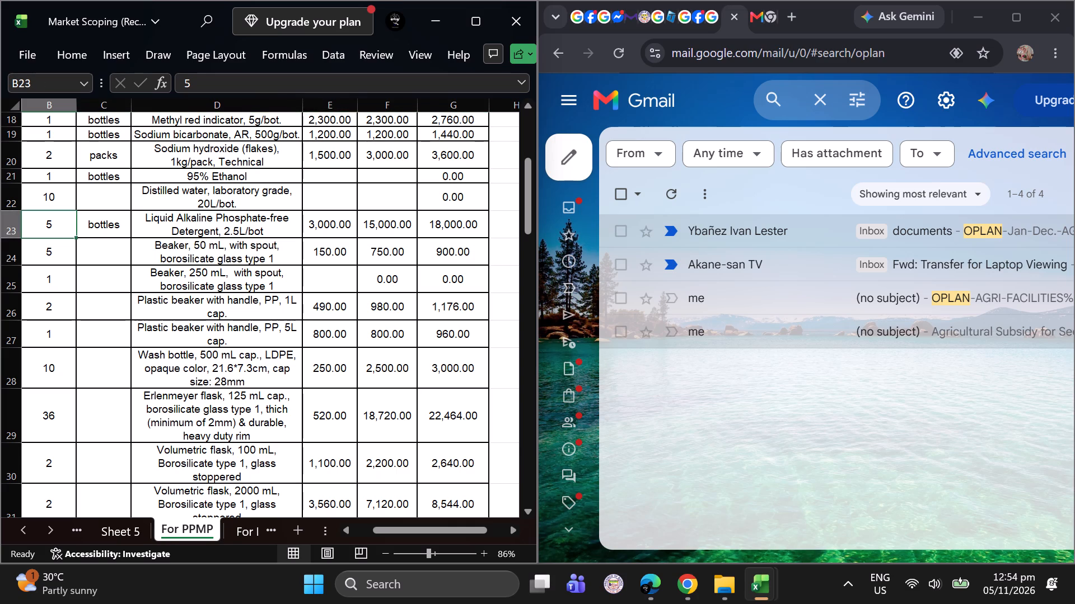
# Set the quantity of the 2.5 L liquid alkaline phosphate-free detergent to 10.
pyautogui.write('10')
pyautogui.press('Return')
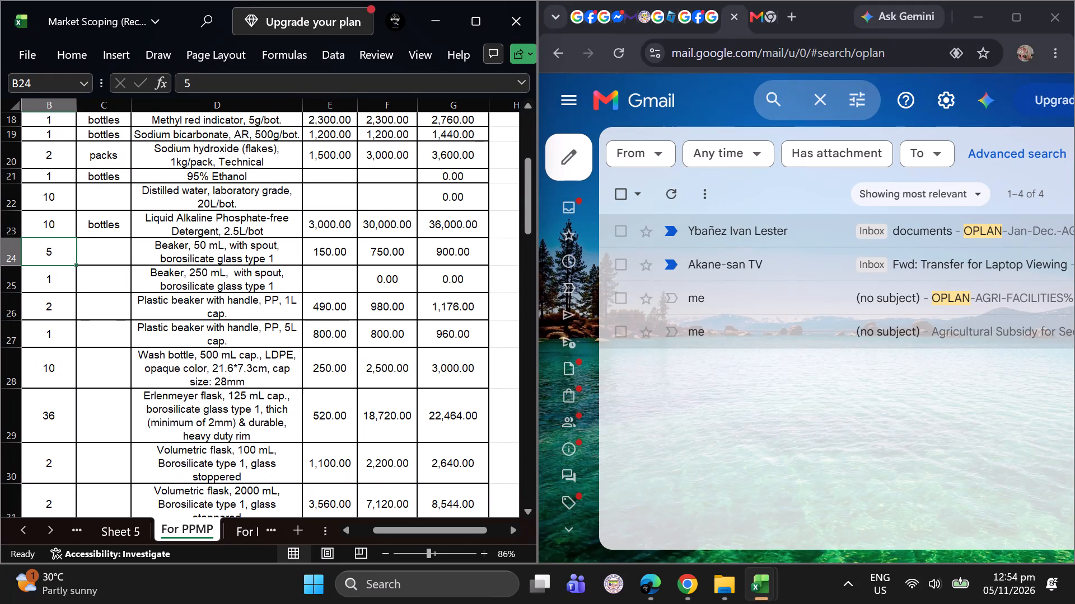
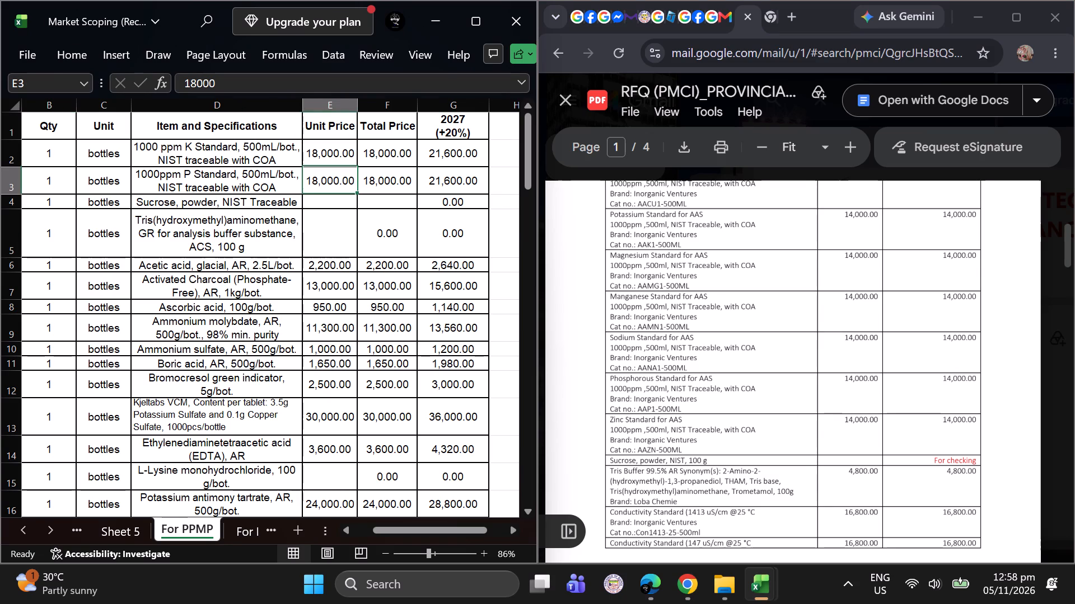
# Set the unit prices of the 1000 ppm P Standard and the 1000 ppm K Standard to 14,000, per the PMCI quotation.
pyautogui.write('14000')
pyautogui.press('Return')
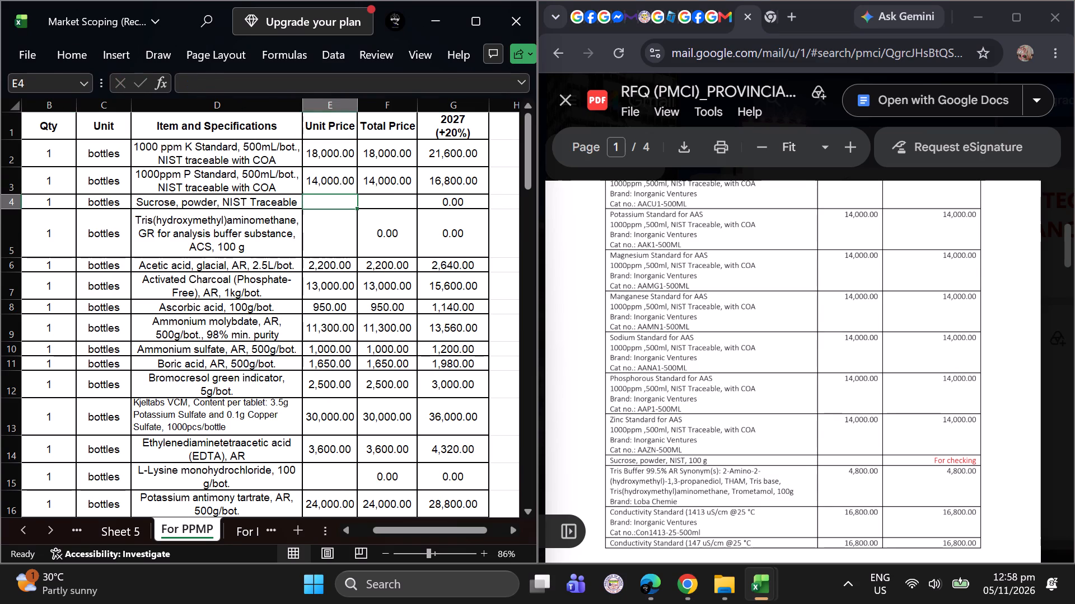
pyautogui.press('Up')
pyautogui.press('Up')
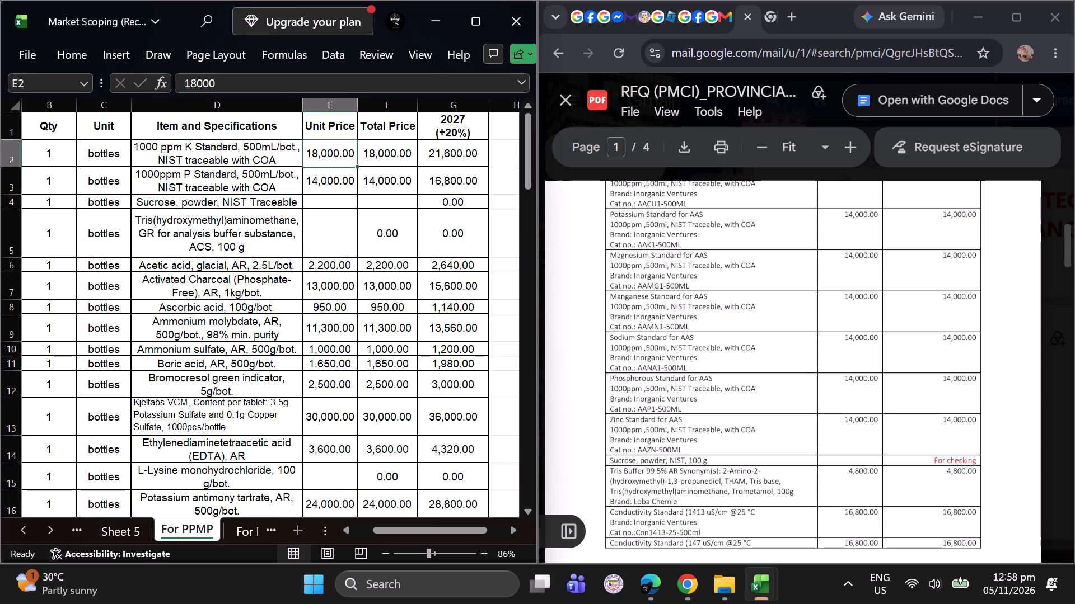
pyautogui.scroll(-1, 635, 308)
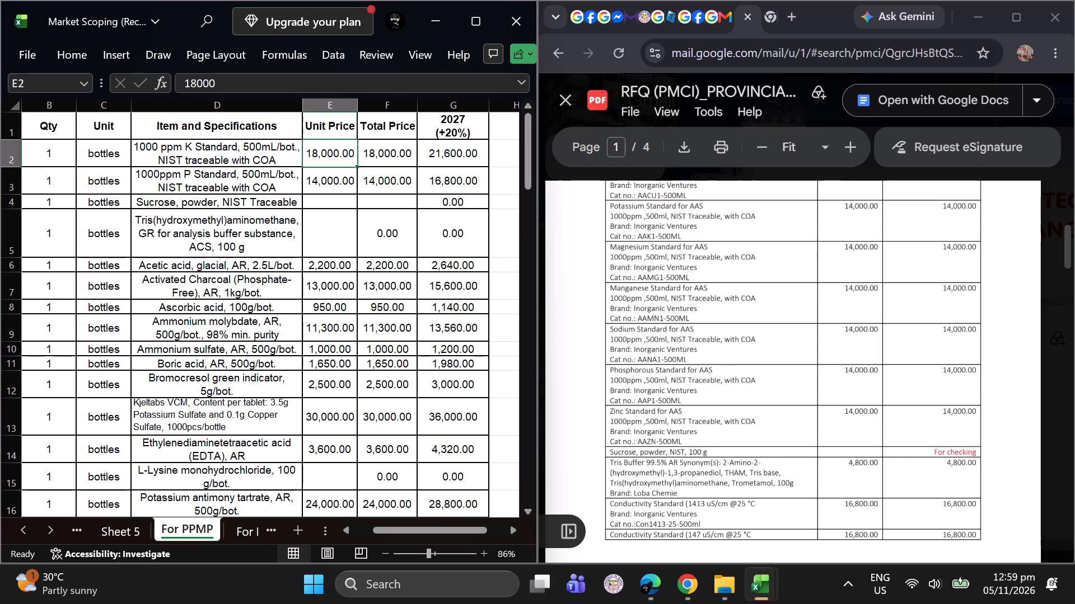
pyautogui.scroll(1, 635, 308)
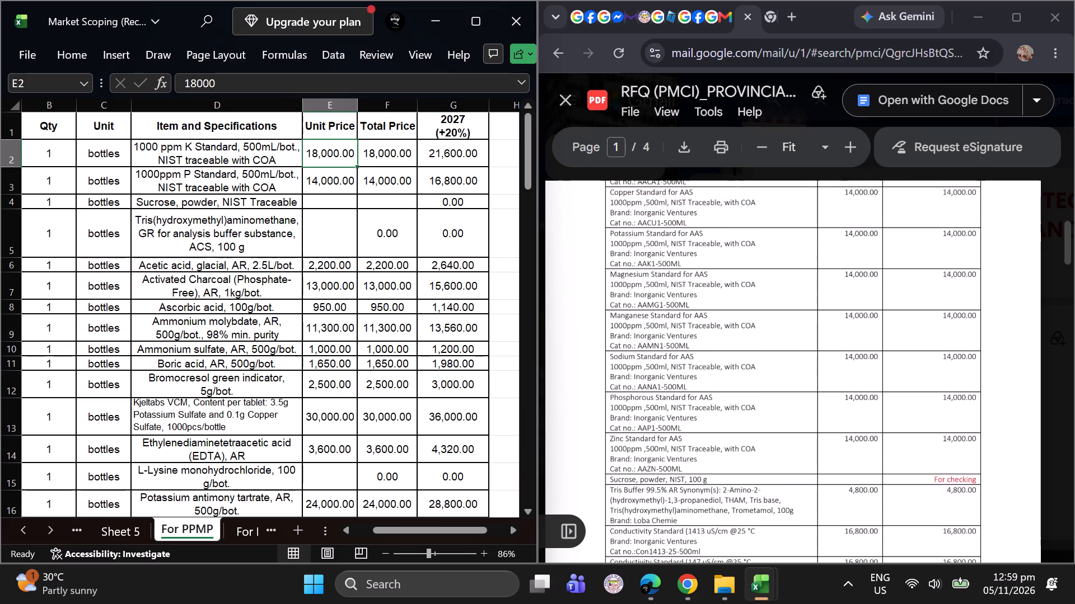
pyautogui.scroll(1, 635, 308)
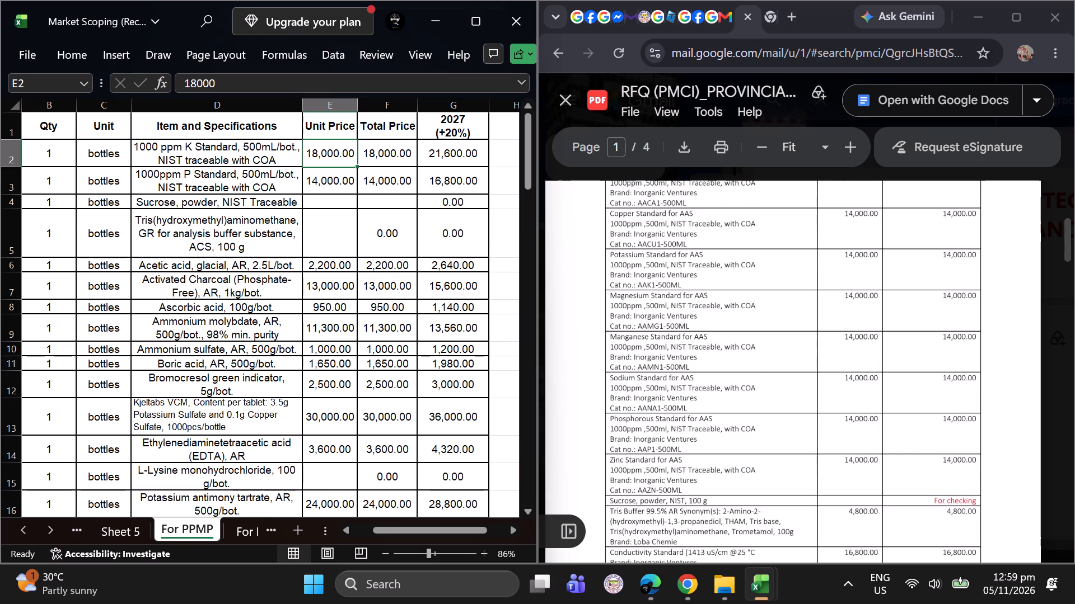
pyautogui.scroll(3, 635, 308)
pyautogui.write('14000')
pyautogui.press('Return')
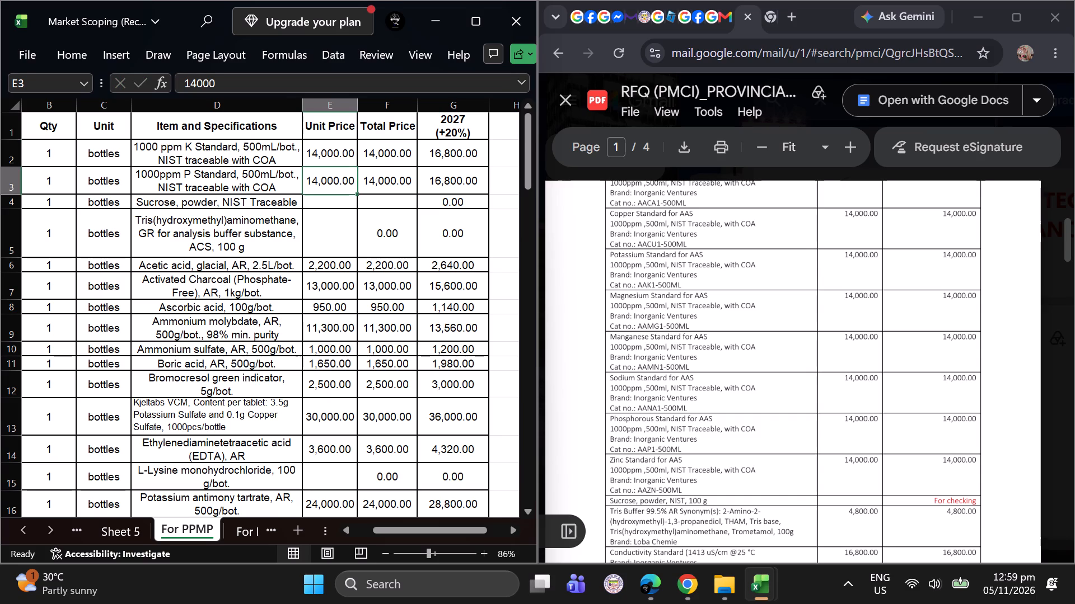
# Check sucrose powder in the PMCI quotation and clear the 2027 (+20%) amount in the Sucrose, NIST Traceable row.
pyautogui.scroll(-2, 657, 362)
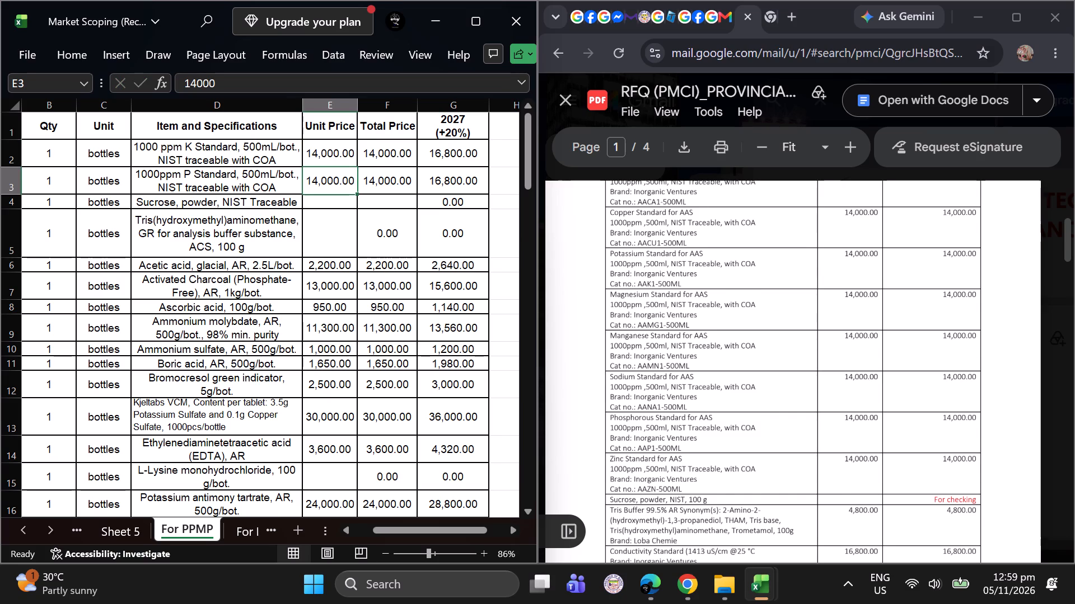
pyautogui.scroll(-1, 657, 362)
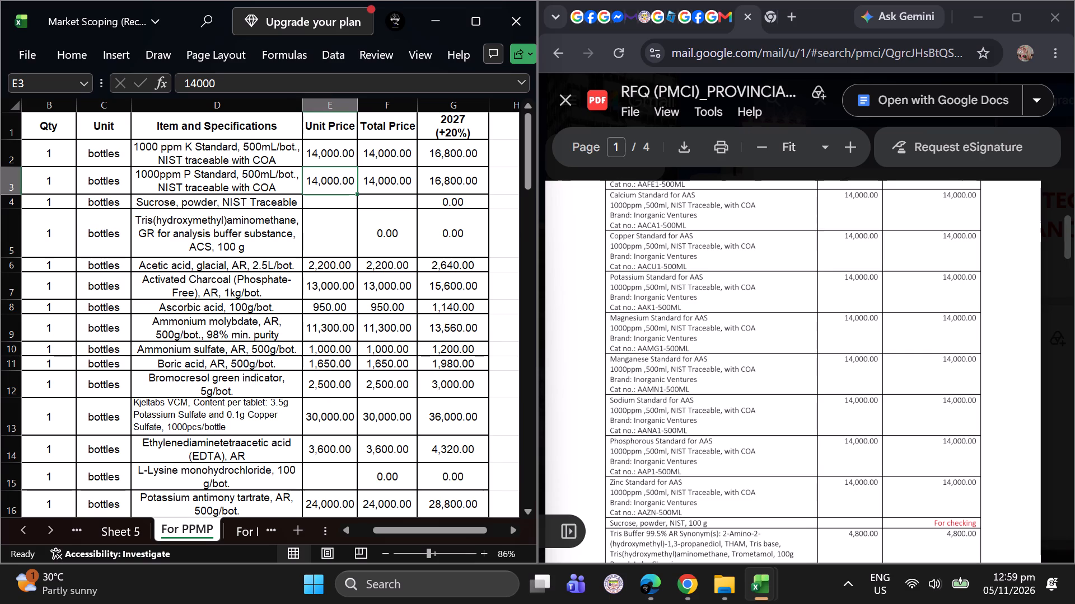
pyautogui.scroll(-4, 657, 362)
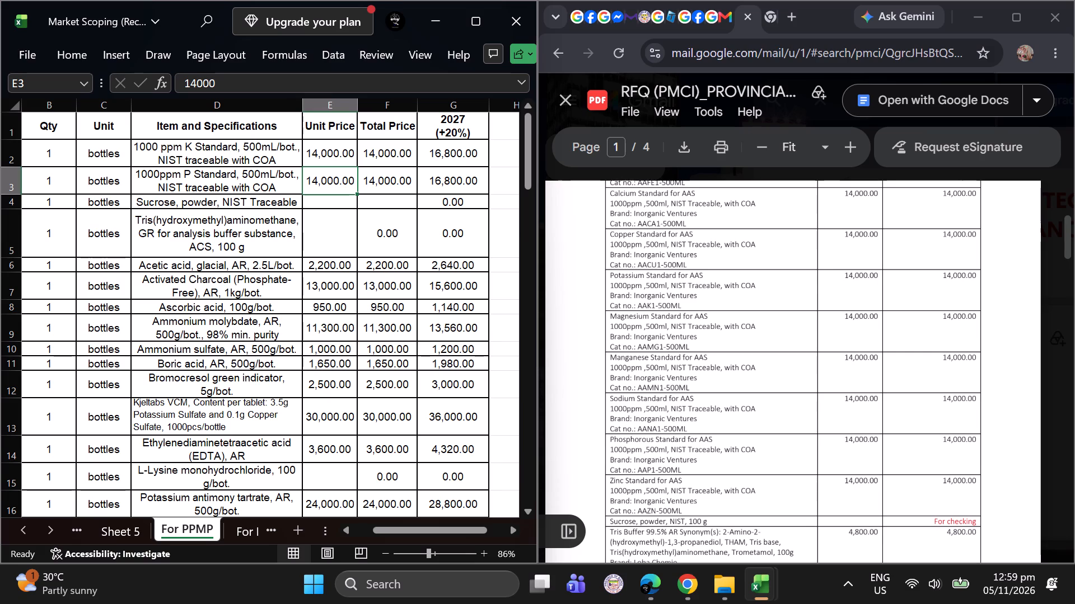
pyautogui.scroll(-1, 657, 362)
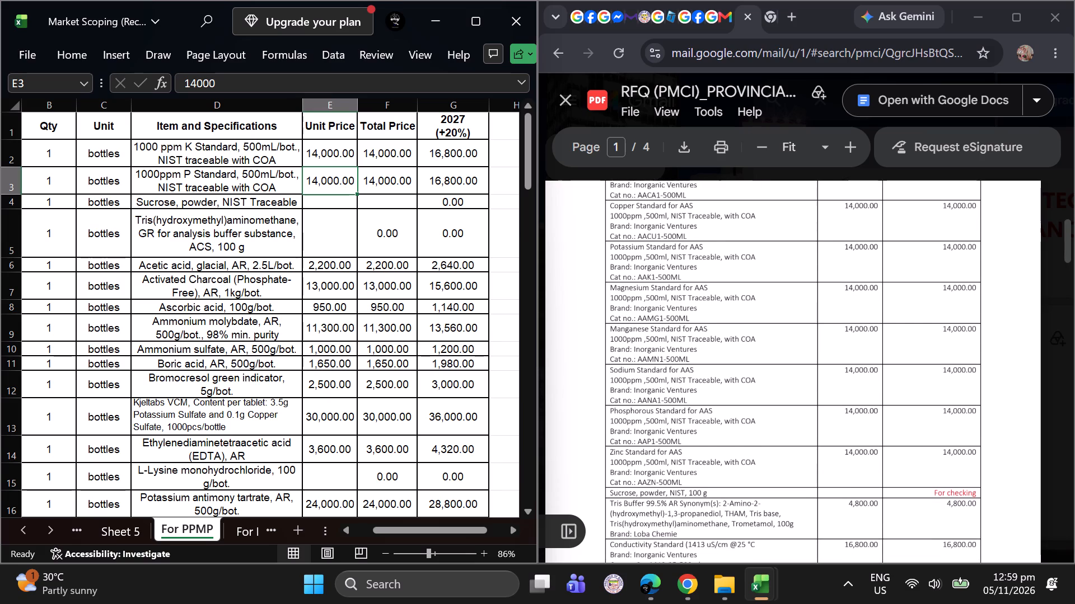
pyautogui.scroll(-1, 657, 362)
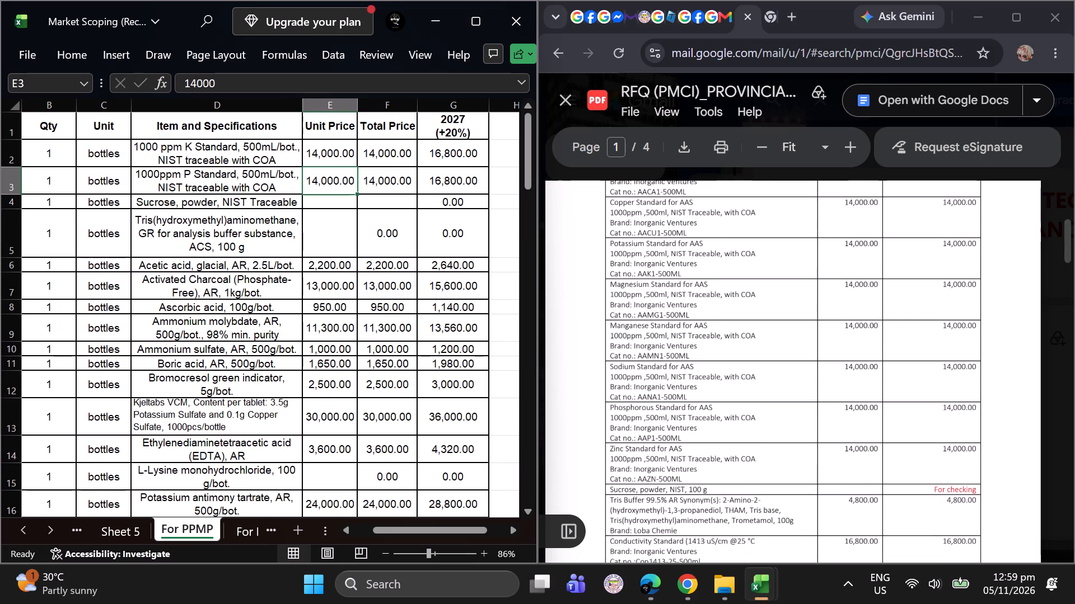
pyautogui.scroll(-1, 657, 362)
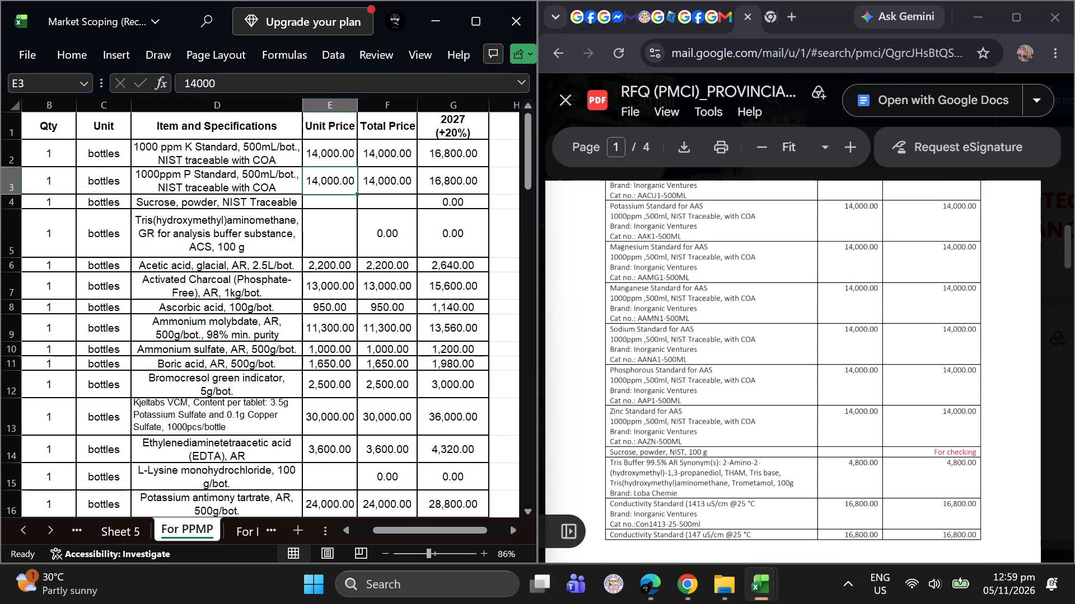
pyautogui.click(449, 204)
pyautogui.press('Delete')
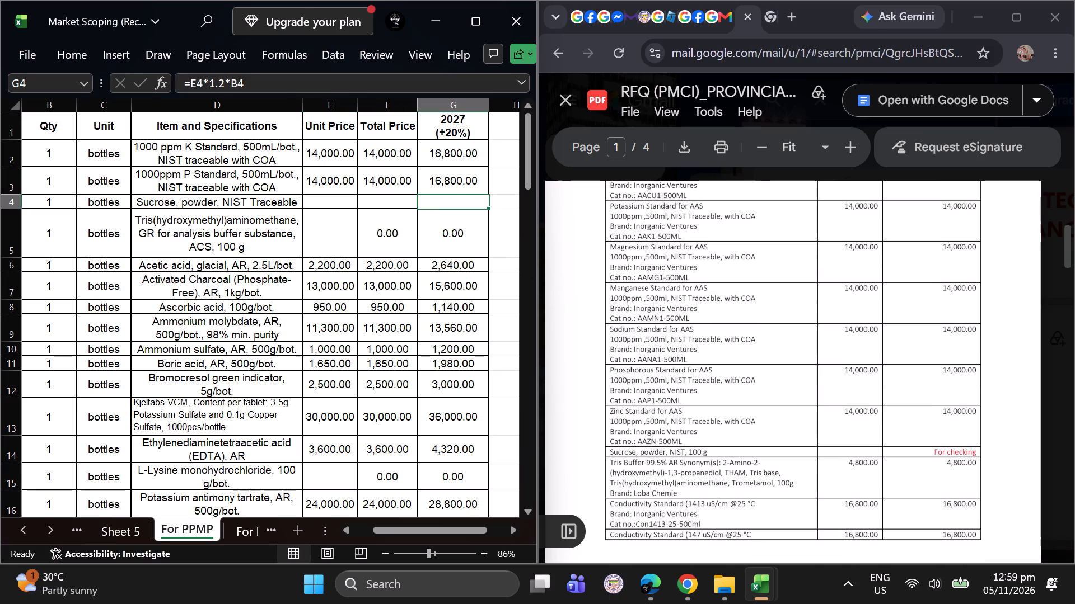
# Examine the PMCI quotation around the Tris buffer entry for the tris(hydroxymethyl)aminomethane row.
pyautogui.click(378, 249)
pyautogui.moveTo(382, 244); pyautogui.dragTo(420, 244)
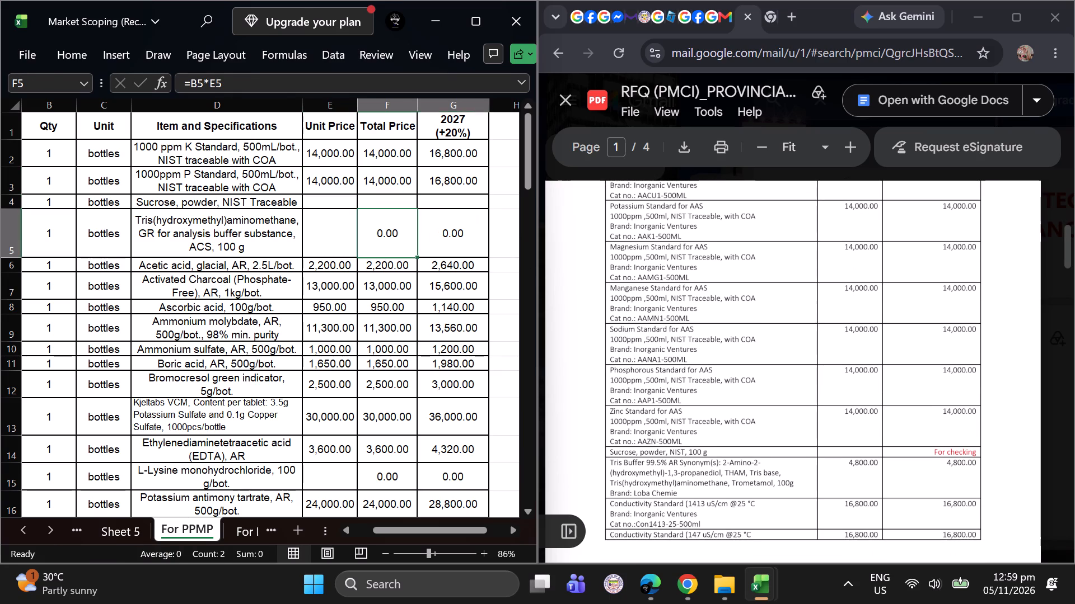
pyautogui.moveTo(420, 244); pyautogui.dragTo(424, 244)
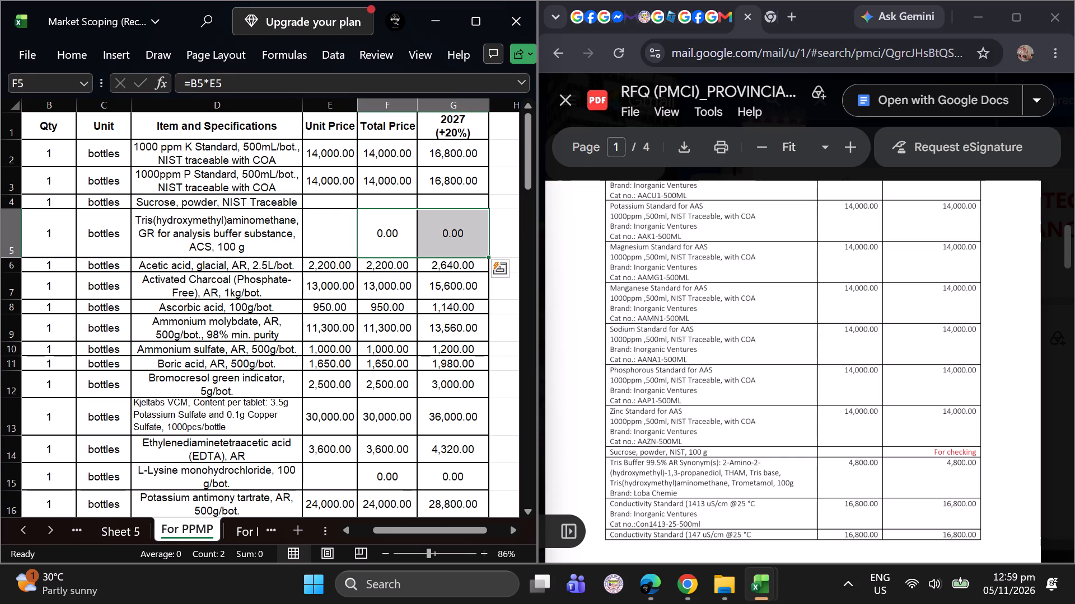
pyautogui.scroll(-1, 667, 426)
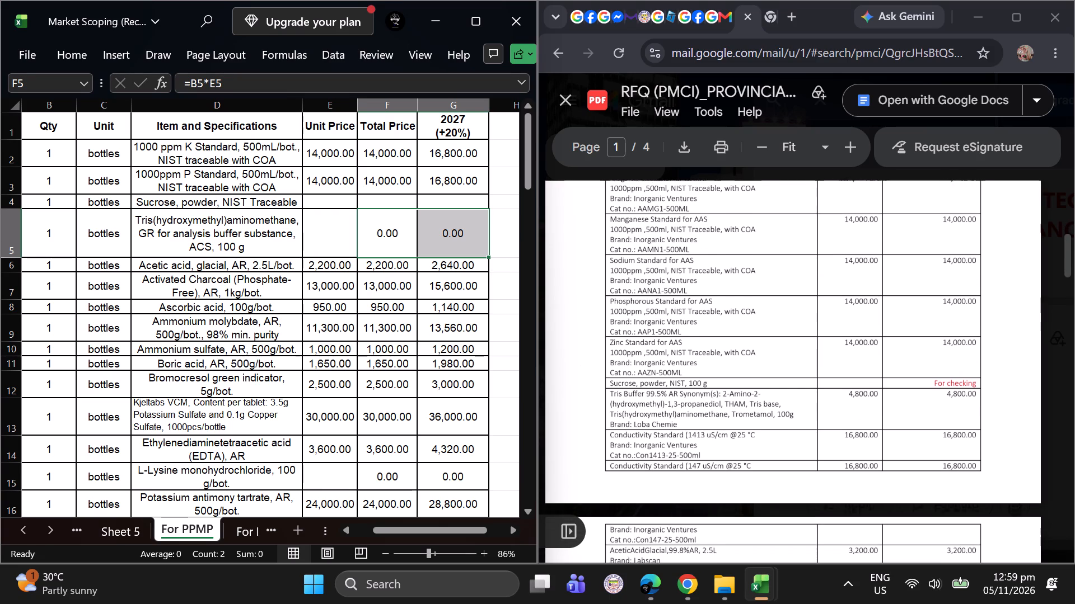
pyautogui.scroll(-2, 667, 426)
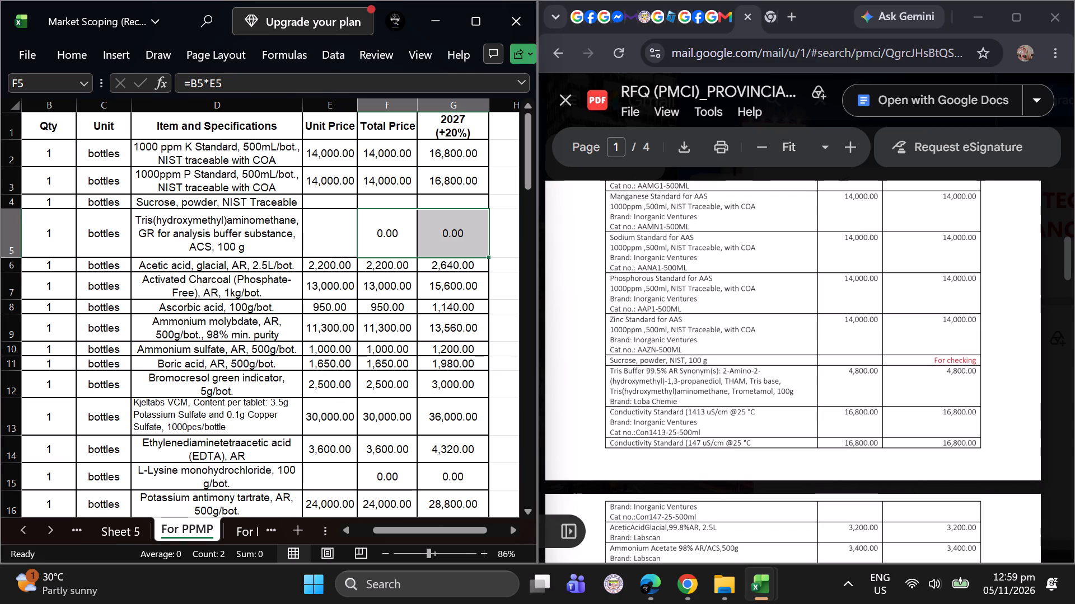
pyautogui.scroll(-5, 667, 426)
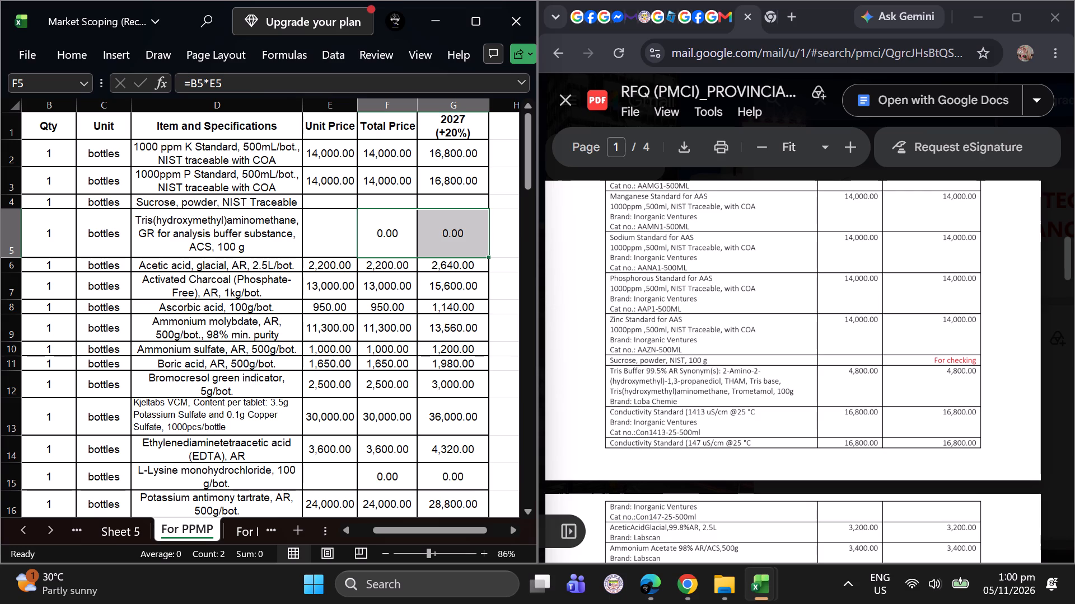
# Review the standards and reagent entries, including THAM, at the start of the PMCI sheet, and return to For PPMP.
pyautogui.tripleClick(23, 530)
pyautogui.click(23, 530)
pyautogui.click(128, 527)
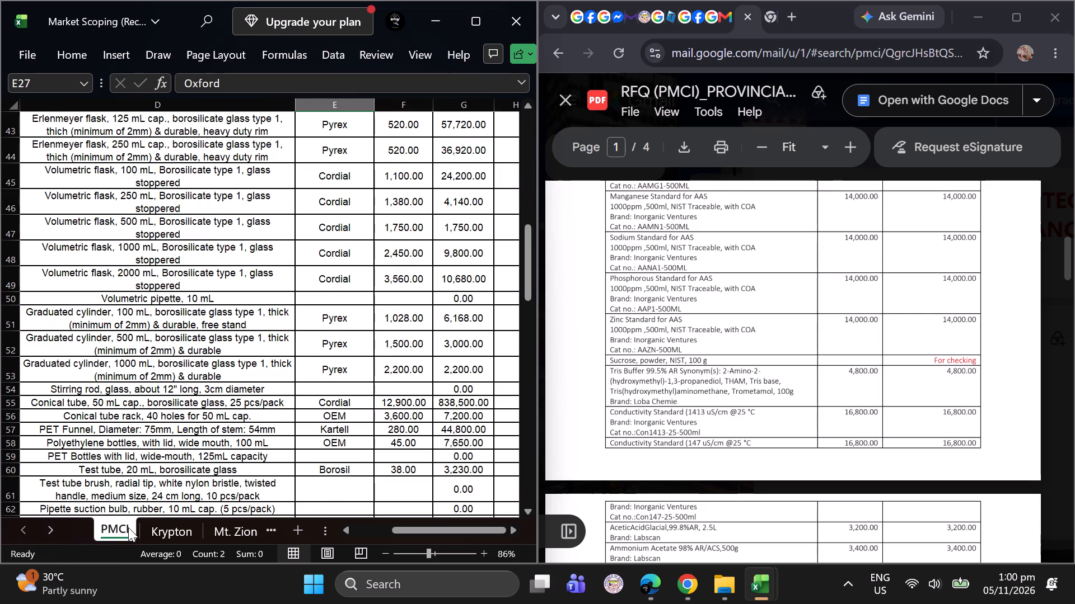
pyautogui.scroll(2, 156, 358)
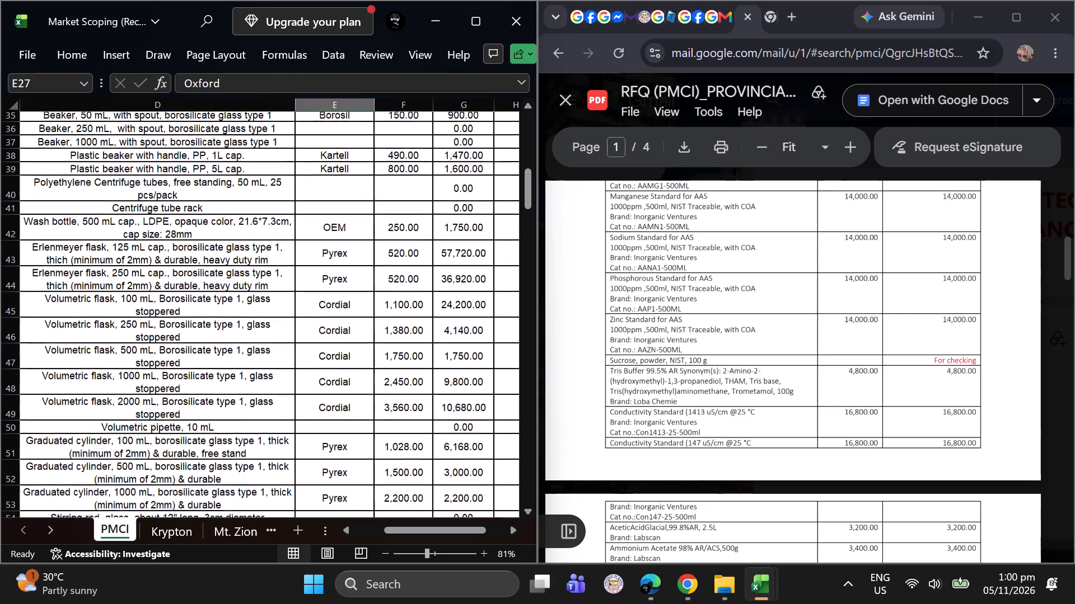
pyautogui.scroll(3, 156, 358)
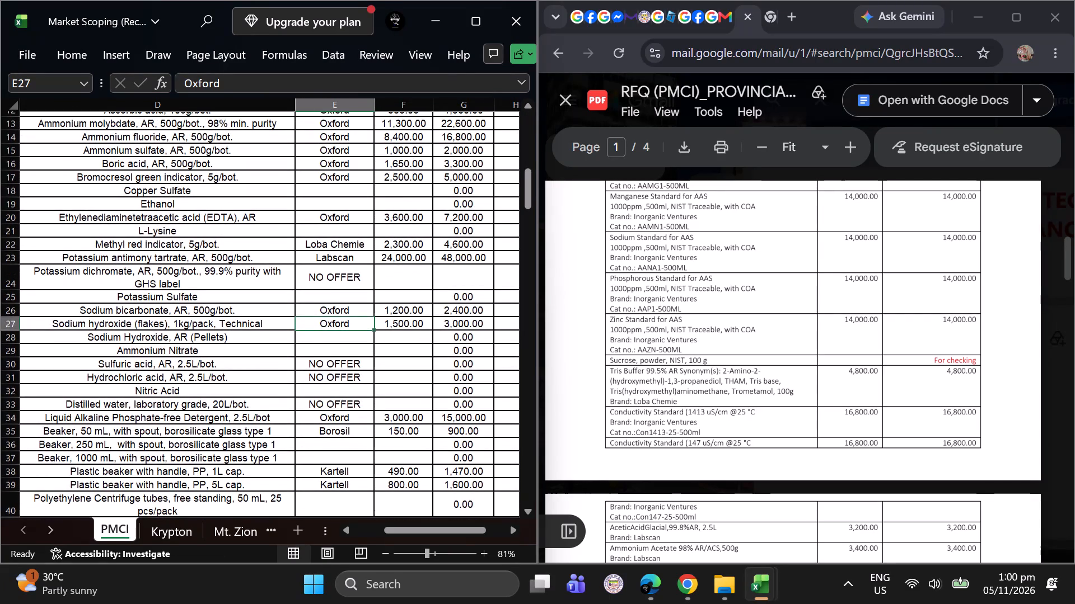
pyautogui.scroll(2, 156, 358)
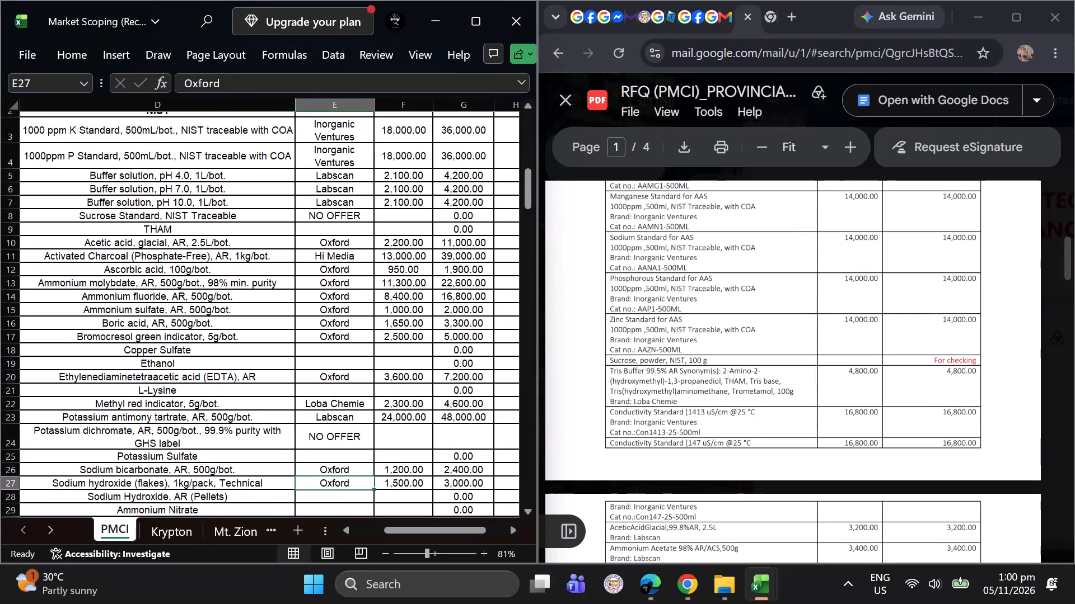
pyautogui.scroll(1, 156, 358)
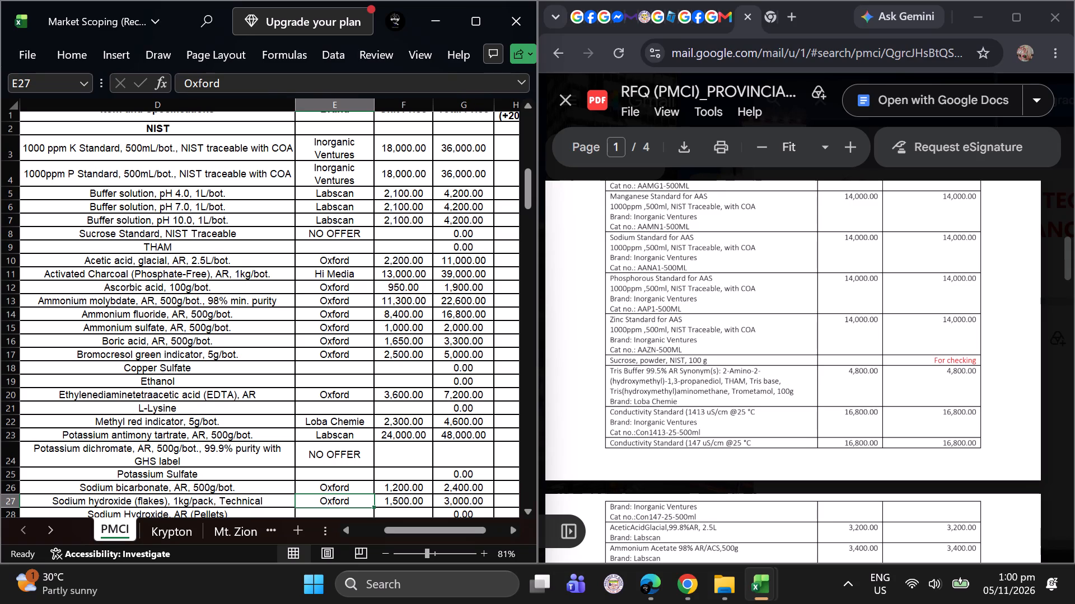
pyautogui.scroll(2, 156, 358)
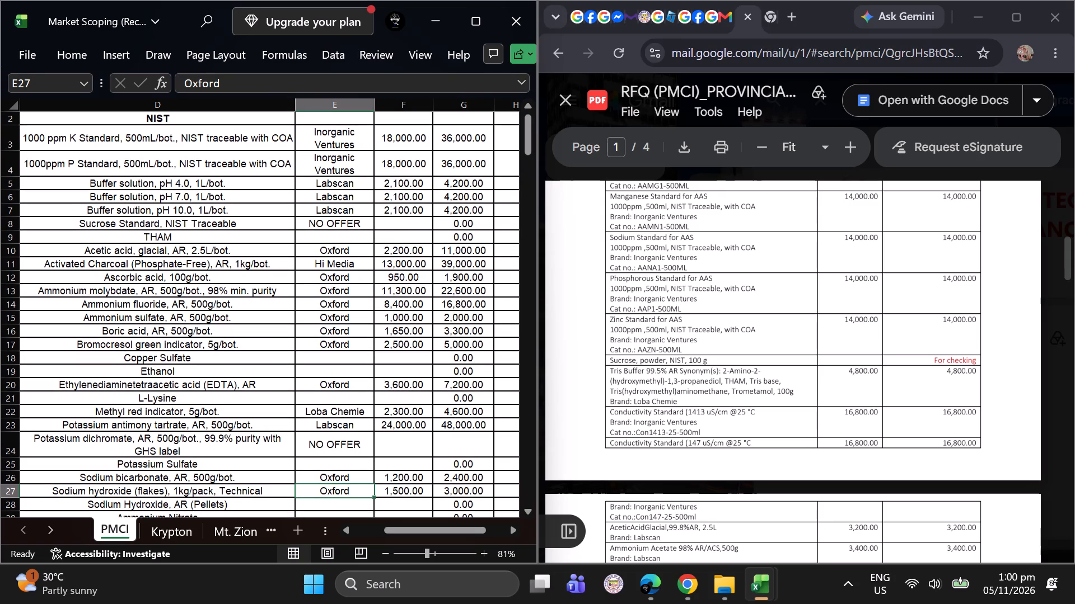
pyautogui.tripleClick(50, 526)
pyautogui.doubleClick(50, 526)
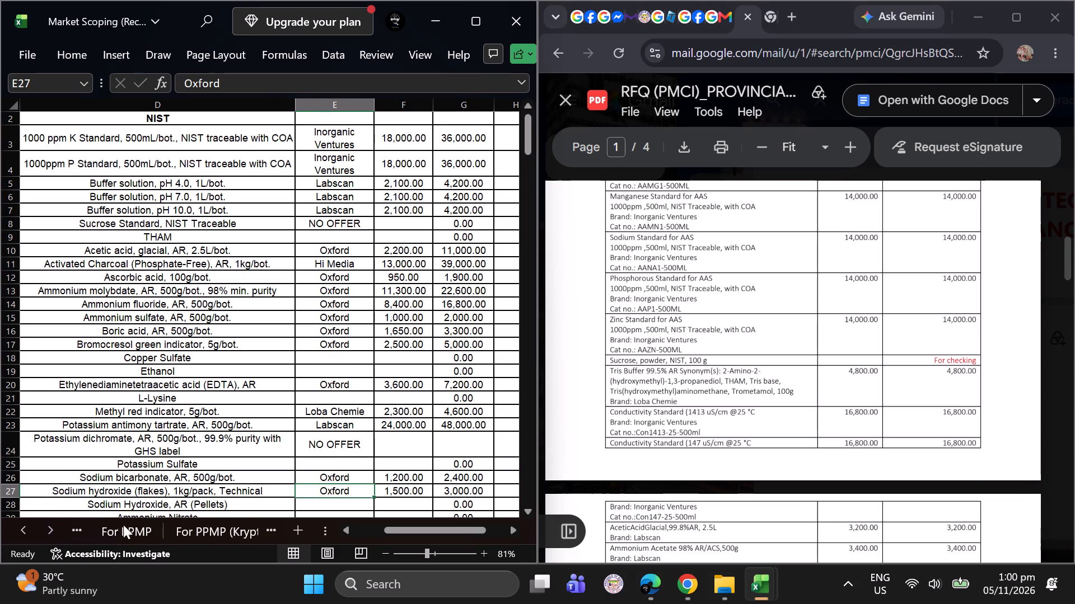
pyautogui.click(185, 527)
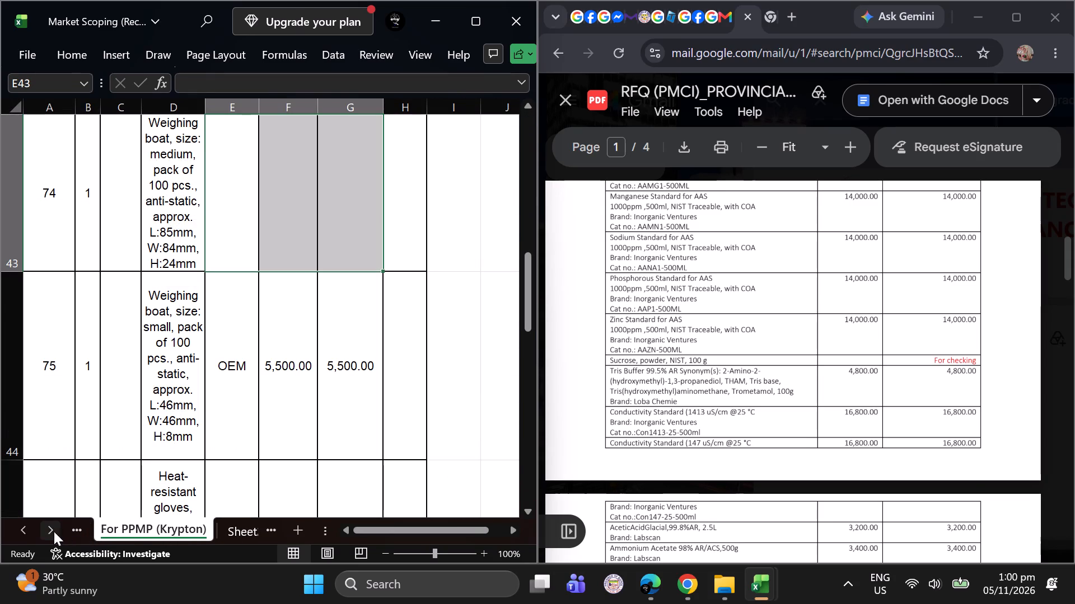
pyautogui.click(27, 531)
pyautogui.click(27, 531)
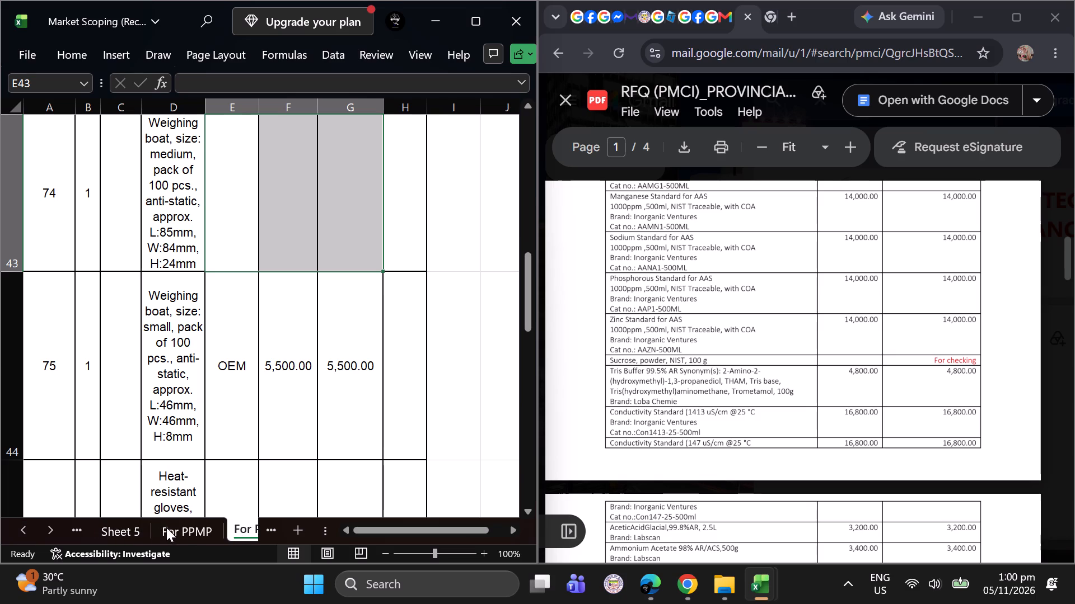
pyautogui.click(181, 528)
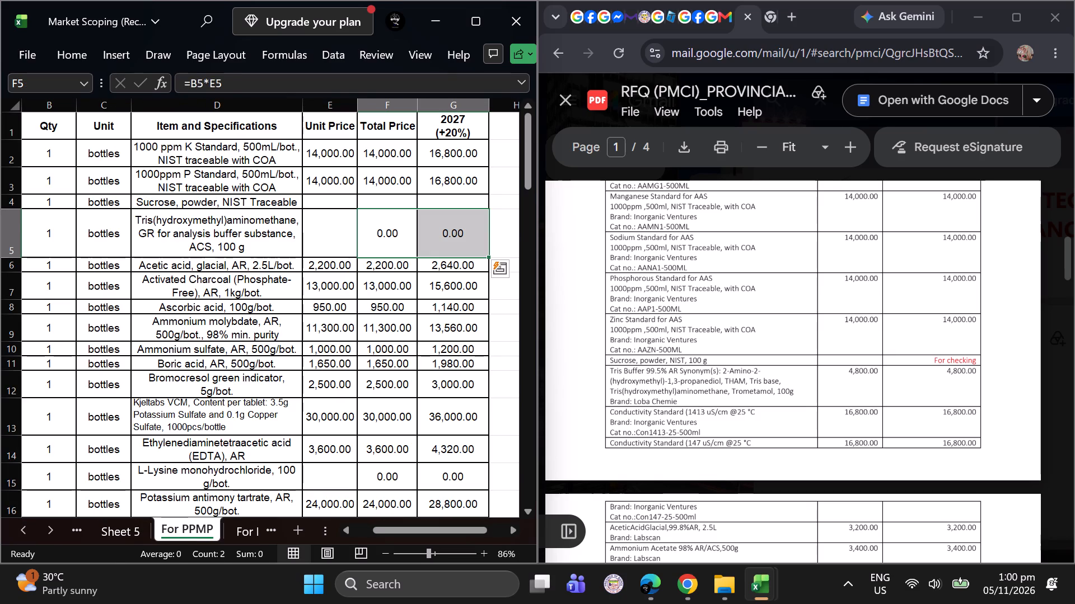
# Clear the total price and 2027 (+20%) amount in the tris(hydroxymethyl)aminomethane row.
pyautogui.moveTo(386, 253); pyautogui.dragTo(431, 248)
pyautogui.press('Delete')
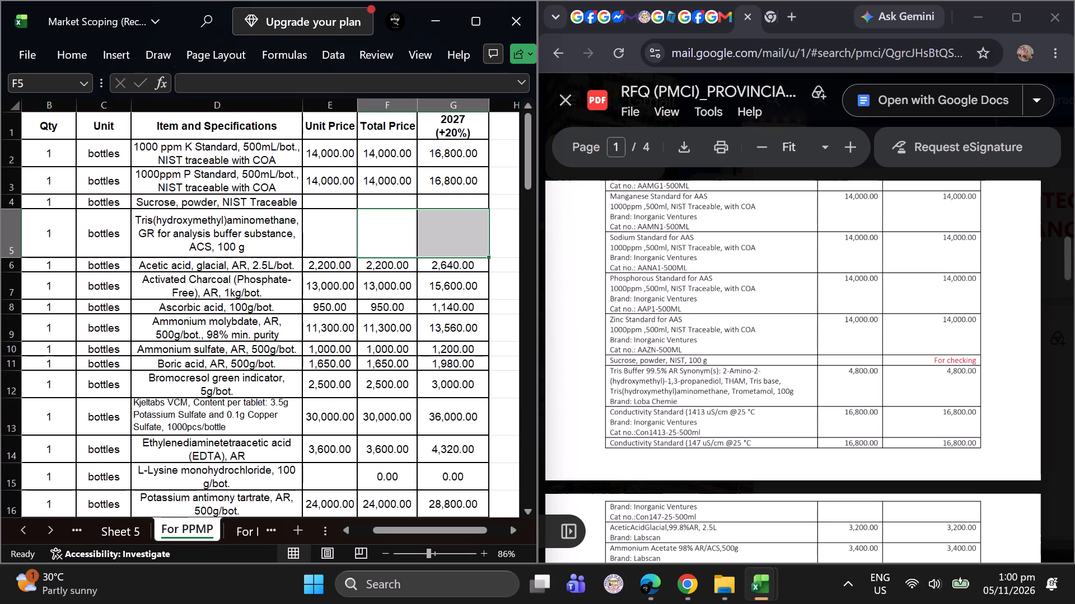
# Look up the glacial acetic acid, 2.5 L, price in the PMCI quotation for that item's unit price.
pyautogui.click(316, 267)
pyautogui.scroll(-1, 688, 407)
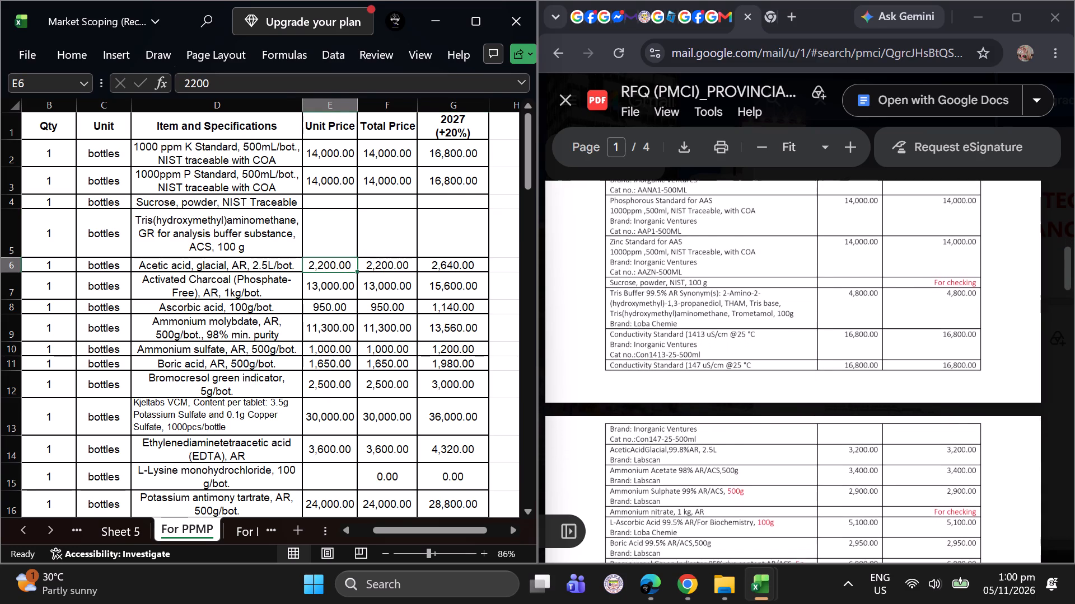
pyautogui.scroll(-1, 688, 407)
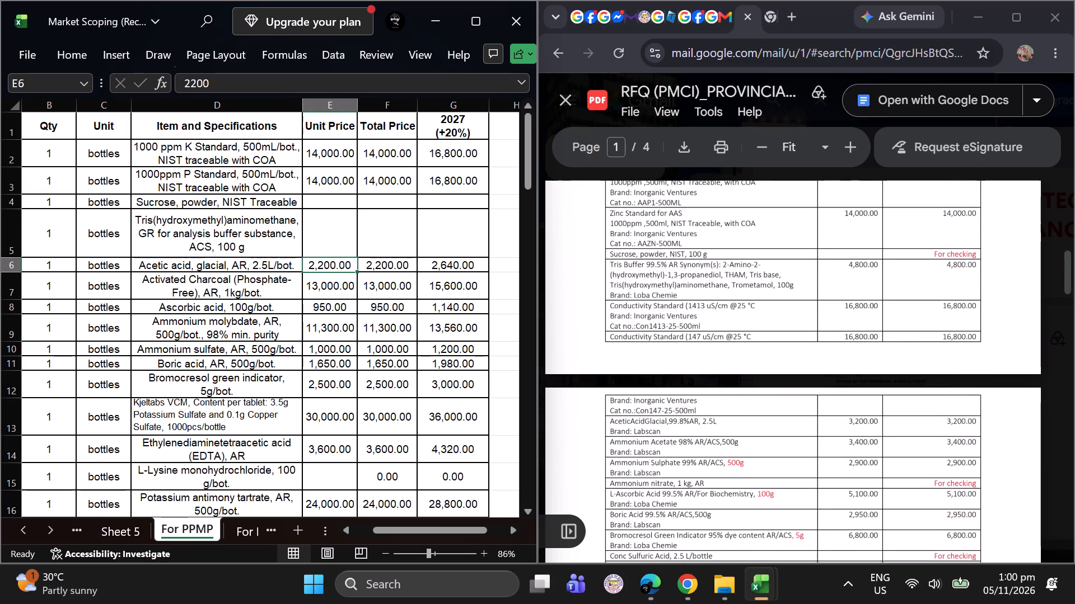
pyautogui.scroll(-2, 688, 407)
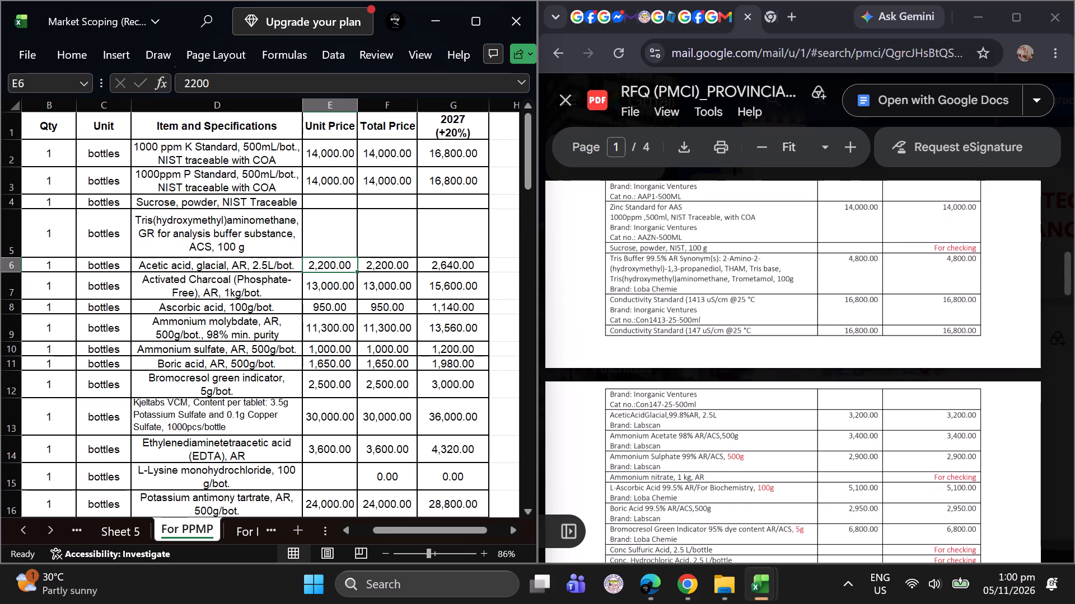
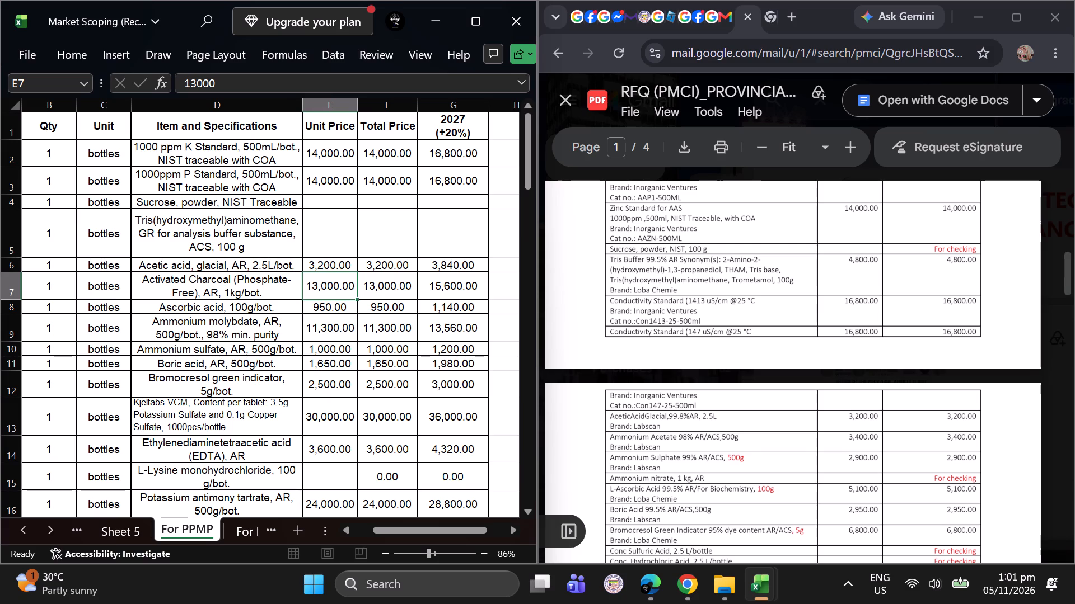
# Look through pages 1 and 2 of the PMCI quotation for the Activated Charcoal (Phosphate-Free), AR, 1kg item.
pyautogui.scroll(-1, 597, 362)
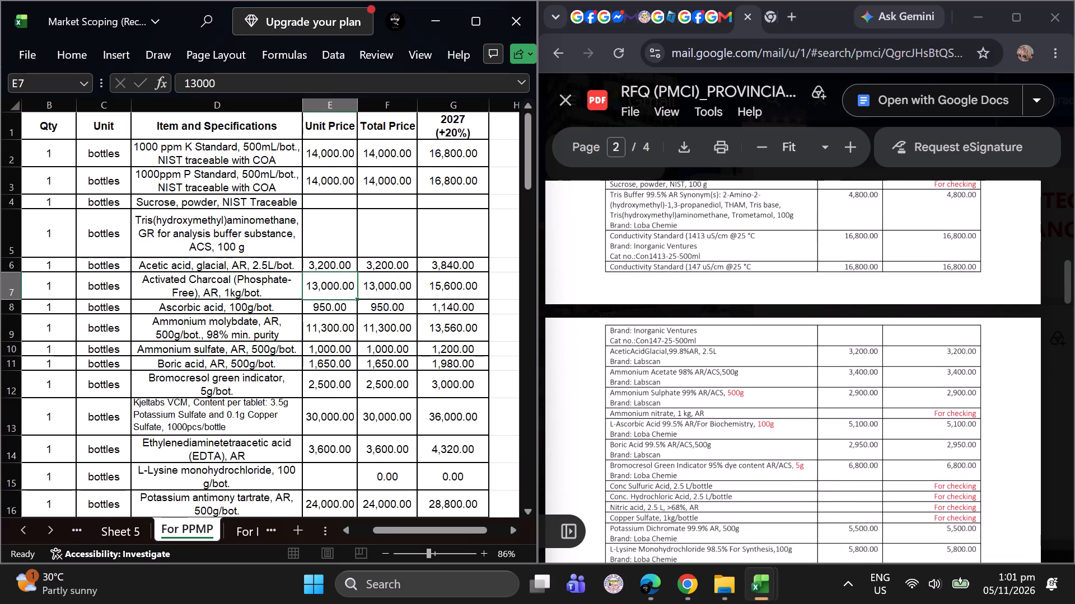
pyautogui.scroll(-1, 597, 362)
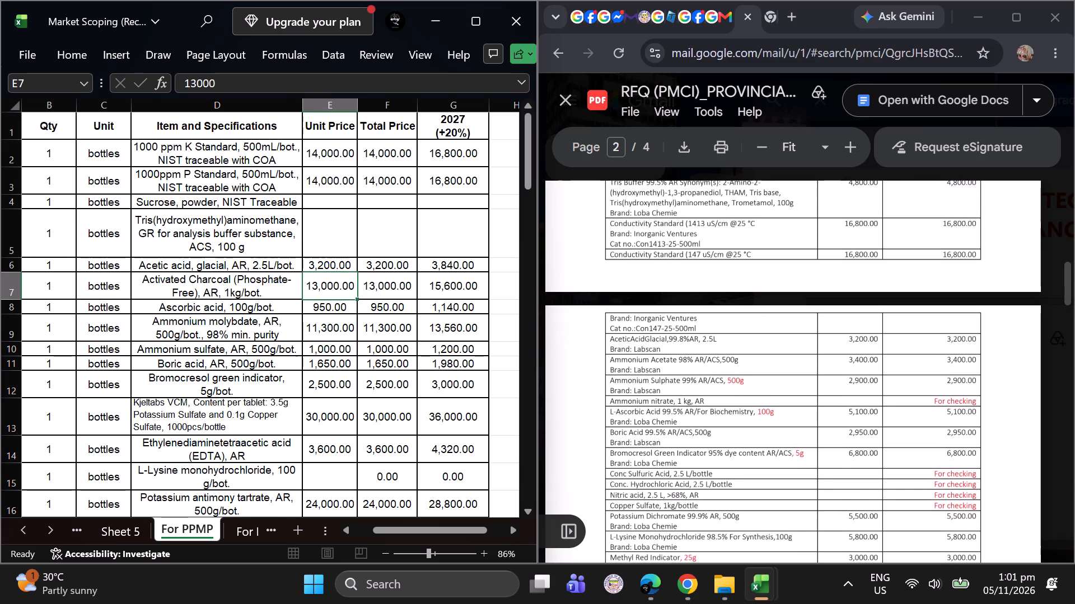
pyautogui.scroll(-2, 597, 362)
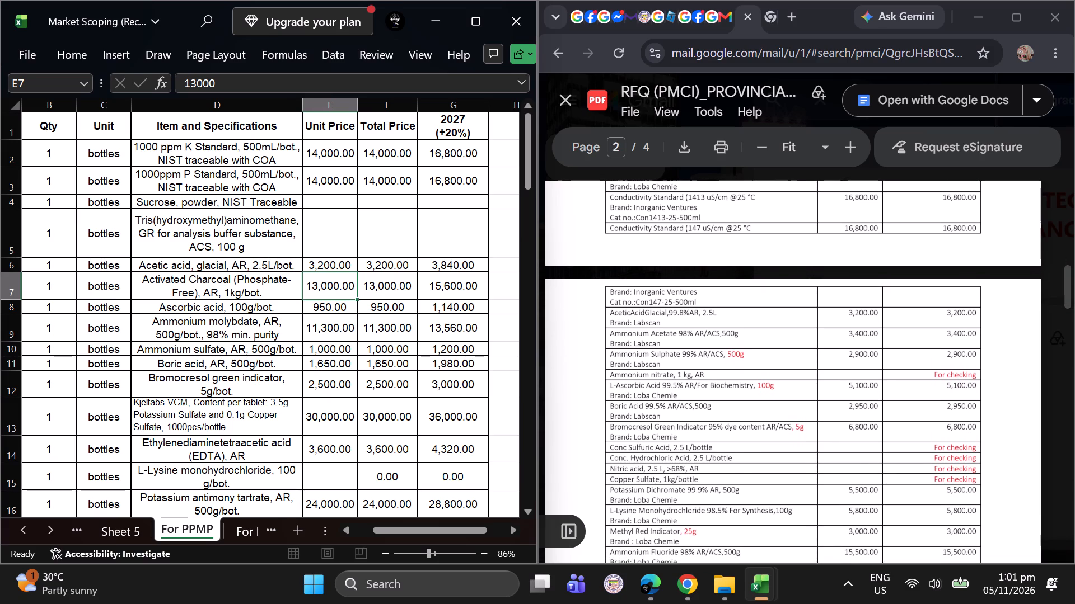
pyautogui.scroll(-2, 597, 362)
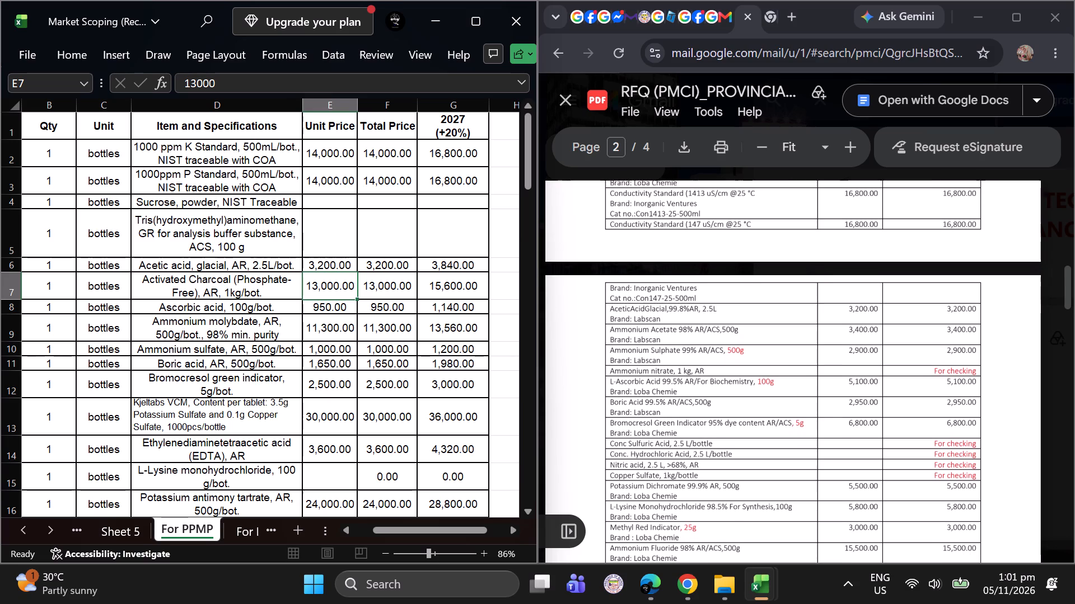
pyautogui.scroll(-1, 597, 362)
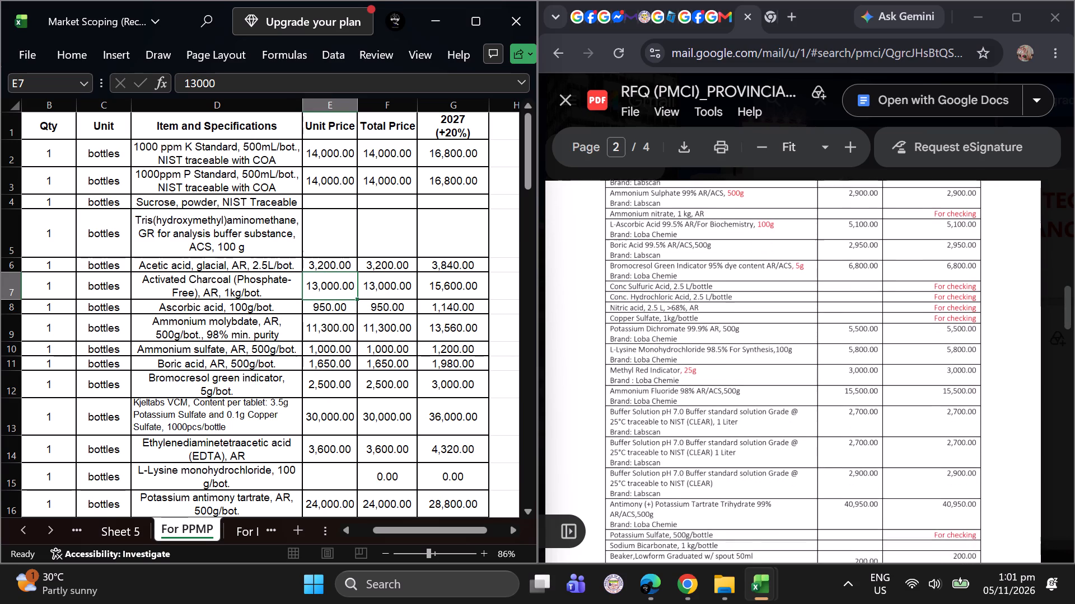
pyautogui.scroll(-1, 597, 362)
pyautogui.scroll(1, 597, 362)
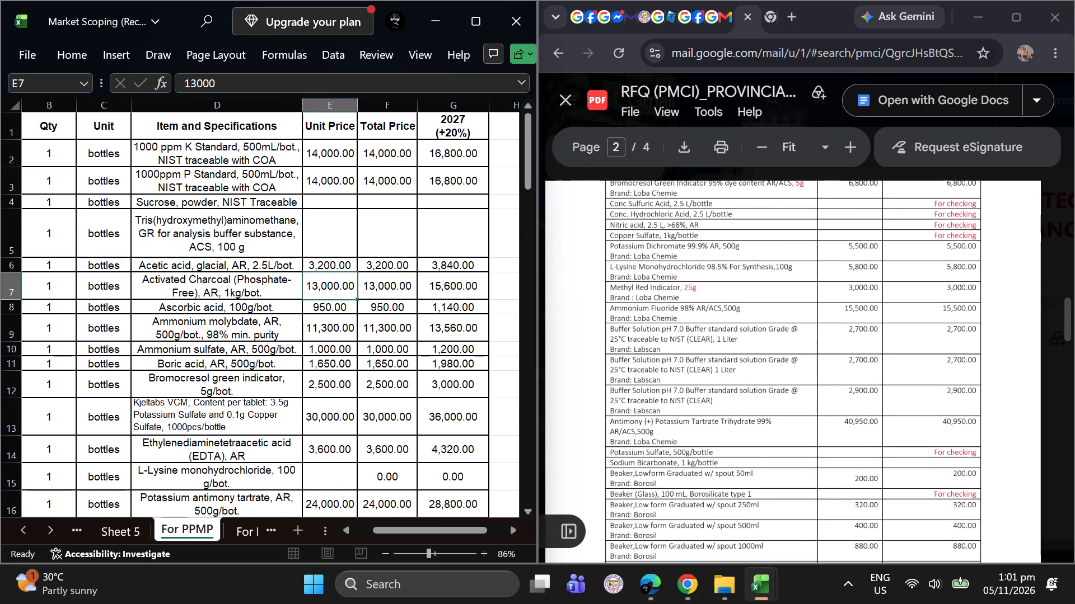
pyautogui.scroll(2, 597, 362)
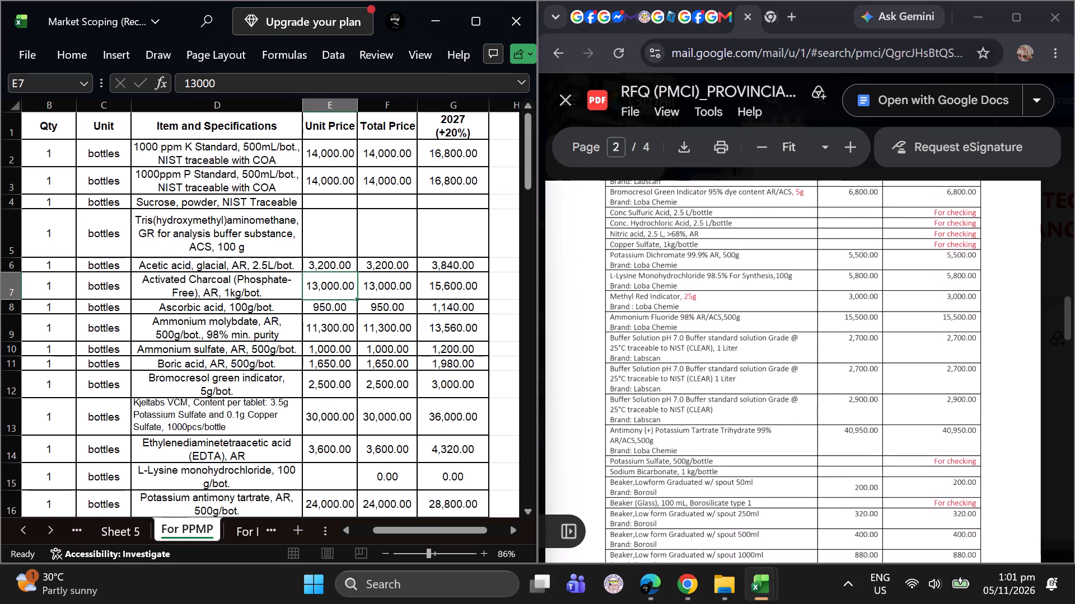
pyautogui.scroll(3, 597, 362)
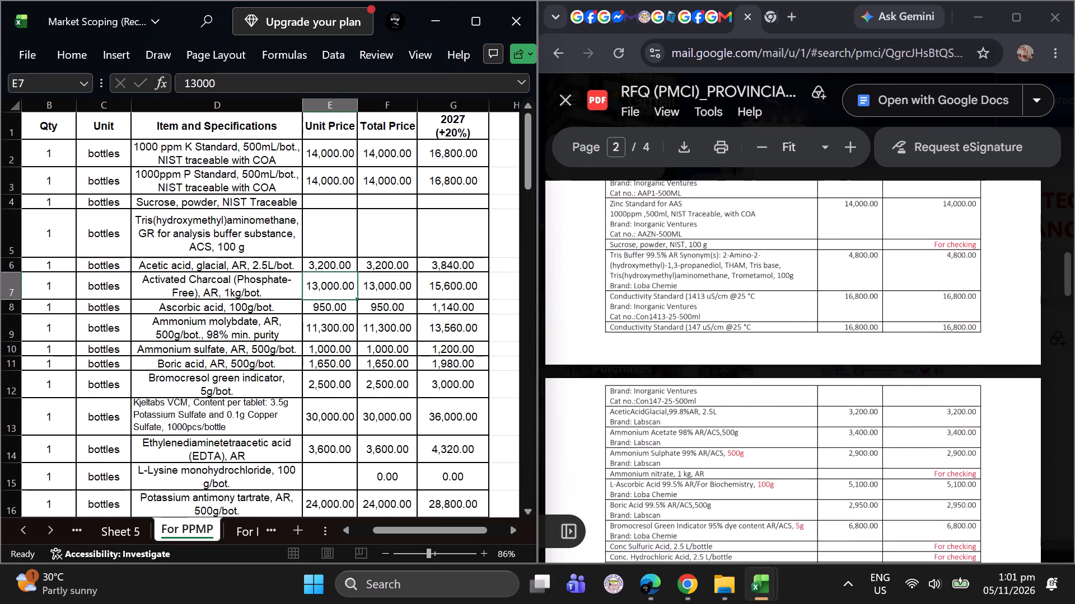
pyautogui.scroll(2, 597, 362)
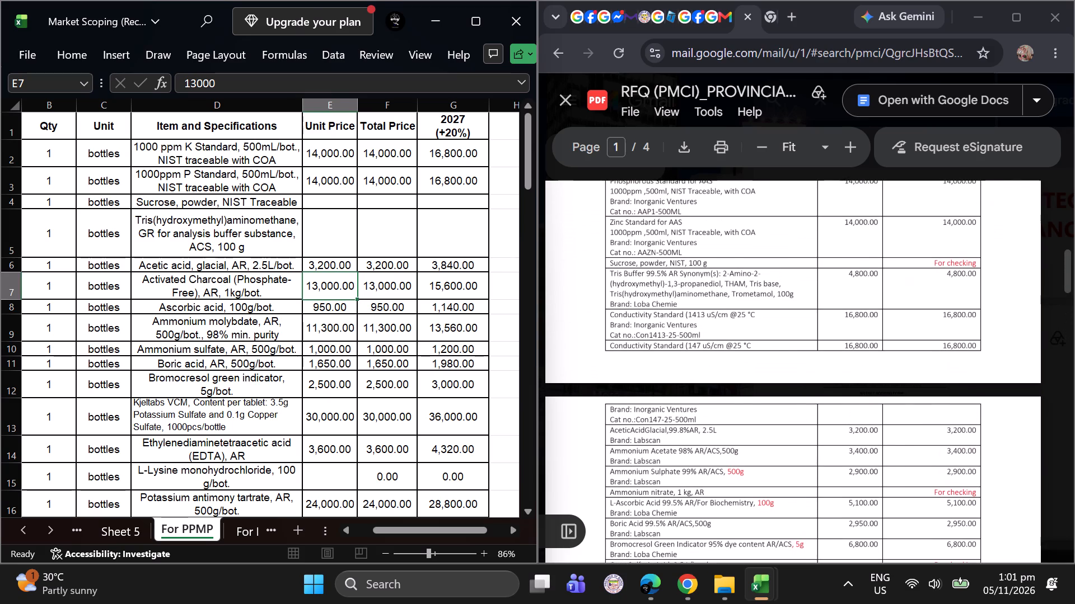
pyautogui.scroll(3, 597, 362)
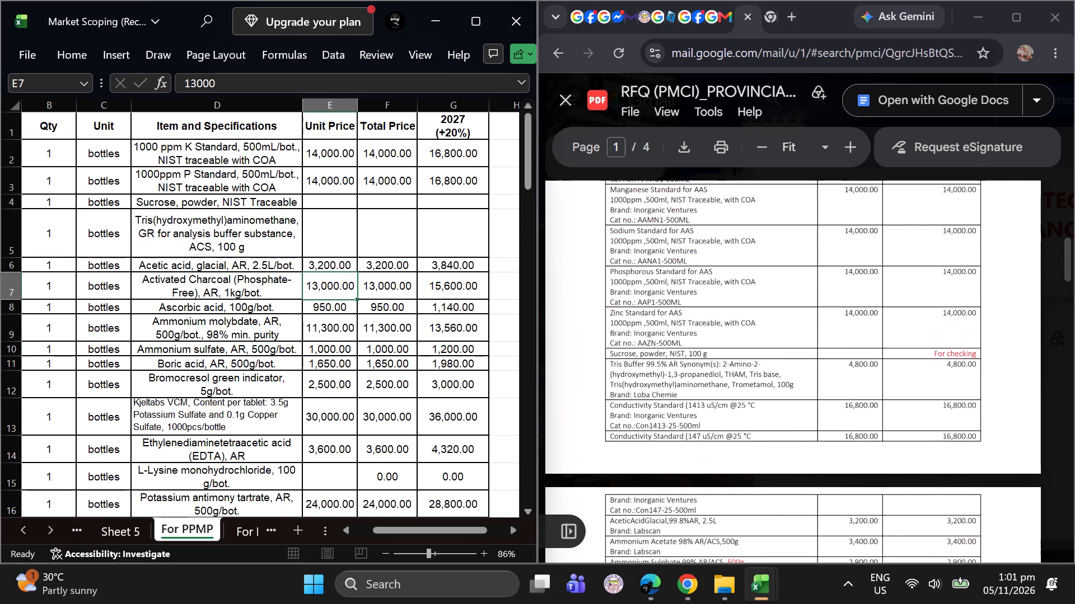
pyautogui.scroll(3, 597, 362)
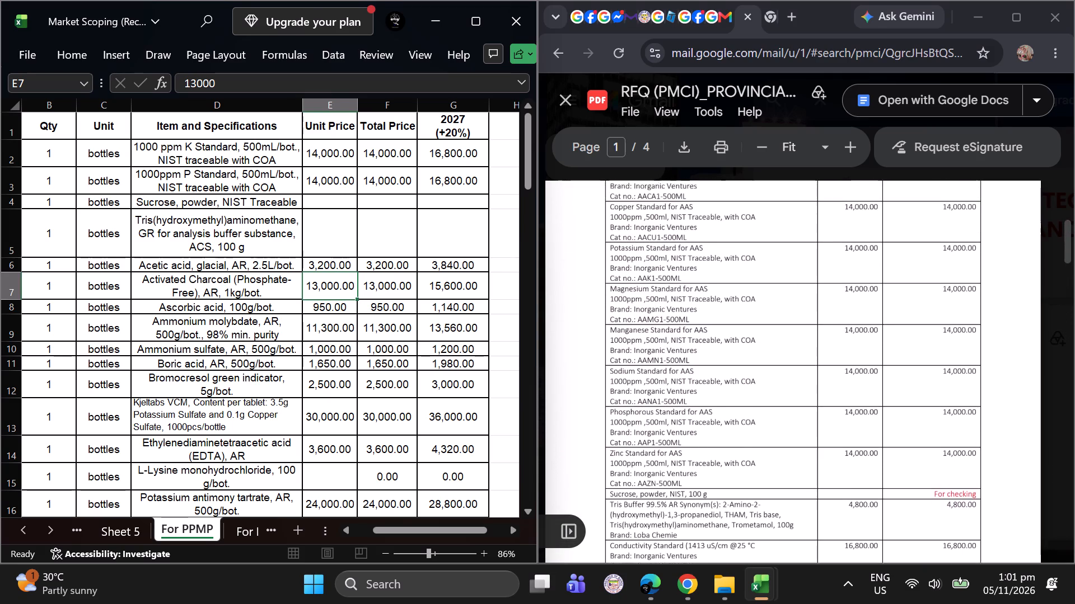
pyautogui.scroll(1, 597, 362)
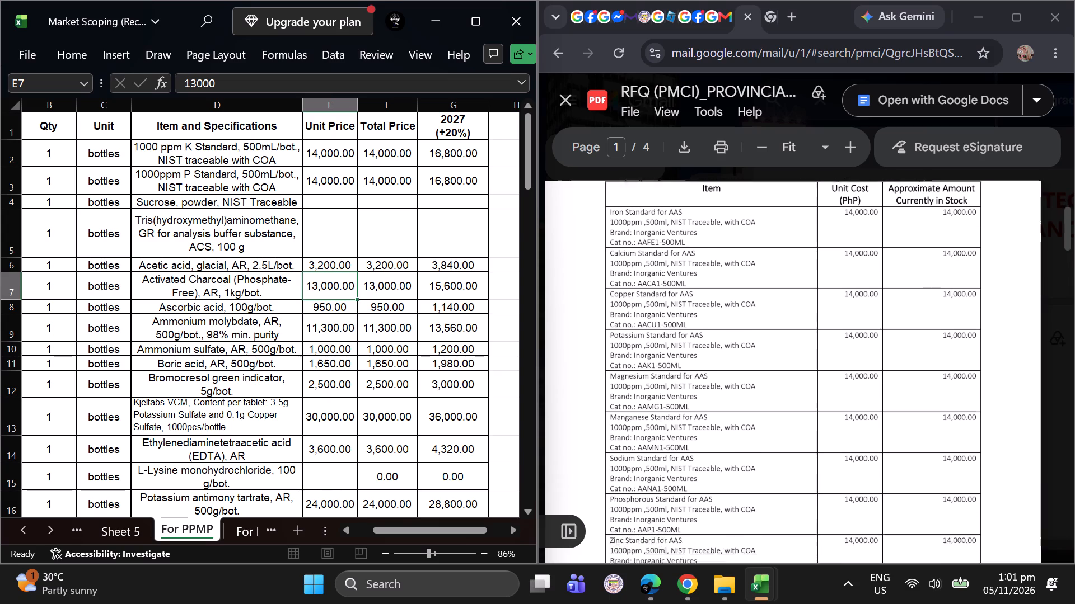
pyautogui.scroll(-1, 597, 362)
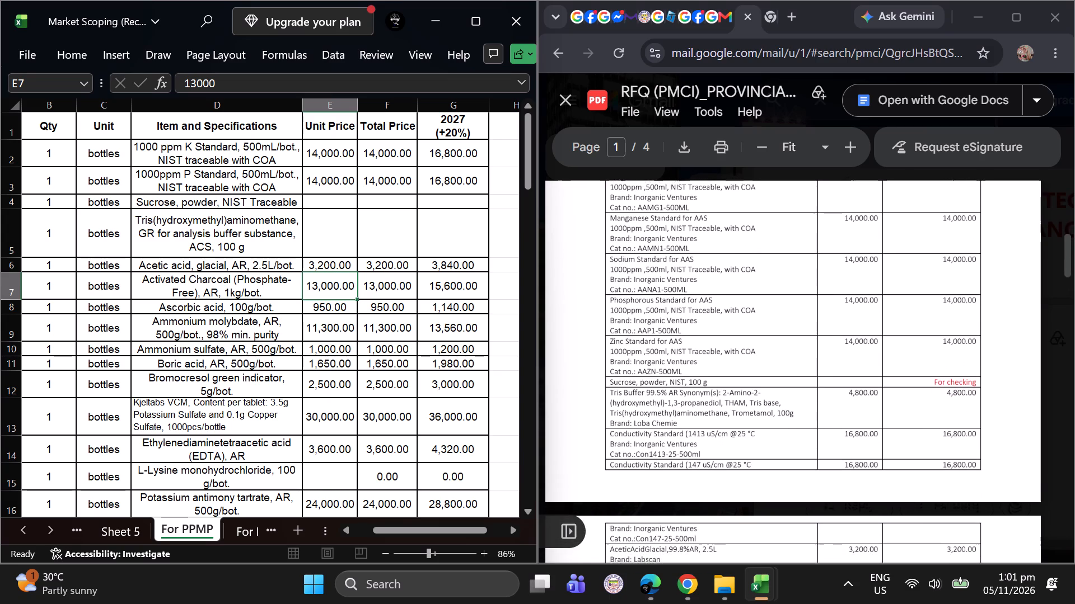
pyautogui.scroll(-1, 597, 362)
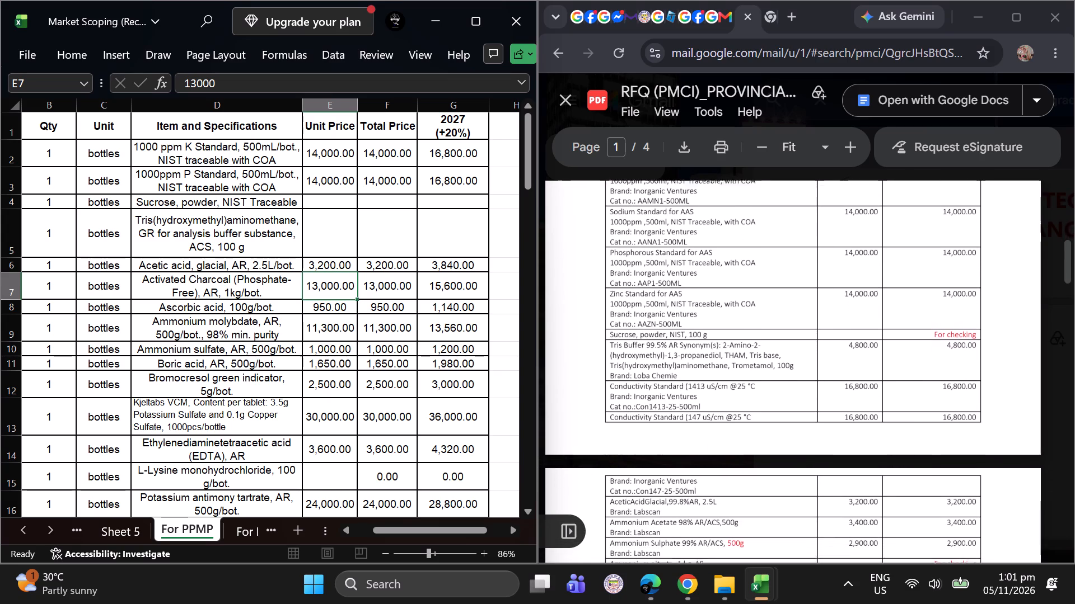
pyautogui.scroll(-1, 597, 362)
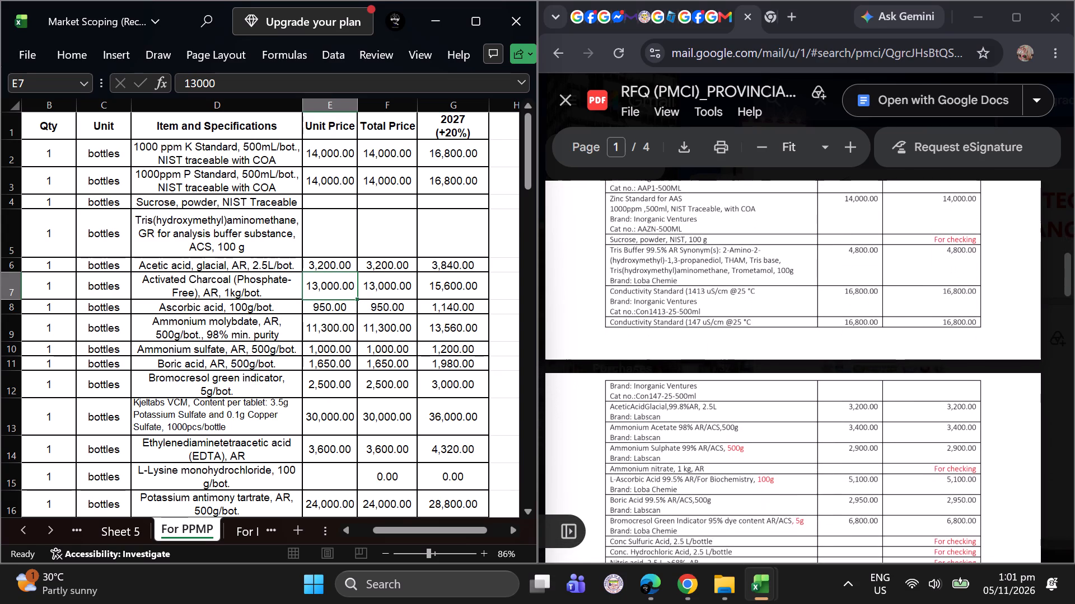
pyautogui.scroll(-2, 597, 362)
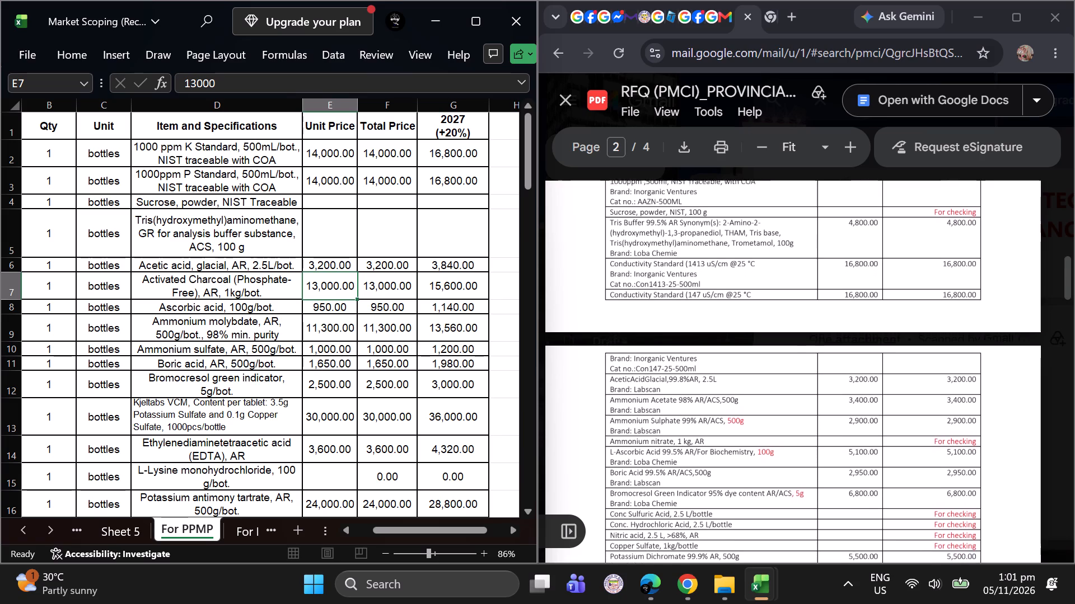
pyautogui.scroll(-1, 597, 362)
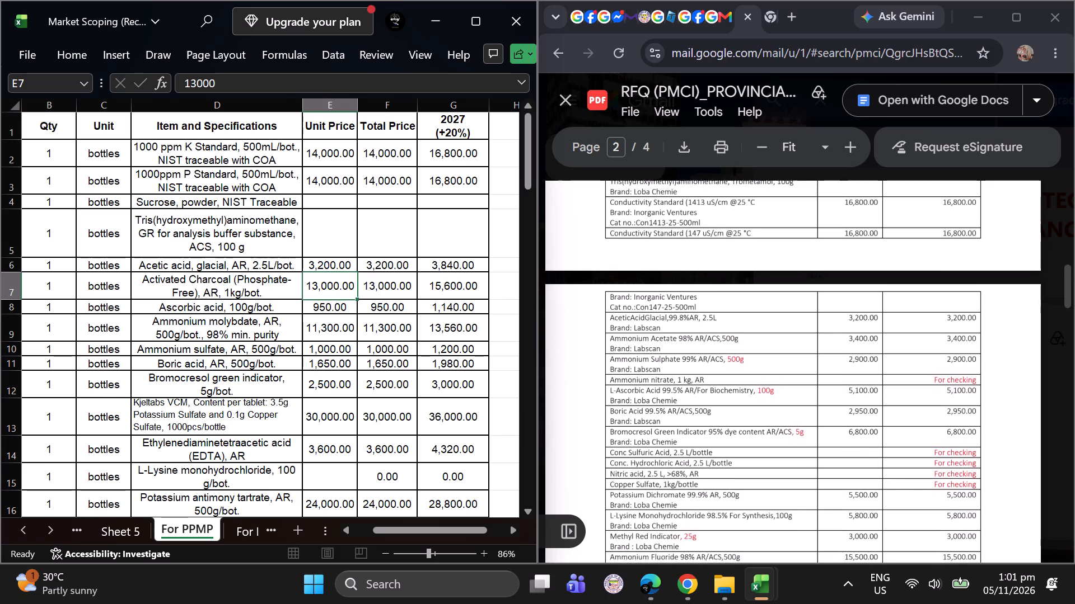
pyautogui.scroll(-2, 597, 362)
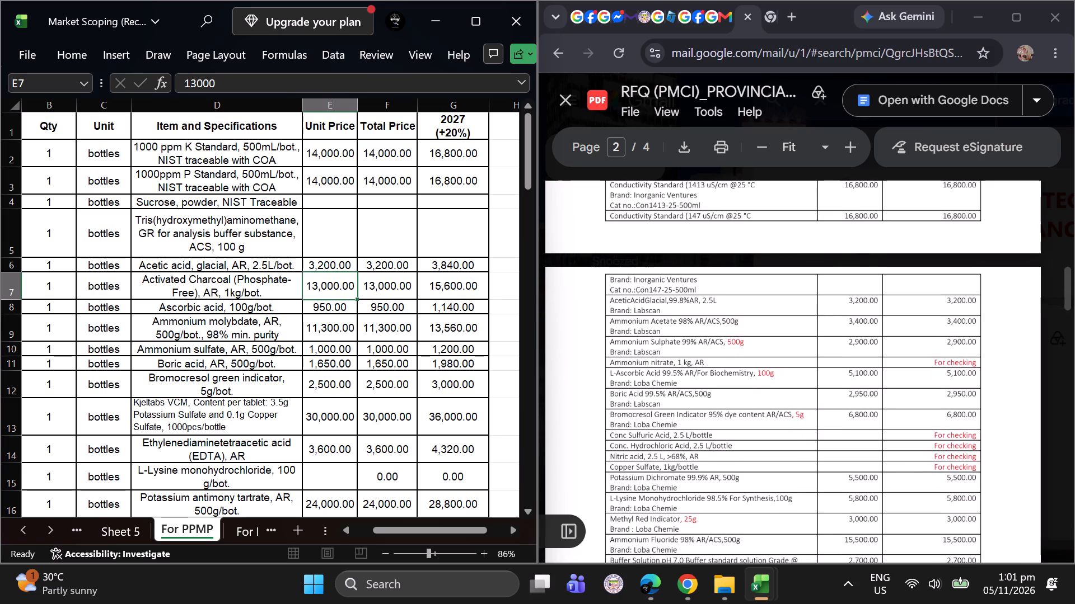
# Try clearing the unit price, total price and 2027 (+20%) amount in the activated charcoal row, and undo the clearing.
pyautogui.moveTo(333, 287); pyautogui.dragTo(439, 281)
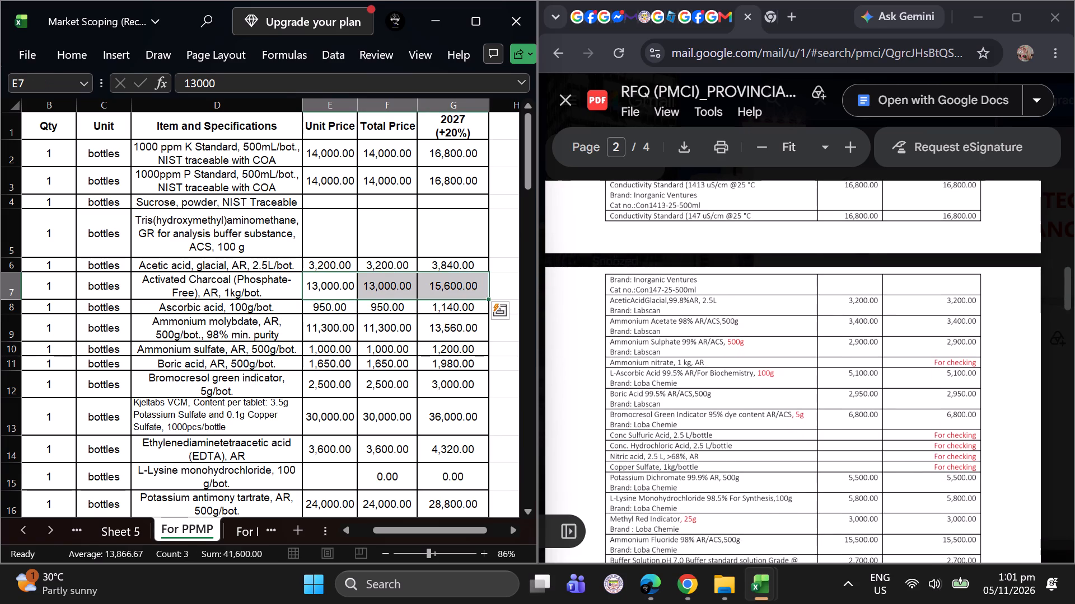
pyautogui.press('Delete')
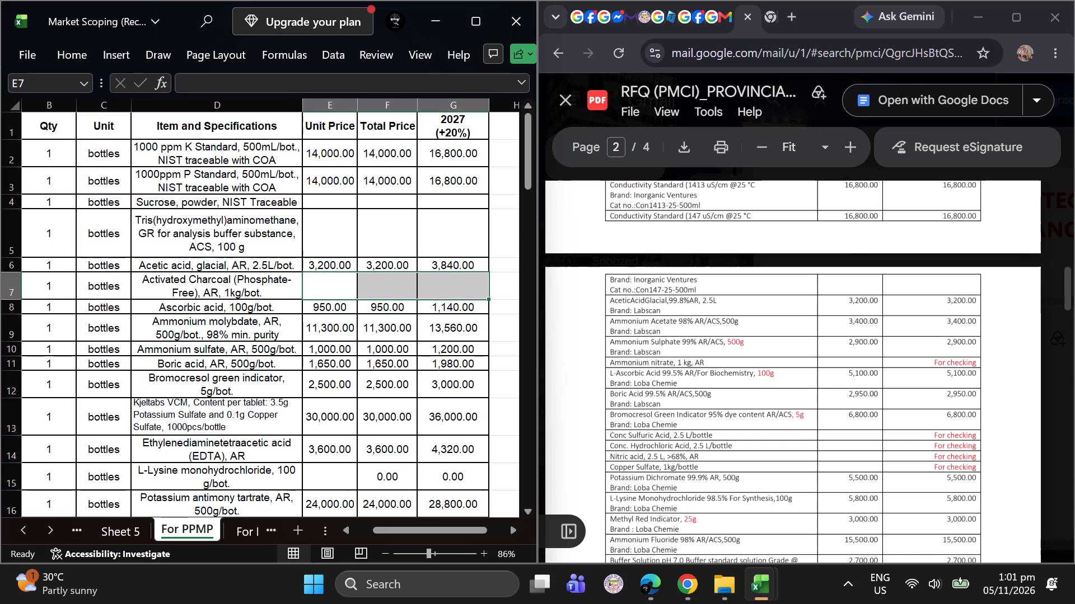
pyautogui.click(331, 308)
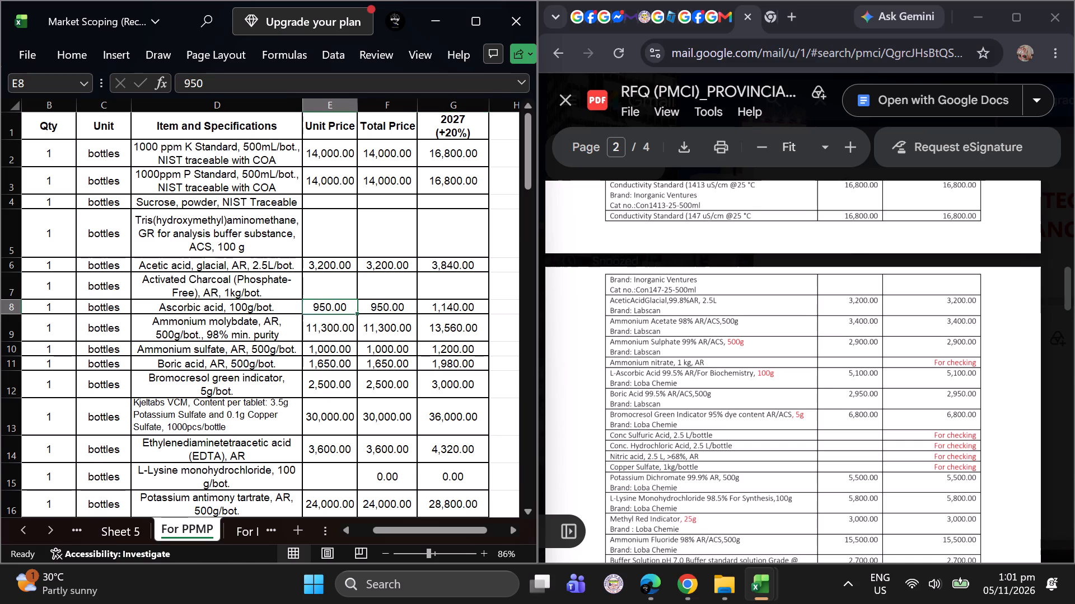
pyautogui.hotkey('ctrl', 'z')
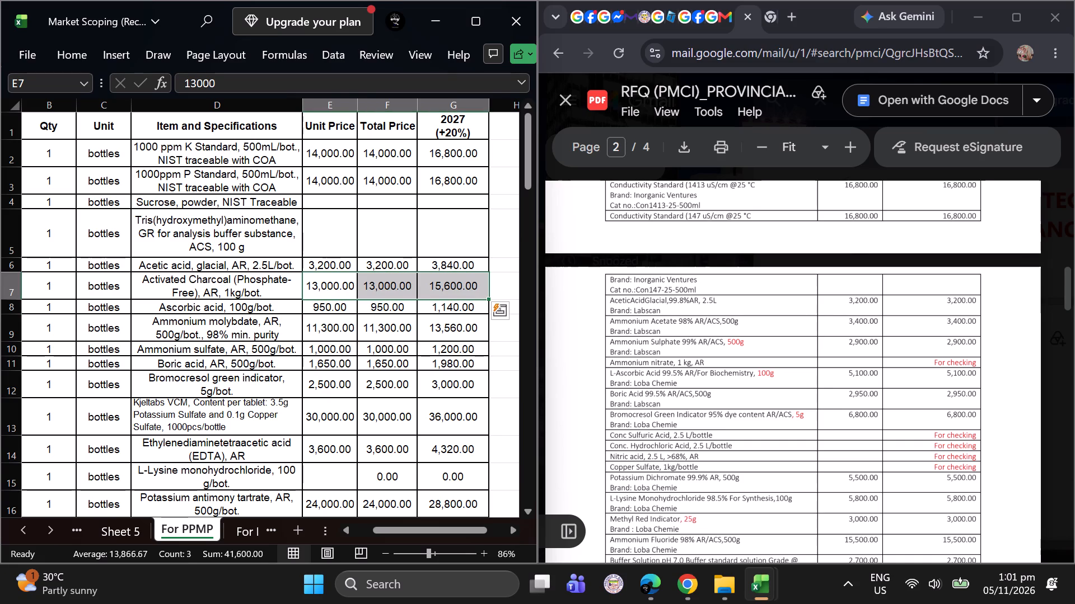
# Italicize the Activated Charcoal (Phosphate-Free), AR, 1kg/bot. description on the For PPMP sheet.
pyautogui.click(328, 289)
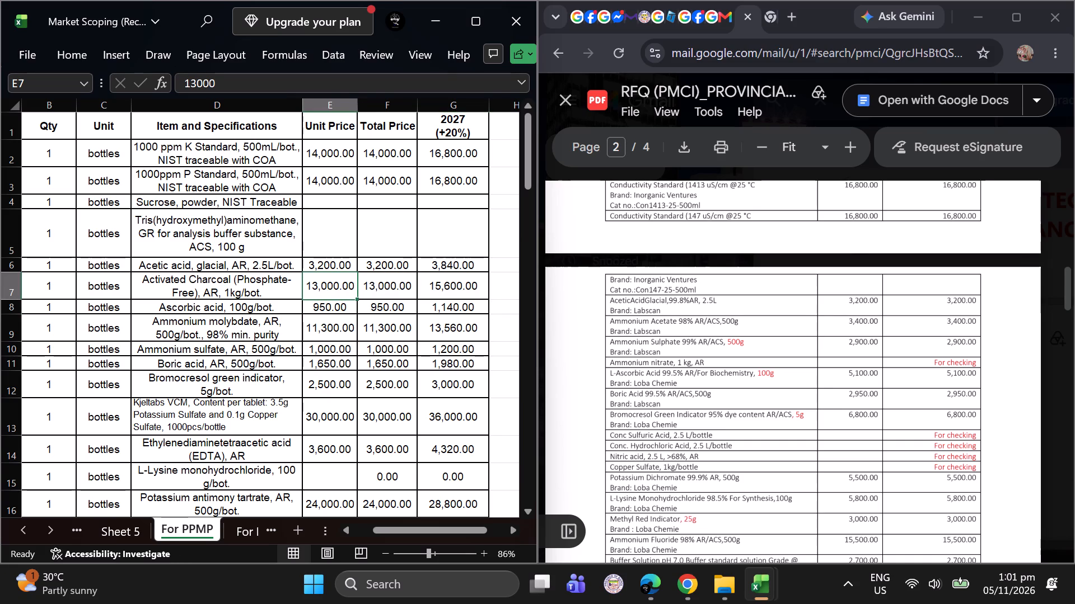
pyautogui.click(163, 291)
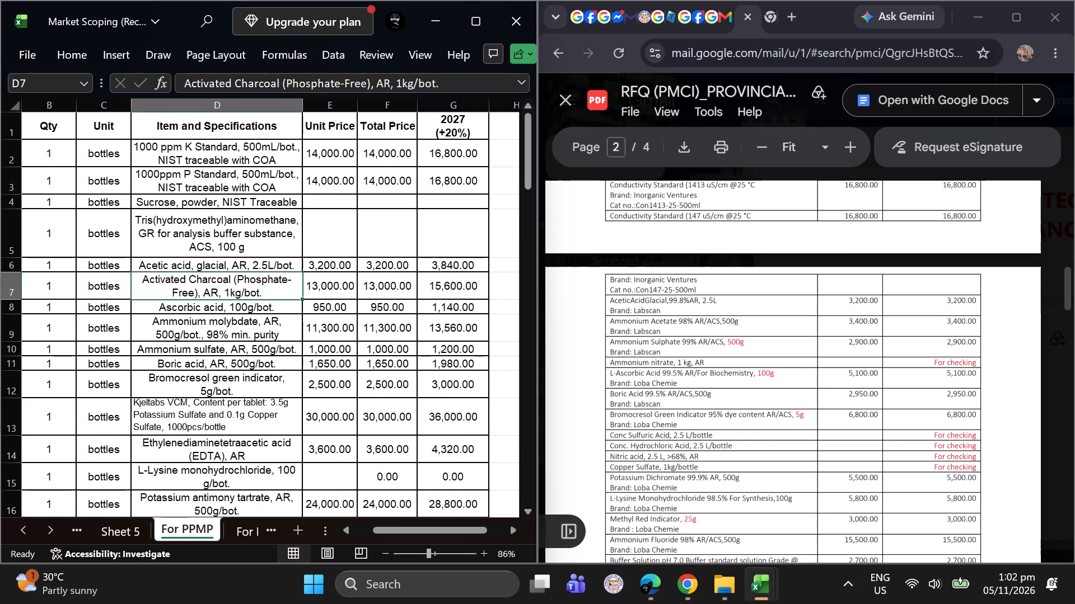
pyautogui.hotkey('ctrl', 'i')
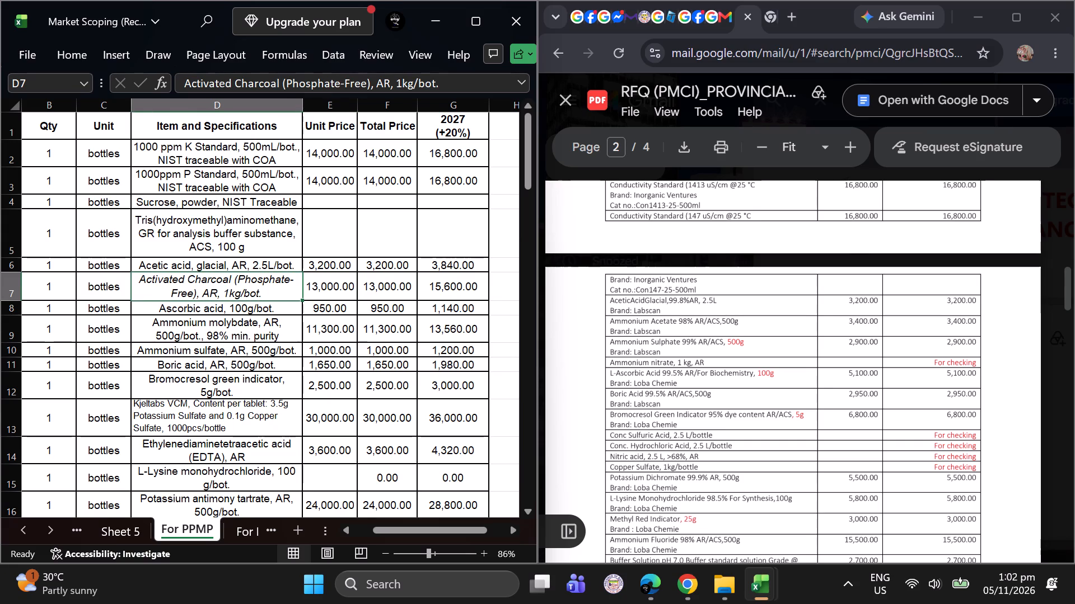
# Compare the ascorbic acid, 100g/bot. unit price on For PPMP with the L-Ascorbic Acid entry in the PMCI quotation.
pyautogui.scroll(-1, 253, 255)
pyautogui.click(320, 278)
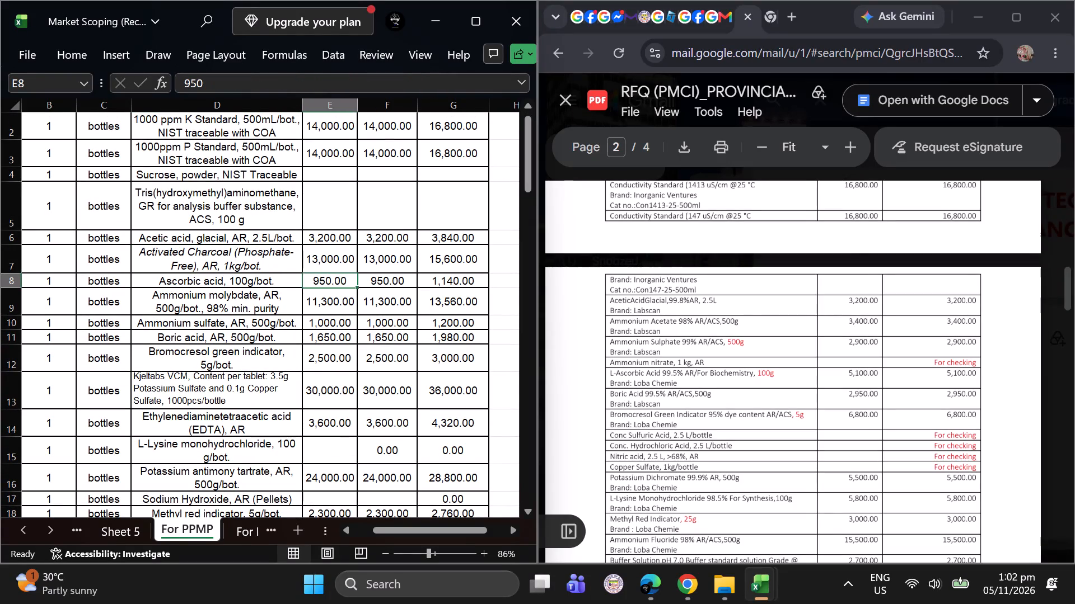
pyautogui.scroll(-2, 698, 393)
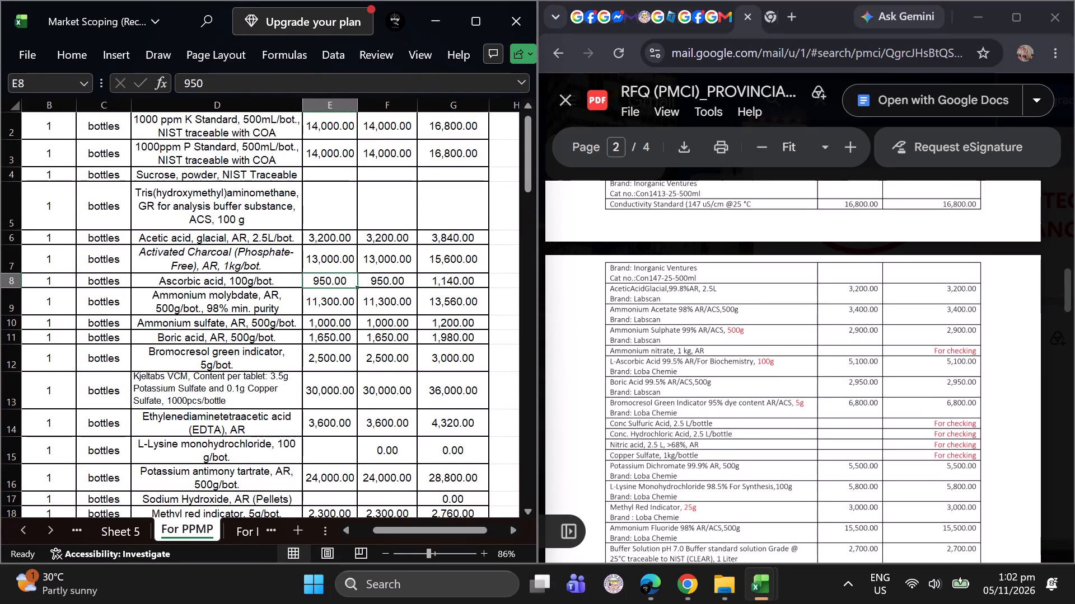
pyautogui.scroll(-1, 698, 393)
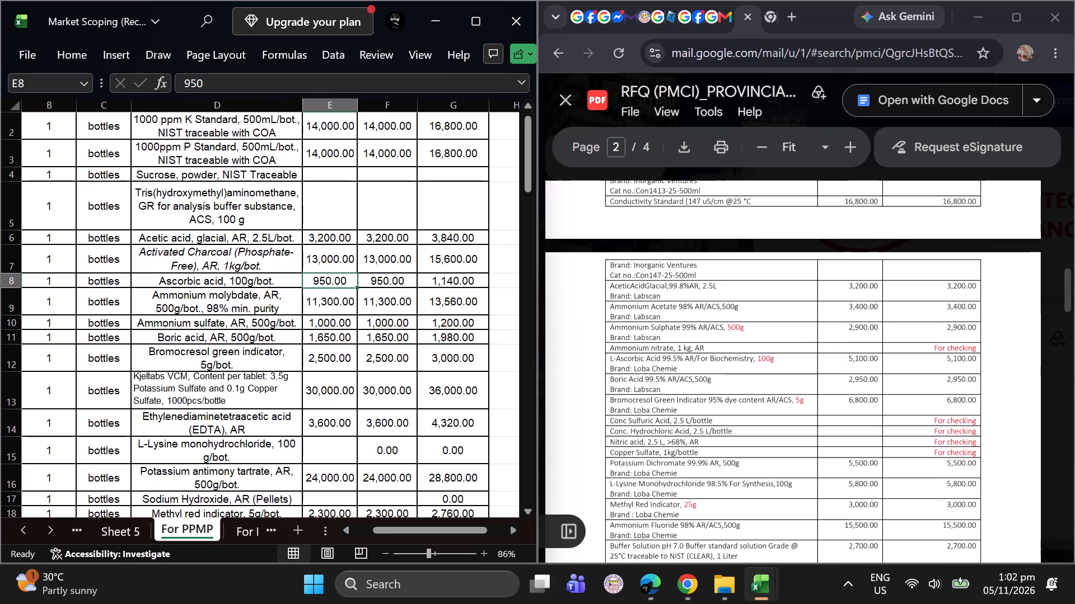
pyautogui.scroll(-1, 698, 393)
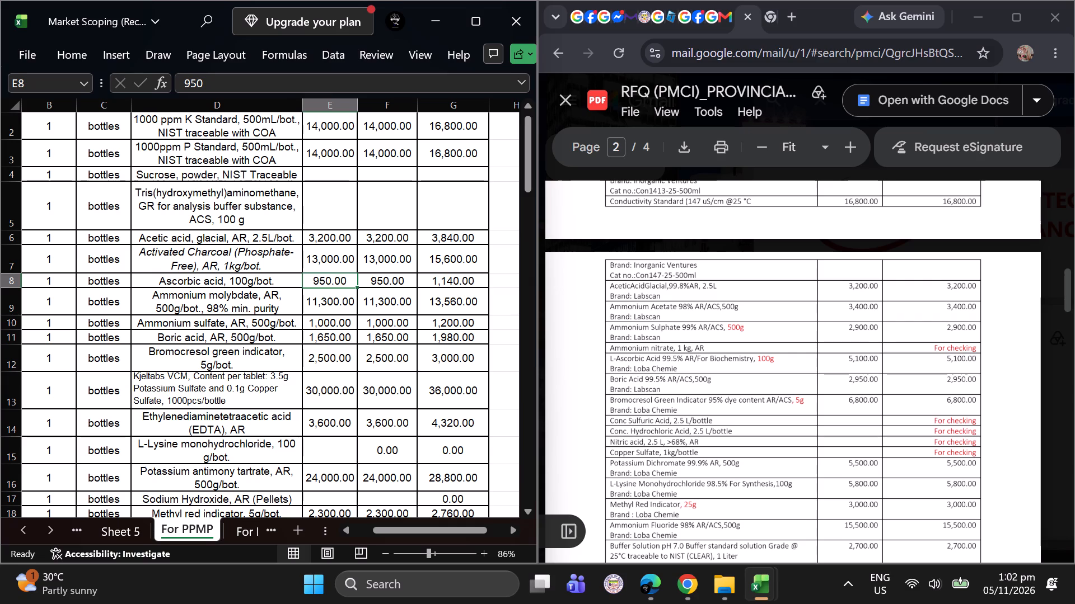
pyautogui.click(331, 285)
# Check the reagent brands and prices, including ascorbic acid, on the PMCI sheet and head back to the For PPMP sheet.
pyautogui.tripleClick(23, 523)
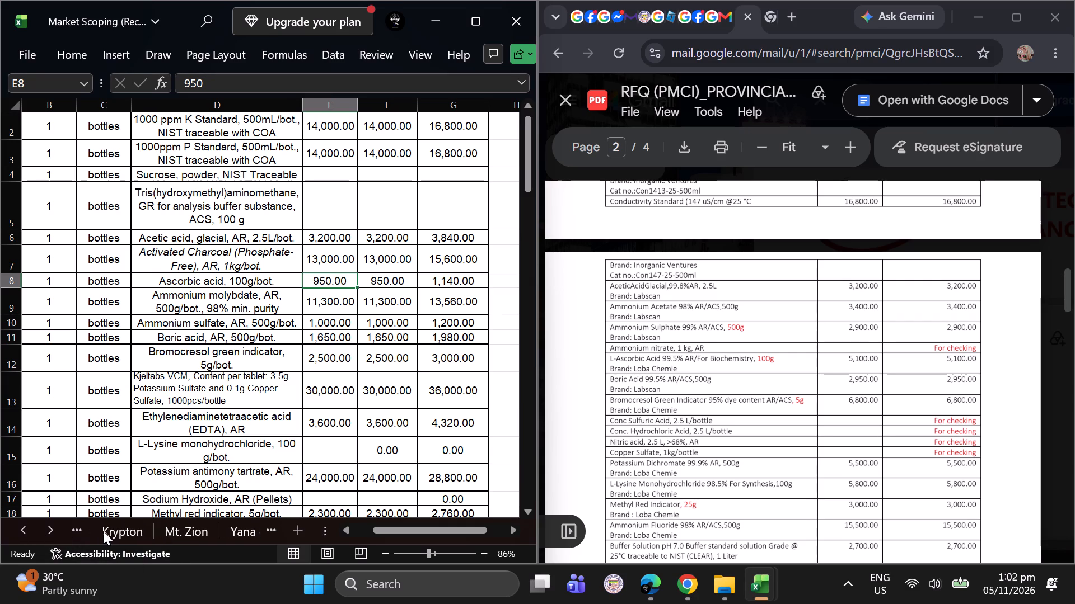
pyautogui.click(24, 528)
pyautogui.click(118, 534)
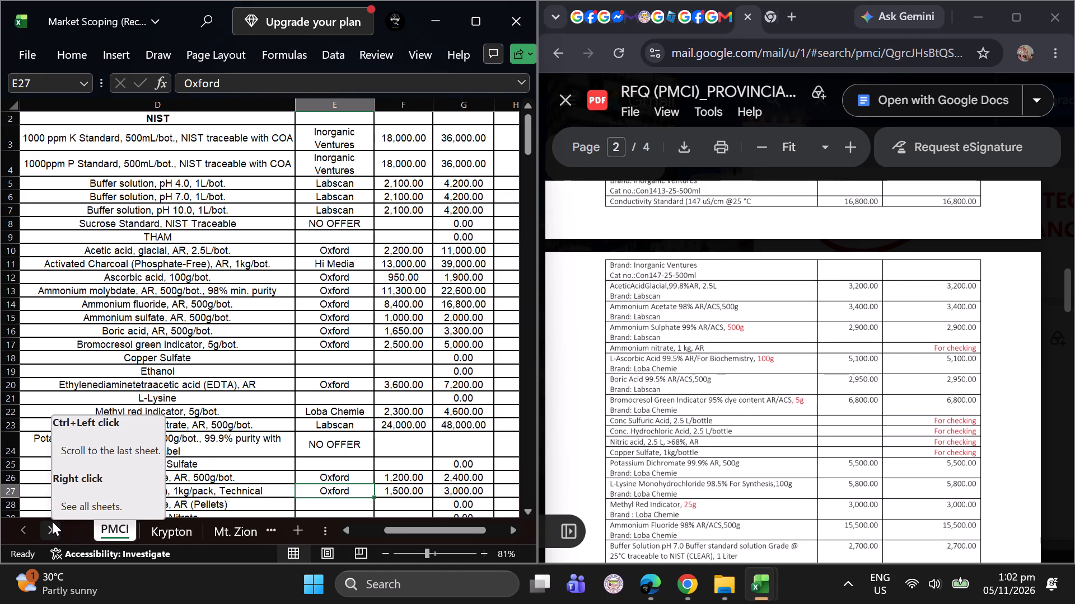
pyautogui.click(371, 409)
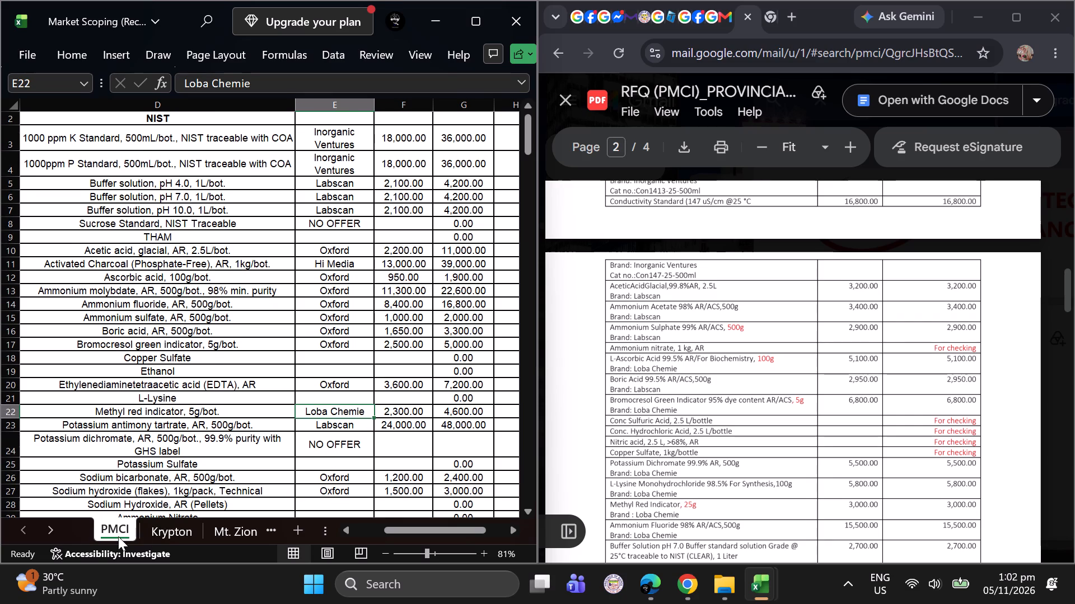
pyautogui.tripleClick(57, 528)
pyautogui.click(63, 528)
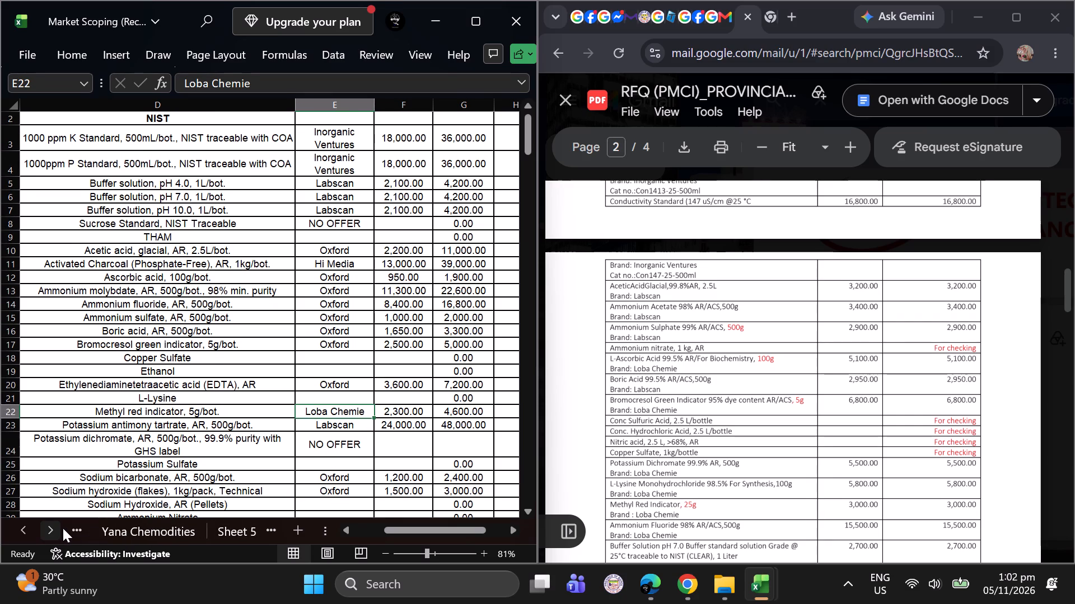
# Set the unit price of ascorbic acid, 100g/bot. on the For PPMP sheet to 5100.
pyautogui.click(172, 530)
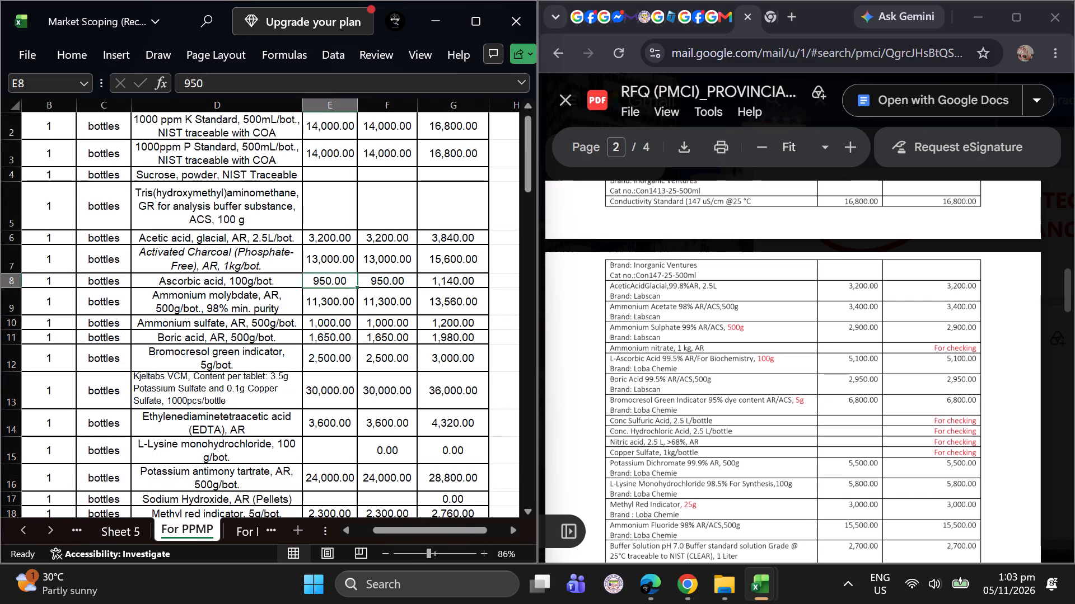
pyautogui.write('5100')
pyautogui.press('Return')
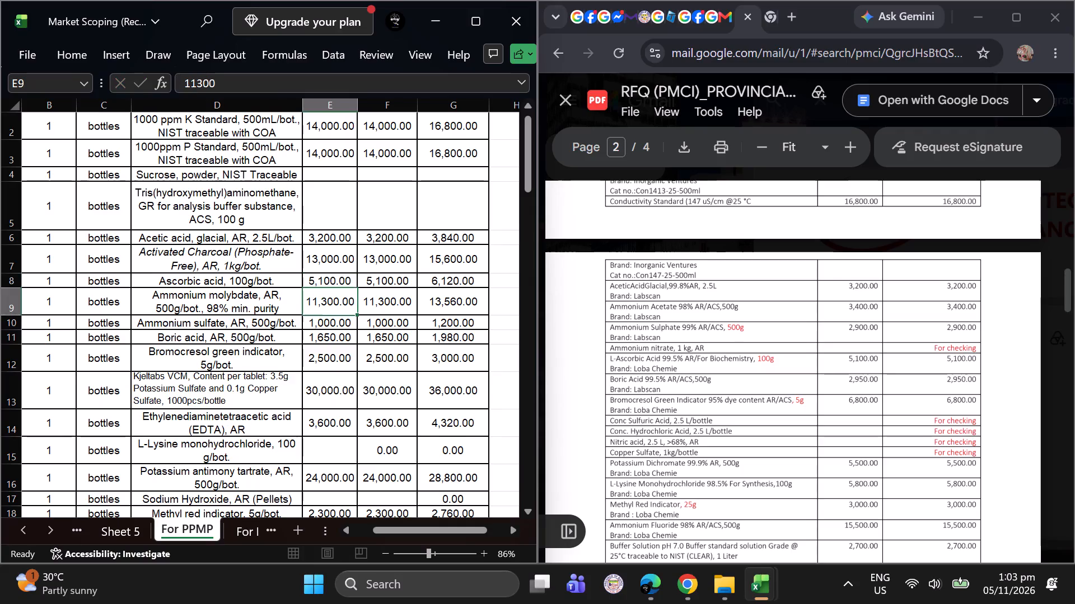
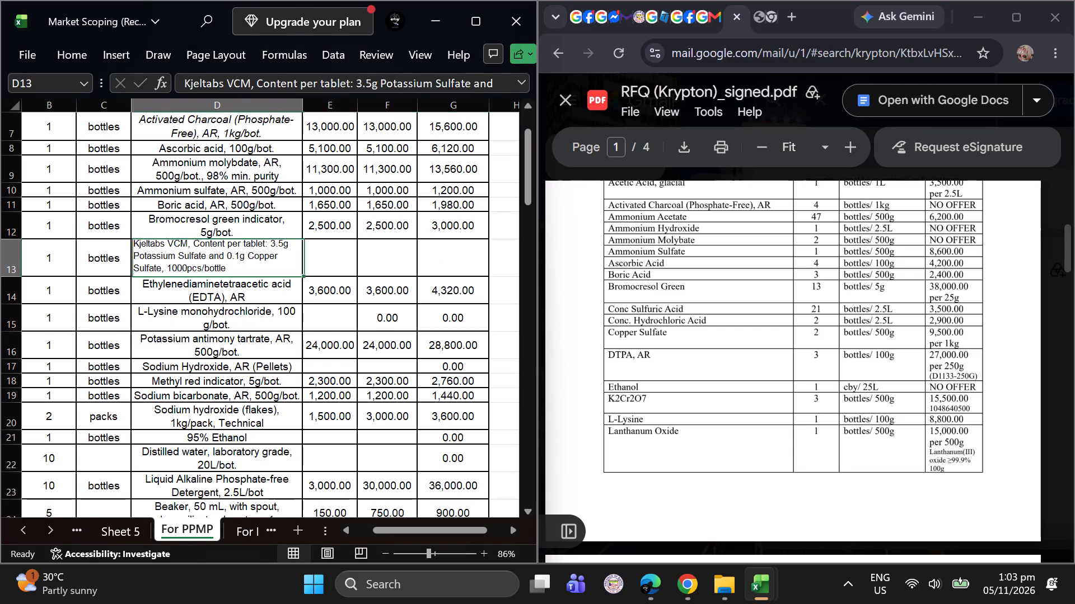
# Italicize the Kjeltabs VCM, 1000pcs/bottle description on the For PPMP sheet.
pyautogui.hotkey('ctrl', 'i')
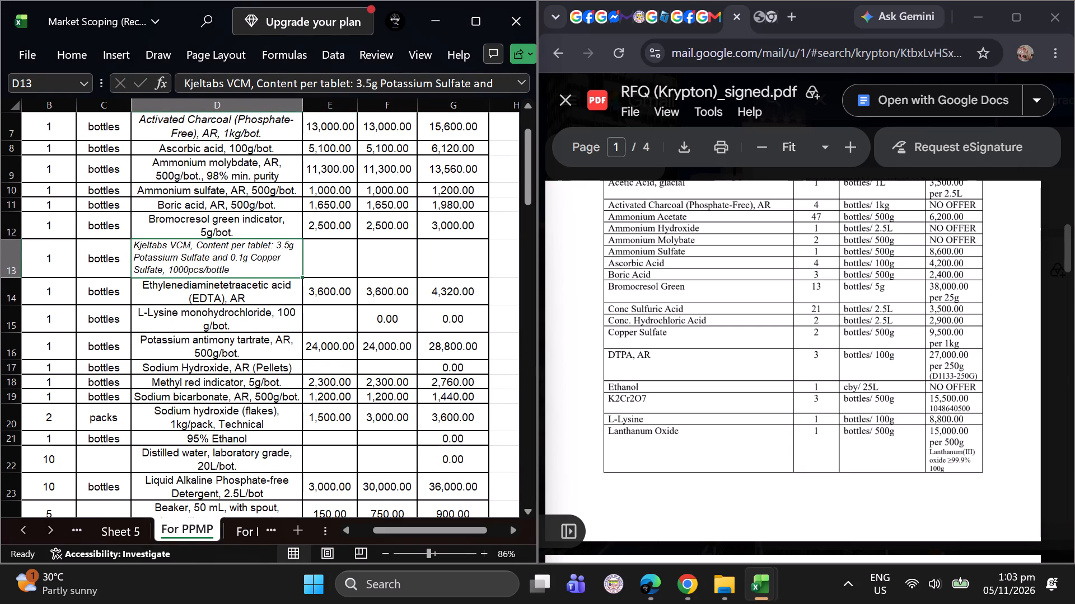
# Check the reagent entries and prices in the signed Krypton RFQ quotation against the upper rows of the For PPMP list.
pyautogui.scroll(1, 291, 233)
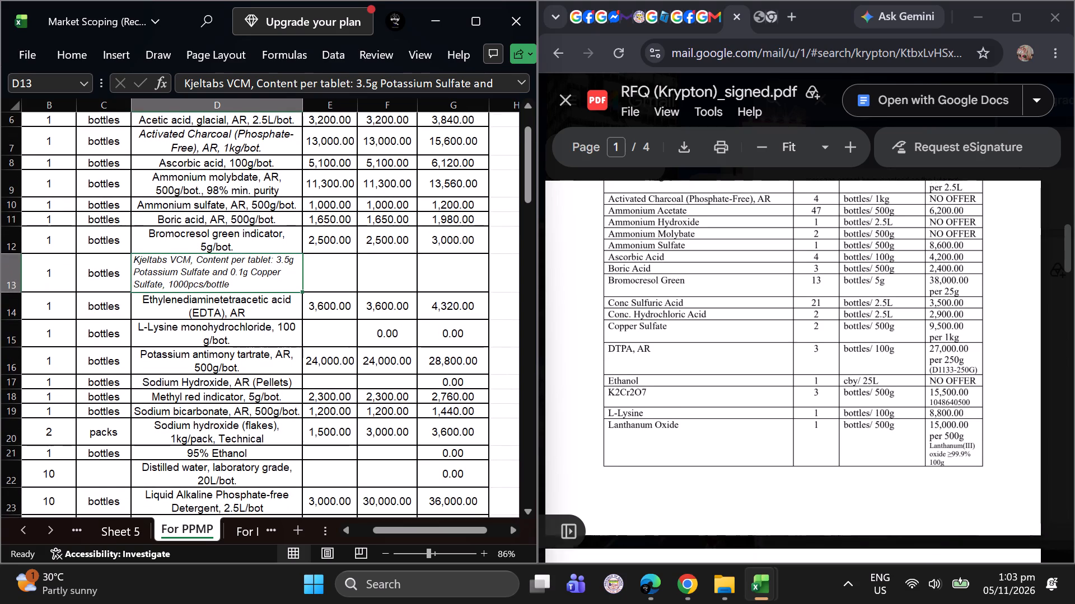
pyautogui.scroll(1, 615, 325)
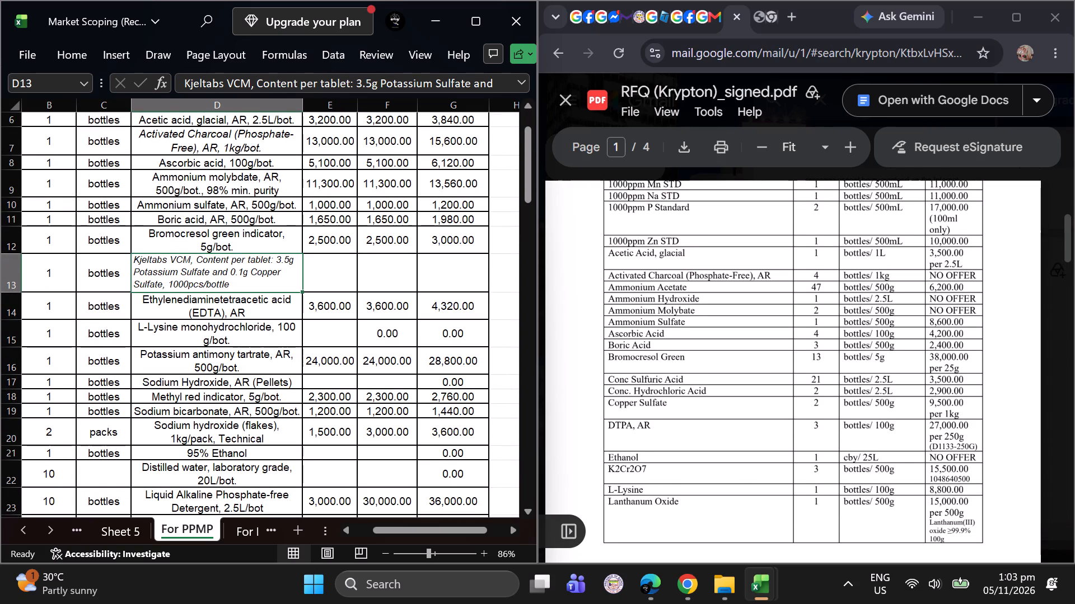
pyautogui.scroll(3, 615, 325)
# Examine the reagent prices and package sizes in the Krypton quotation PDF alongside the matching items on the For PPMP sheet.
pyautogui.scroll(1, 615, 325)
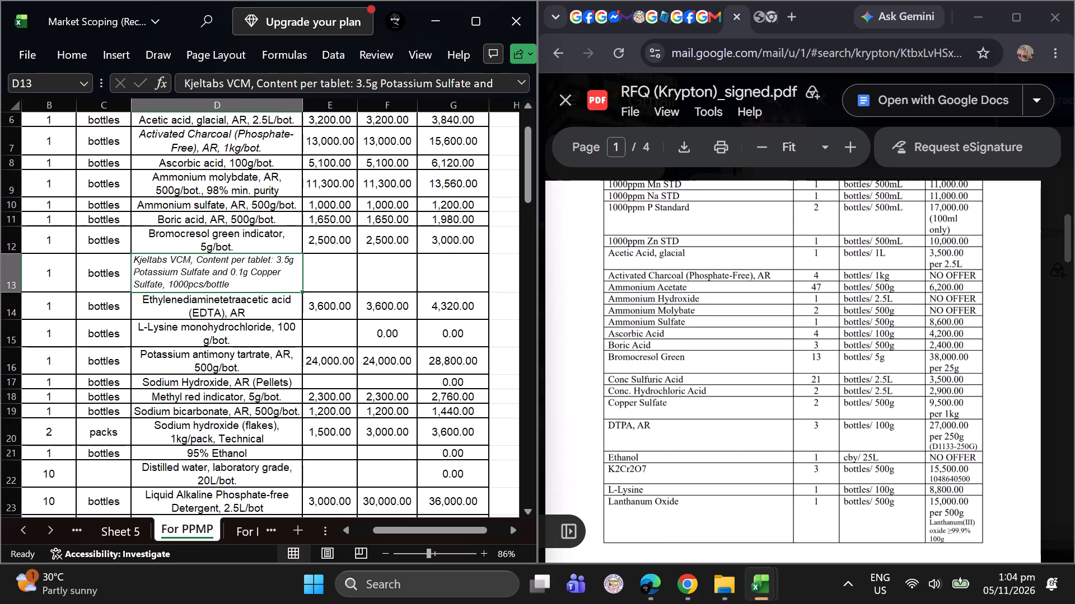
pyautogui.scroll(7, 615, 325)
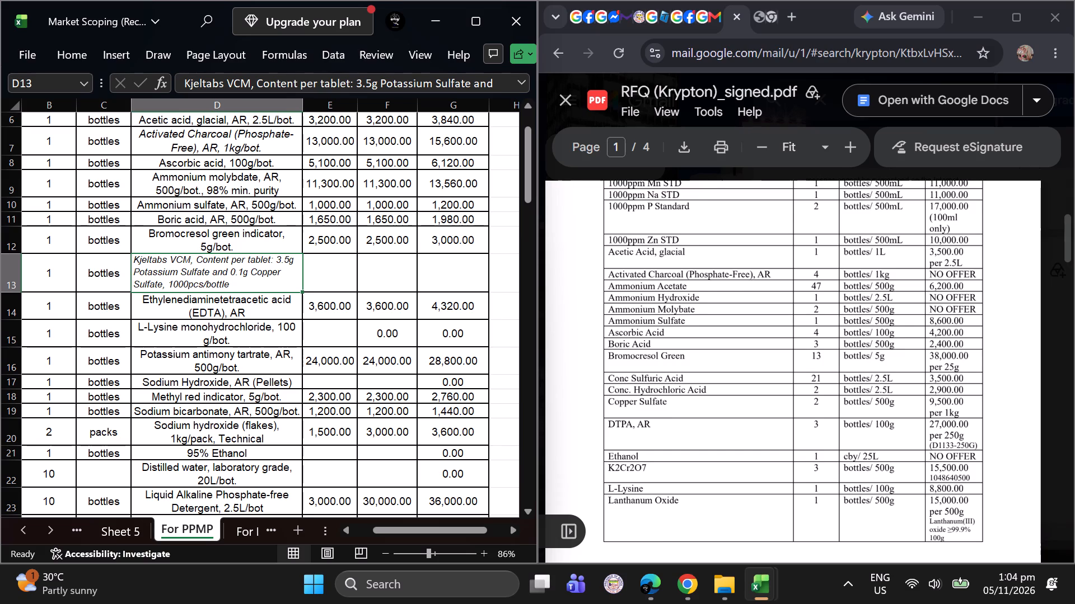
pyautogui.scroll(1, 615, 325)
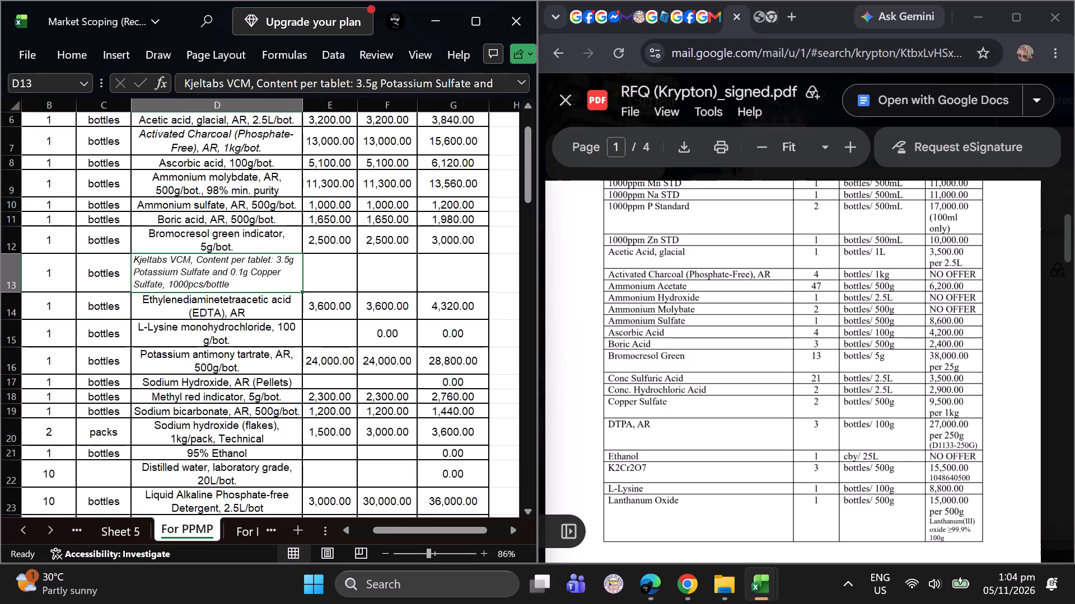
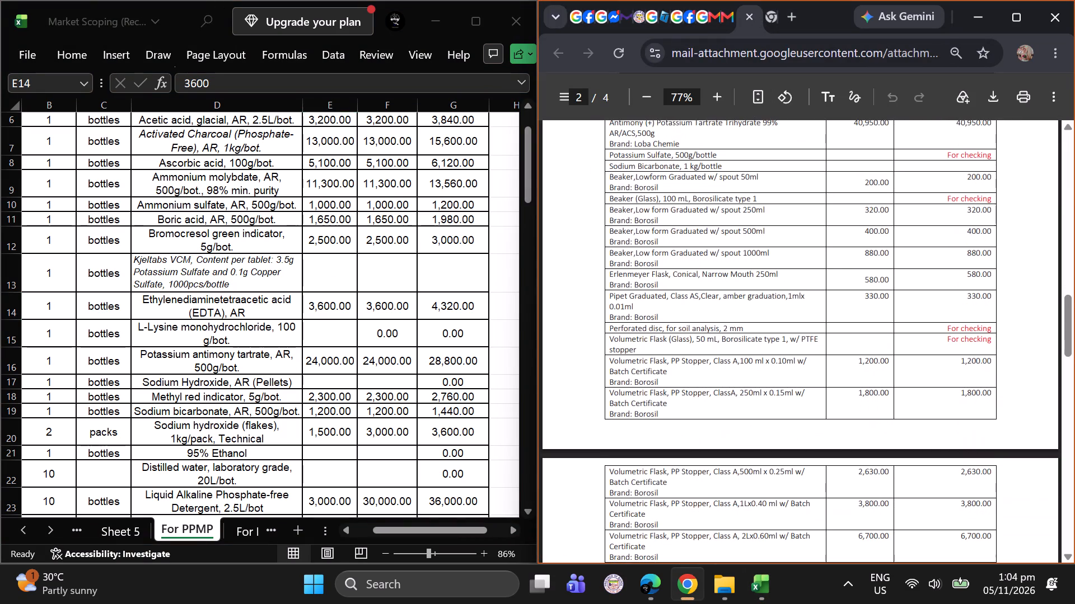
# Examine the reagent prices and package sizes on page 2 of the Krypton quotation PDF against the For PPMP items.
pyautogui.scroll(1, 738, 283)
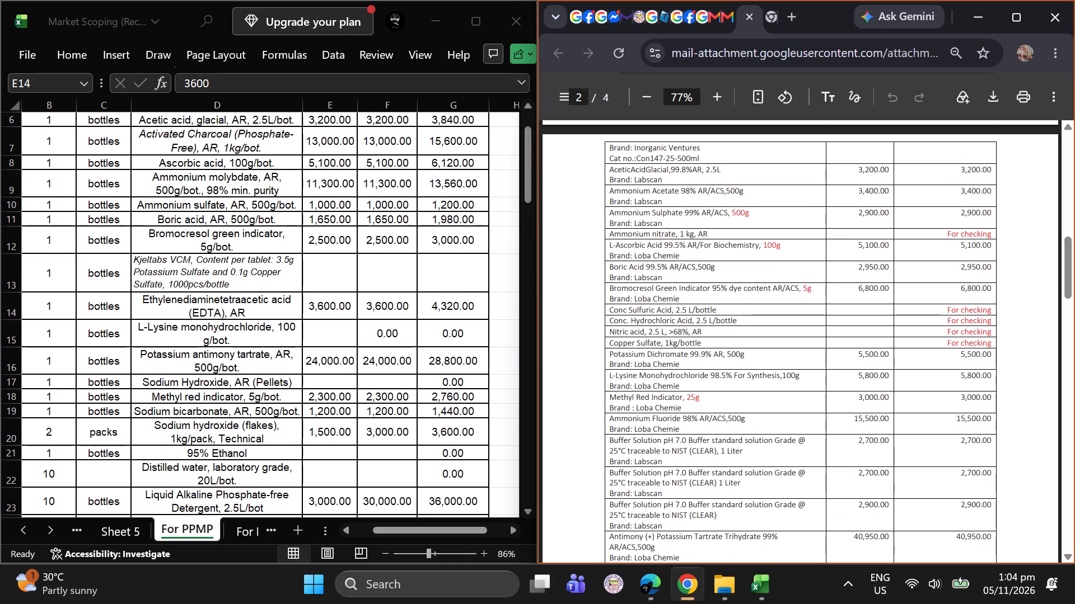
pyautogui.scroll(3, 738, 284)
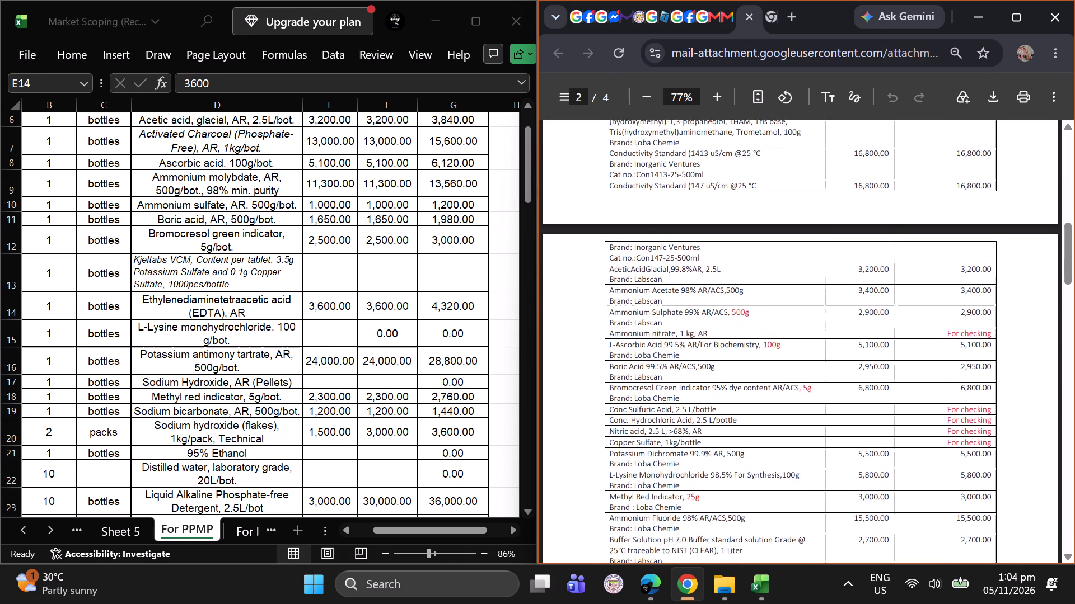
pyautogui.scroll(1, 738, 284)
pyautogui.scroll(-1, 738, 284)
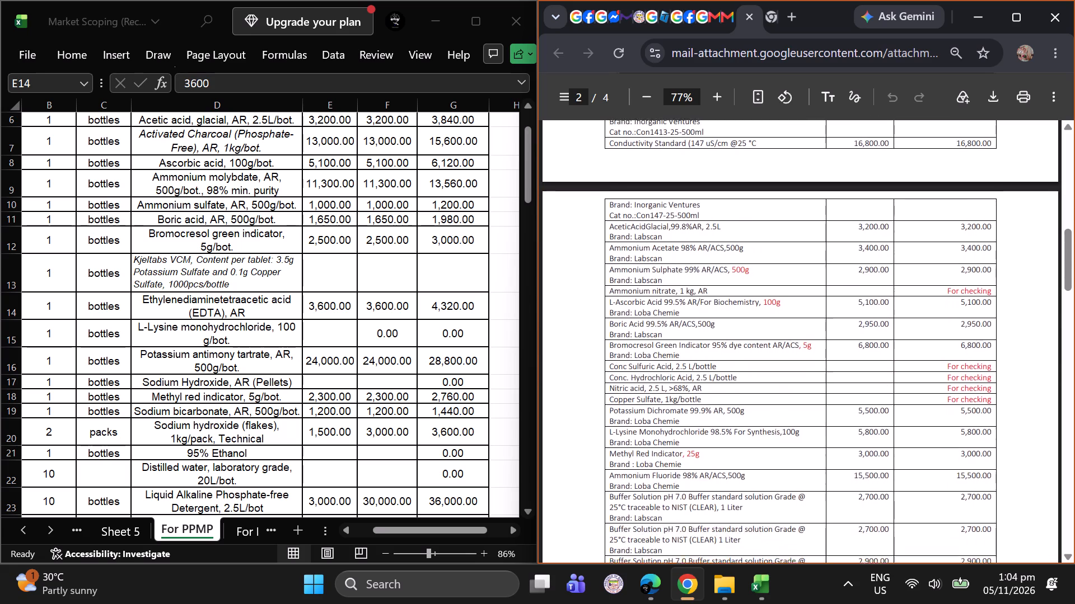
pyautogui.scroll(-1, 738, 284)
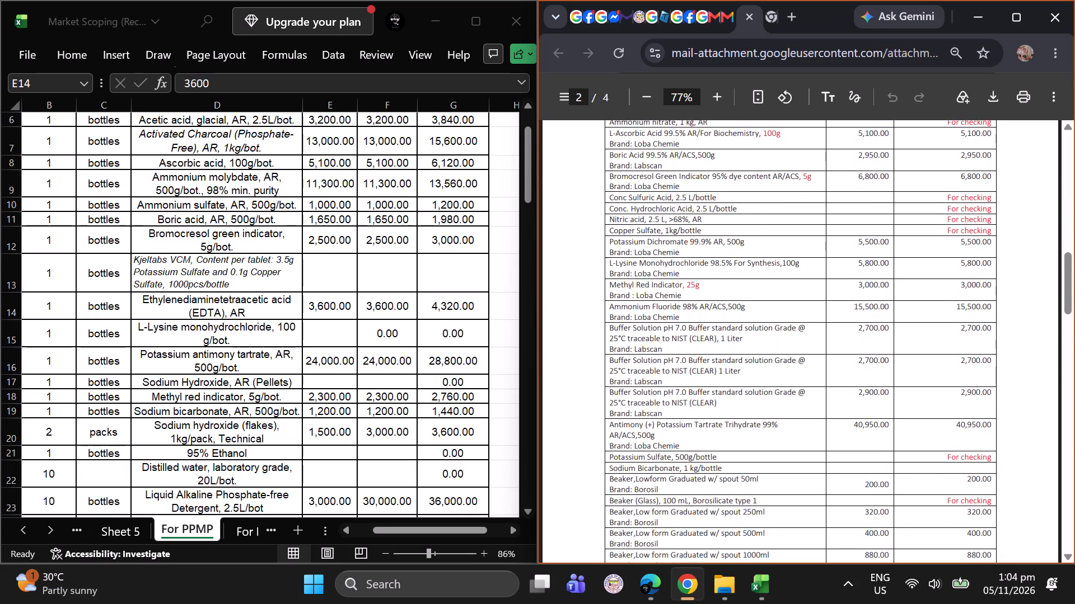
pyautogui.scroll(1, 738, 284)
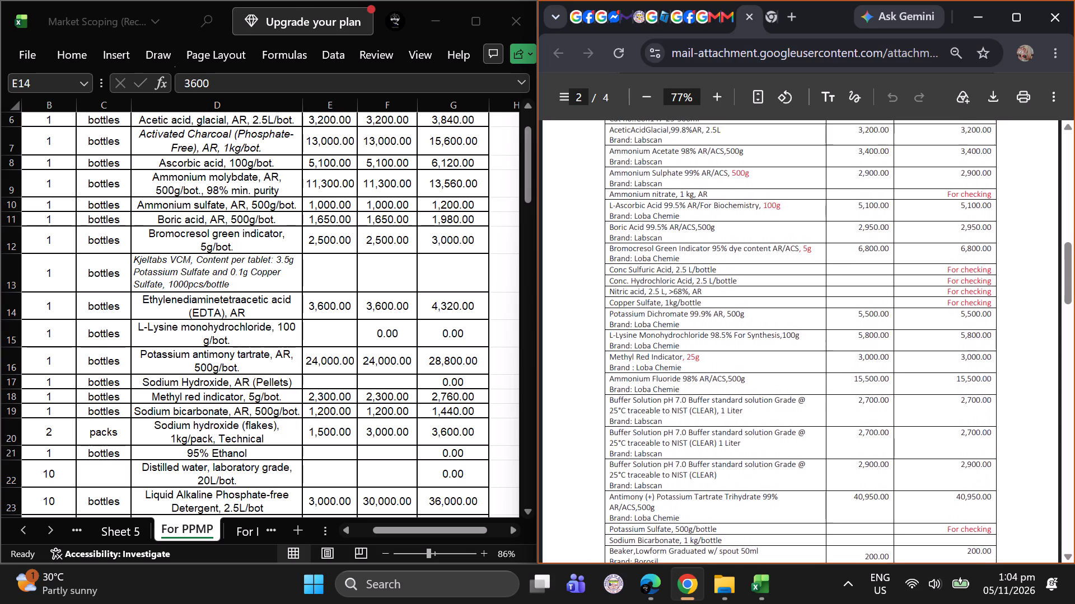
pyautogui.scroll(2, 738, 284)
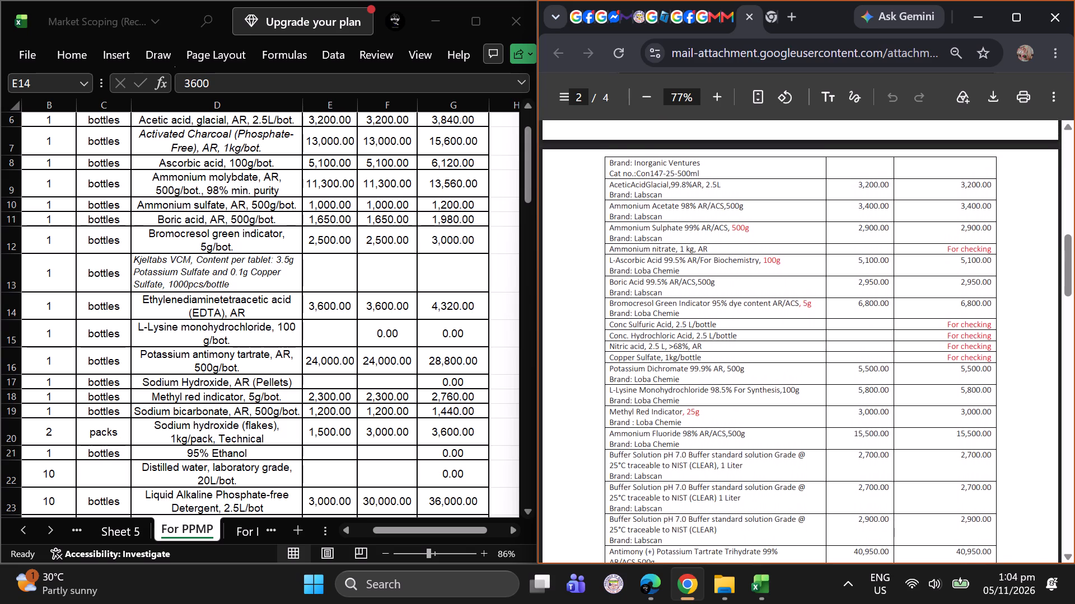
pyautogui.scroll(3, 738, 284)
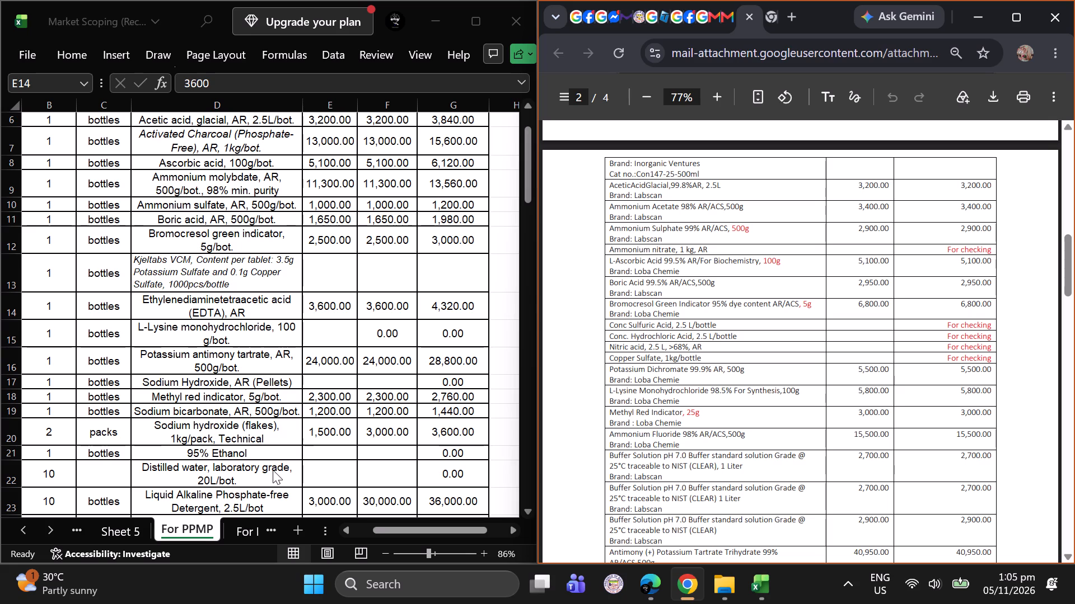
# Check the reagent offers around the bromocresol green indicator on the PMCI sheet and return to the For PPMP sheet.
pyautogui.tripleClick(22, 533)
pyautogui.doubleClick(22, 533)
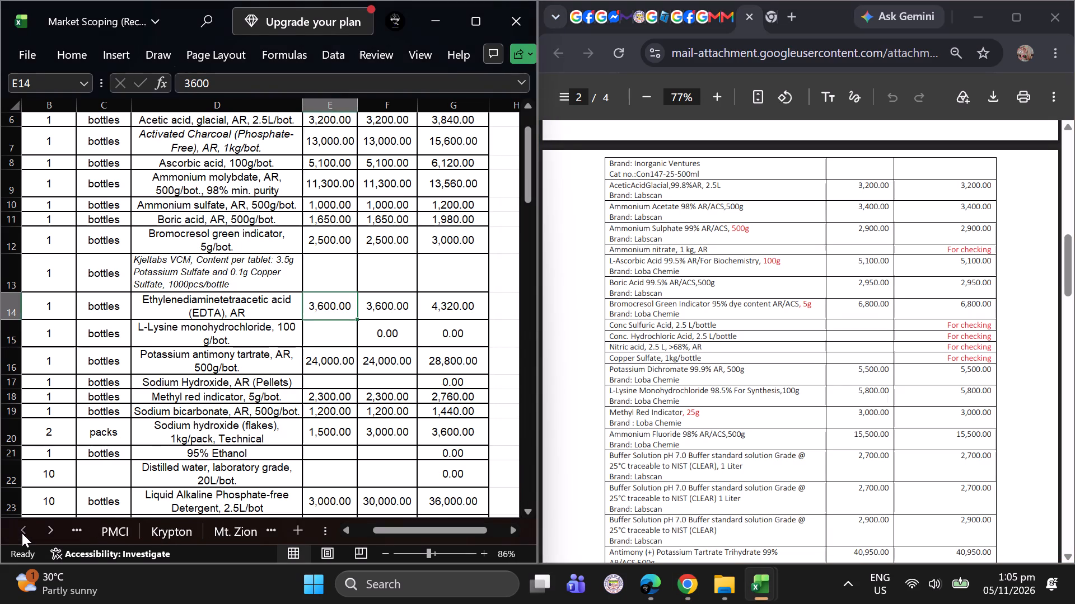
pyautogui.click(105, 532)
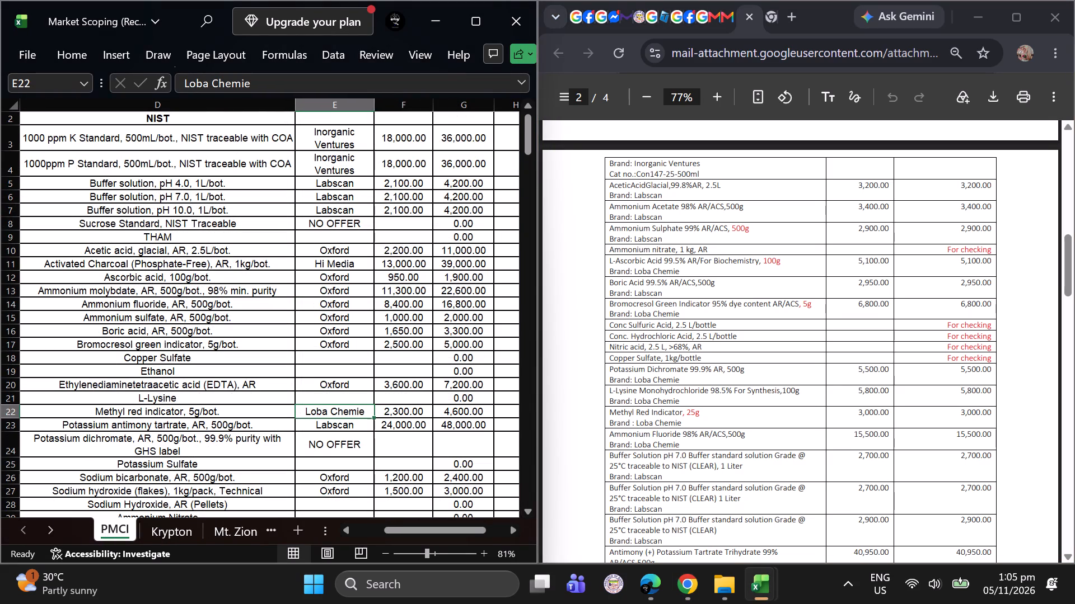
pyautogui.click(139, 342)
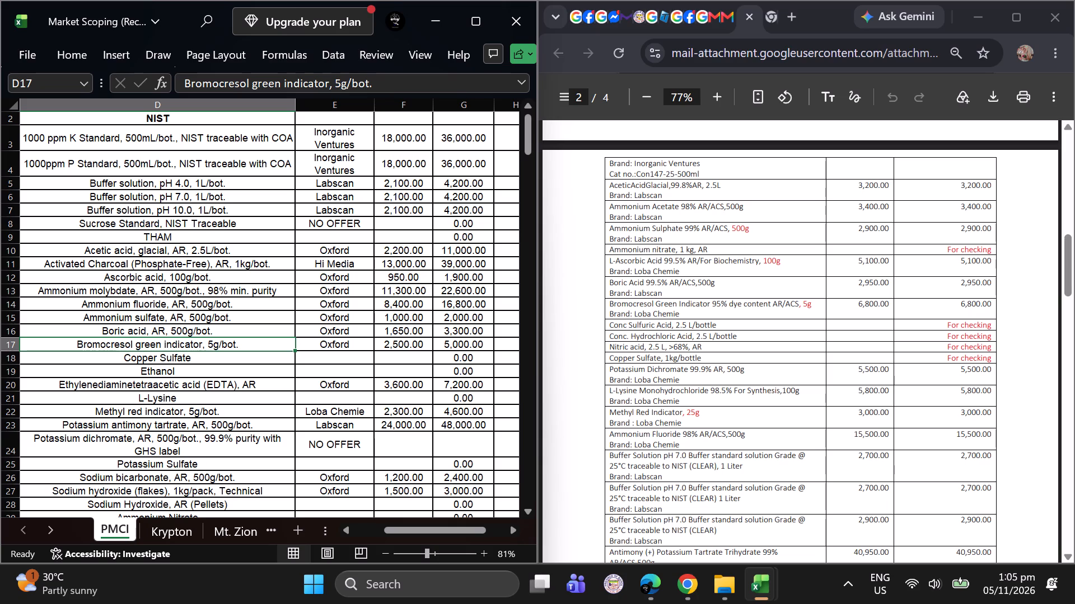
pyautogui.tripleClick(50, 541)
pyautogui.doubleClick(50, 541)
pyautogui.click(194, 534)
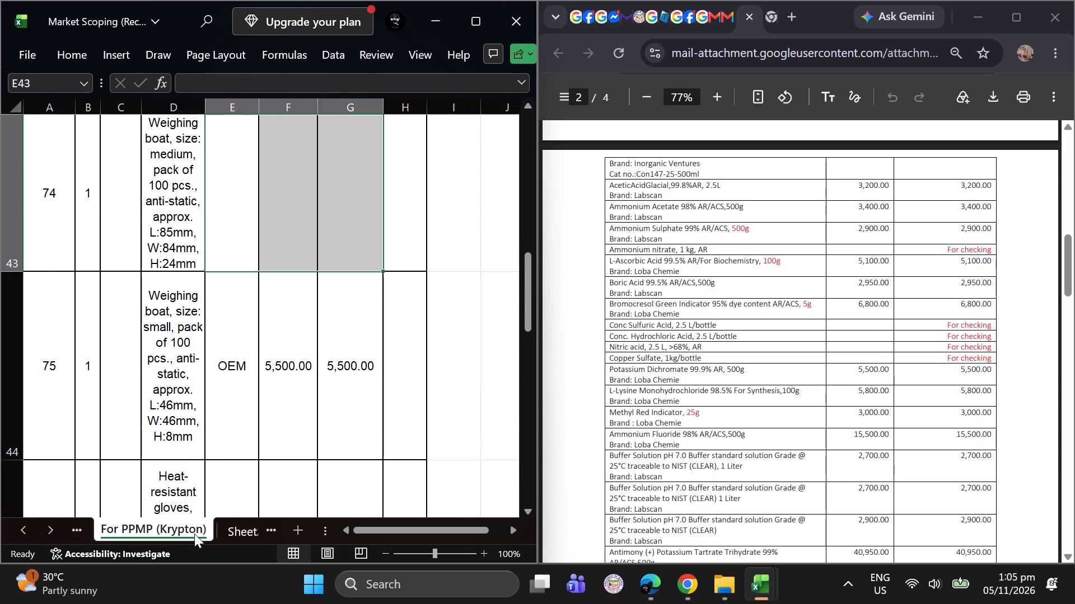
pyautogui.doubleClick(30, 531)
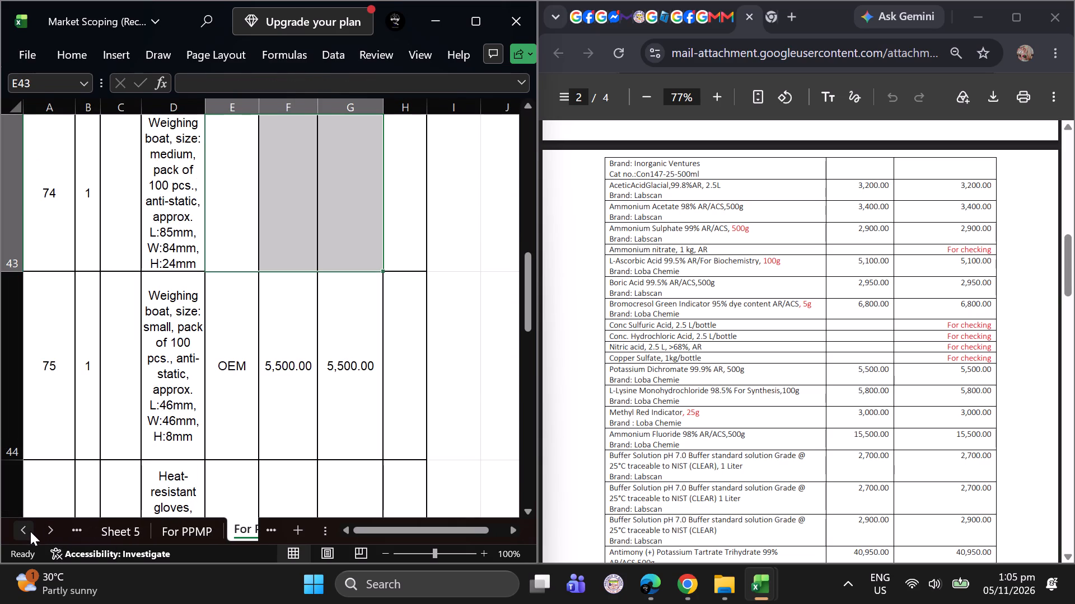
pyautogui.click(211, 525)
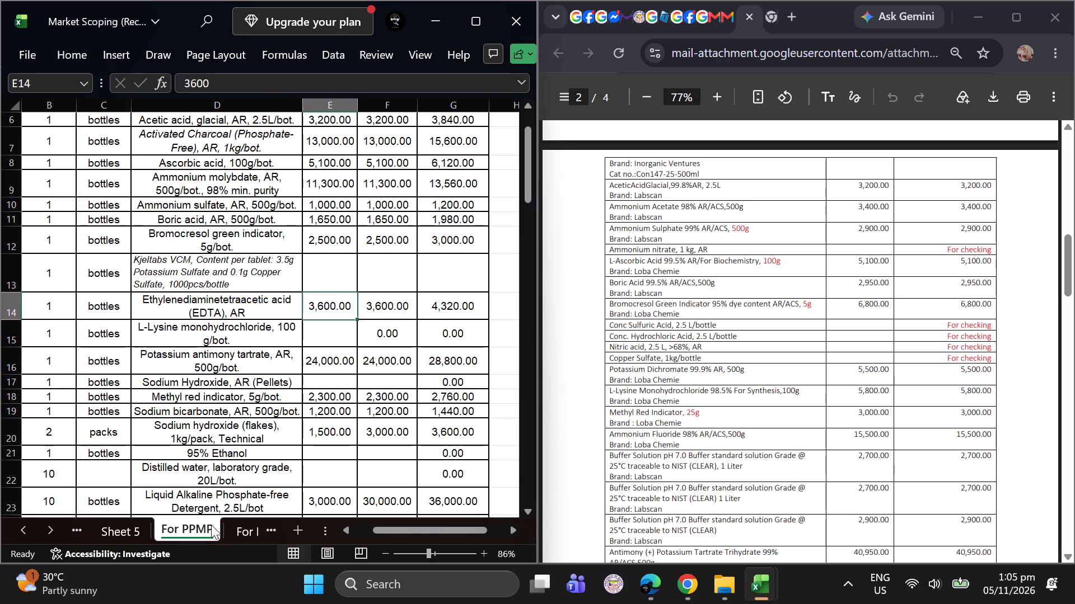
# Italicize the Ethylenediaminetetraacetic acid (EDTA), AR item name on the For PPMP sheet.
pyautogui.click(317, 305)
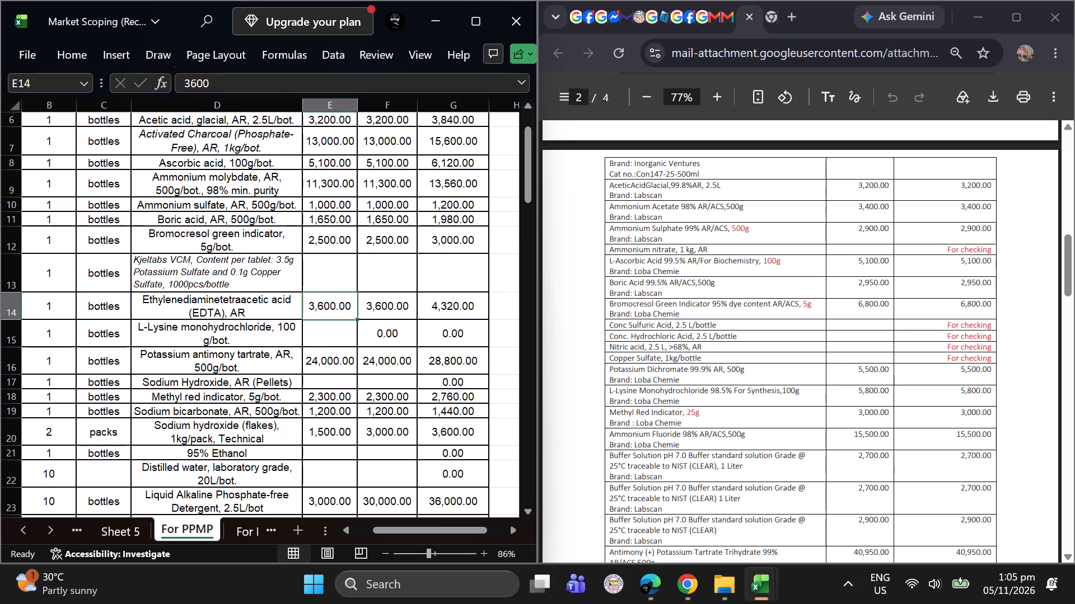
pyautogui.click(314, 364)
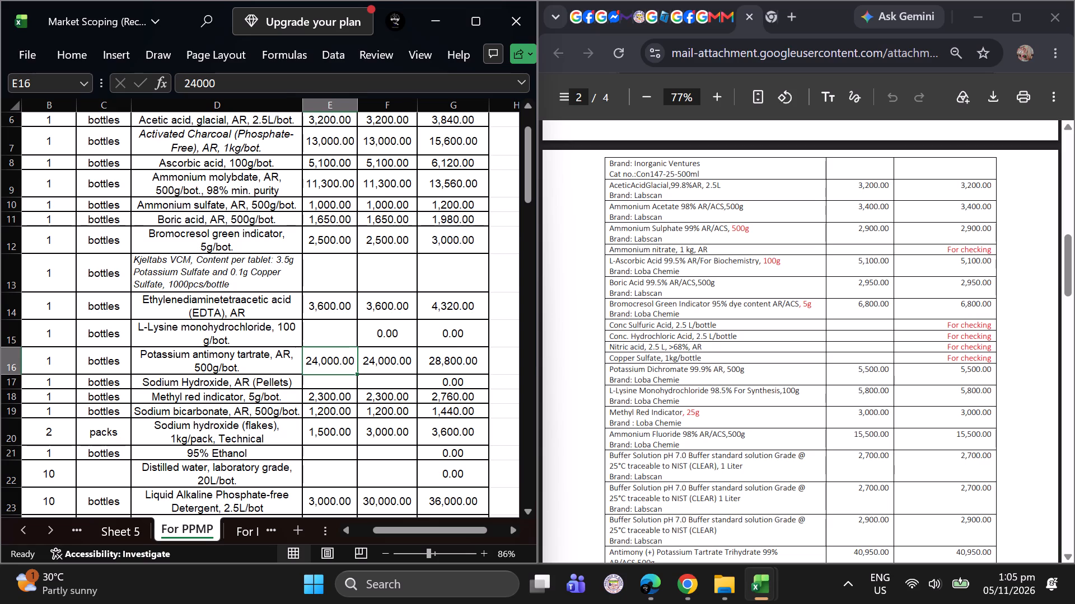
pyautogui.click(251, 340)
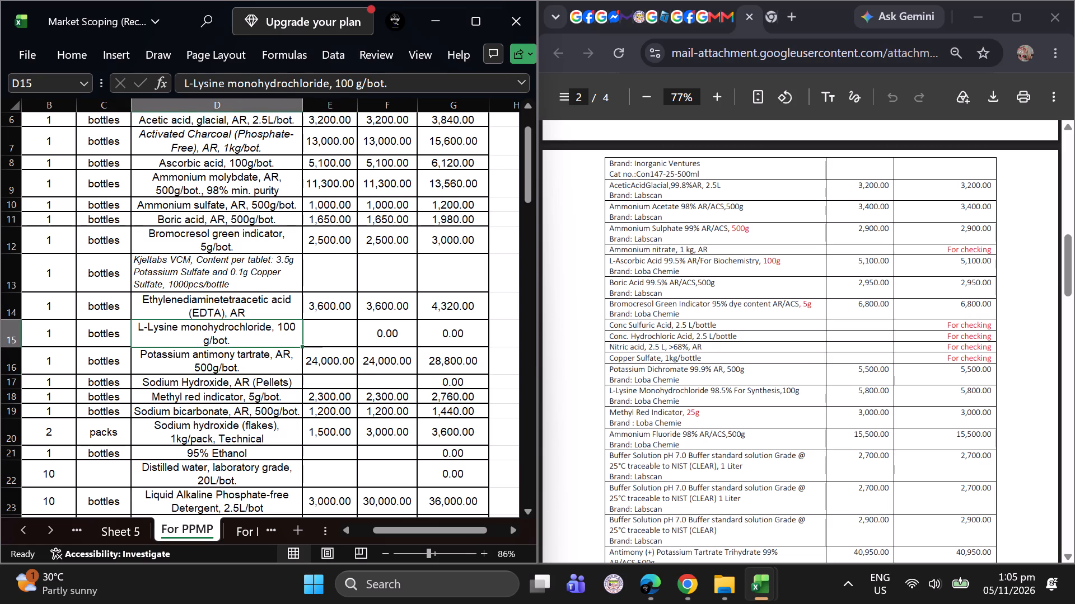
pyautogui.scroll(-1, 548, 414)
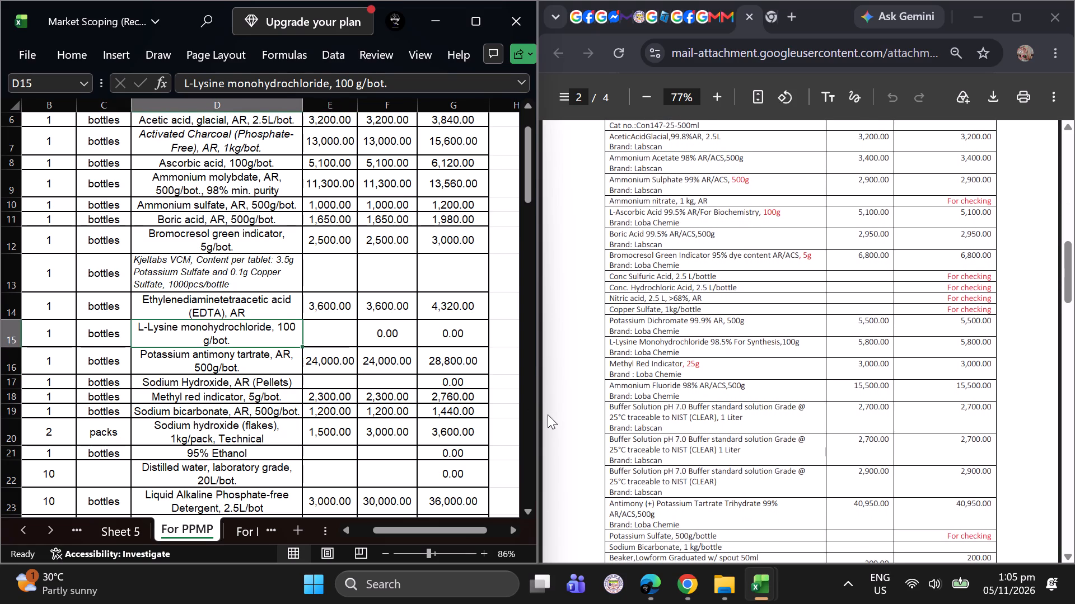
pyautogui.click(276, 308)
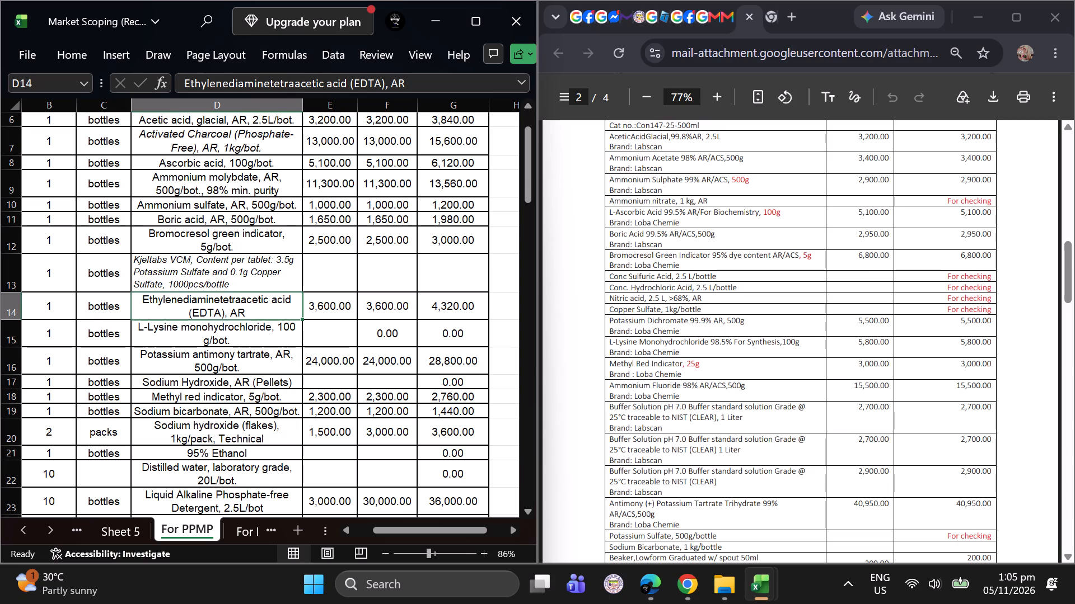
pyautogui.hotkey('ctrl', 'i')
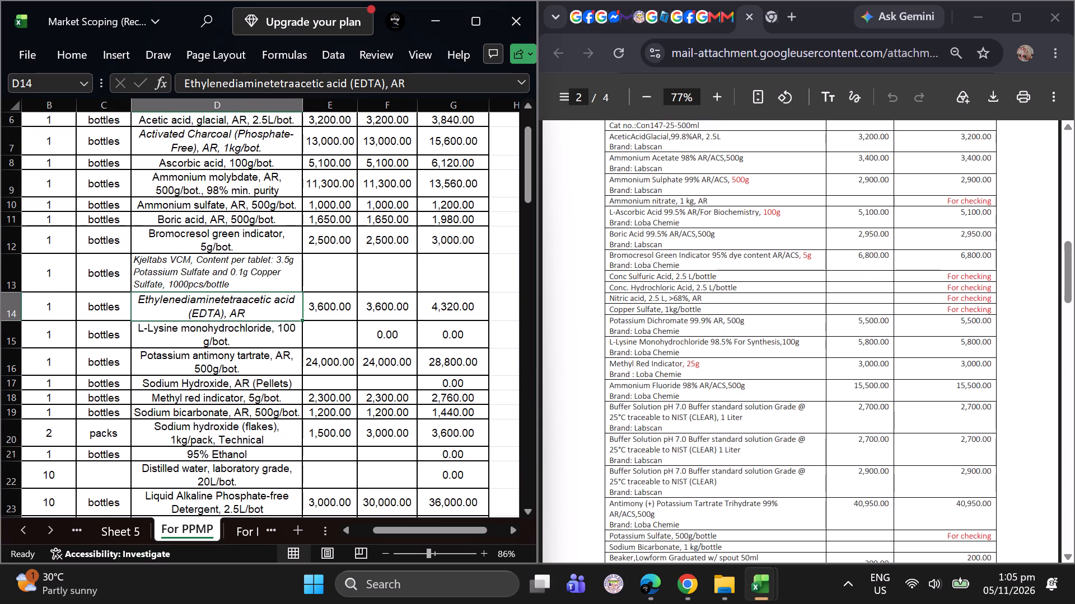
# Enter 5800 as the unit price of L-Lysine monohydrochloride, 100 g/bot., from the Krypton quotation.
pyautogui.click(241, 338)
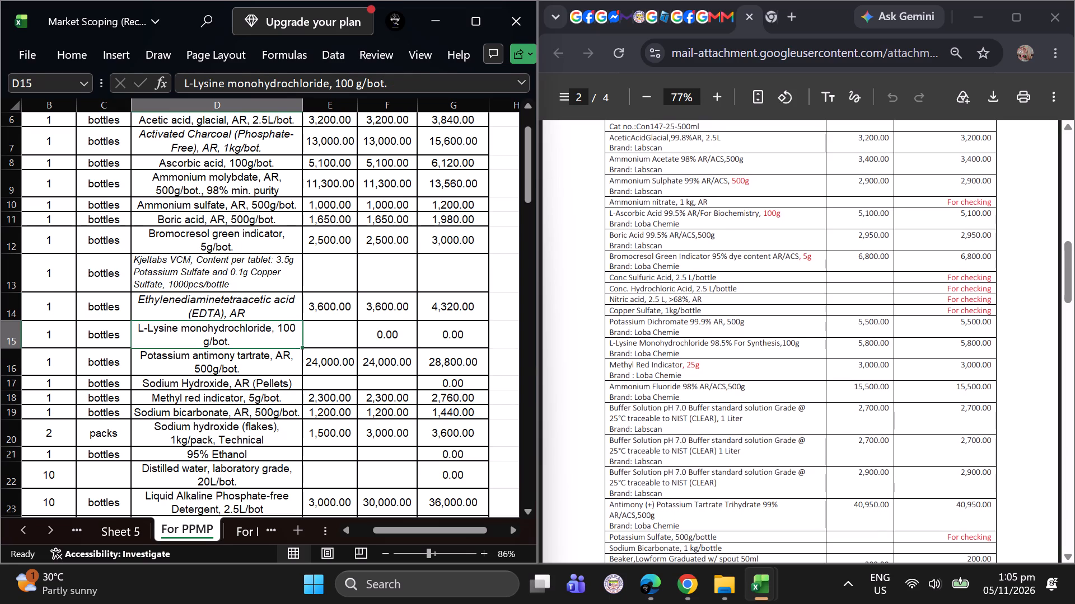
pyautogui.click(667, 351)
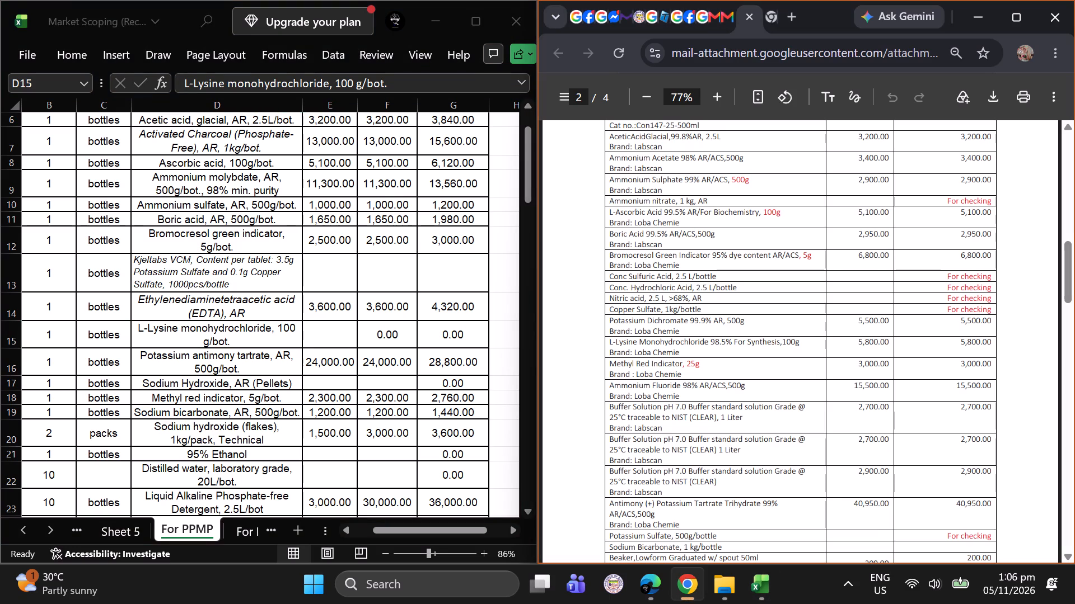
pyautogui.click(667, 349)
pyautogui.click(333, 325)
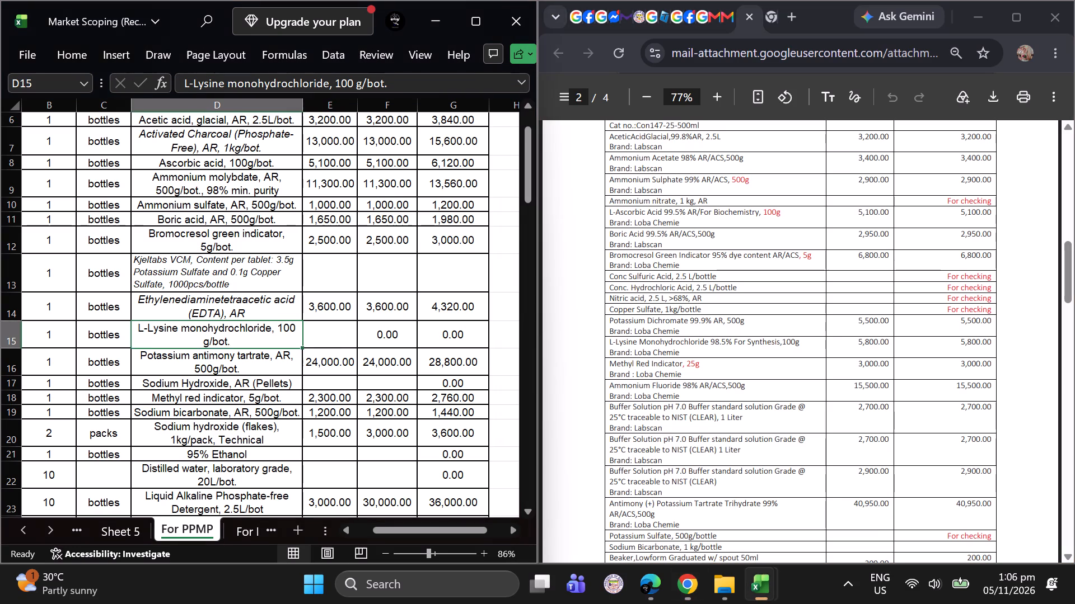
pyautogui.click(333, 325)
pyautogui.click(333, 325)
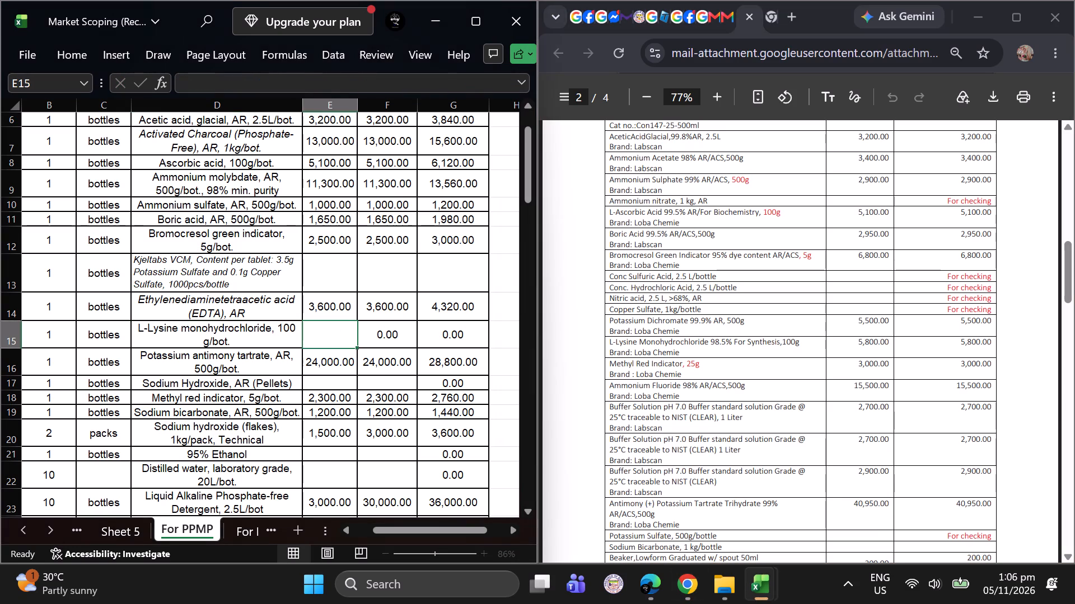
pyautogui.write('680')
pyautogui.press('BackSpace')
pyautogui.press('BackSpace')
pyautogui.press('BackSpace')
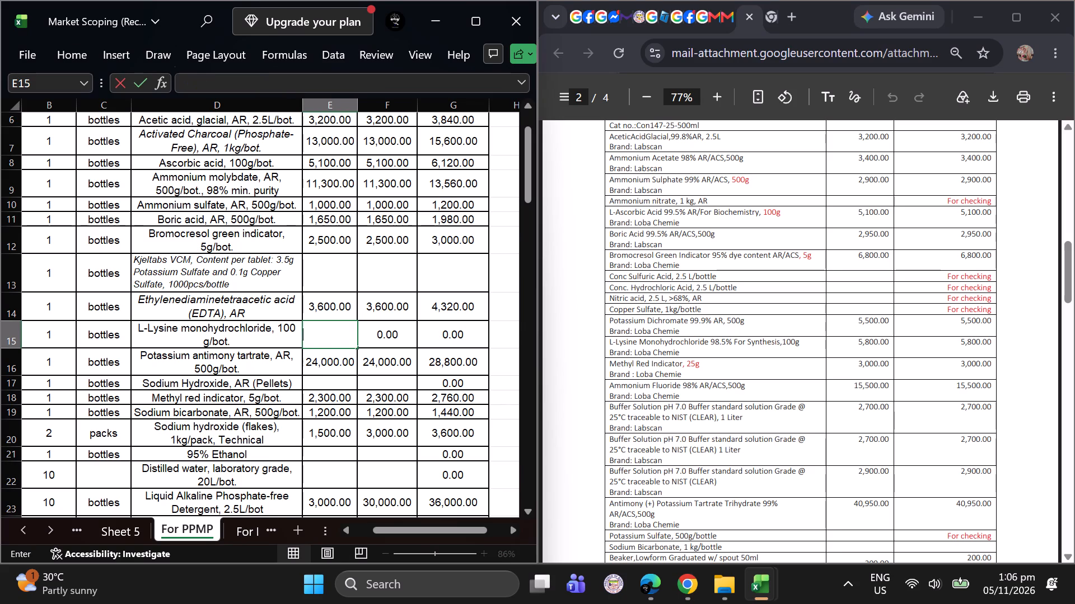
pyautogui.write('5800')
pyautogui.press('Return')
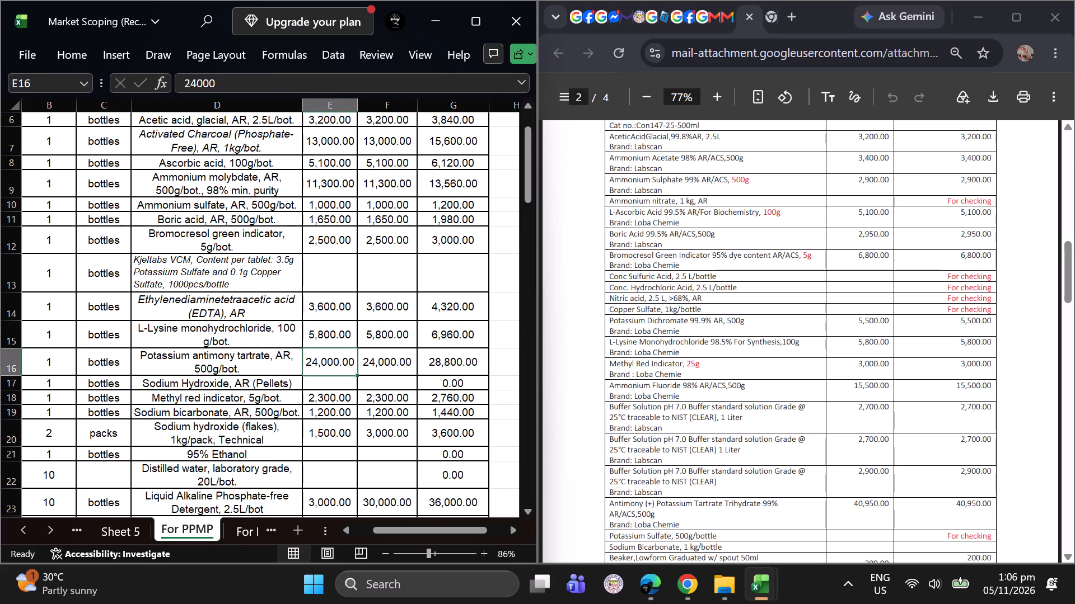
# Check the Krypton quotation for potassium antimony tartrate, 500g, and italicize that item's name on the For PPMP sheet.
pyautogui.scroll(-1, 756, 479)
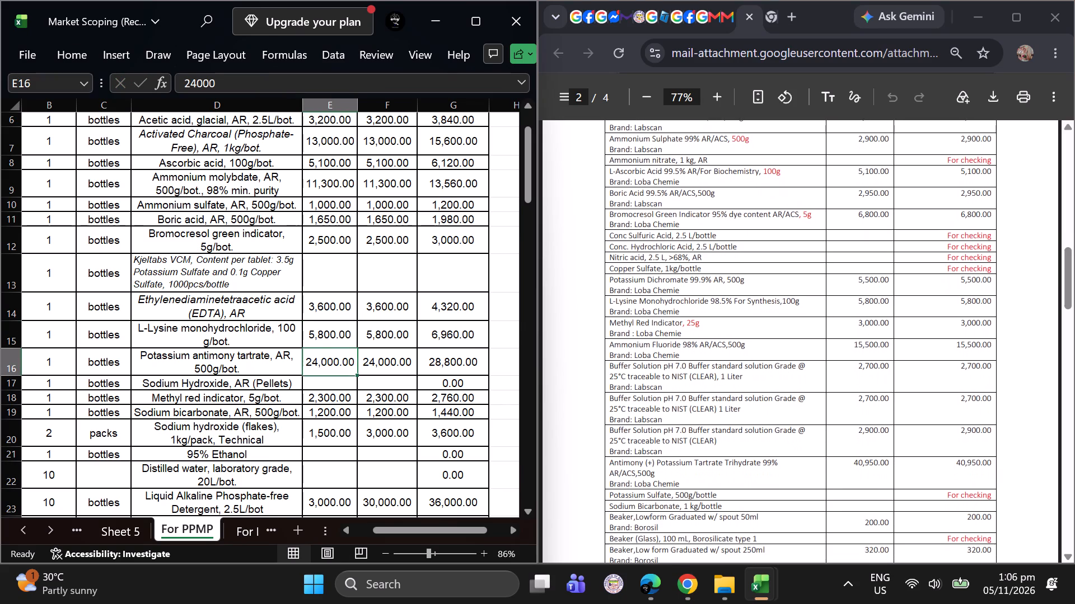
pyautogui.scroll(-3, 756, 479)
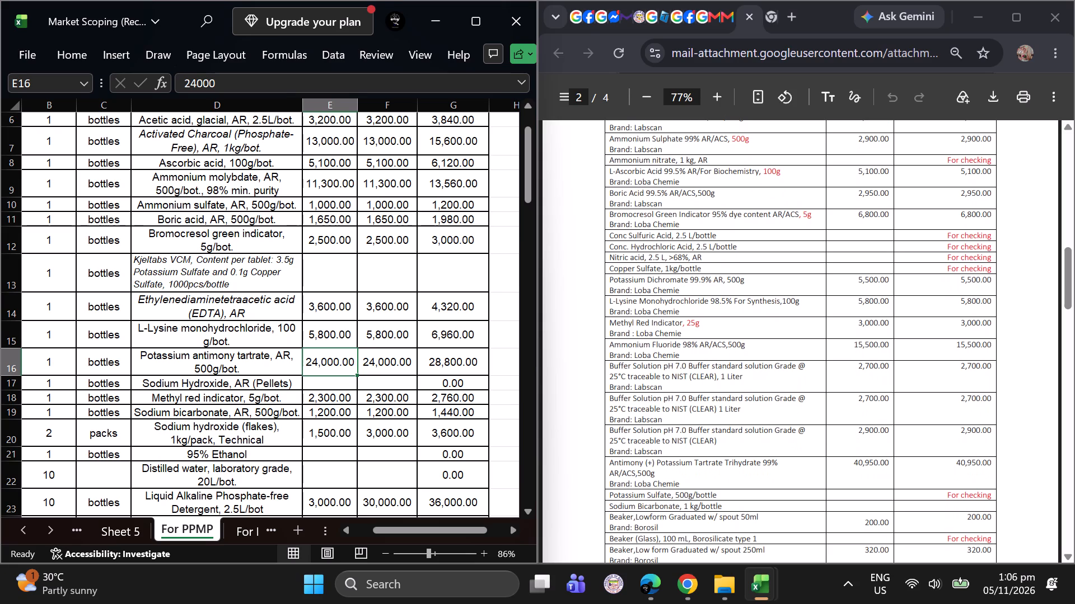
pyautogui.scroll(-3, 756, 479)
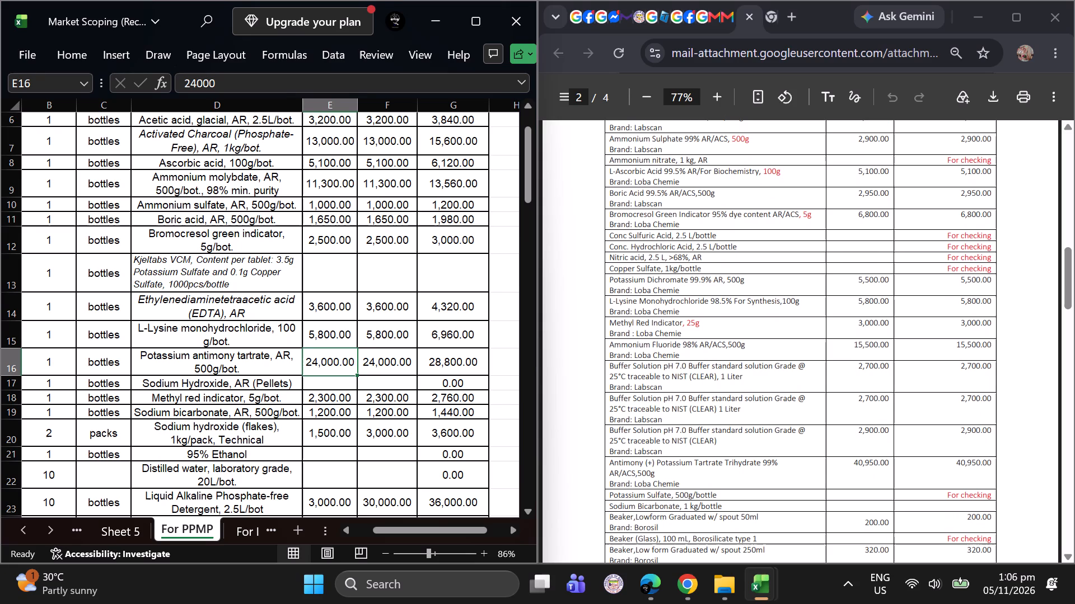
pyautogui.scroll(-4, 756, 479)
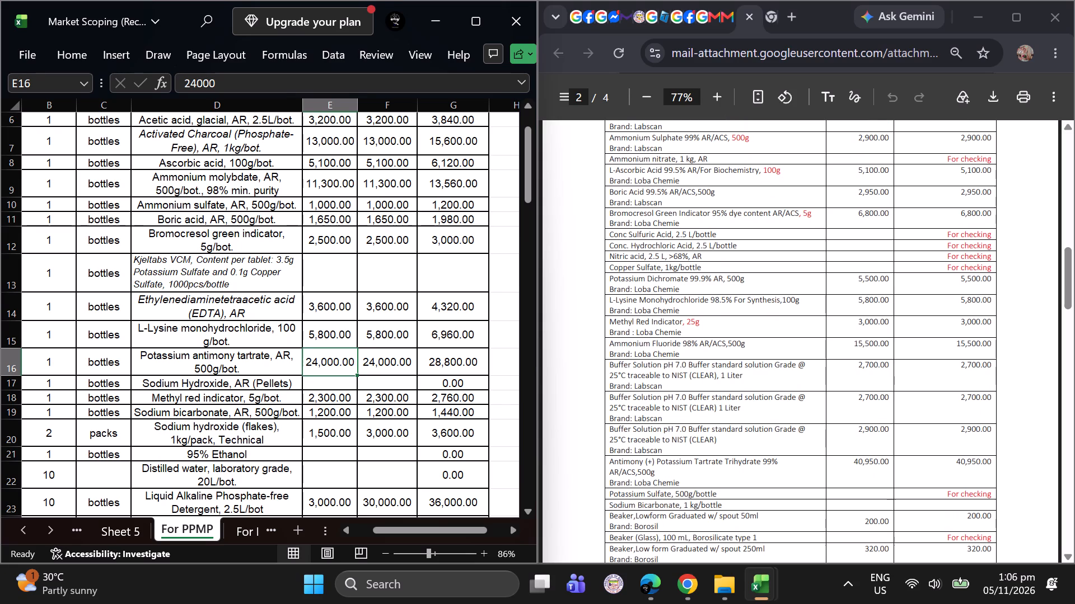
pyautogui.scroll(-5, 756, 479)
pyautogui.click(257, 365)
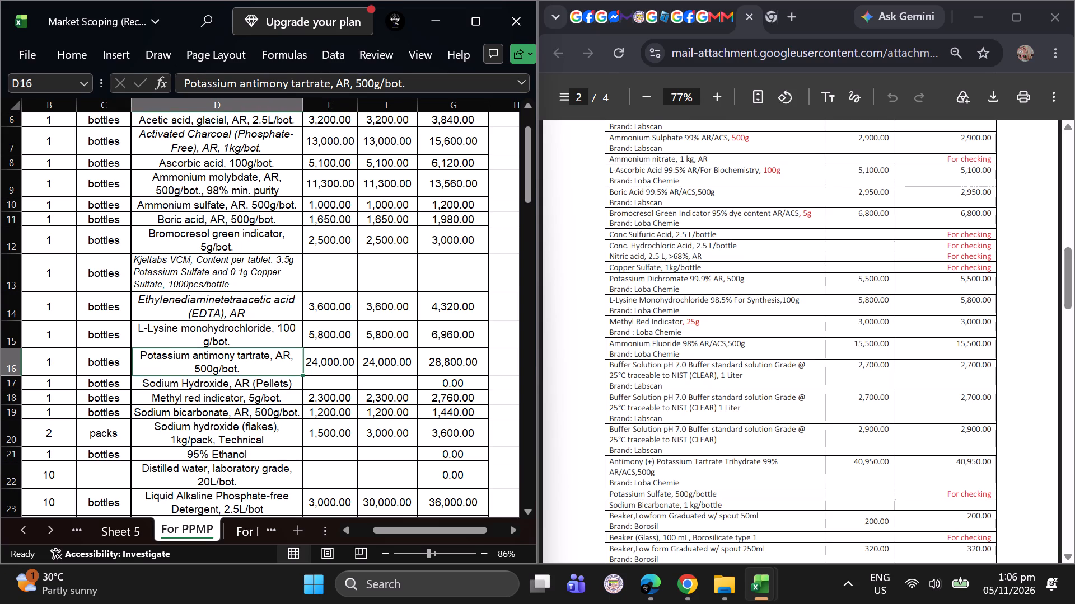
pyautogui.hotkey('ctrl', 'i')
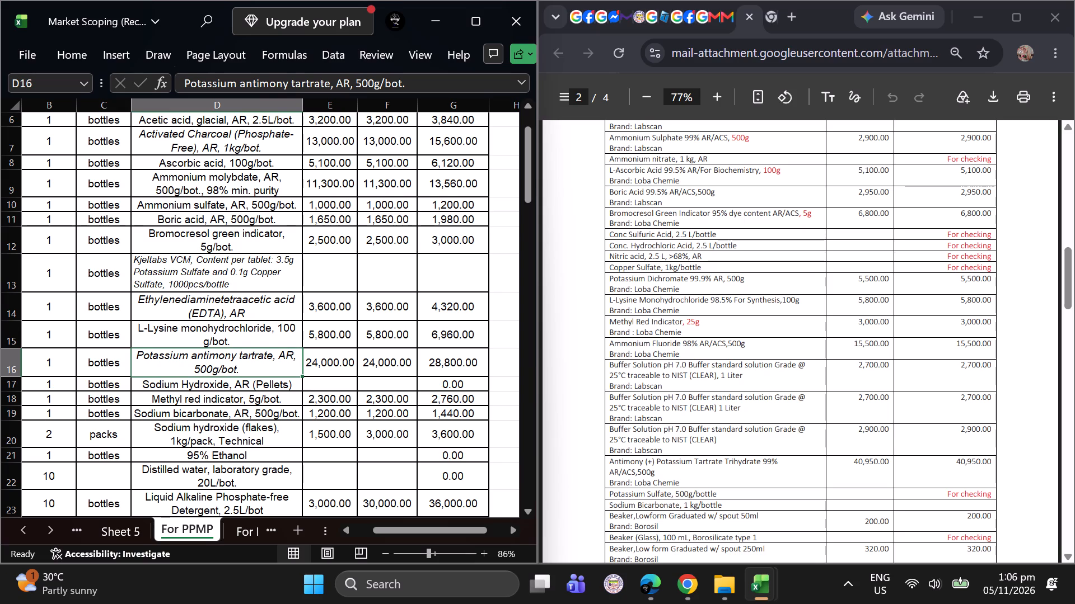
# Compare the reagent items on the For PPMP sheet, including sodium bicarbonate, AR, 500g/bot., with the Krypton quotation.
pyautogui.scroll(3, 297, 415)
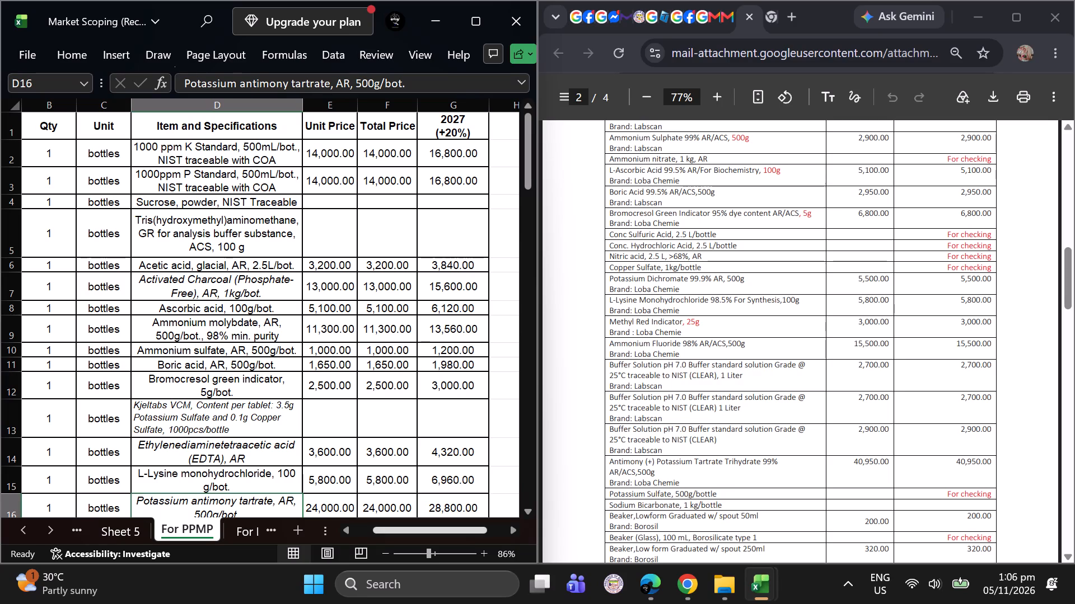
pyautogui.scroll(-2, 260, 404)
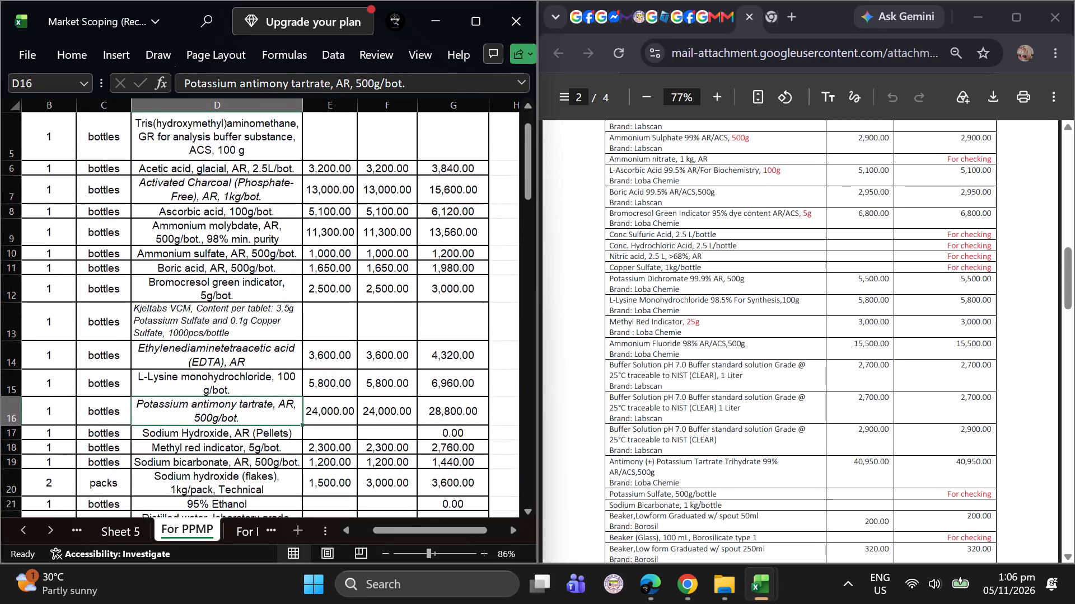
pyautogui.scroll(-1, 246, 326)
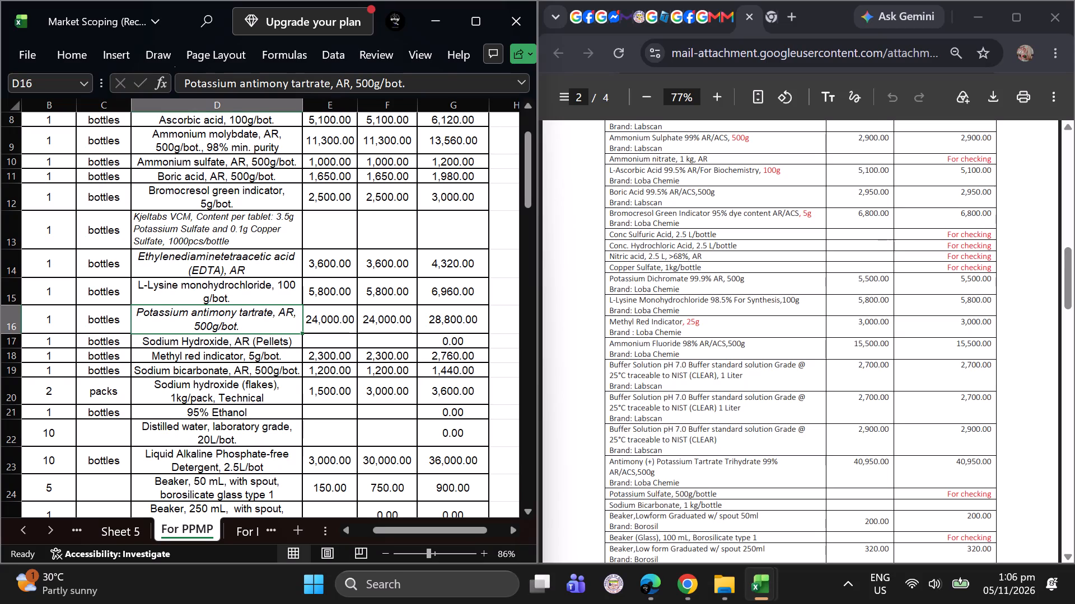
pyautogui.click(279, 369)
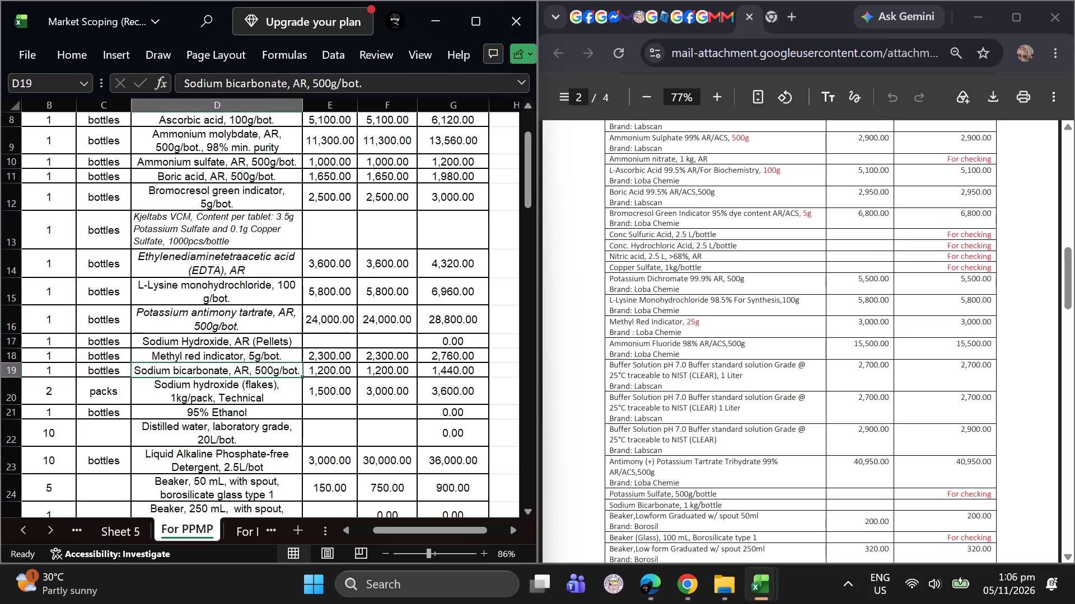
pyautogui.scroll(-1, 614, 397)
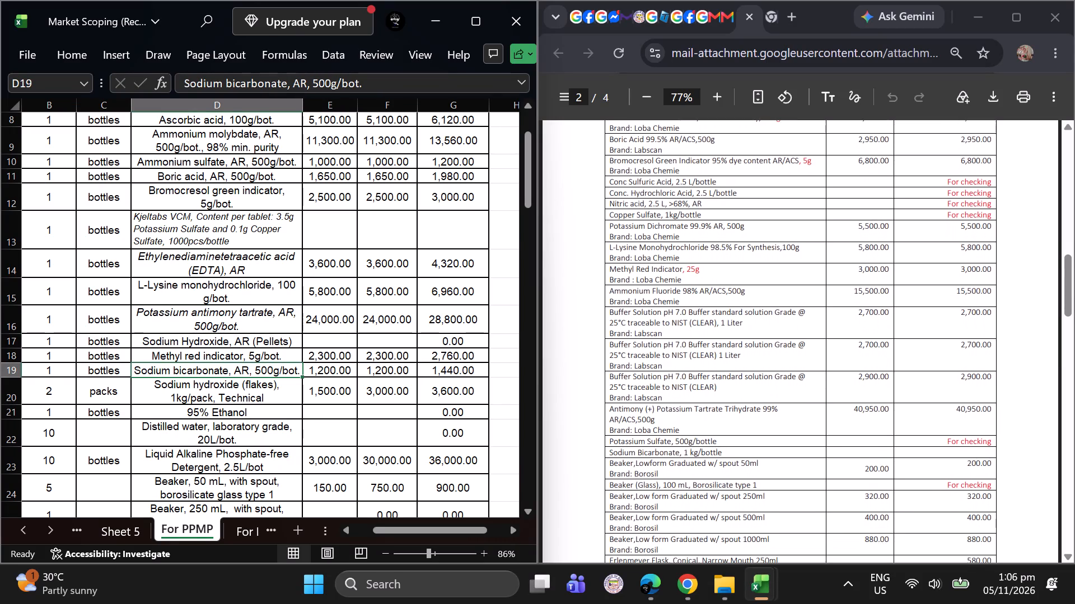
pyautogui.scroll(-2, 614, 397)
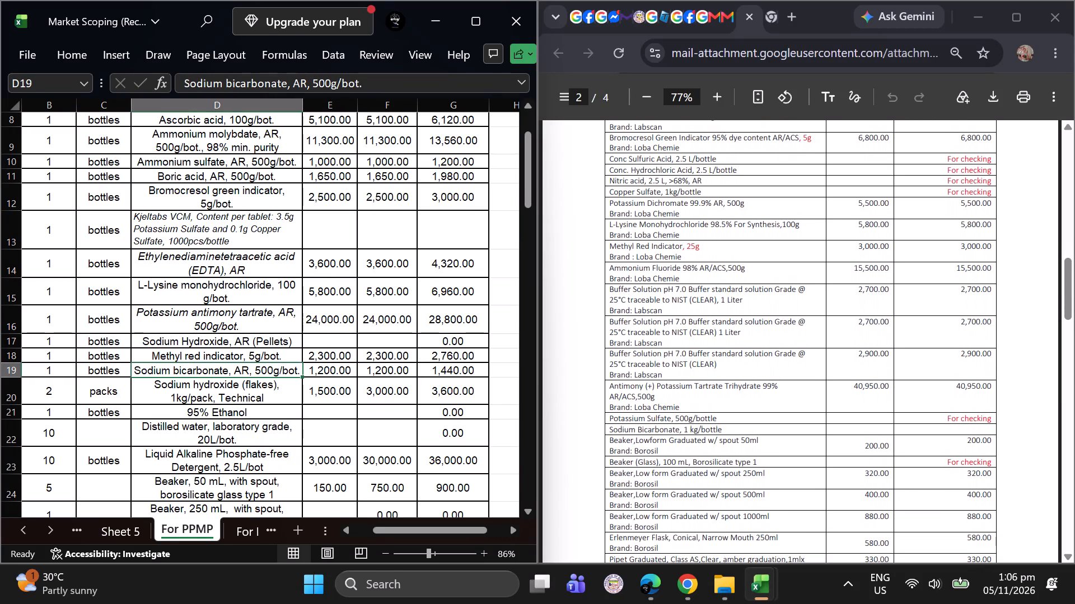
pyautogui.scroll(-2, 614, 397)
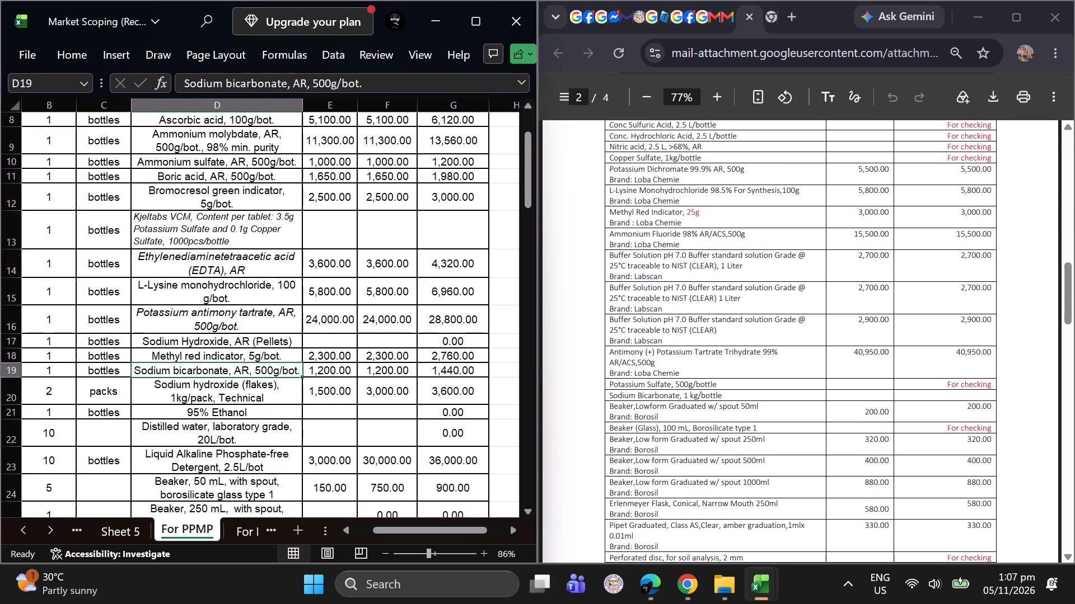
pyautogui.scroll(-3, 614, 397)
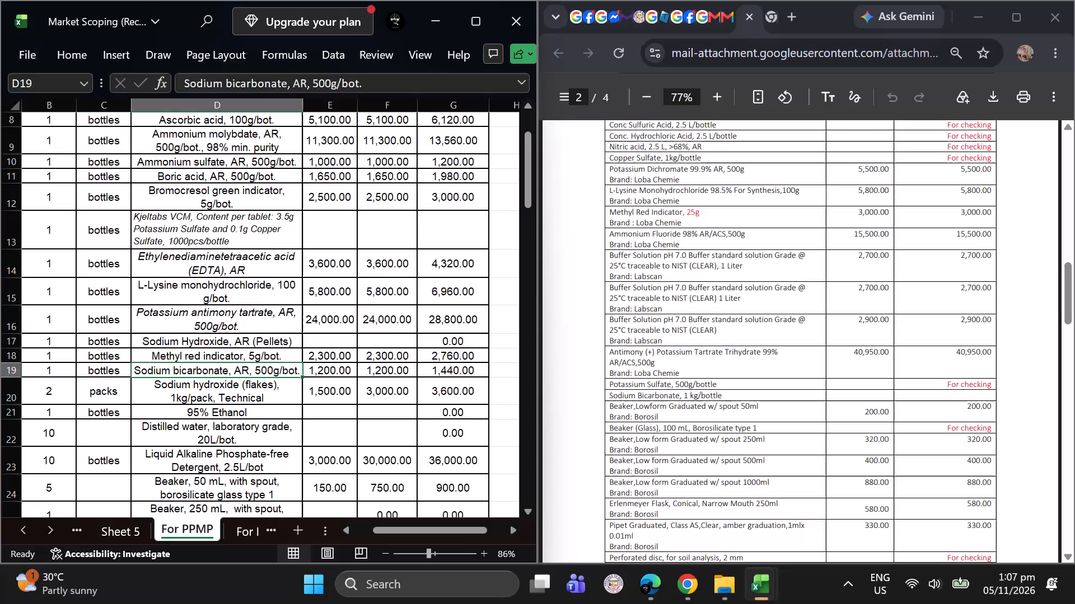
pyautogui.scroll(-1, 614, 397)
pyautogui.scroll(-1, 257, 265)
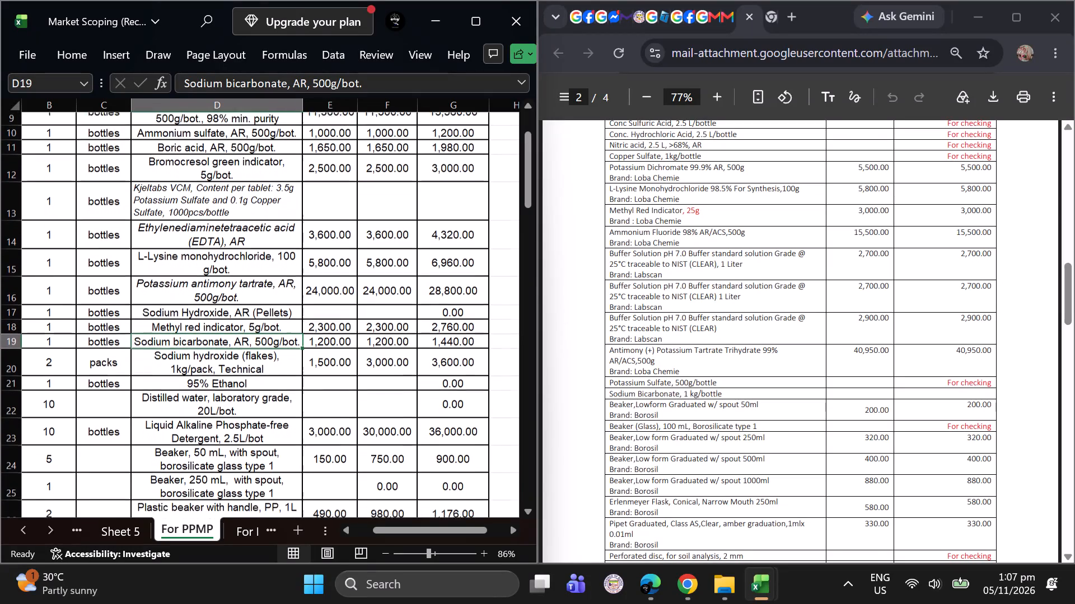
pyautogui.scroll(-1, 257, 265)
pyautogui.scroll(2, 576, 390)
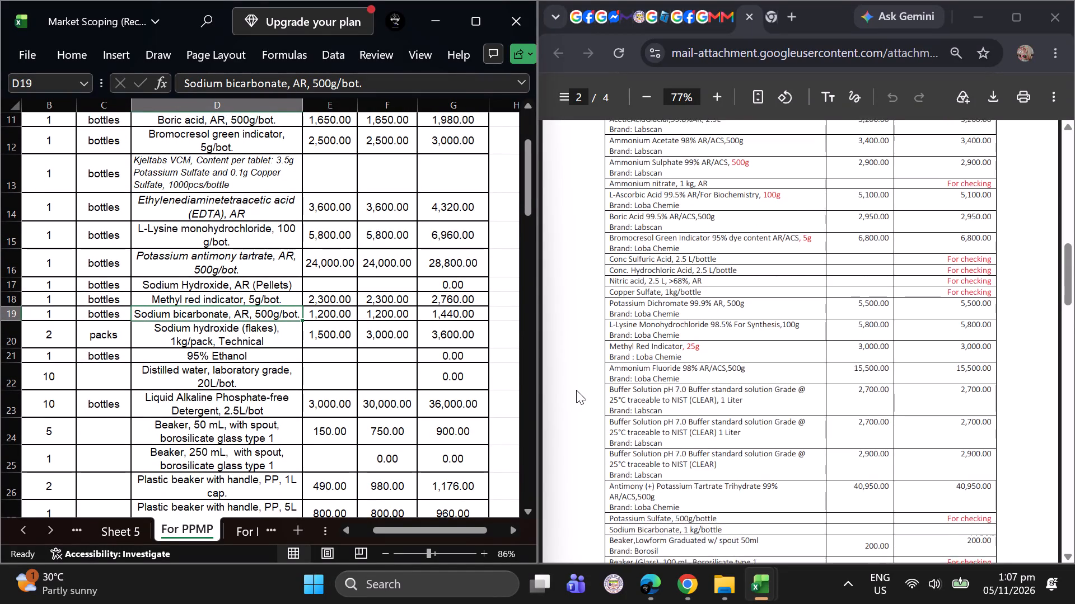
pyautogui.scroll(2, 576, 390)
pyautogui.scroll(-1, 576, 390)
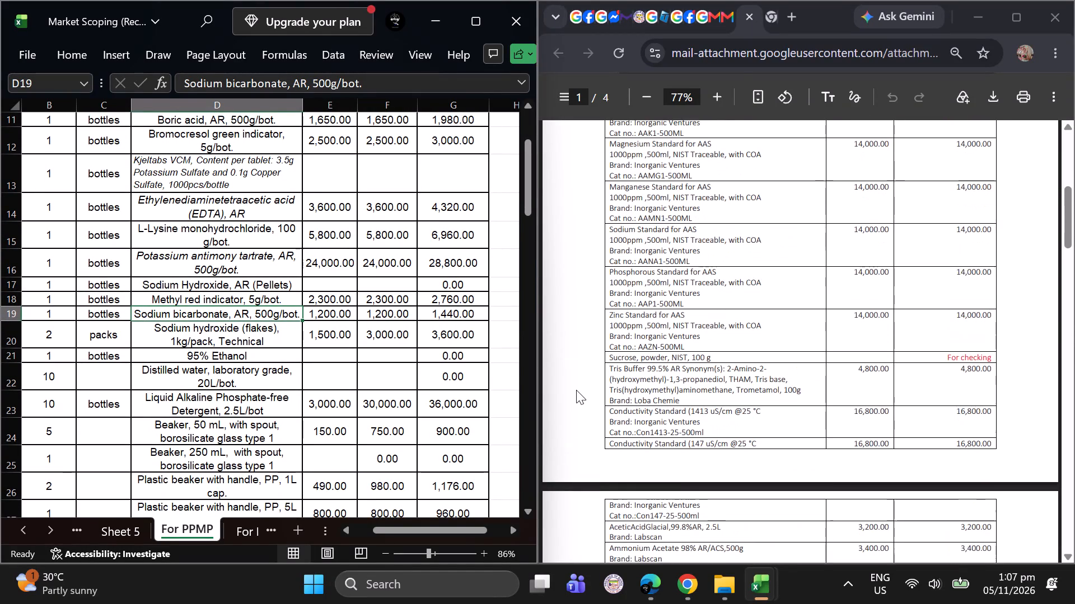
pyautogui.scroll(-1, 576, 390)
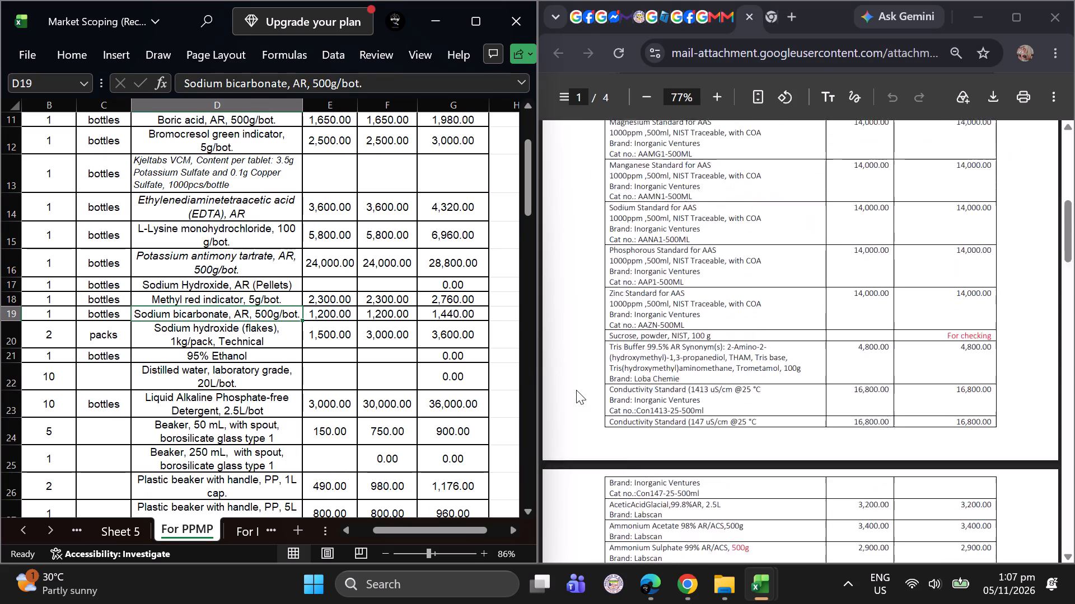
pyautogui.scroll(-2, 576, 390)
pyautogui.scroll(-1, 305, 385)
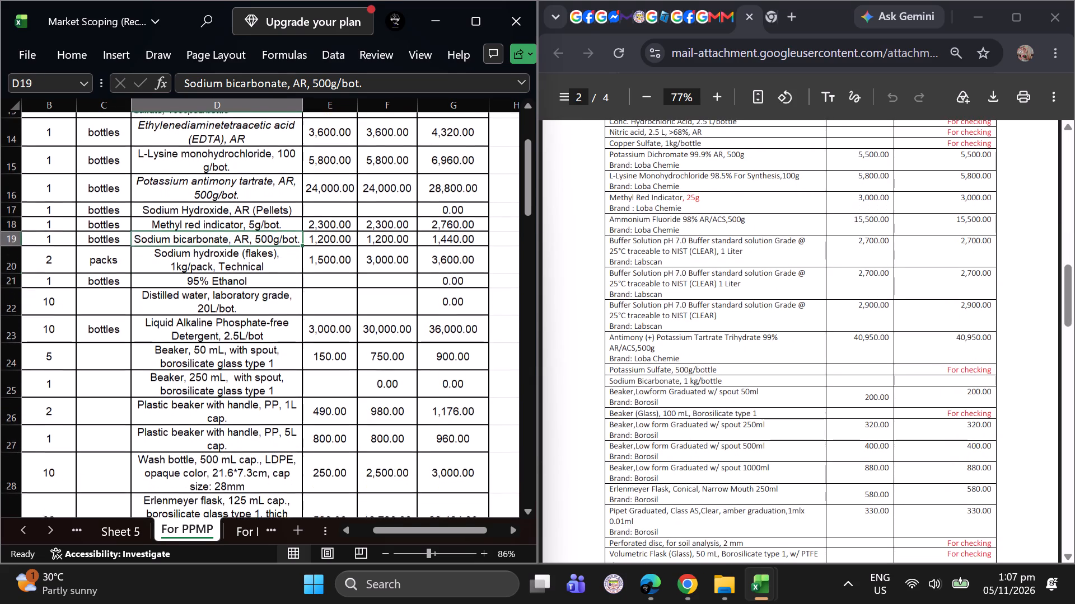
pyautogui.scroll(-1, 305, 385)
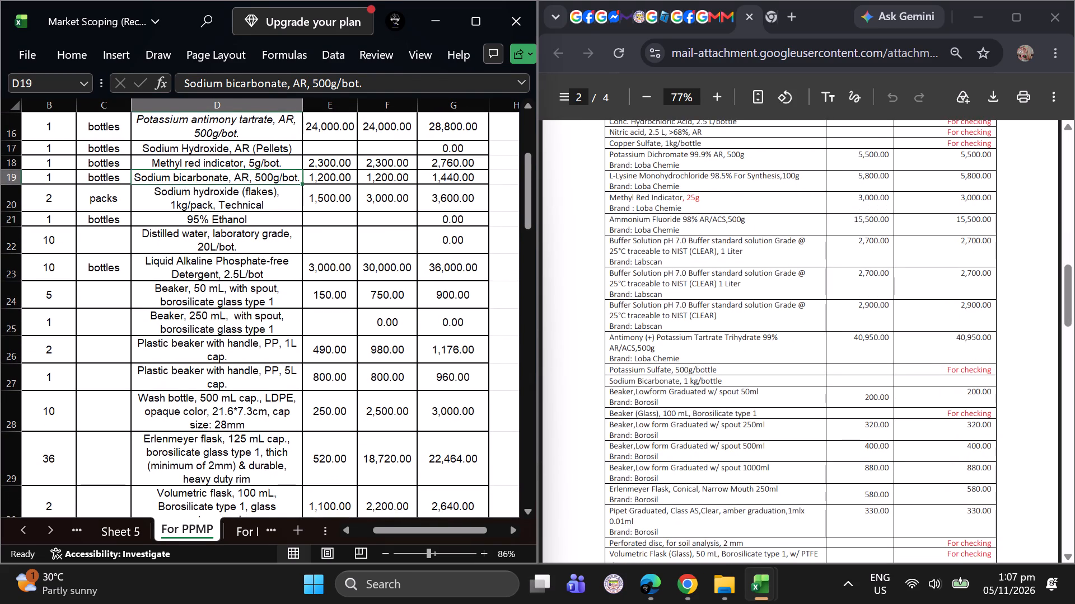
# Set the unit price of the 50 mL borosilicate beaker with spout to 200, following the Krypton quotation.
pyautogui.click(275, 291)
pyautogui.click(333, 306)
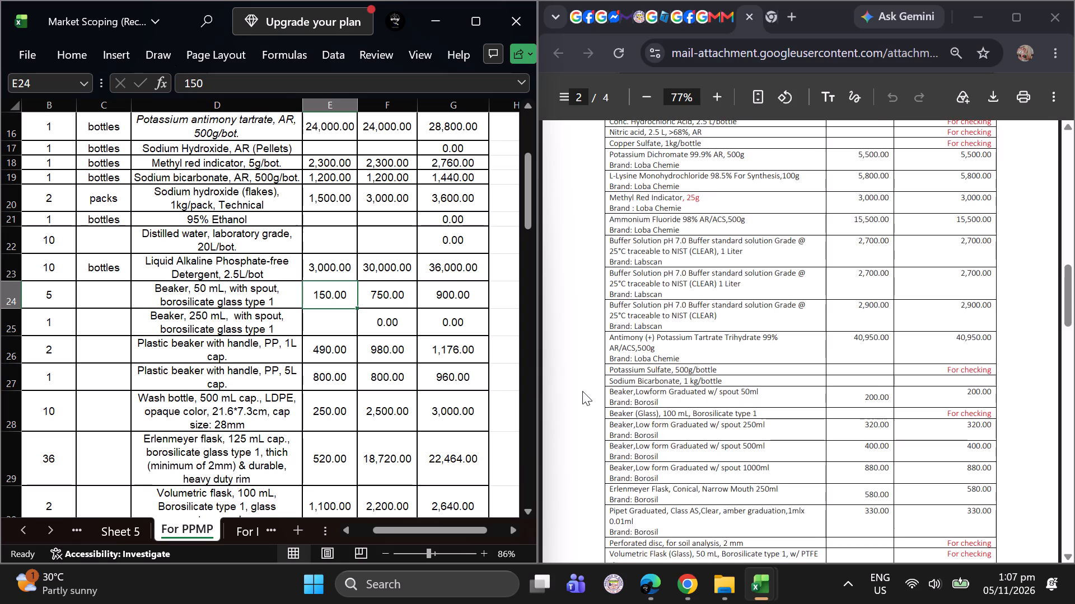
pyautogui.scroll(-1, 585, 391)
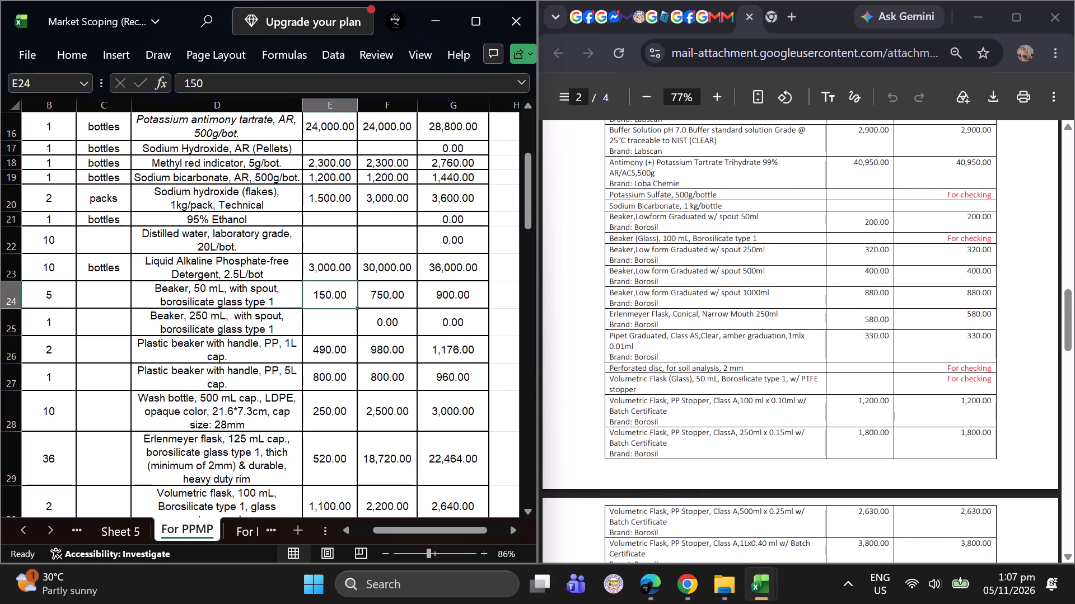
pyautogui.click(333, 297)
pyautogui.write('200')
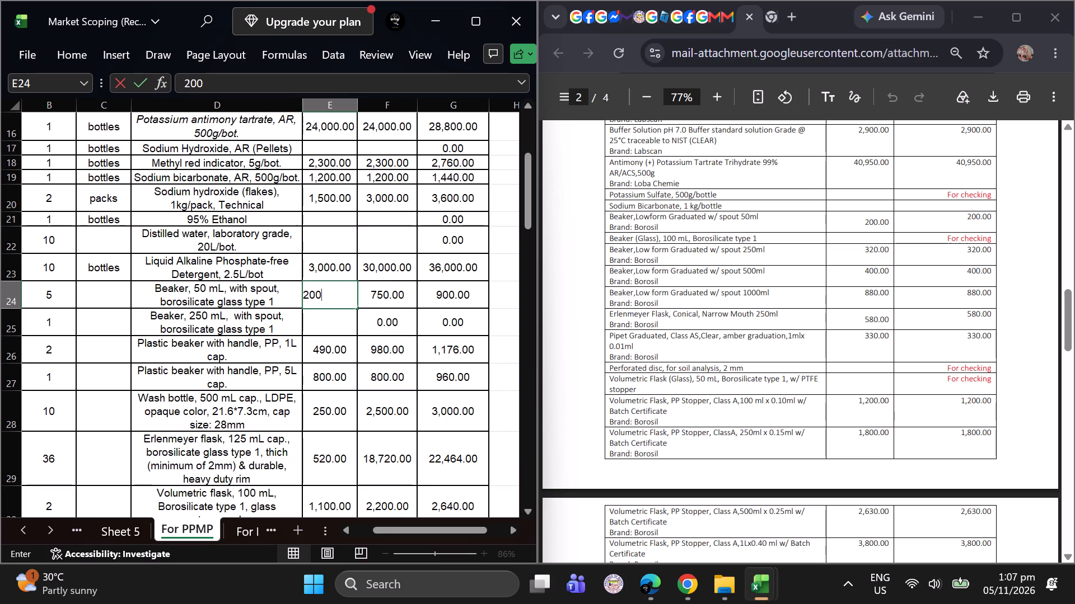
pyautogui.press('Return')
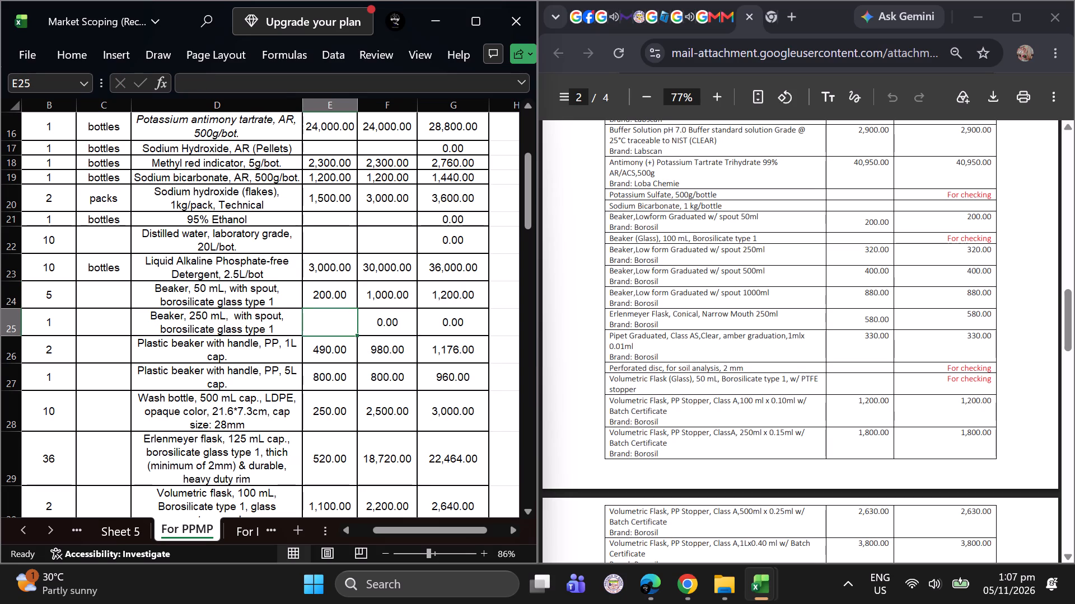
# Enter 320 as the unit price of the 250 mL borosilicate beaker with spout, from the Krypton quotation.
pyautogui.click(334, 324)
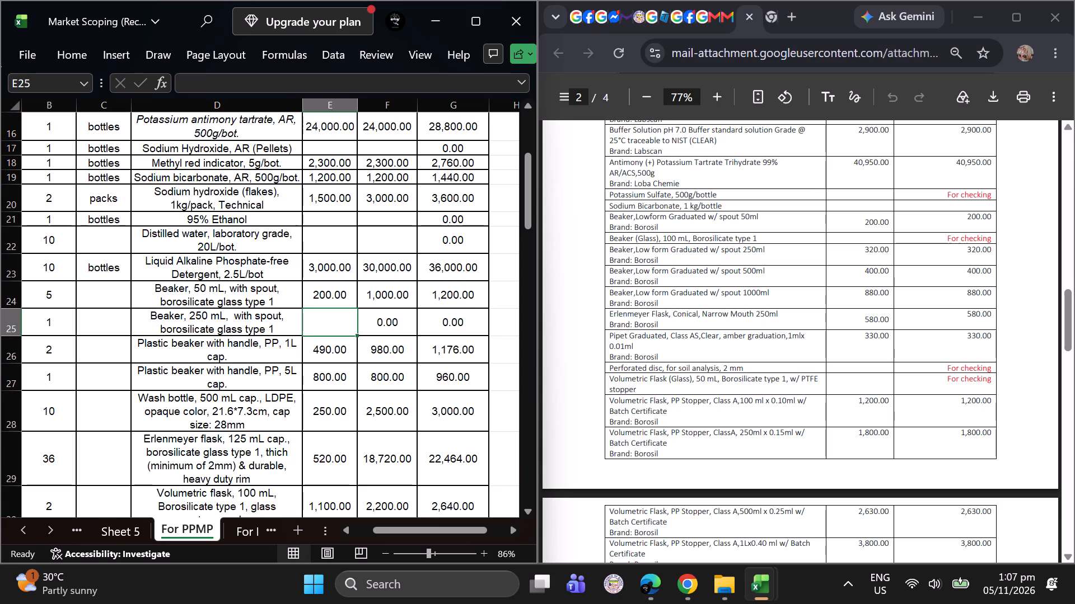
pyautogui.write('320')
pyautogui.press('Return')
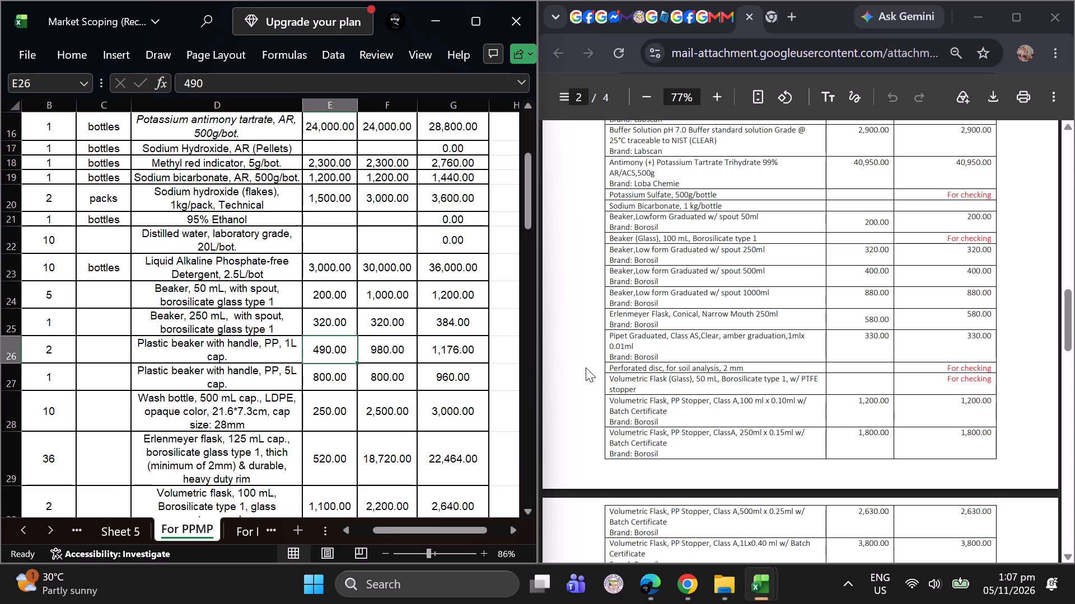
# Compare the plastic beaker, wash bottle and Erlenmeyer flask items on the For PPMP sheet with the Pro Maintech quotation.
pyautogui.scroll(-3, 586, 367)
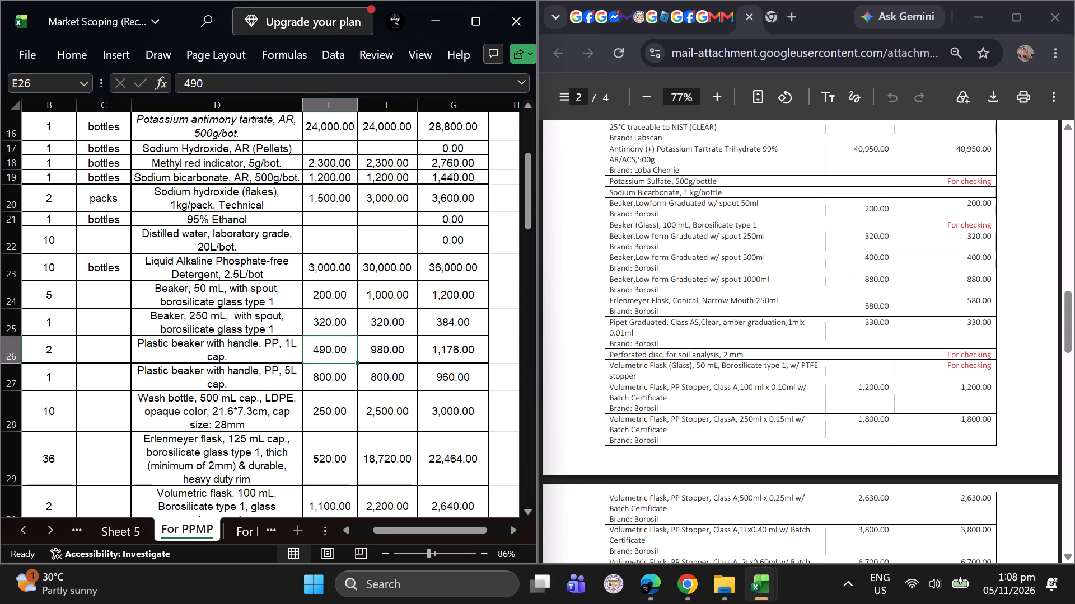
pyautogui.scroll(-1, 616, 300)
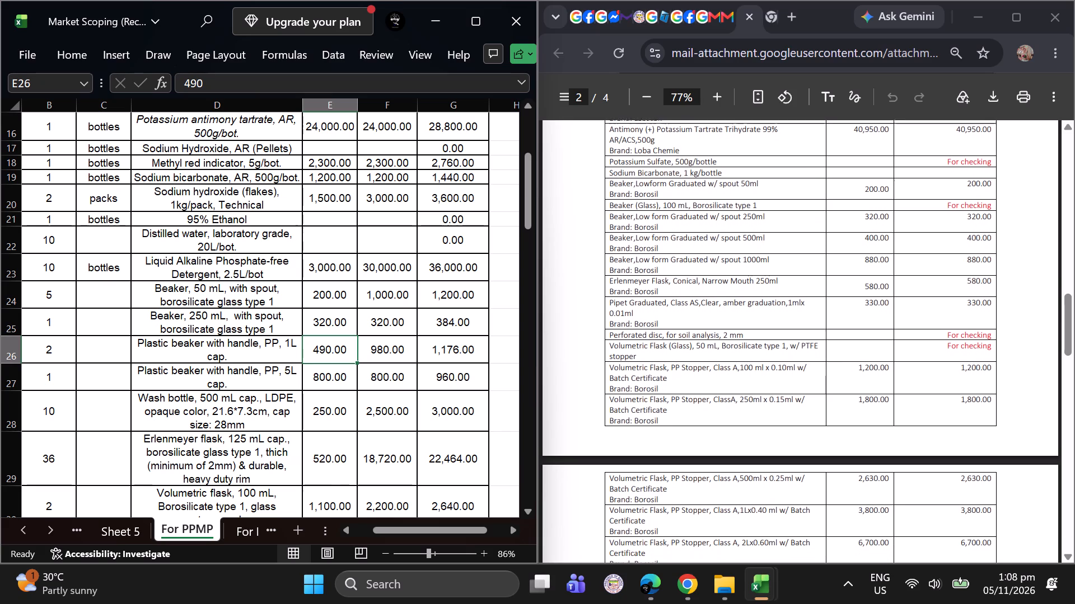
pyautogui.scroll(-1, 616, 300)
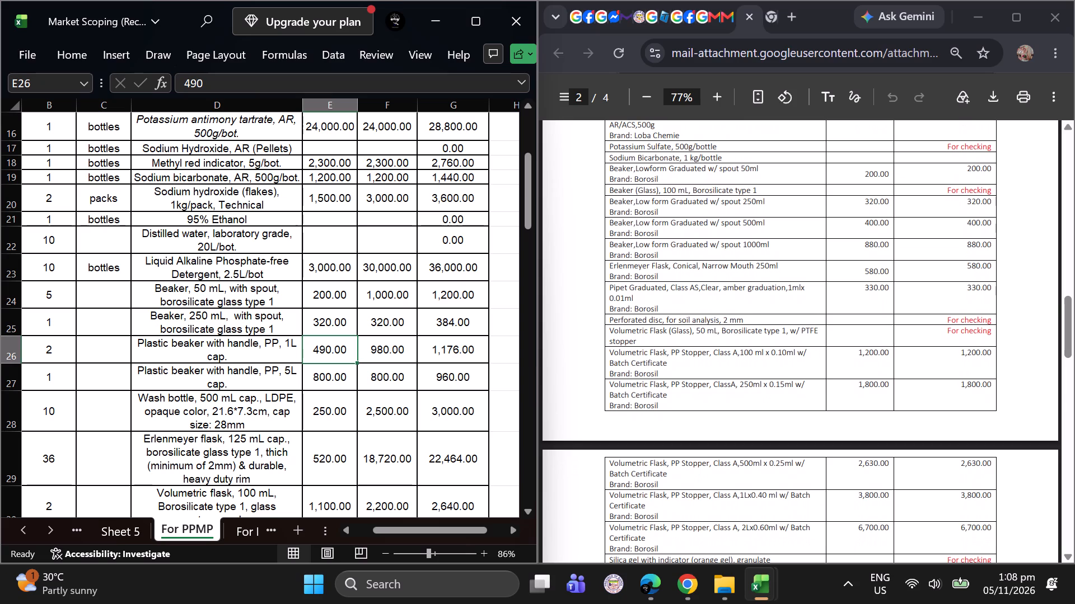
pyautogui.scroll(-2, 616, 300)
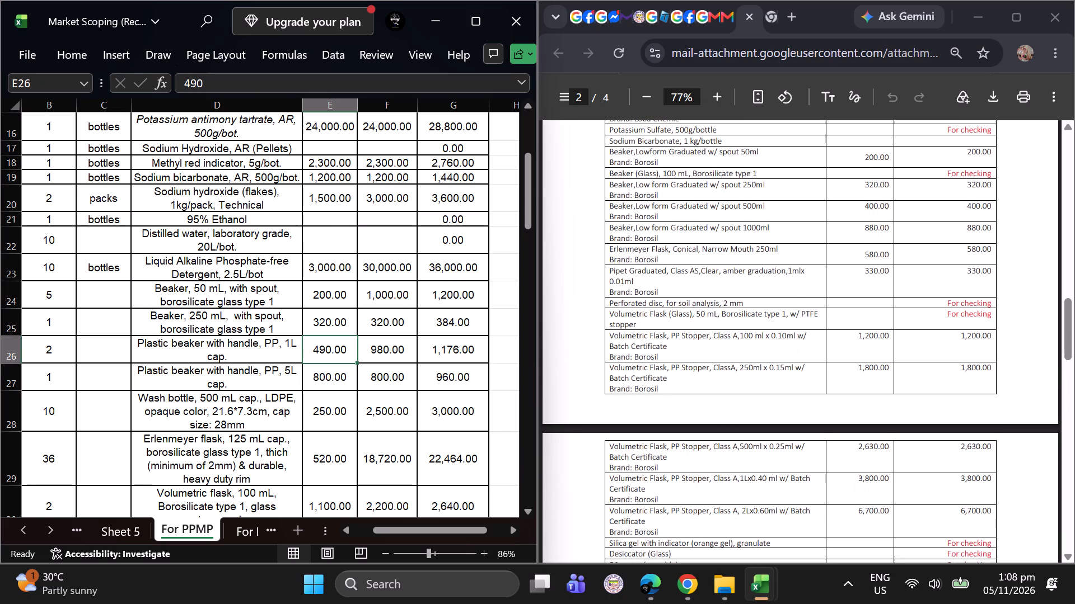
pyautogui.scroll(-2, 616, 300)
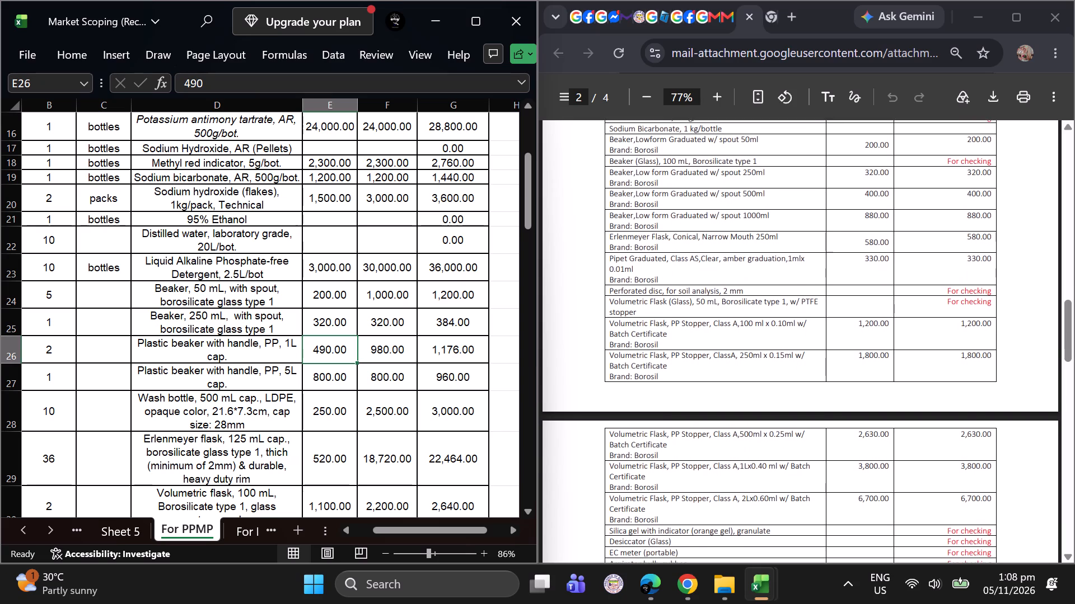
pyautogui.scroll(-2, 616, 300)
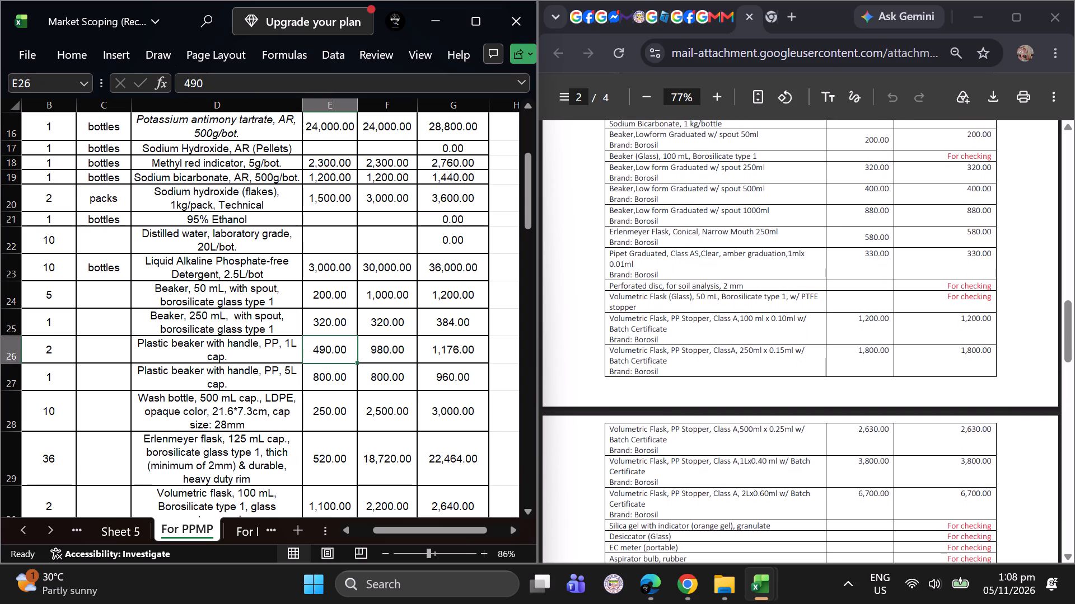
pyautogui.scroll(-3, 616, 300)
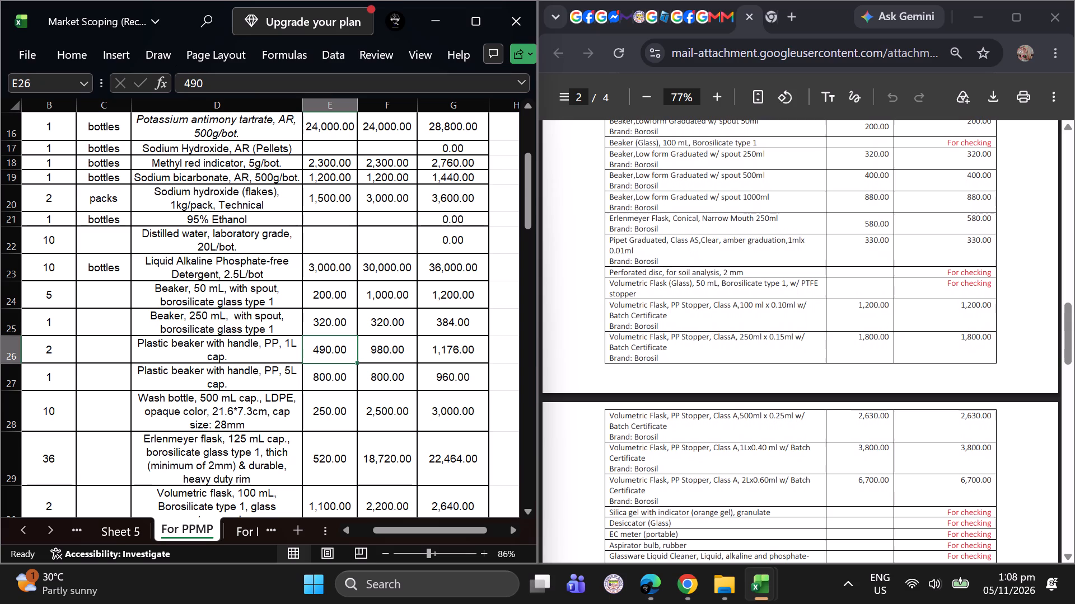
pyautogui.scroll(-1, 616, 300)
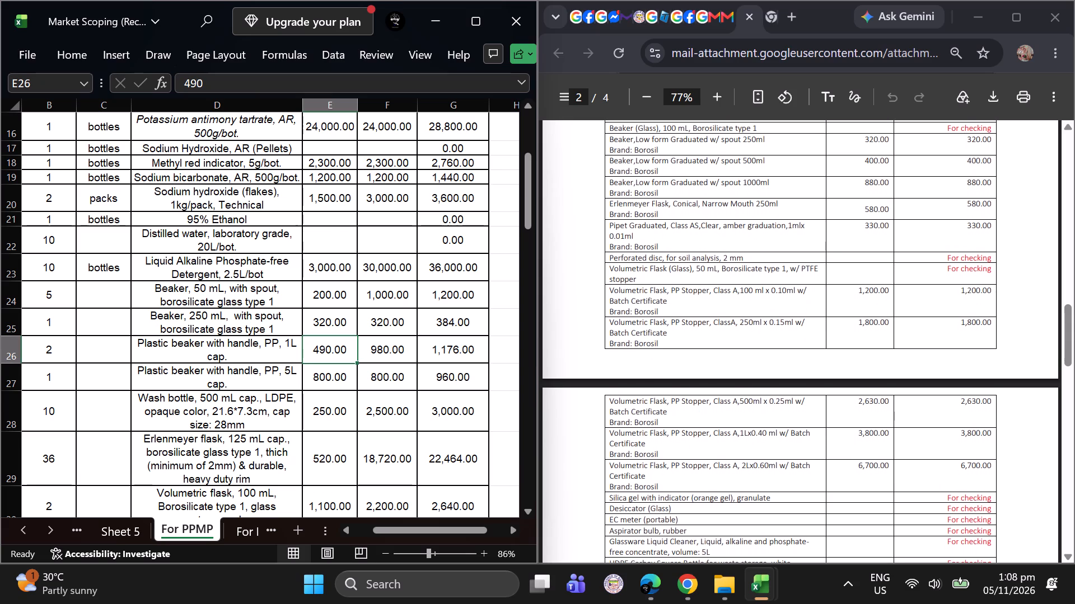
pyautogui.scroll(-3, 616, 300)
# Italicize the name of the 125 mL Erlenmeyer flask item on the For PPMP sheet.
pyautogui.scroll(-1, 348, 360)
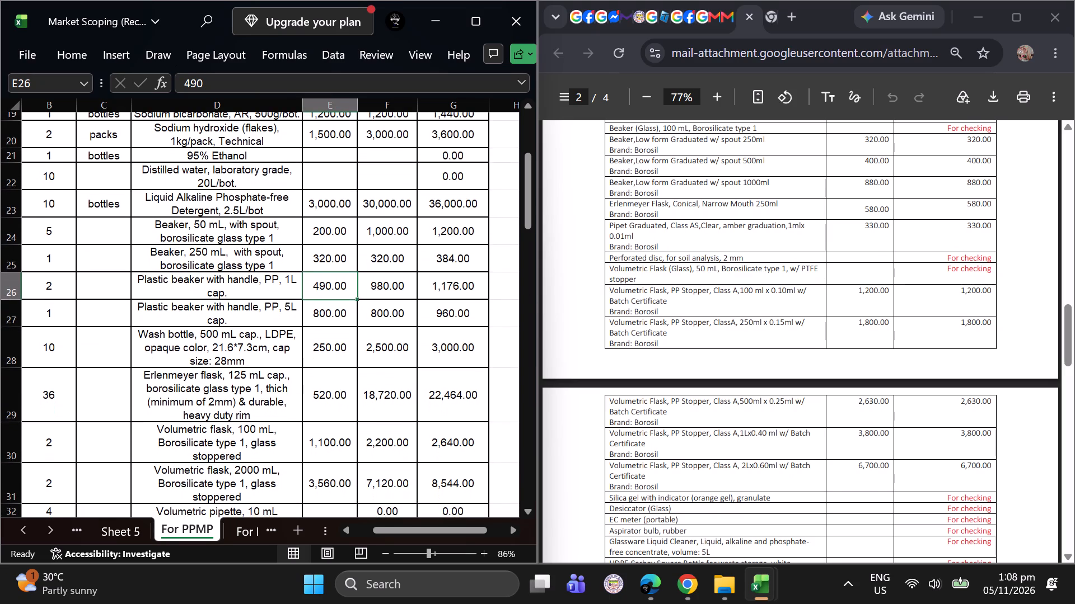
pyautogui.scroll(-1, 348, 360)
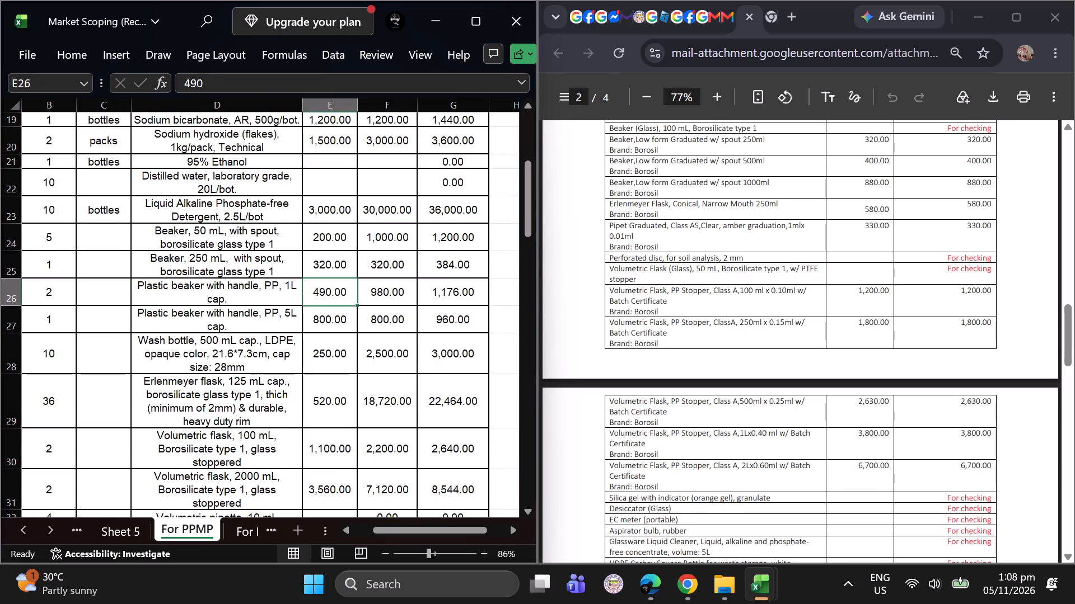
pyautogui.click(275, 414)
pyautogui.hotkey('ctrl', 'i')
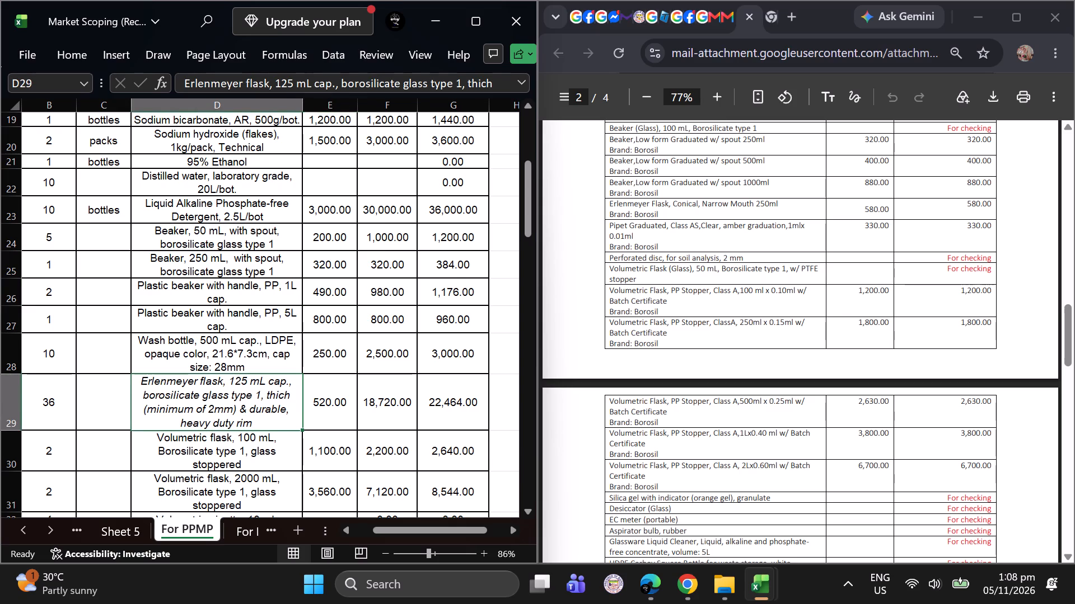
# Italicize the name of the 100 mL glass-stoppered volumetric flask item on the For PPMP sheet.
pyautogui.scroll(-1, 335, 413)
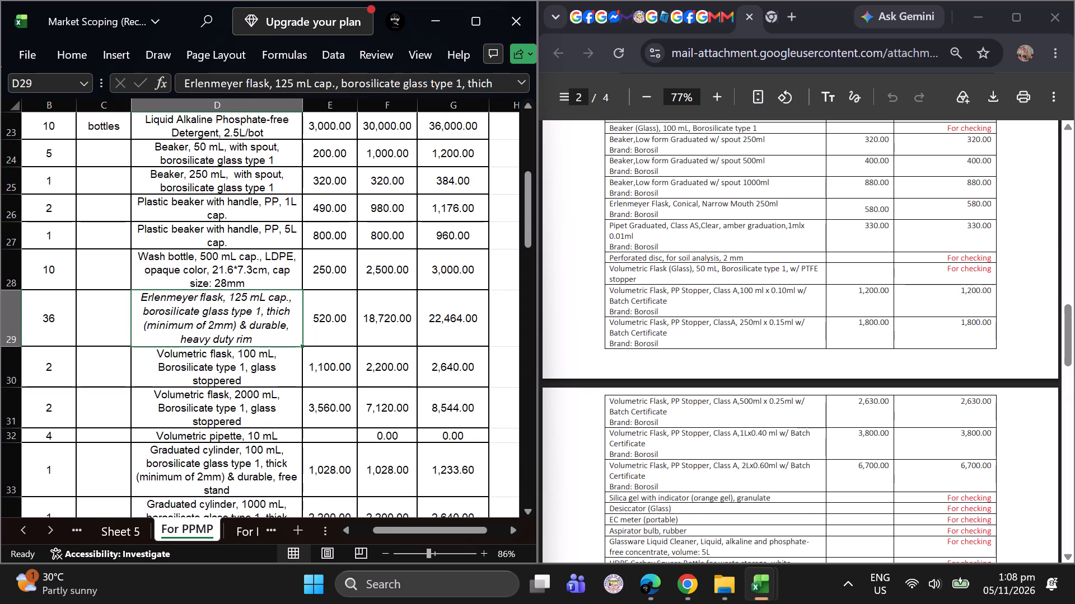
pyautogui.click(214, 367)
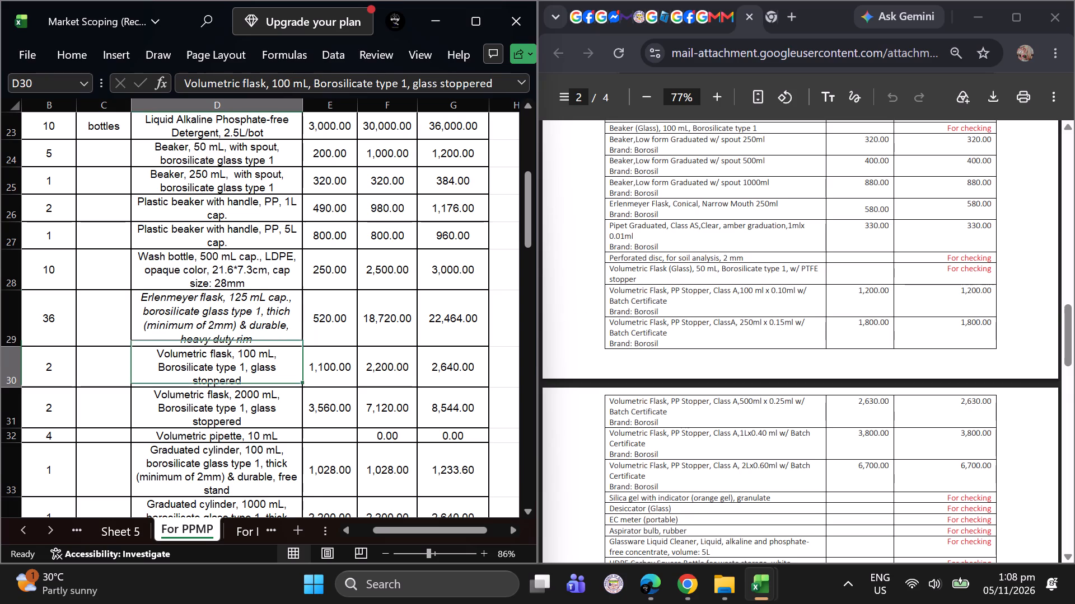
pyautogui.hotkey('ctrl', 'i')
# Check the quotation's volumetric flask entries and italicize the name of the 2000 mL volumetric flask item on the For PPMP sheet.
pyautogui.scroll(-1, 290, 391)
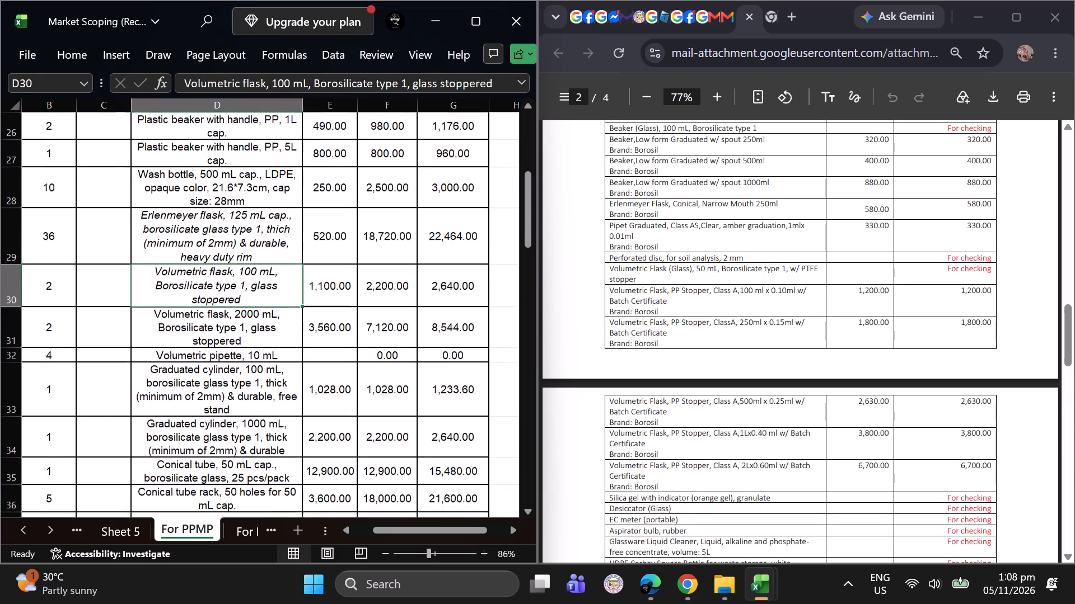
pyautogui.scroll(-1, 290, 391)
pyautogui.scroll(-1, 589, 384)
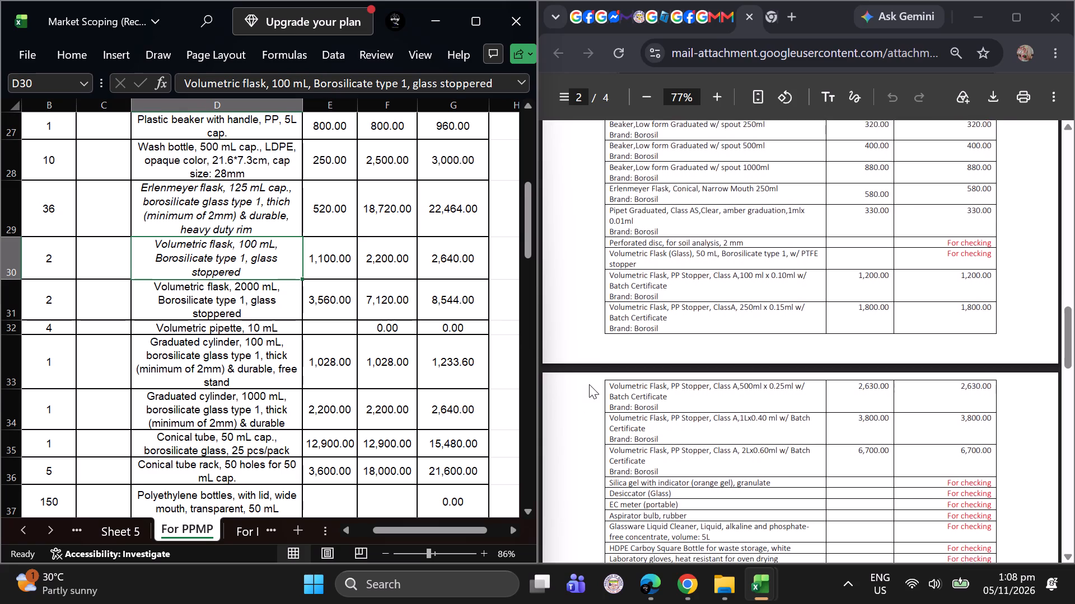
pyautogui.scroll(-2, 589, 384)
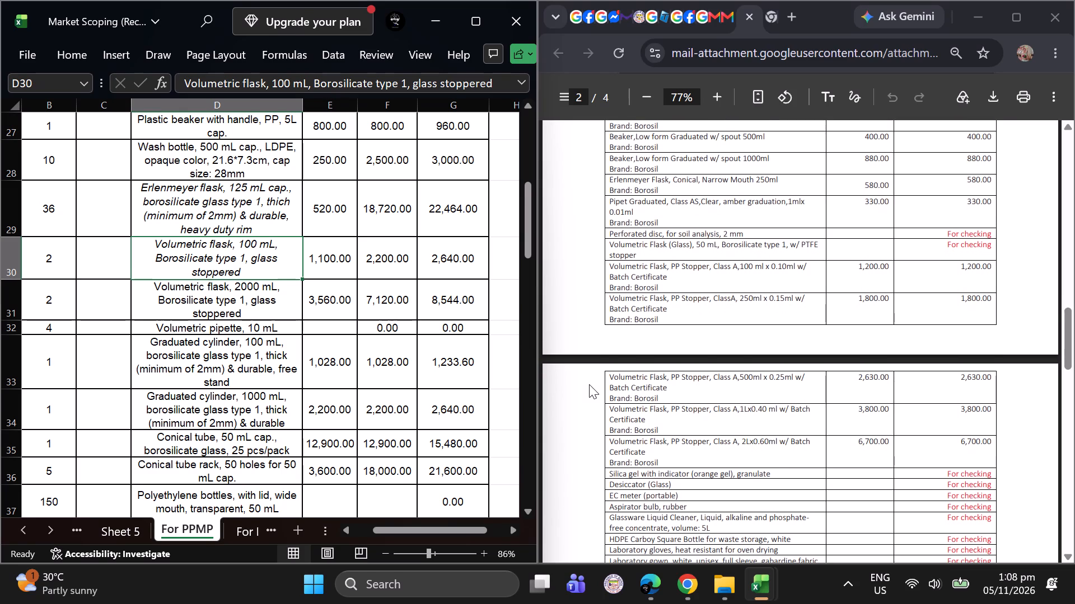
pyautogui.scroll(-1, 589, 384)
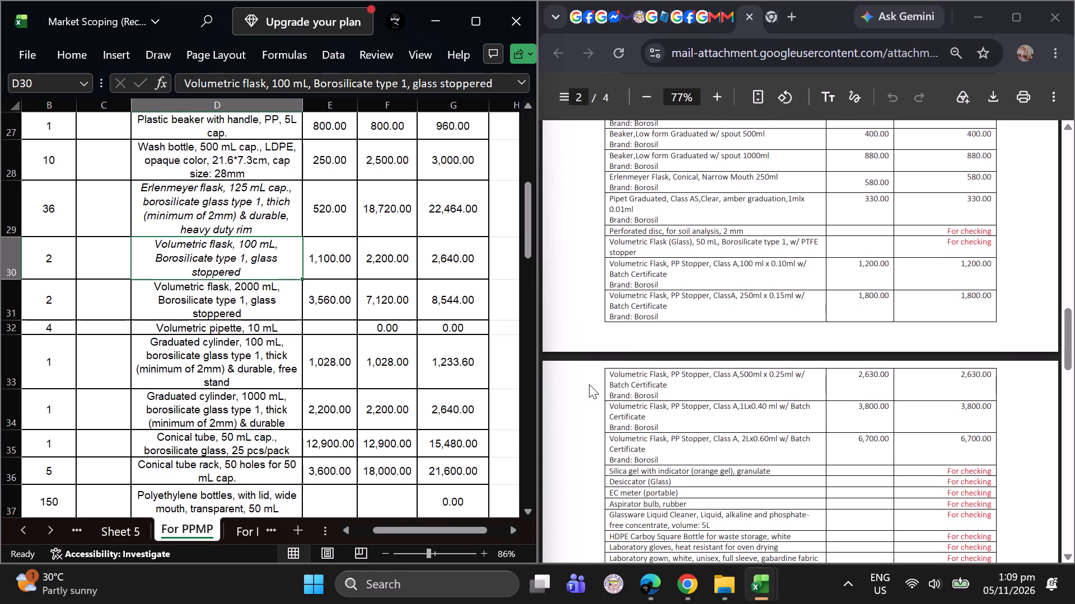
pyautogui.scroll(-2, 589, 384)
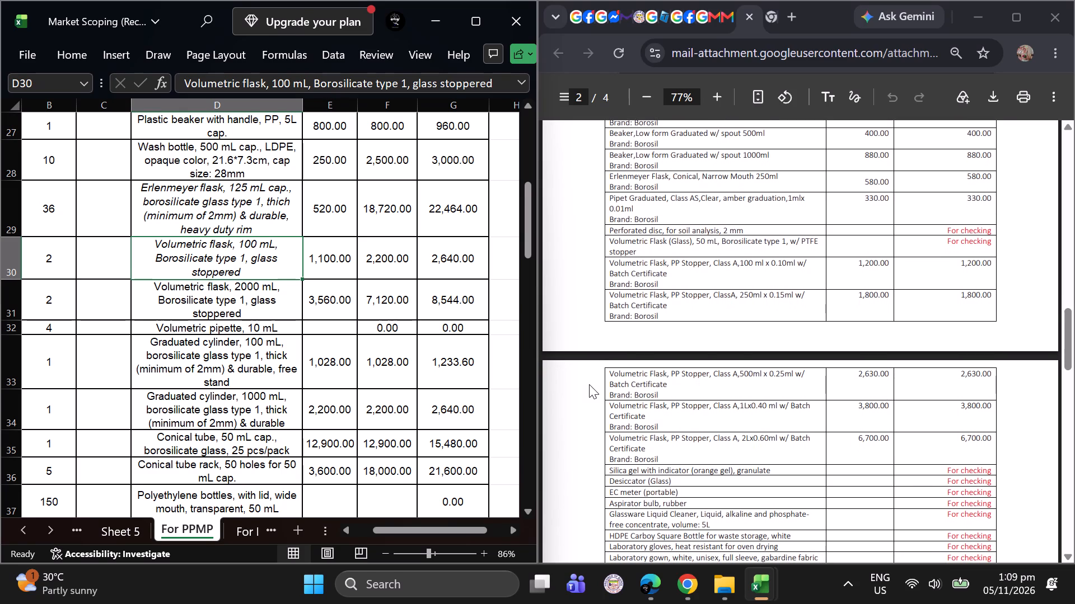
pyautogui.scroll(-1, 589, 384)
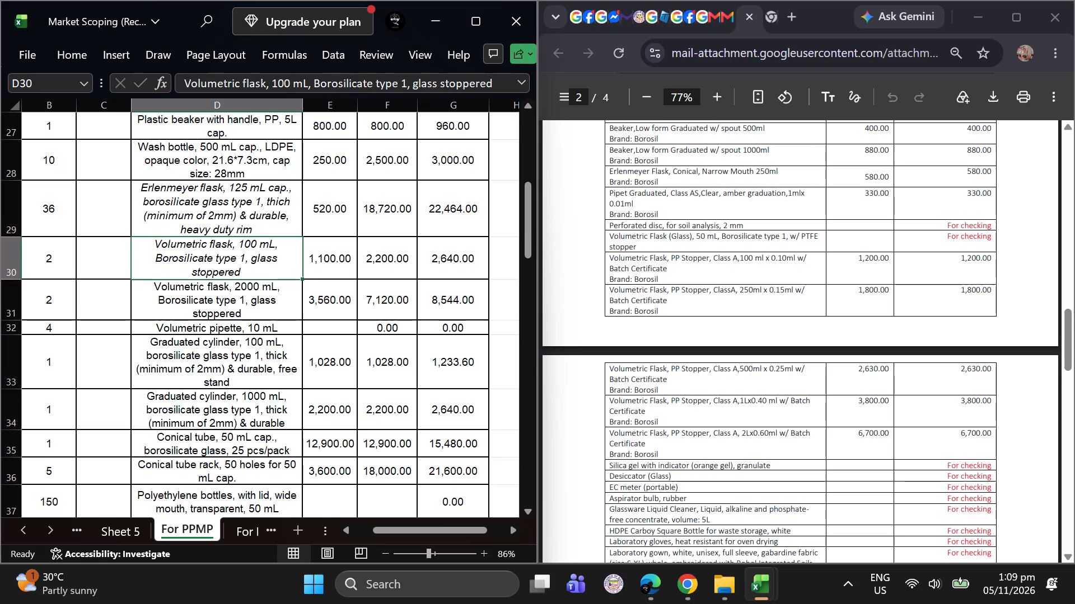
pyautogui.click(254, 298)
pyautogui.hotkey('ctrl', 'i')
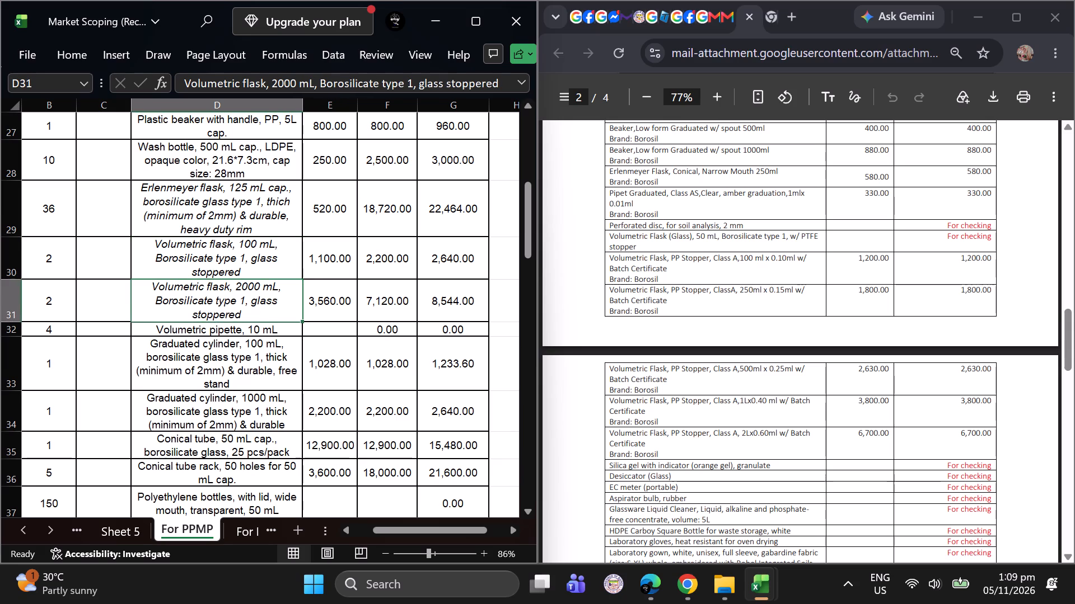
# Look through the glassware entries in the Pro Maintech quotation for the pipette, graduated cylinder and conical tube items on the For PPMP sheet.
pyautogui.scroll(-1, 604, 418)
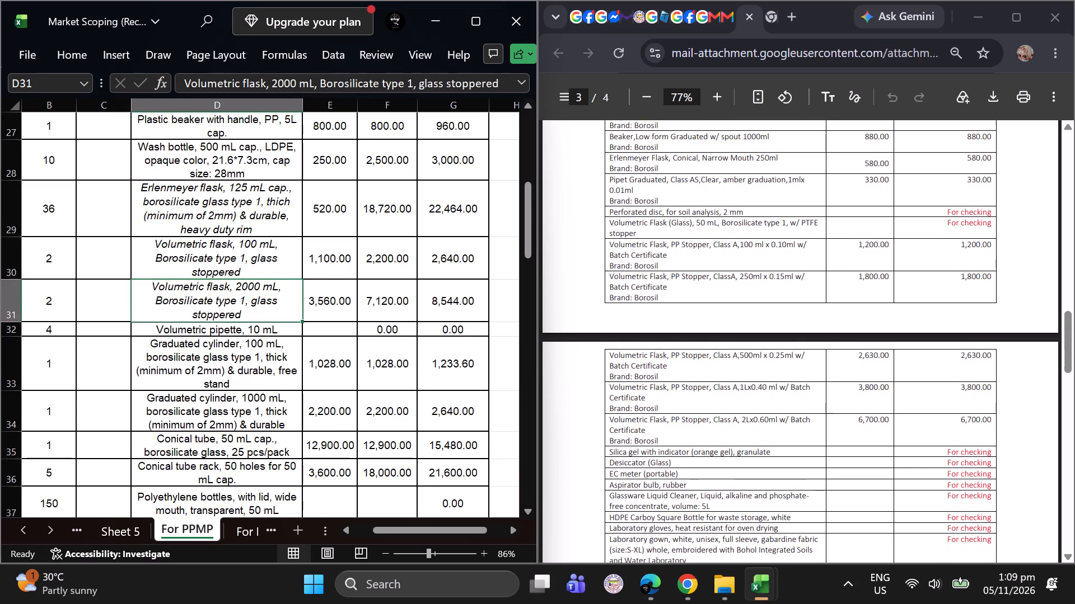
pyautogui.scroll(-1, 604, 418)
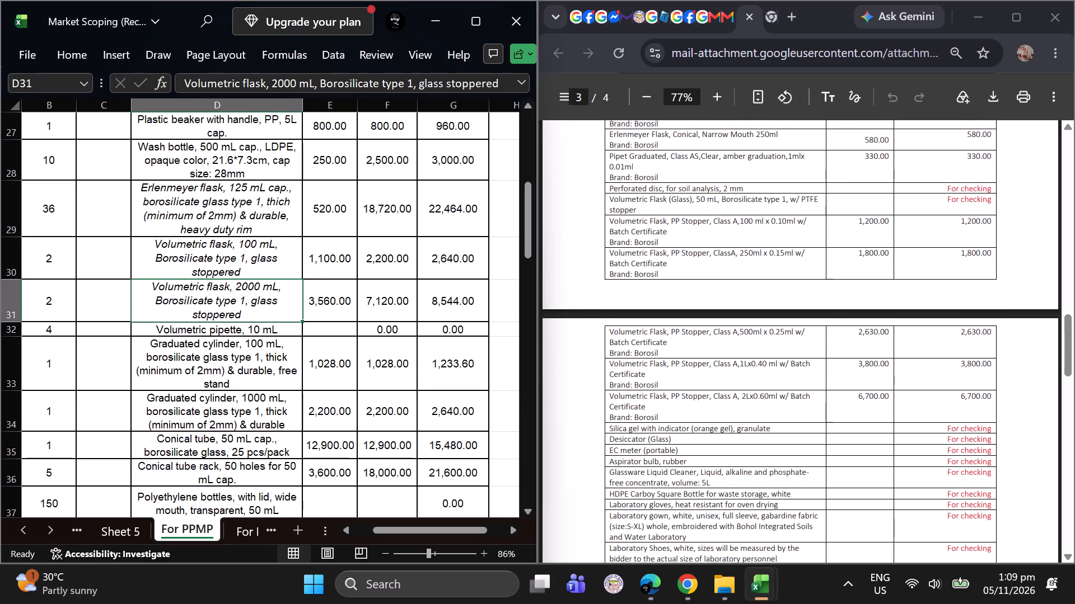
pyautogui.scroll(-1, 604, 418)
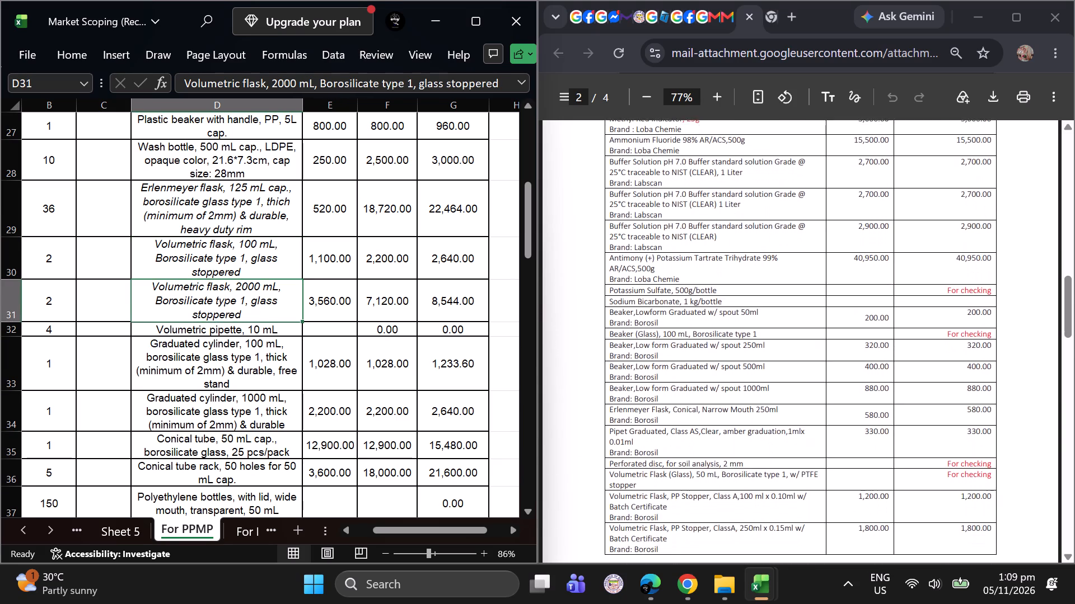
pyautogui.scroll(-3, 604, 418)
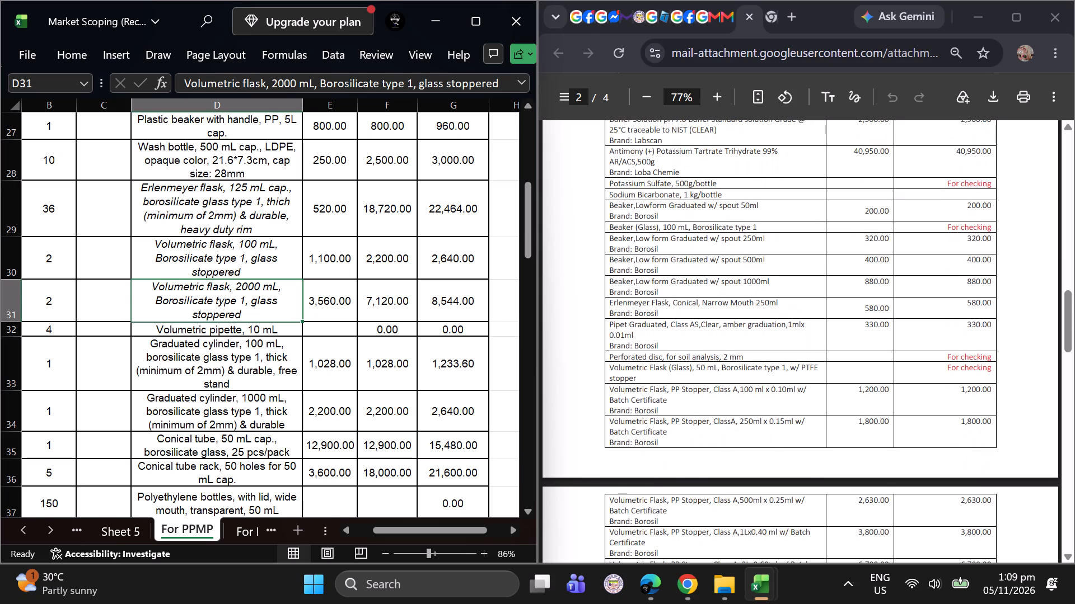
pyautogui.scroll(-4, 604, 418)
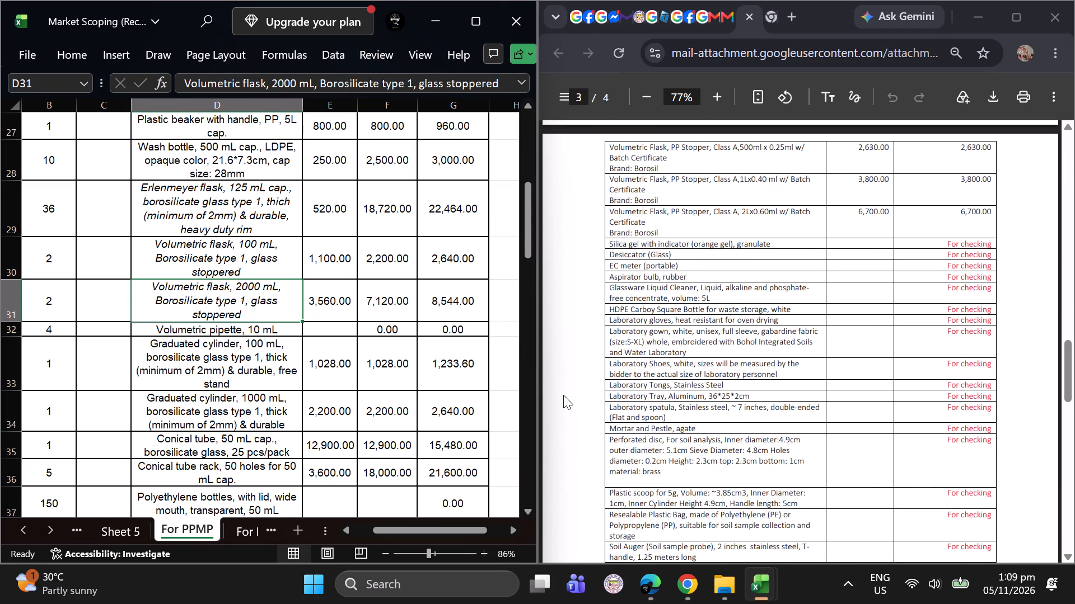
# Review the Pro Maintech quotation from its first page through the standards, reagents, beakers and flasks for matches to the remaining glassware items.
pyautogui.scroll(2, 606, 395)
pyautogui.scroll(-1, 606, 395)
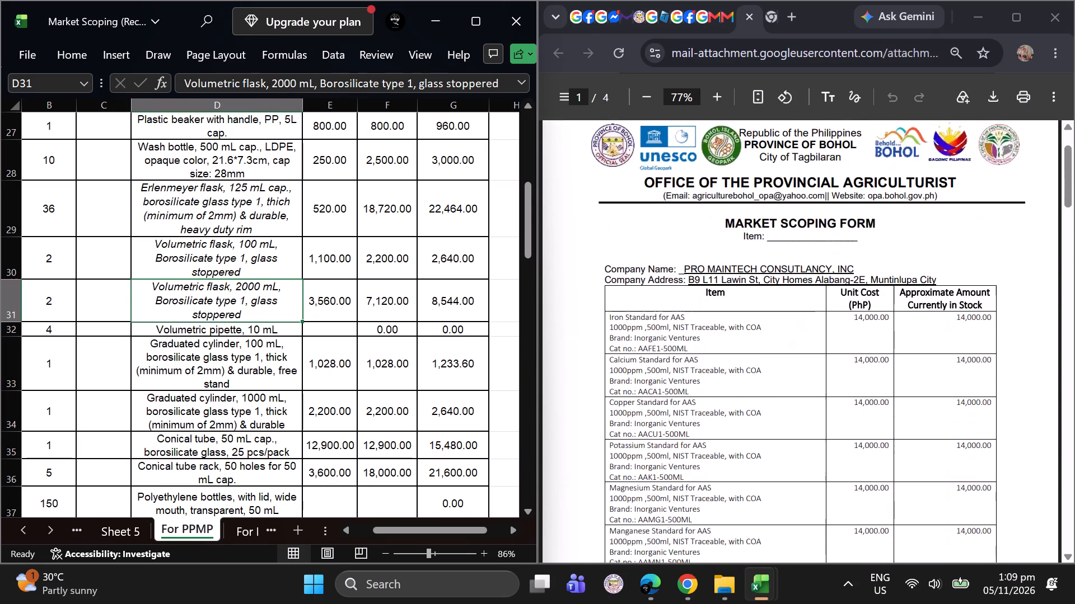
pyautogui.scroll(-2, 606, 395)
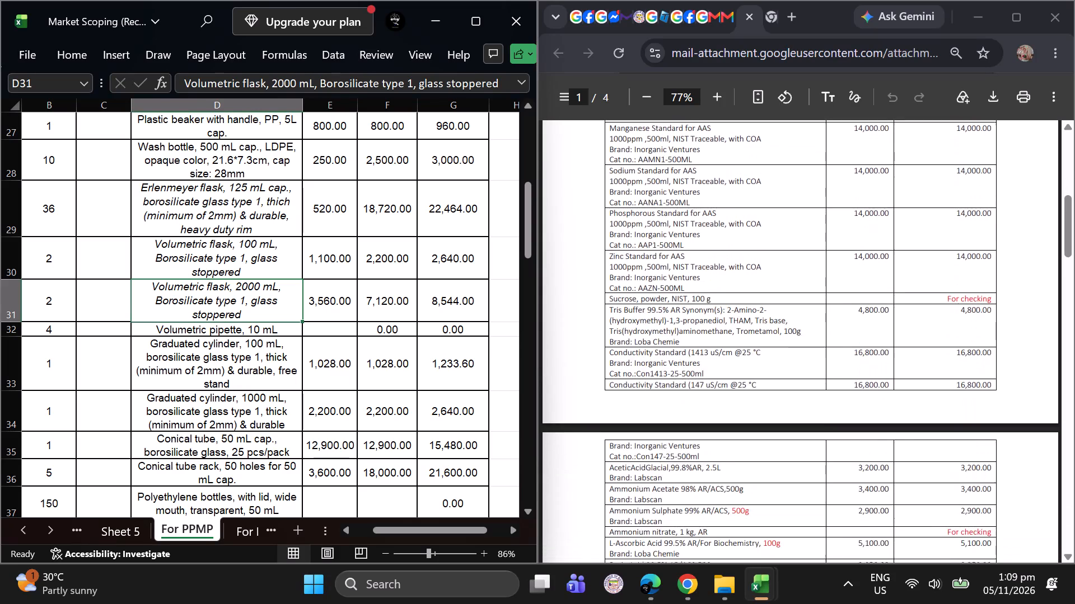
pyautogui.scroll(-2, 606, 395)
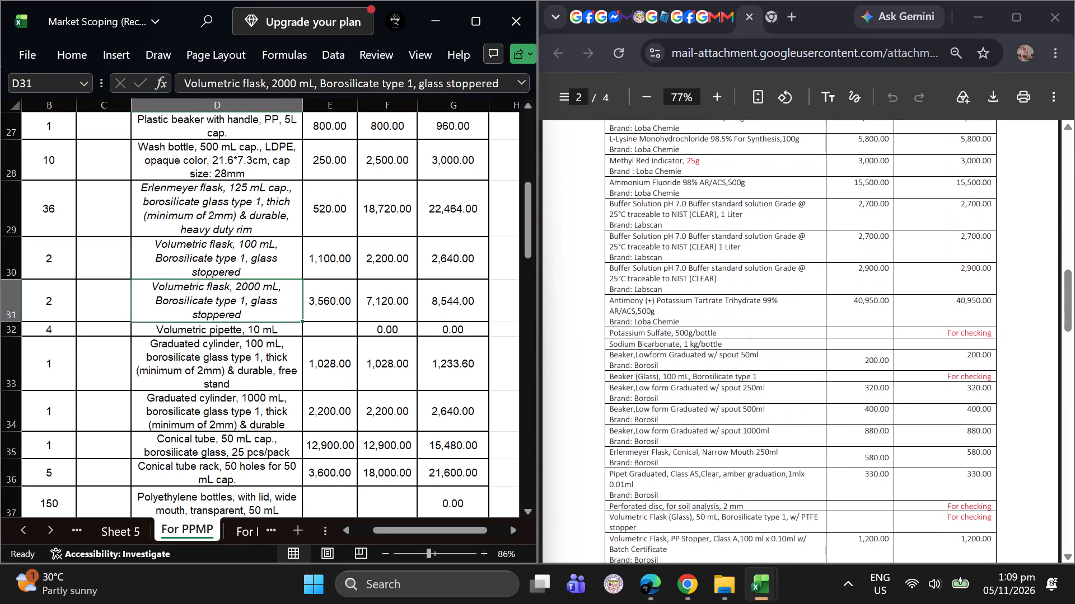
pyautogui.scroll(-4, 606, 395)
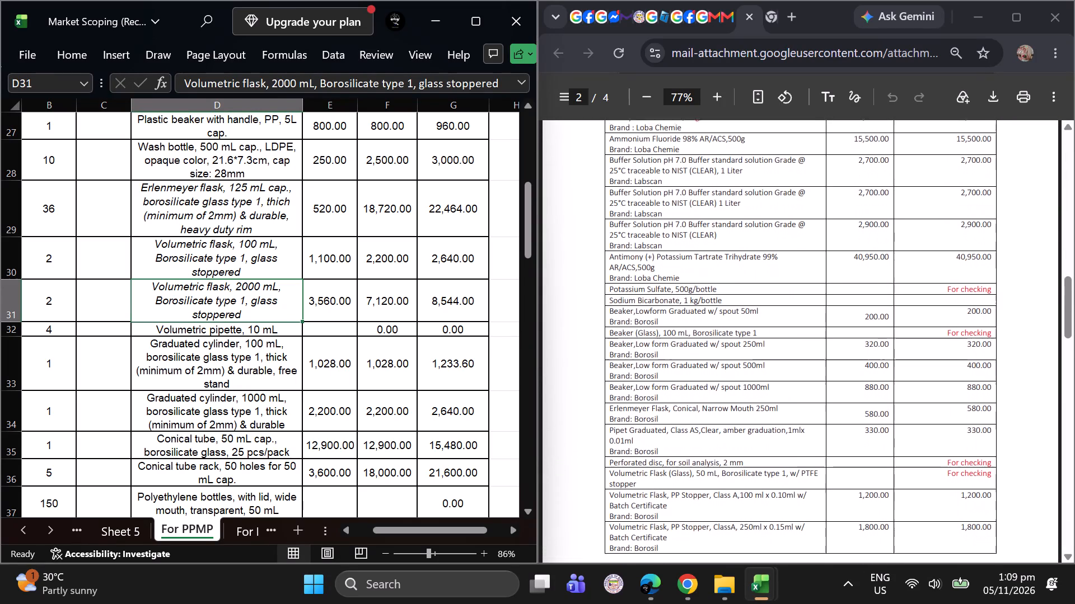
pyautogui.scroll(-1, 606, 395)
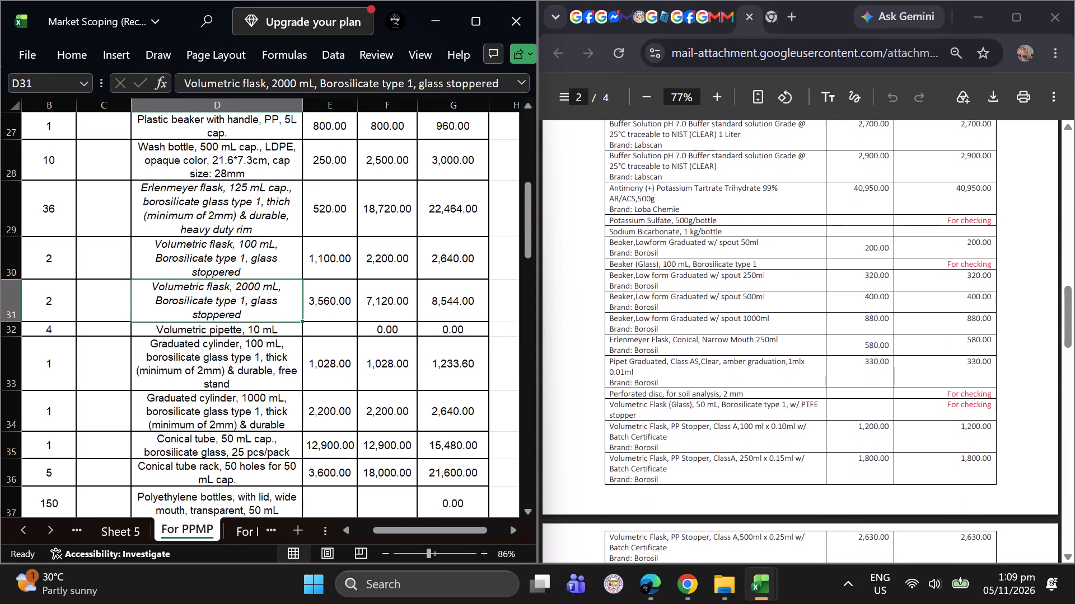
pyautogui.scroll(-2, 606, 395)
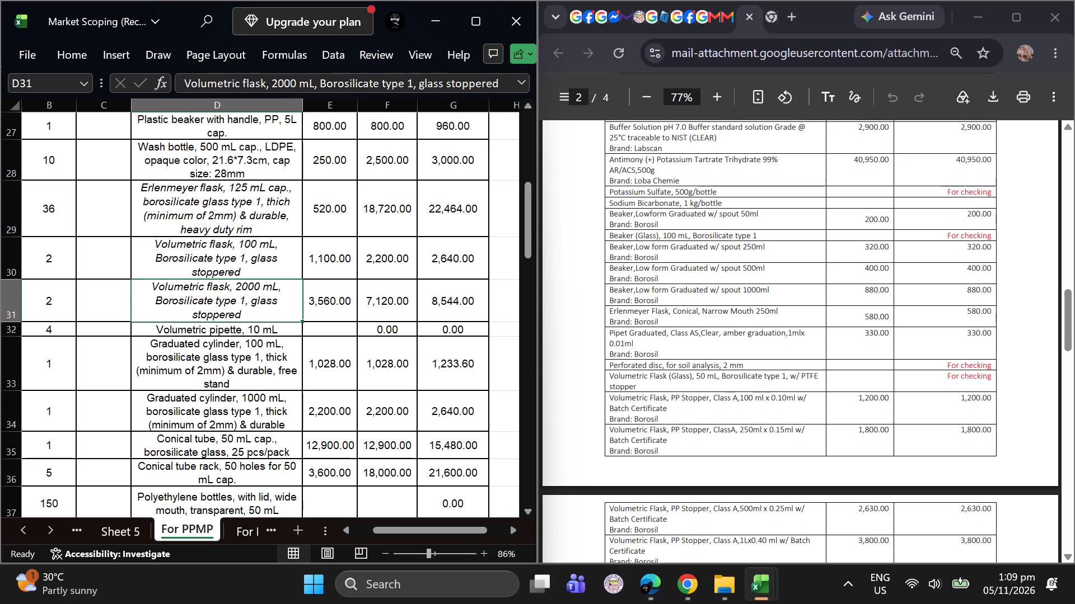
pyautogui.scroll(-3, 606, 395)
# Examine the third page of the Pro Maintech quotation, from the volumetric flasks to the laboratory tray, for matches to the remaining sheet items.
pyautogui.scroll(-1, 606, 395)
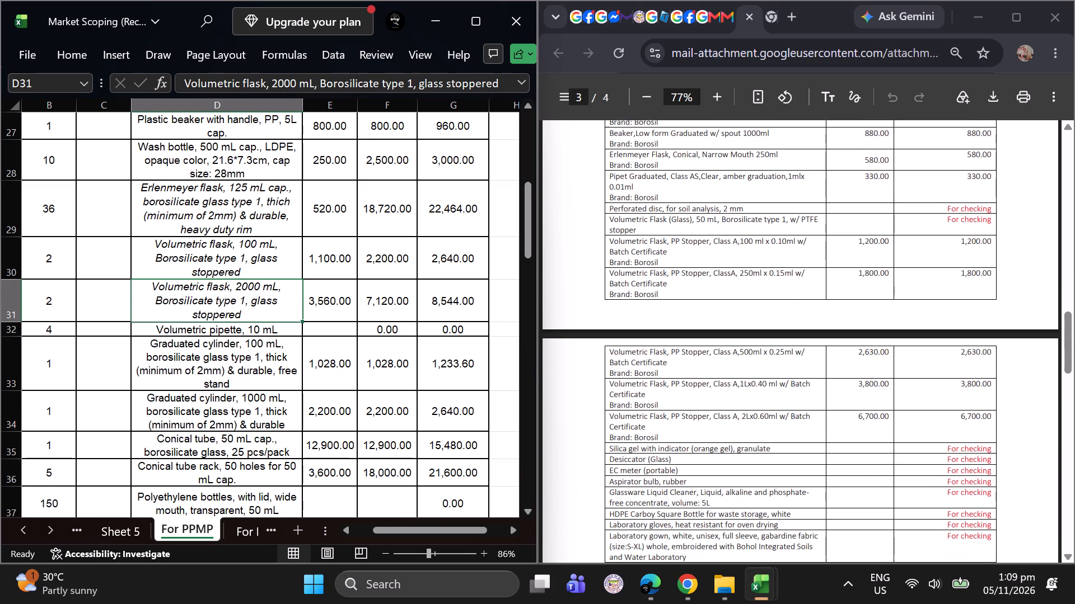
pyautogui.scroll(-2, 606, 395)
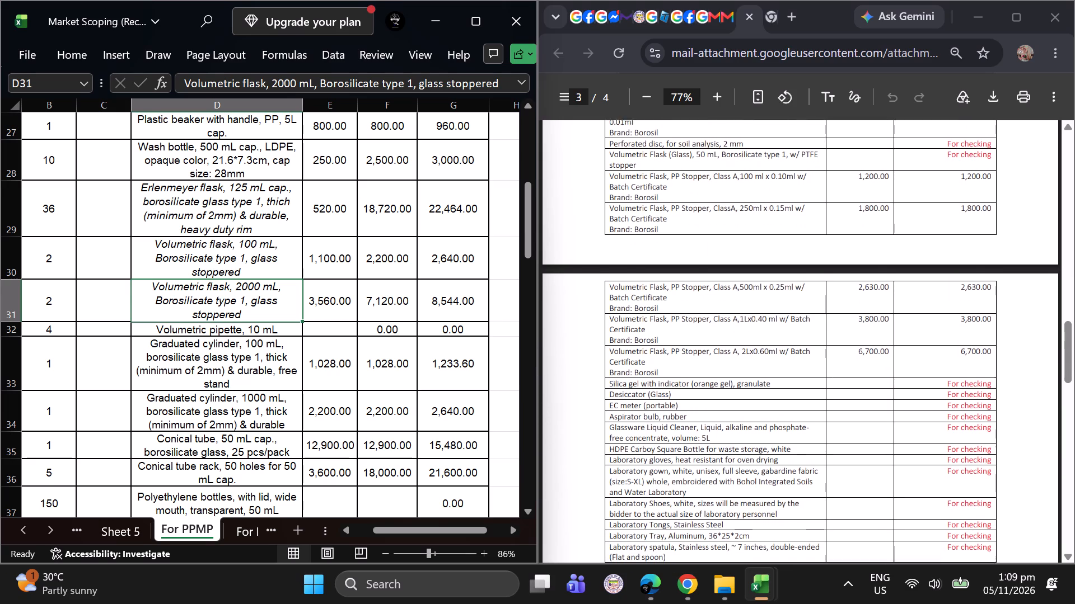
pyautogui.scroll(-2, 606, 395)
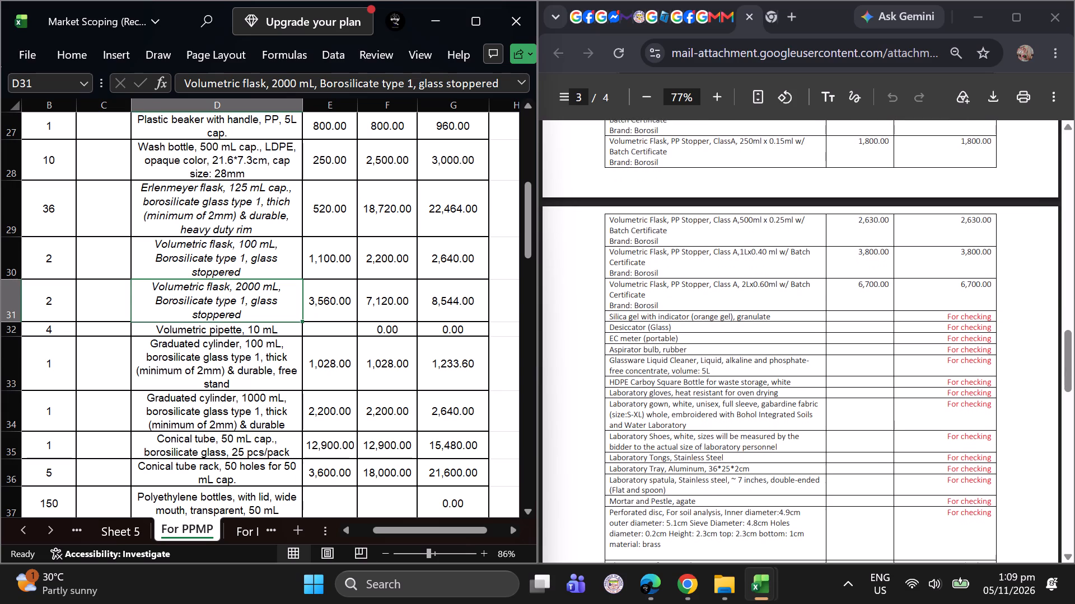
pyautogui.scroll(-1, 606, 395)
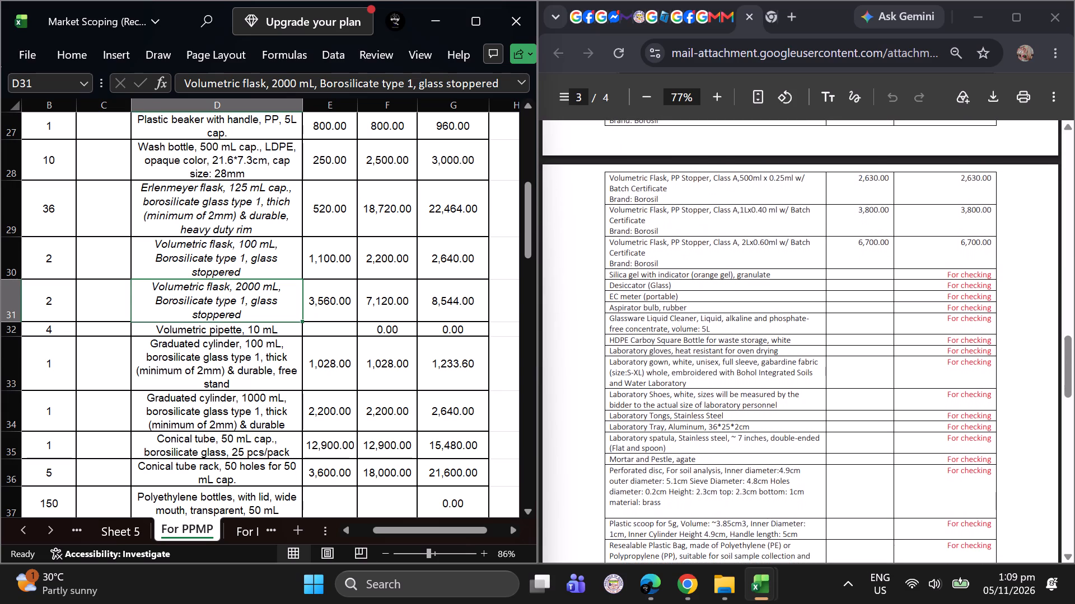
pyautogui.scroll(-1, 606, 395)
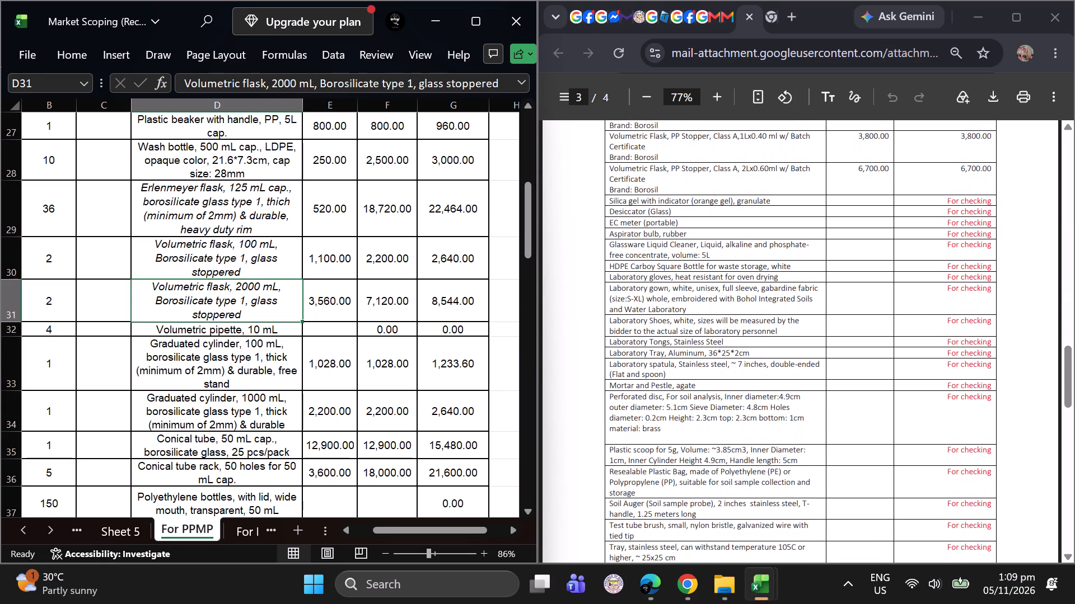
pyautogui.scroll(-1, 606, 395)
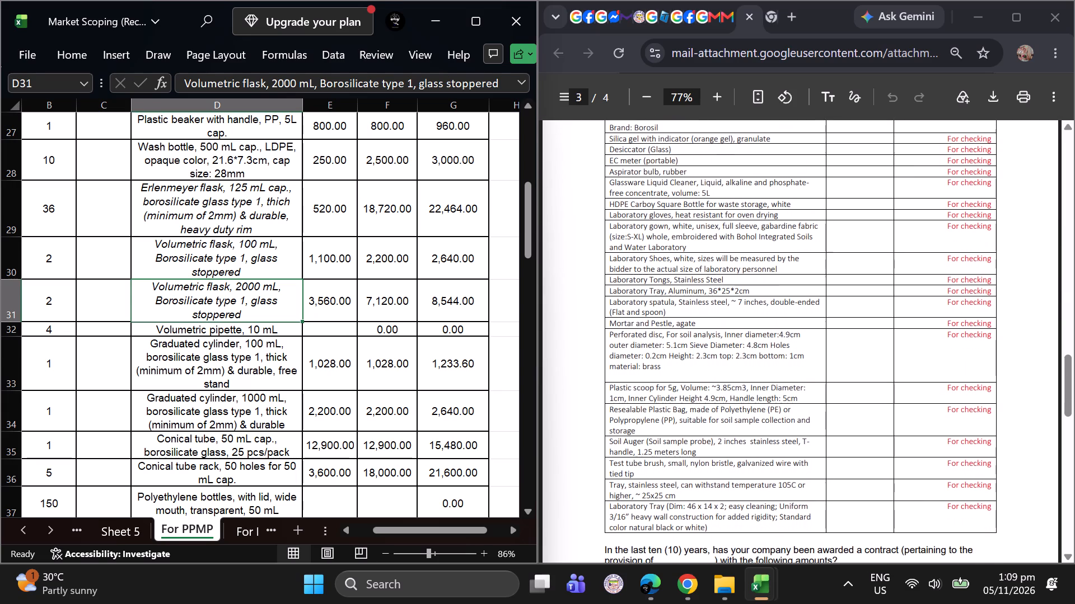
pyautogui.scroll(-2, 606, 395)
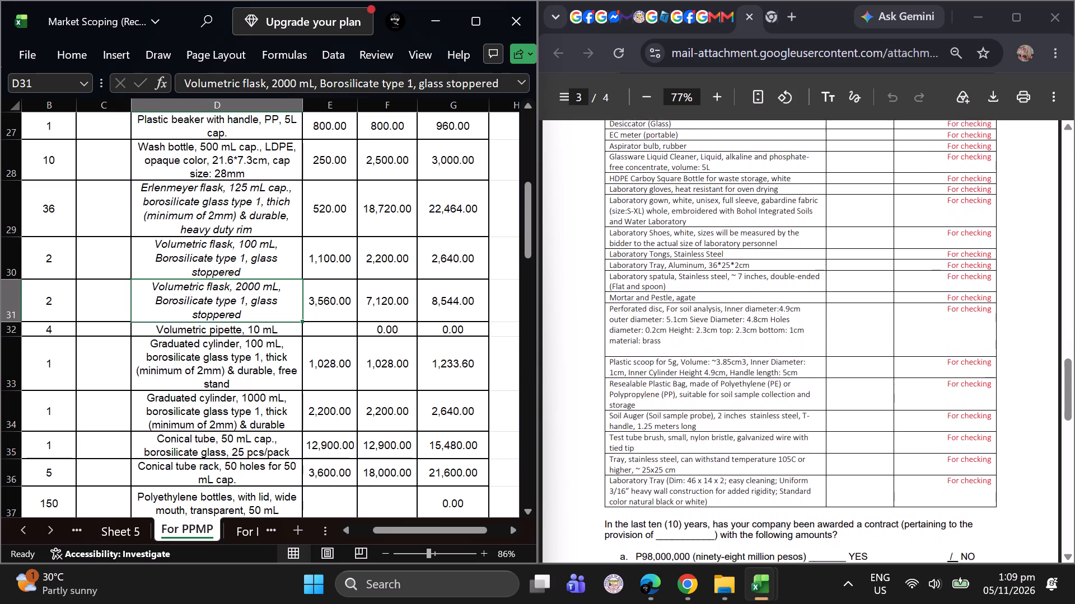
pyautogui.scroll(-1, 606, 395)
# Italicize the names of the 100 mL and 1000 mL graduated cylinder items on the For PPMP sheet.
pyautogui.scroll(-1, 404, 445)
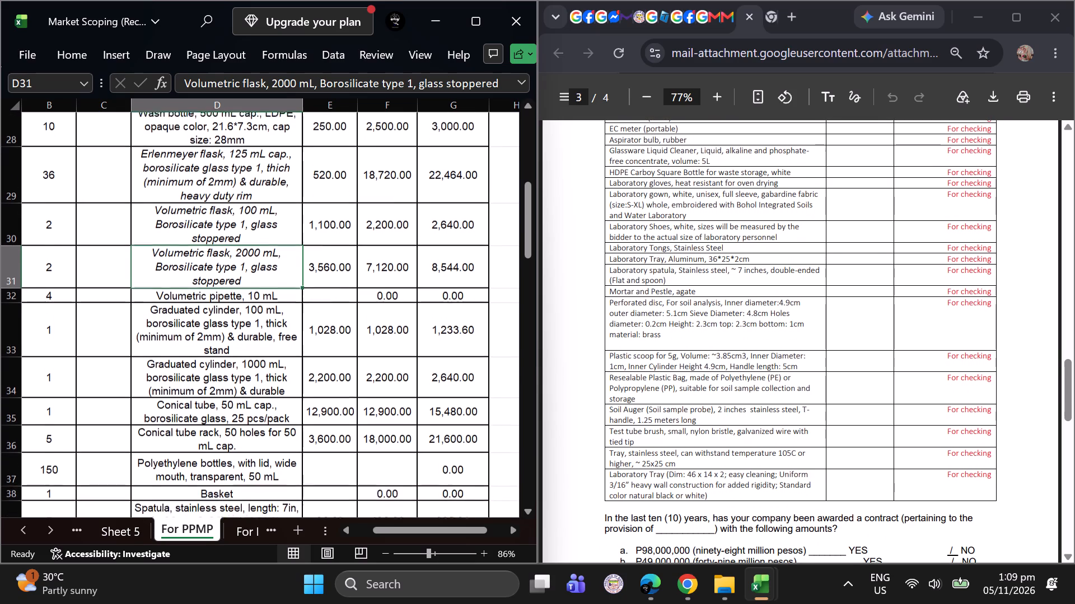
pyautogui.scroll(-1, 404, 445)
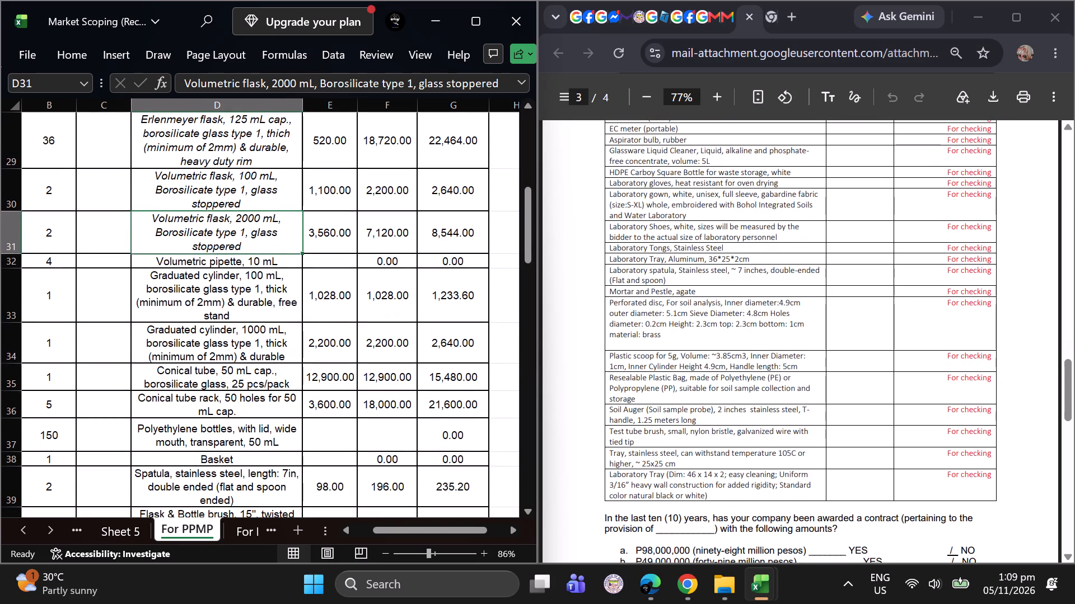
pyautogui.click(206, 293)
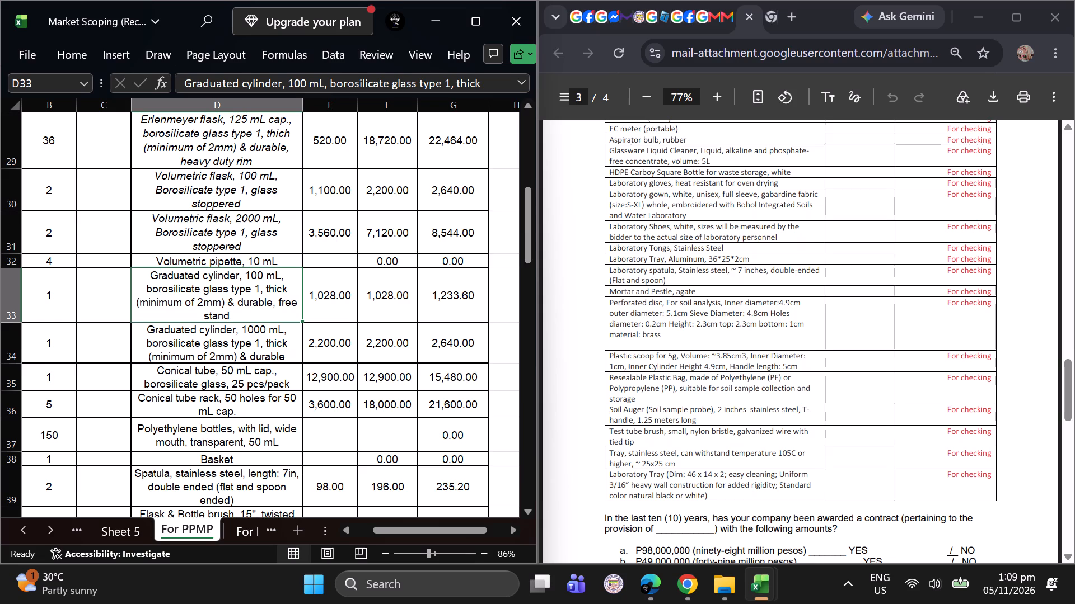
pyautogui.hotkey('ctrl', 'i')
pyautogui.click(207, 343)
pyautogui.hotkey('ctrl', 'i')
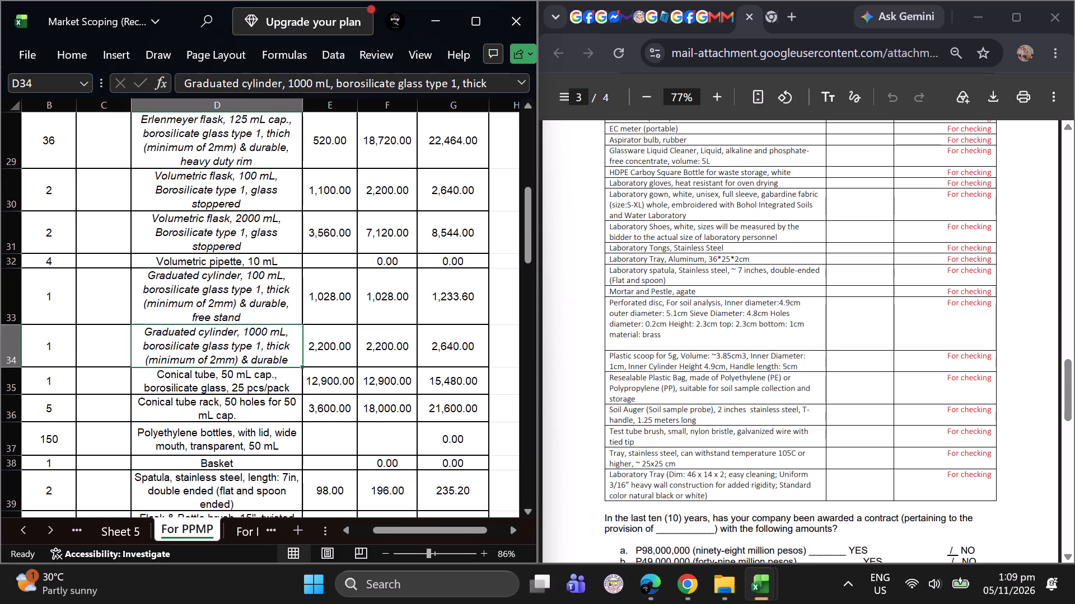
# Italicize the names of the 50 mL conical tube and the conical tube rack items on the For PPMP sheet.
pyautogui.click(216, 385)
pyautogui.hotkey('ctrl', 'i')
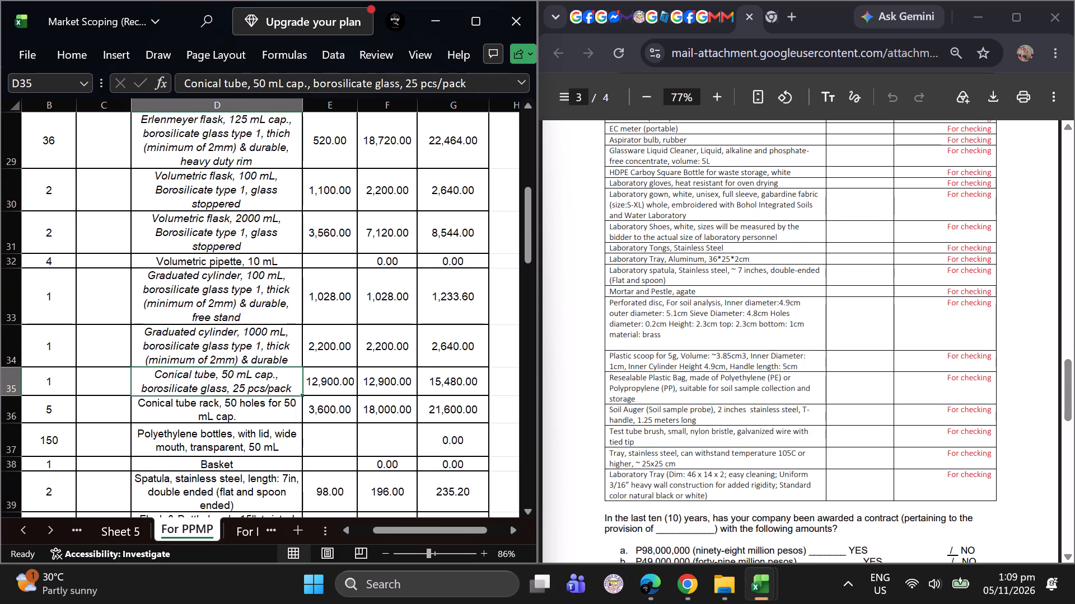
pyautogui.click(219, 416)
pyautogui.hotkey('ctrl', 'i')
# Select the name of the 50 mL polyethylene bottles item on the For PPMP sheet.
pyautogui.click(224, 442)
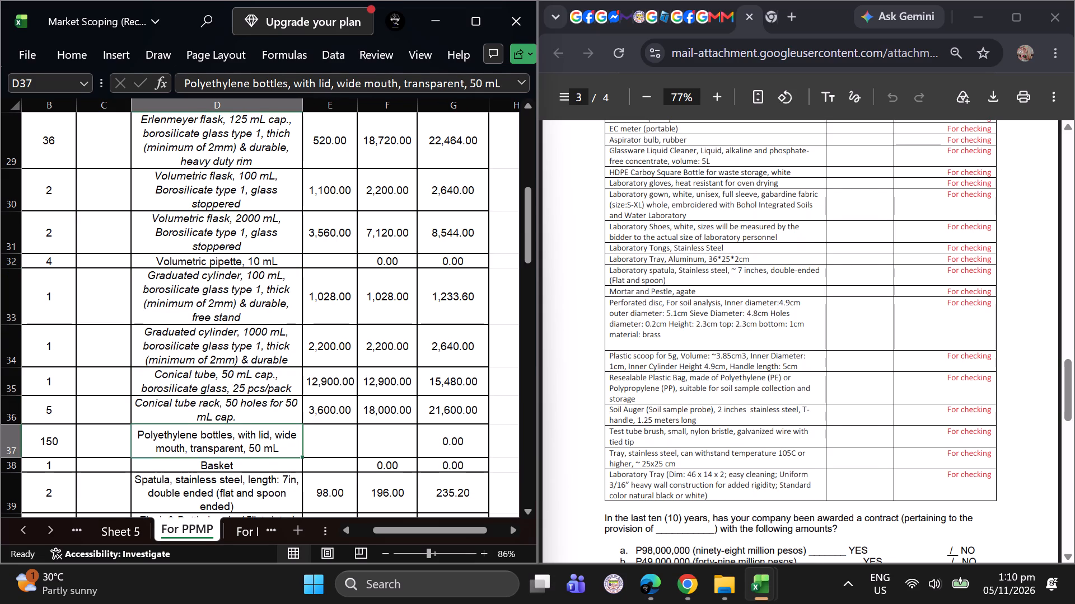
# Italicize the names of the 50 mL polyethylene bottles, flask and bottle brush, spatula, and narrow tubing brush items on the For PPMP sheet.
pyautogui.hotkey('ctrl', 'i')
pyautogui.scroll(-2, 224, 442)
pyautogui.click(198, 384)
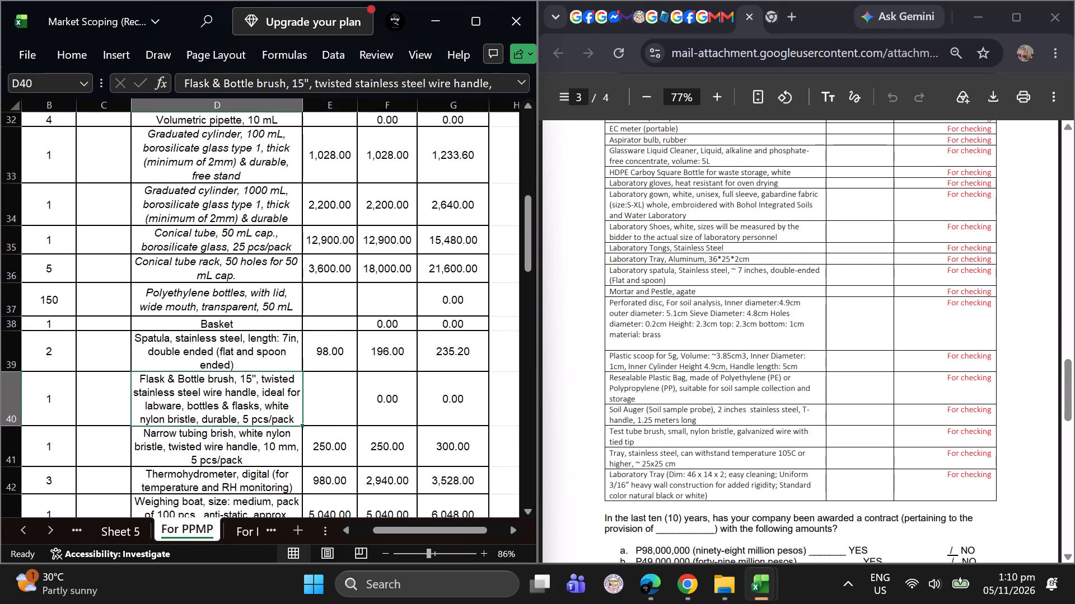
pyautogui.hotkey('ctrl', 'i')
pyautogui.click(198, 356)
pyautogui.hotkey('ctrl', 'i')
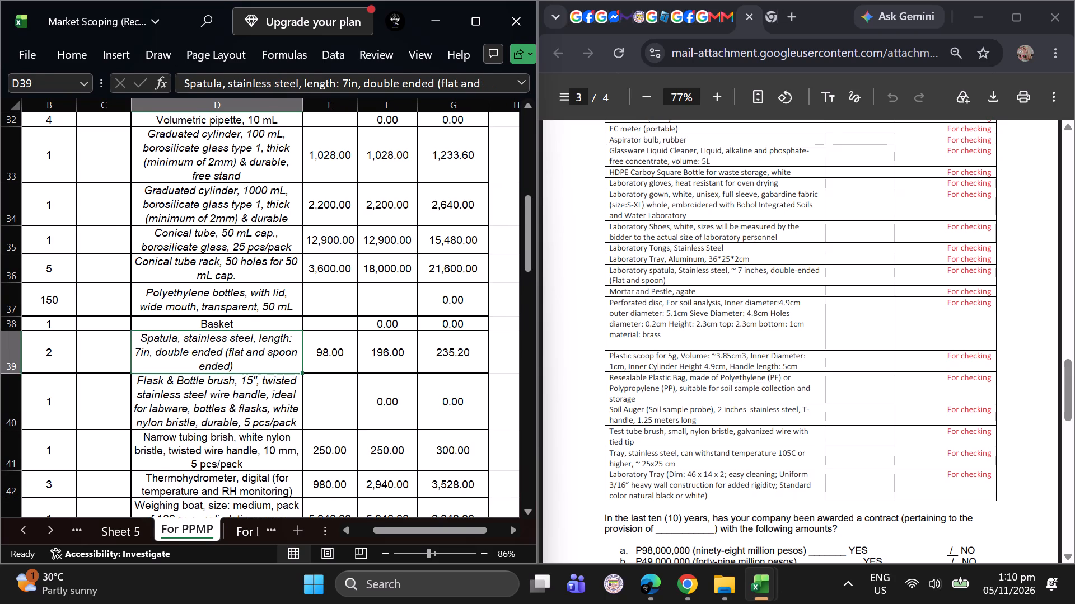
pyautogui.click(214, 433)
pyautogui.hotkey('ctrl', 'i')
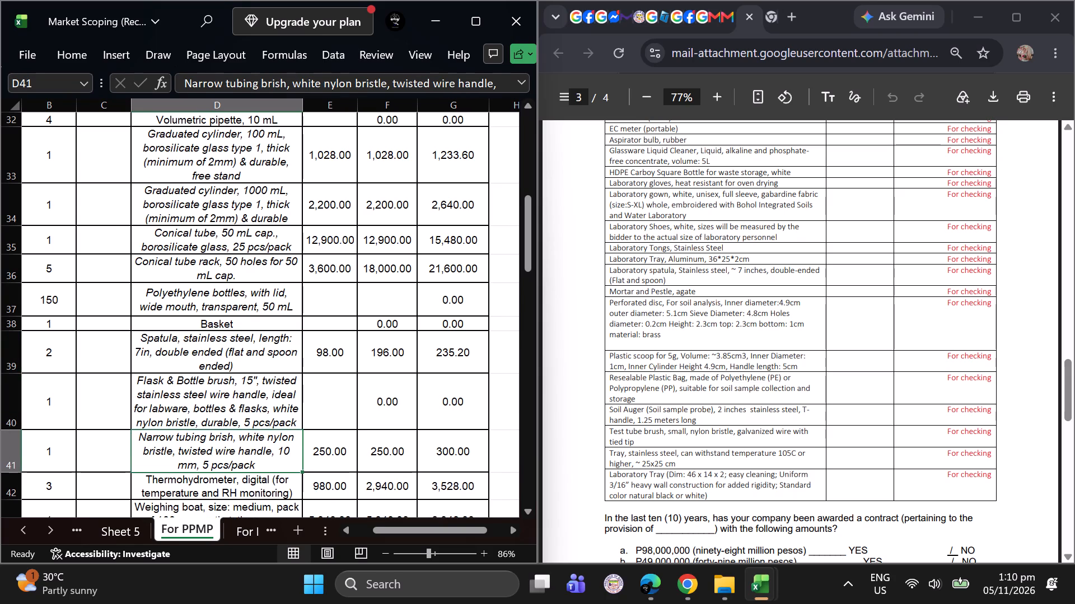
# Italicize the names of the digital thermohydrometer, medium weighing boat, and heat-resistant gloves items on the For PPMP sheet.
pyautogui.click(222, 478)
pyautogui.hotkey('ctrl', 'i')
pyautogui.scroll(-1, 222, 478)
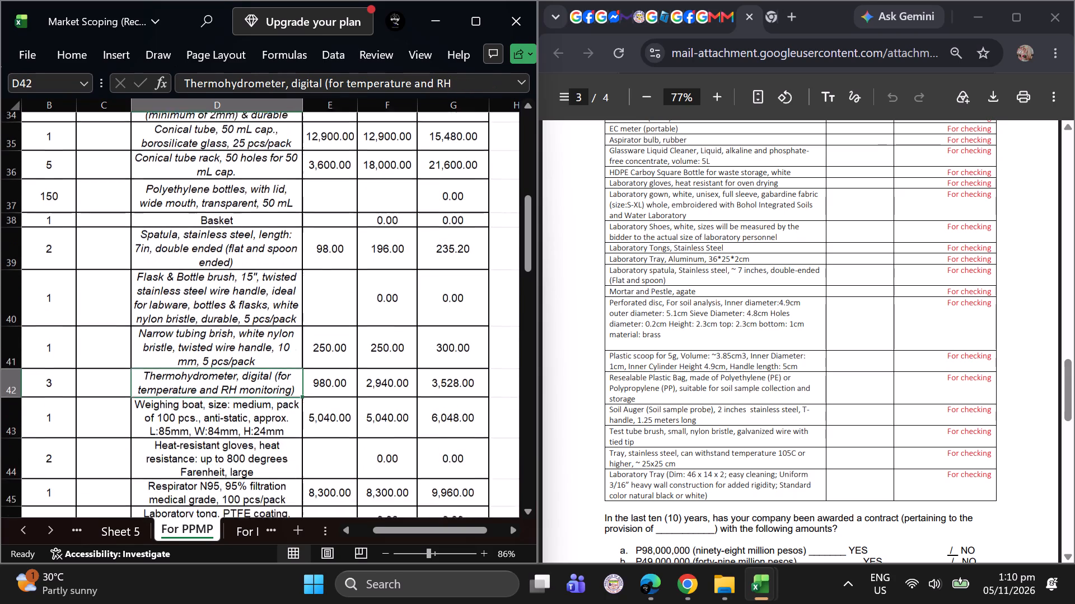
pyautogui.scroll(-1, 222, 478)
pyautogui.click(209, 389)
pyautogui.hotkey('ctrl', 'i')
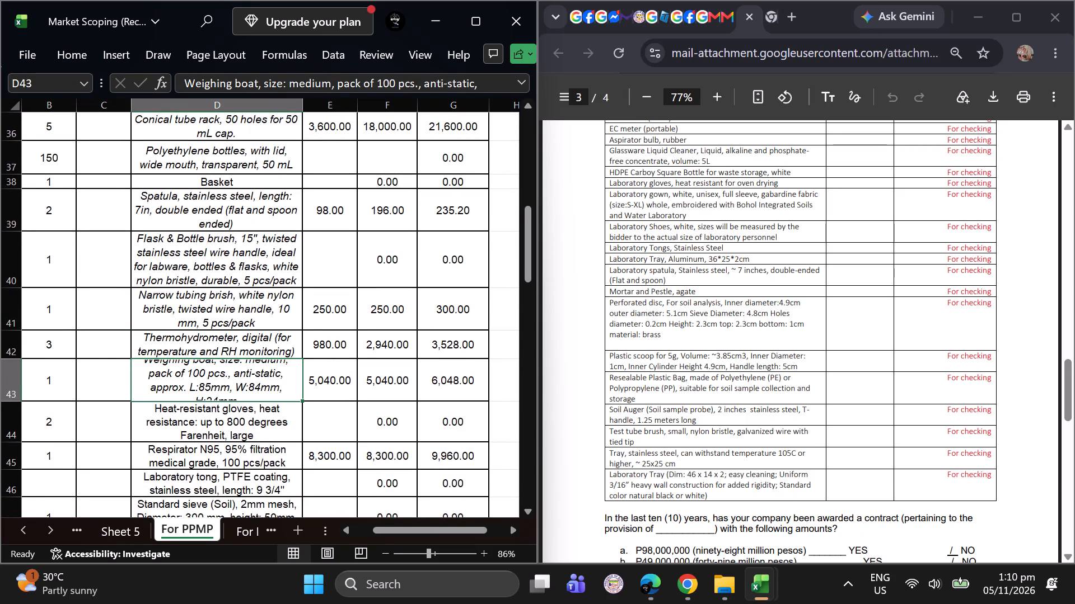
pyautogui.click(216, 422)
pyautogui.hotkey('ctrl', 'i')
# Italicize the names of the N95 respirator, PTFE-coated laboratory tong, and 2mm mesh standard soil sieve items on the For PPMP sheet.
pyautogui.click(216, 453)
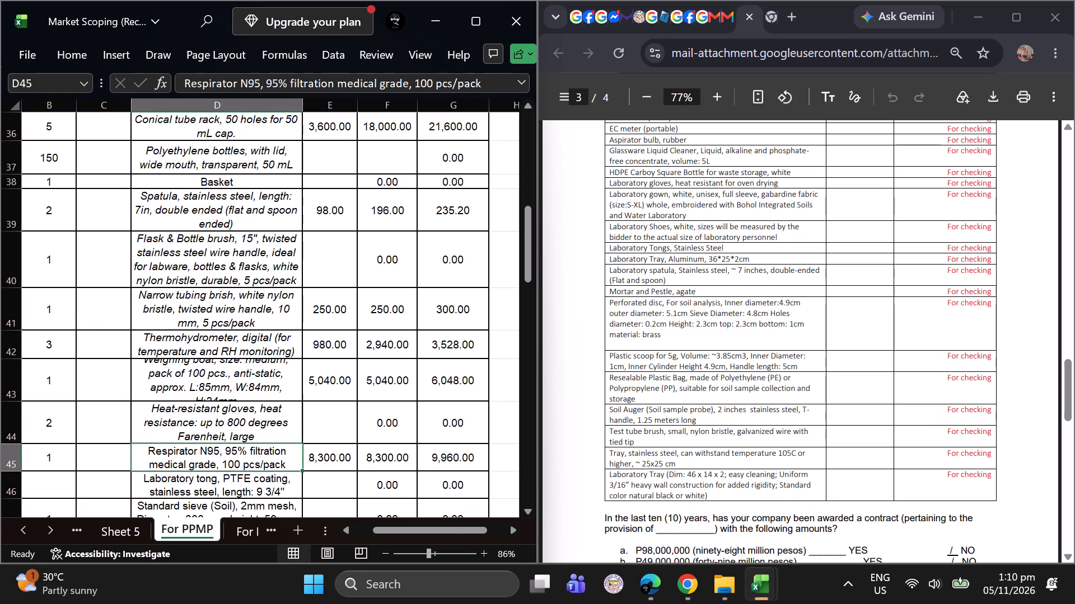
pyautogui.hotkey('ctrl', 'i')
pyautogui.click(226, 489)
pyautogui.hotkey('ctrl', 'i')
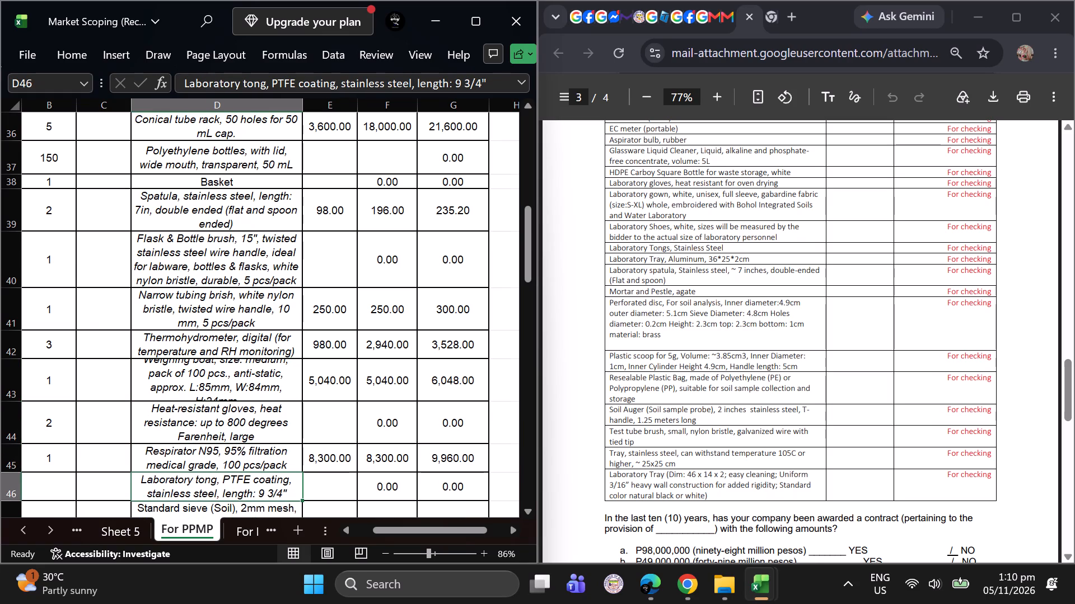
pyautogui.scroll(-1, 226, 489)
pyautogui.click(203, 398)
pyautogui.hotkey('ctrl', 'i')
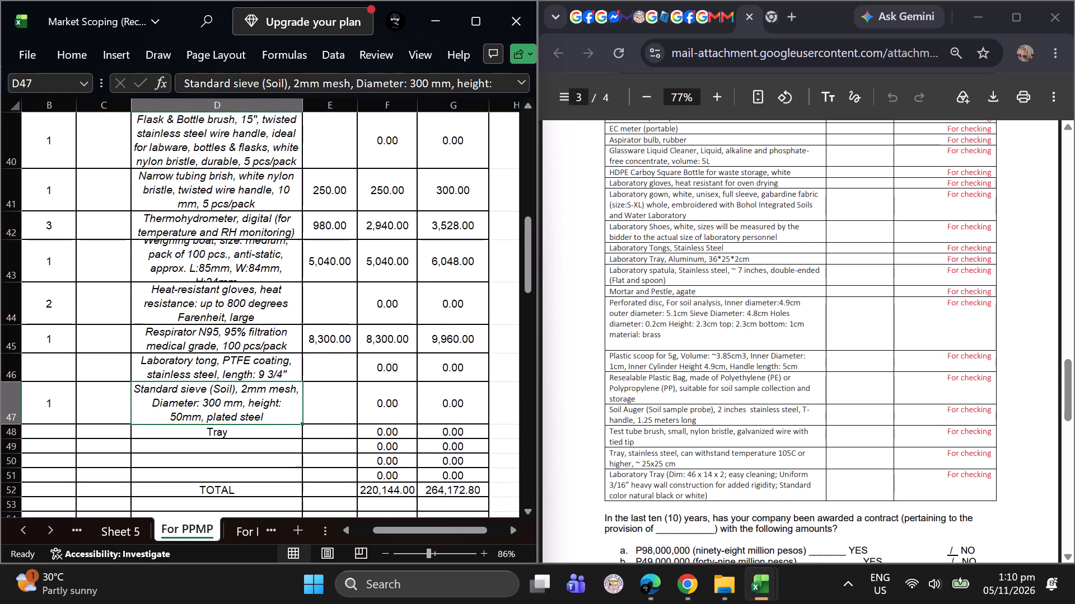
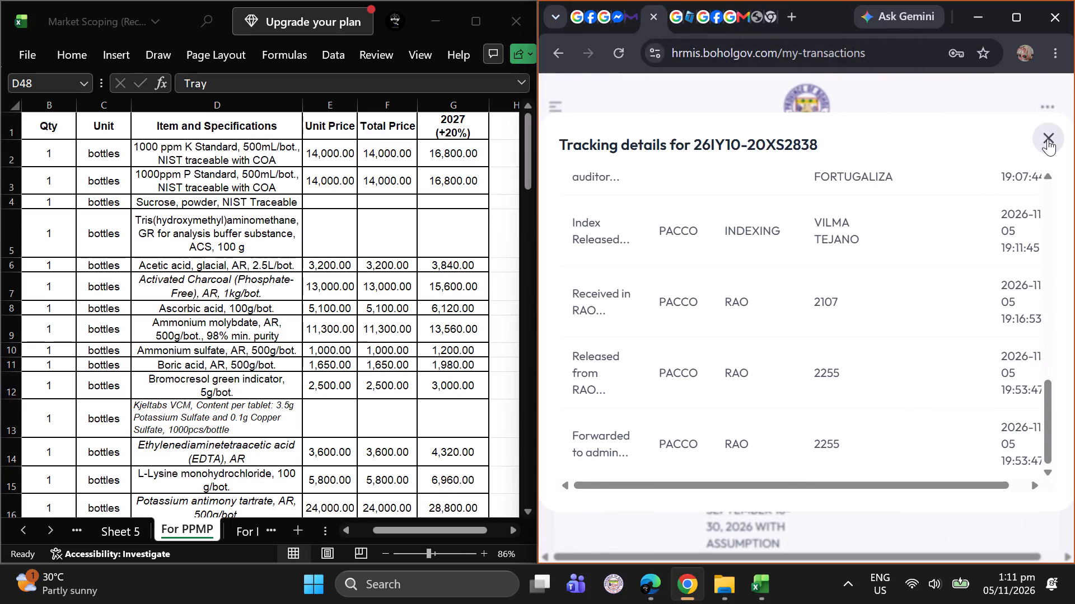
# Reopen the tracking details of the first salary transaction in My Transactions, examine the most recent routing entries, and close them.
pyautogui.scroll(-2, 914, 267)
pyautogui.hscroll(-4, 940, 295)
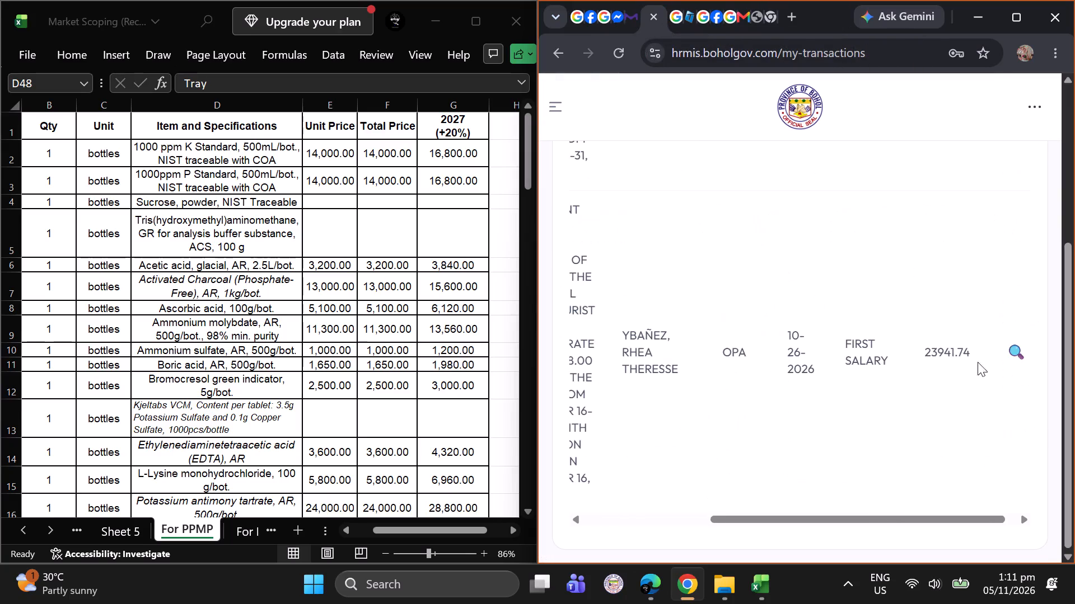
pyautogui.click(993, 353)
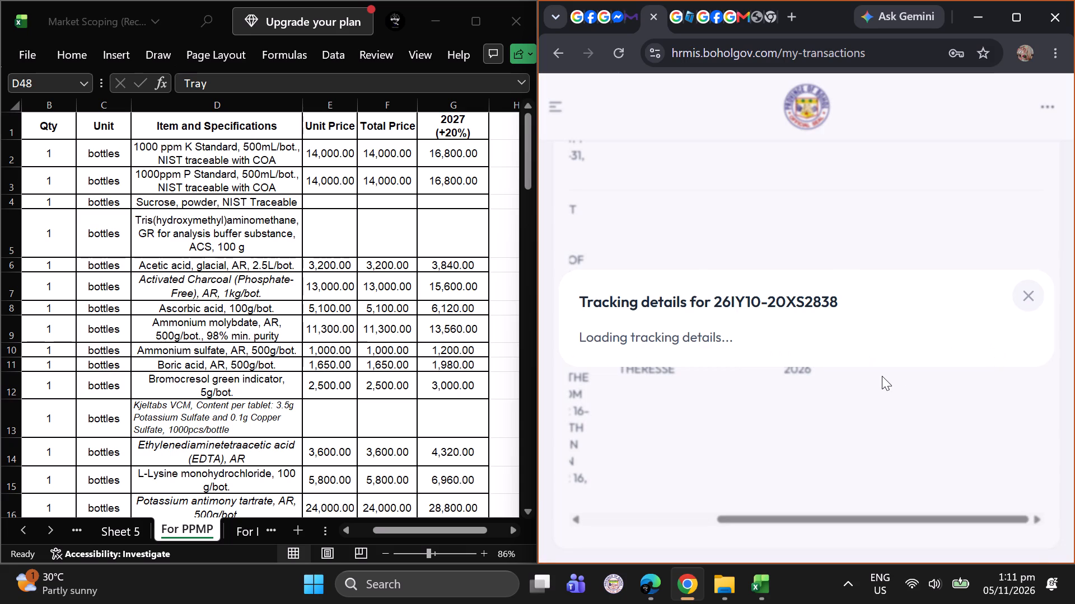
pyautogui.scroll(-8, 882, 376)
pyautogui.hscroll(1, 882, 376)
pyautogui.hscroll(-1, 882, 376)
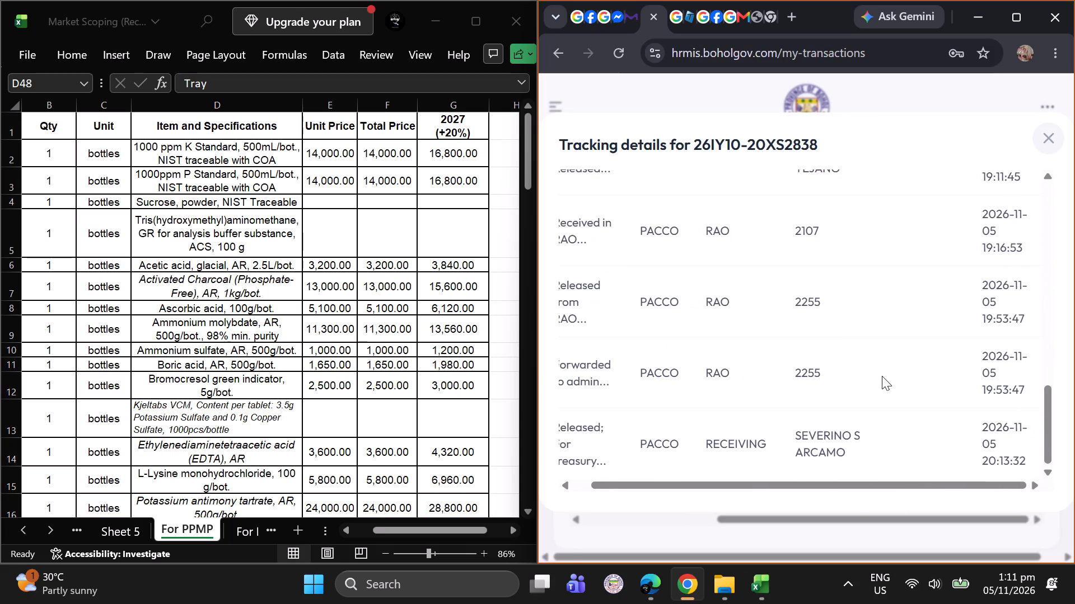
pyautogui.hscroll(-2, 882, 376)
pyautogui.click(1024, 145)
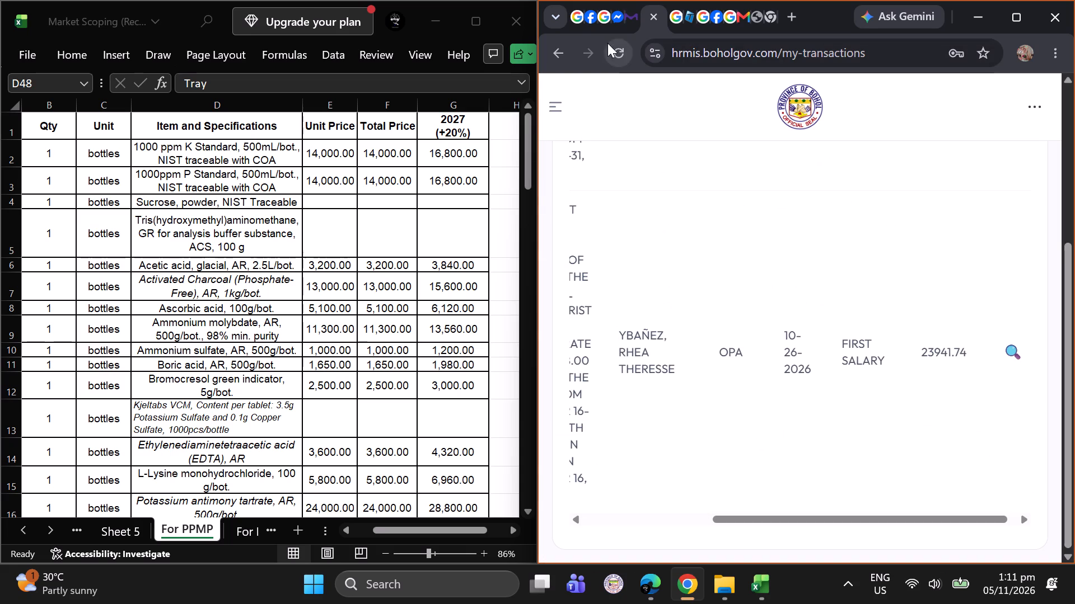
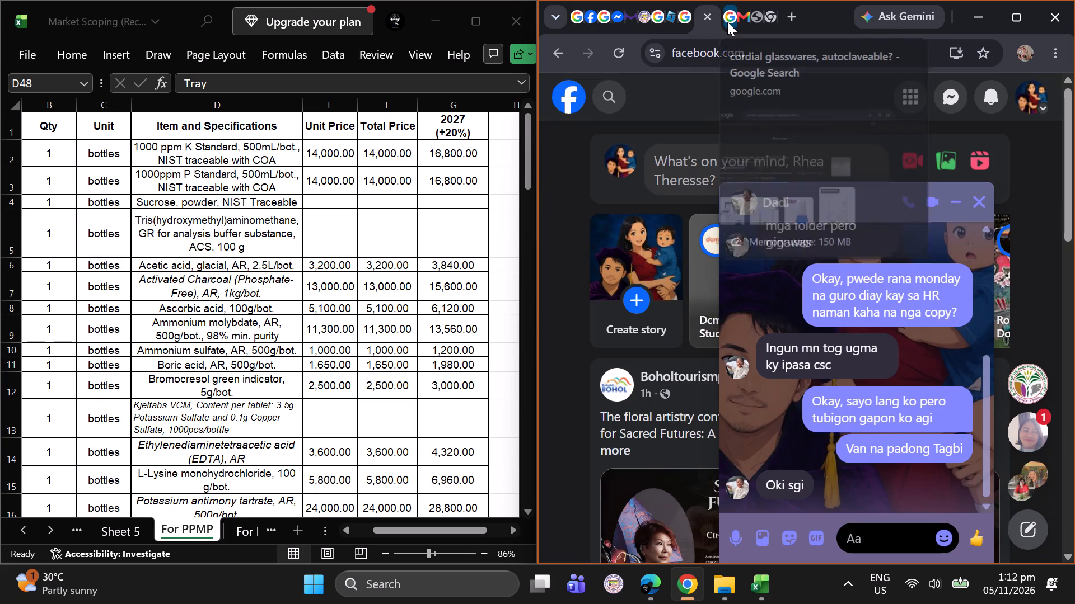
# Open the colleague's chat conversation that has one unread message on Facebook.
pyautogui.click(1015, 432)
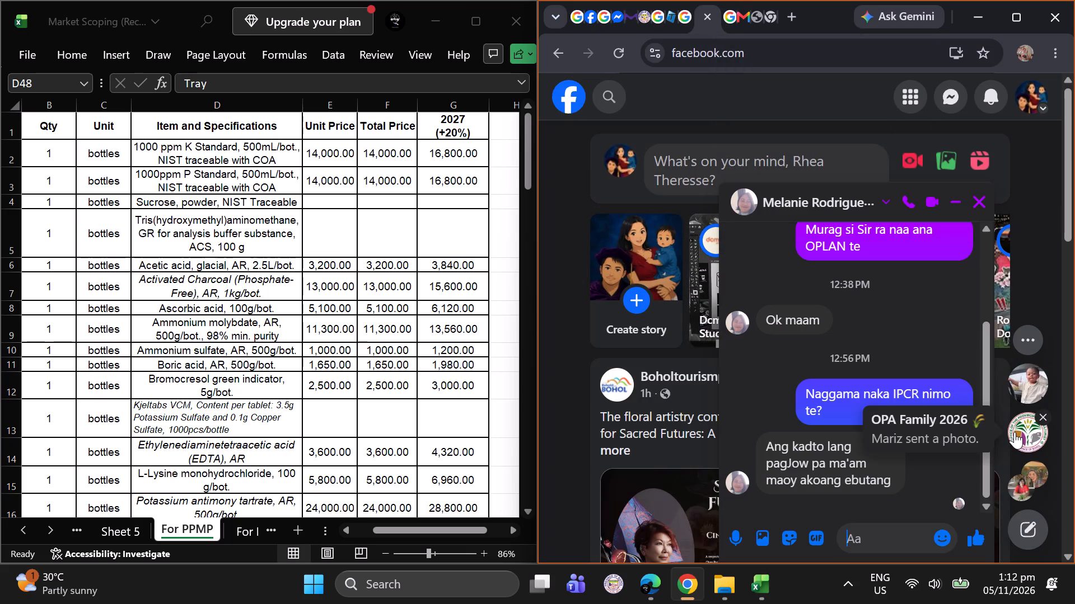
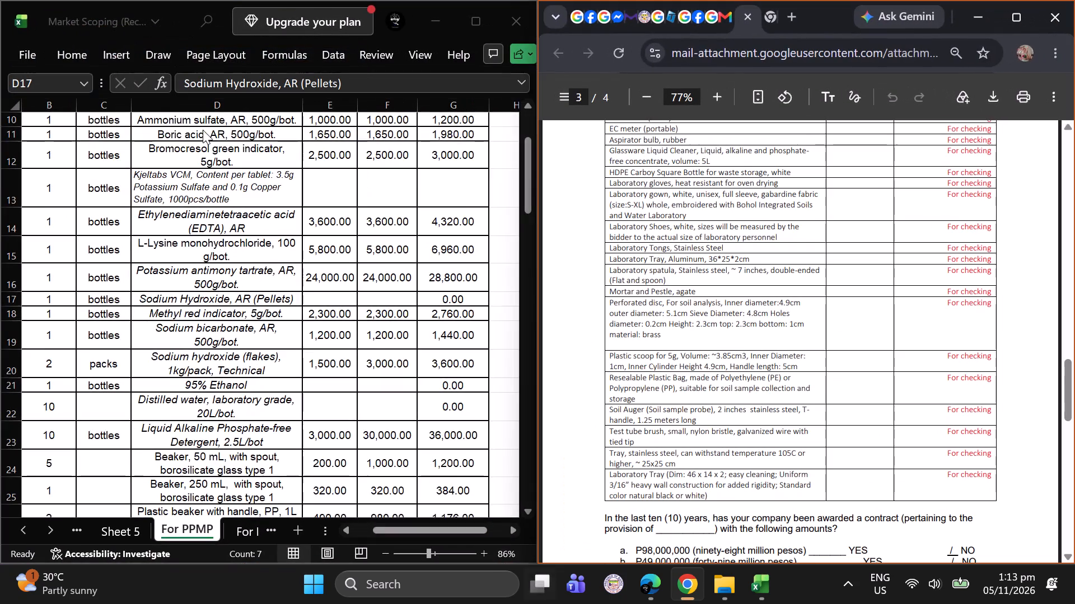
# Review the For PPMP items down to the total row against the Pro Maintech quotation's third page for items still missing from the sheet.
pyautogui.scroll(-3, 287, 320)
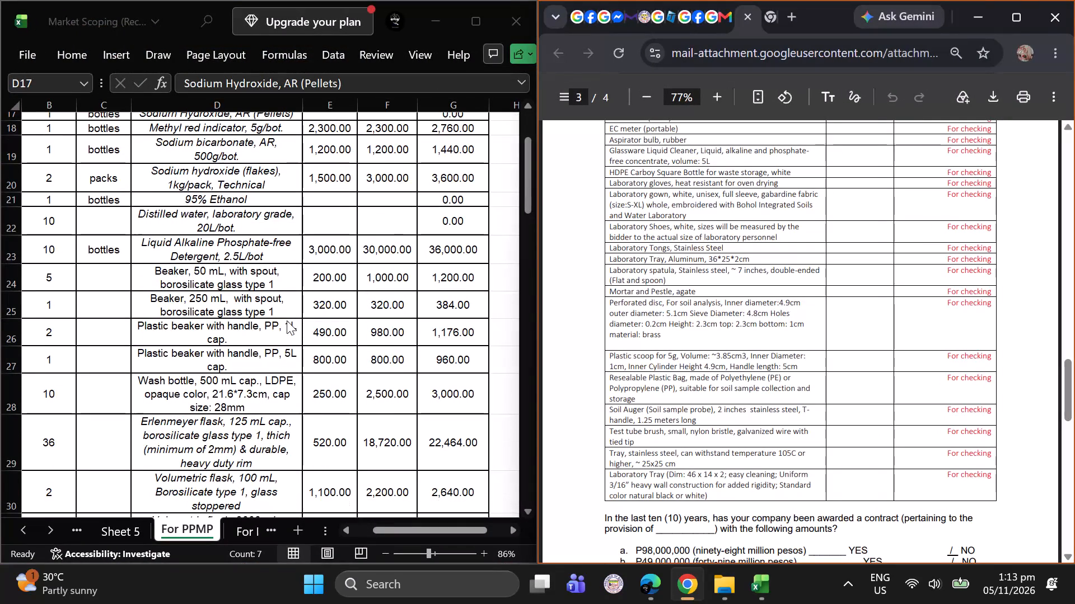
pyautogui.scroll(-1, 287, 320)
pyautogui.scroll(-1, 367, 363)
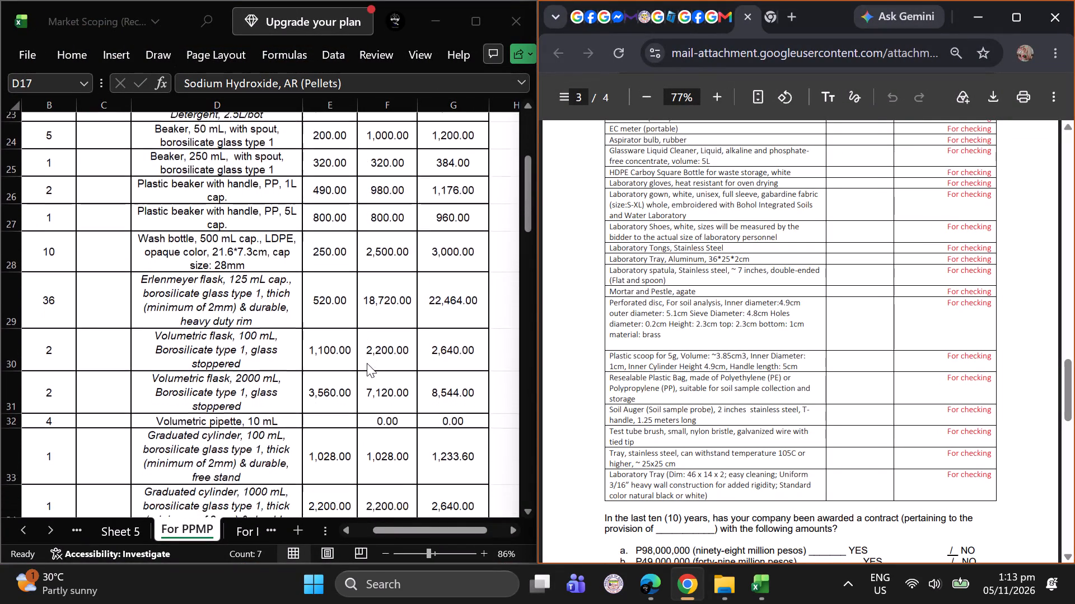
pyautogui.scroll(-3, 367, 363)
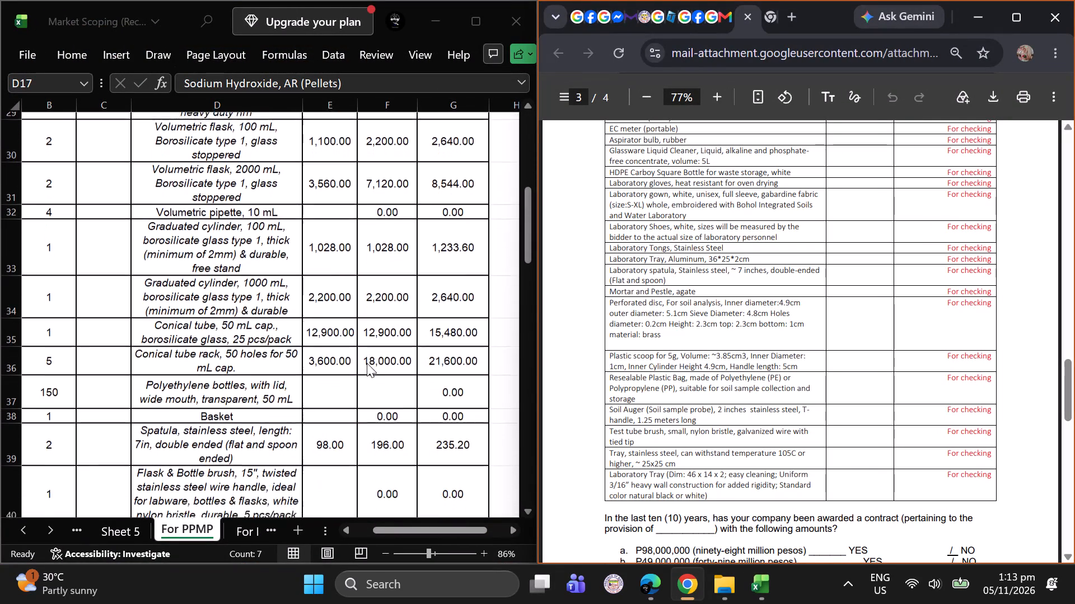
pyautogui.scroll(-3, 367, 363)
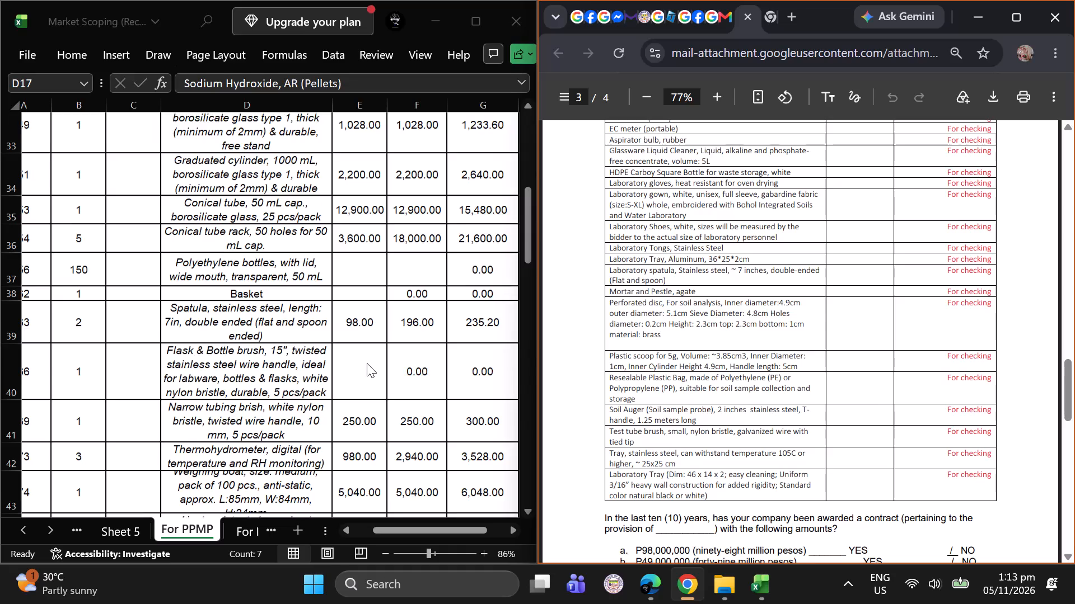
pyautogui.scroll(-1, 367, 363)
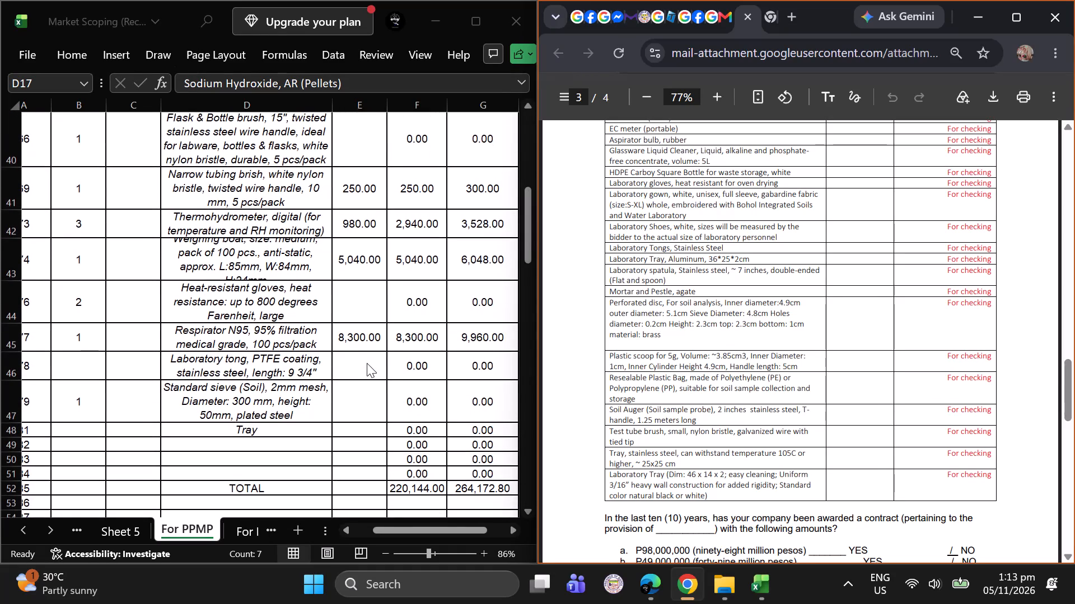
pyautogui.scroll(-3, 367, 363)
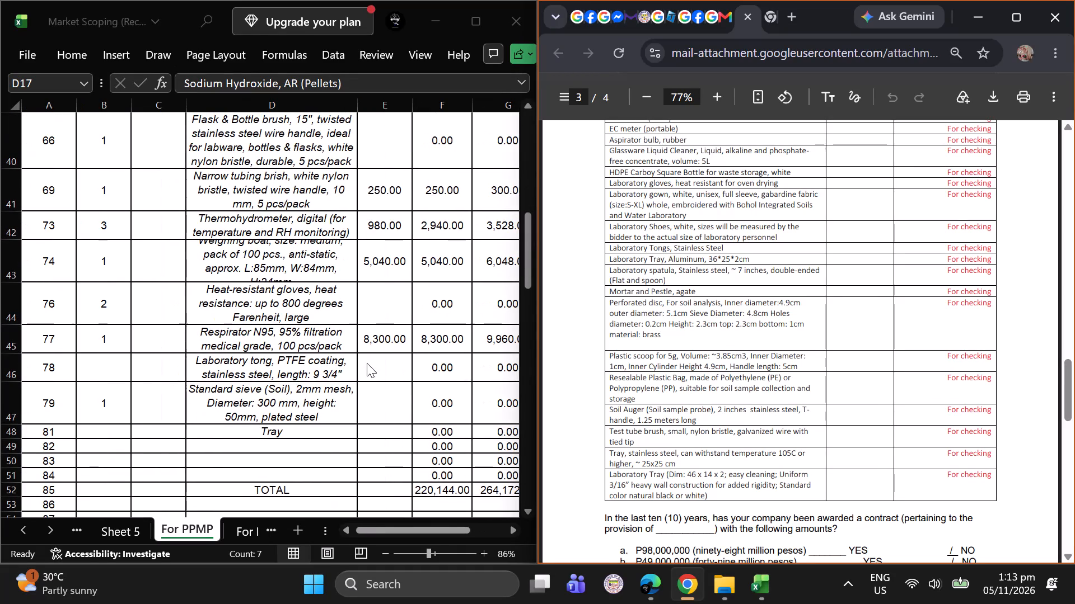
pyautogui.scroll(1, 673, 454)
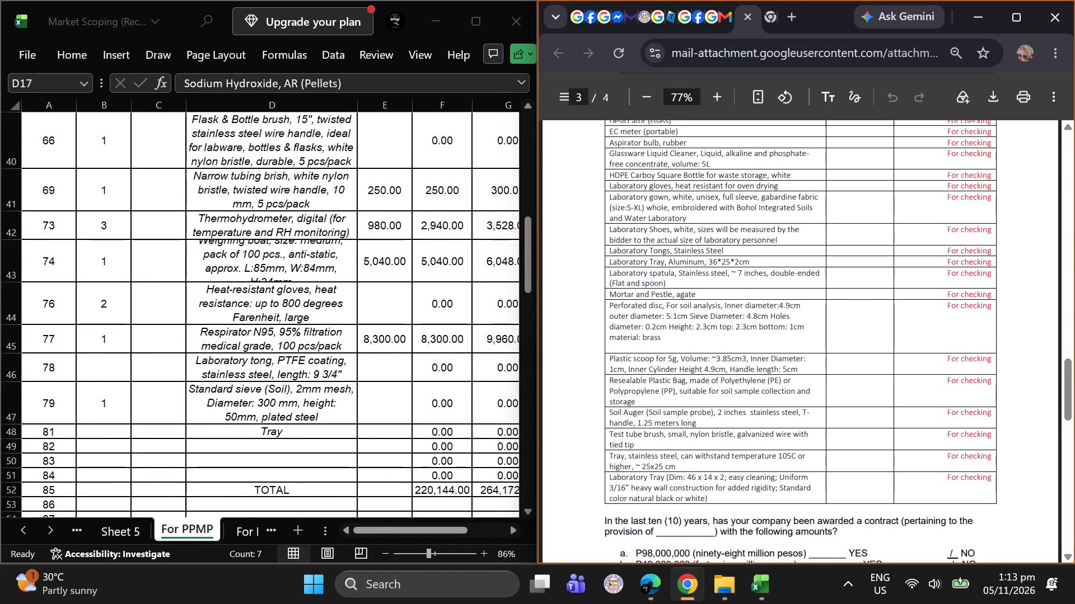
pyautogui.scroll(2, 673, 454)
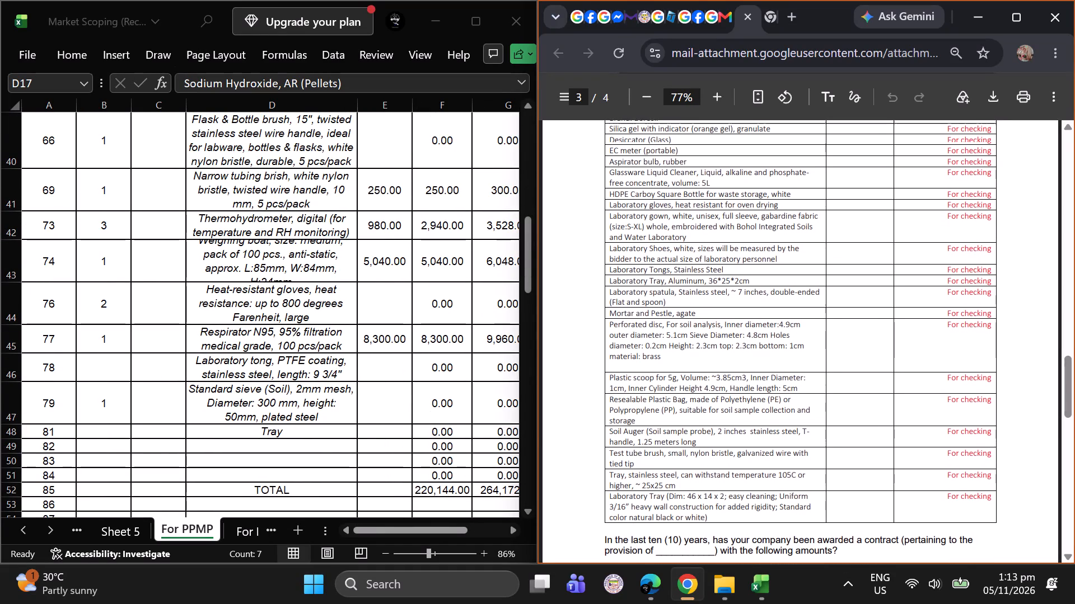
pyautogui.scroll(1, 673, 454)
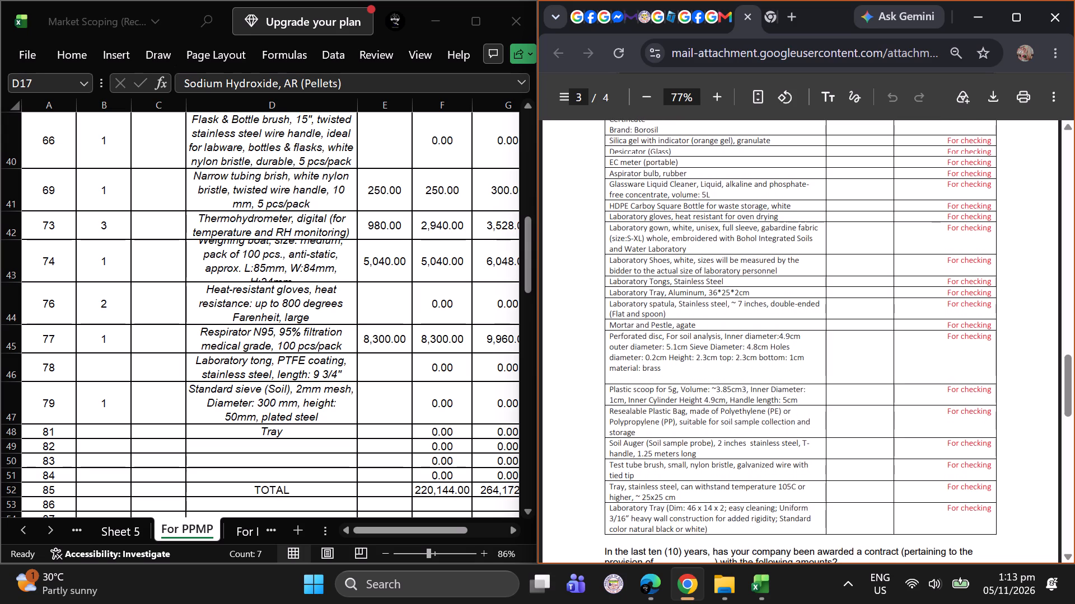
# Add "Plastic scoop" as an item name in the empty row below Tray on the For PPMP sheet.
pyautogui.click(250, 446)
pyautogui.click(250, 446)
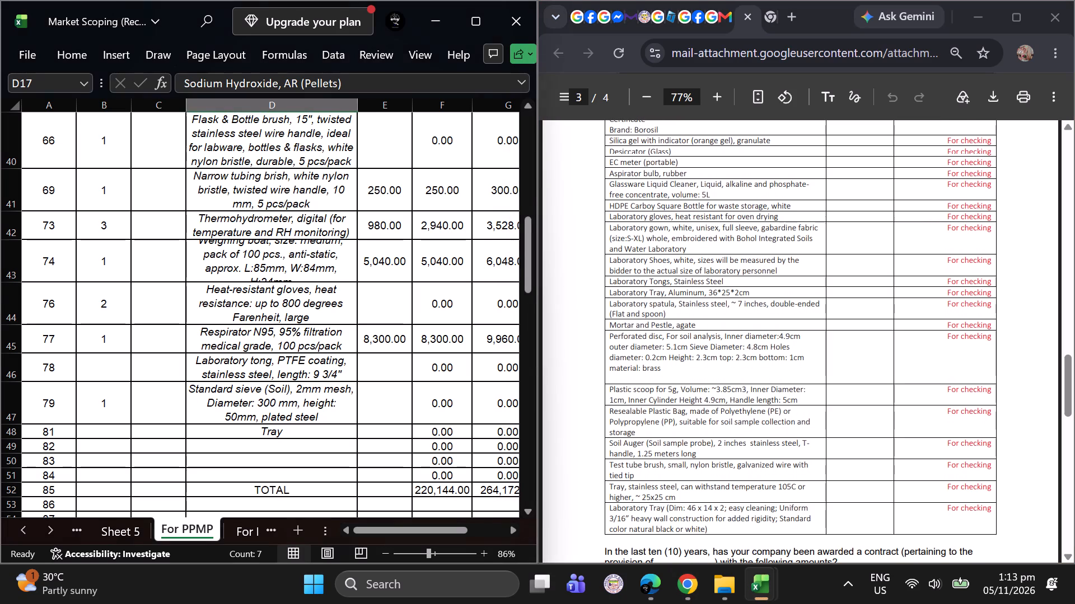
pyautogui.scroll(-4, 250, 446)
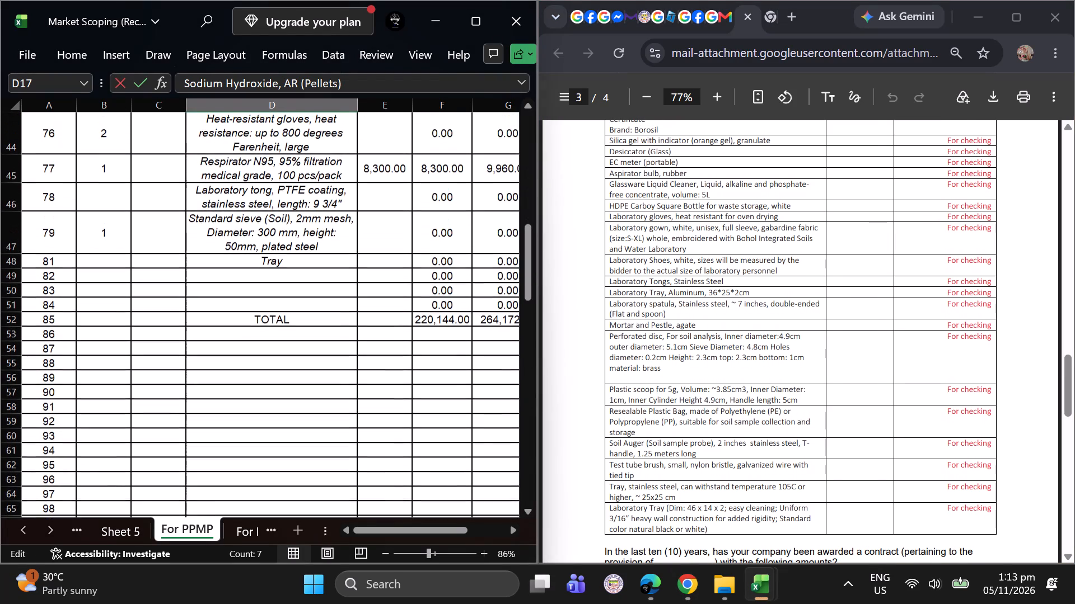
pyautogui.click(247, 276)
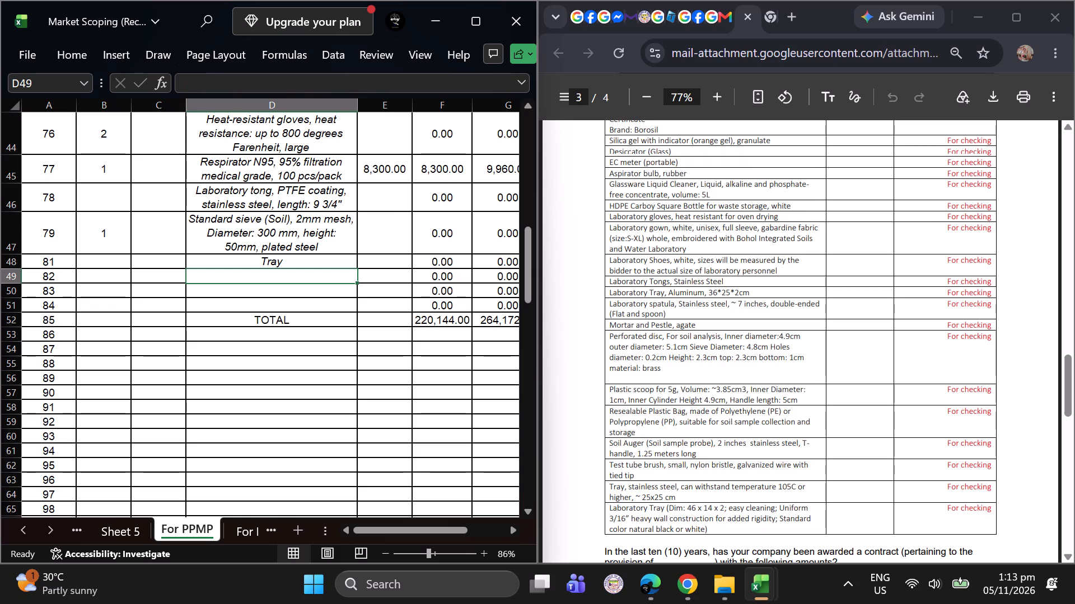
pyautogui.write('Plastic scoop')
pyautogui.press('Return')
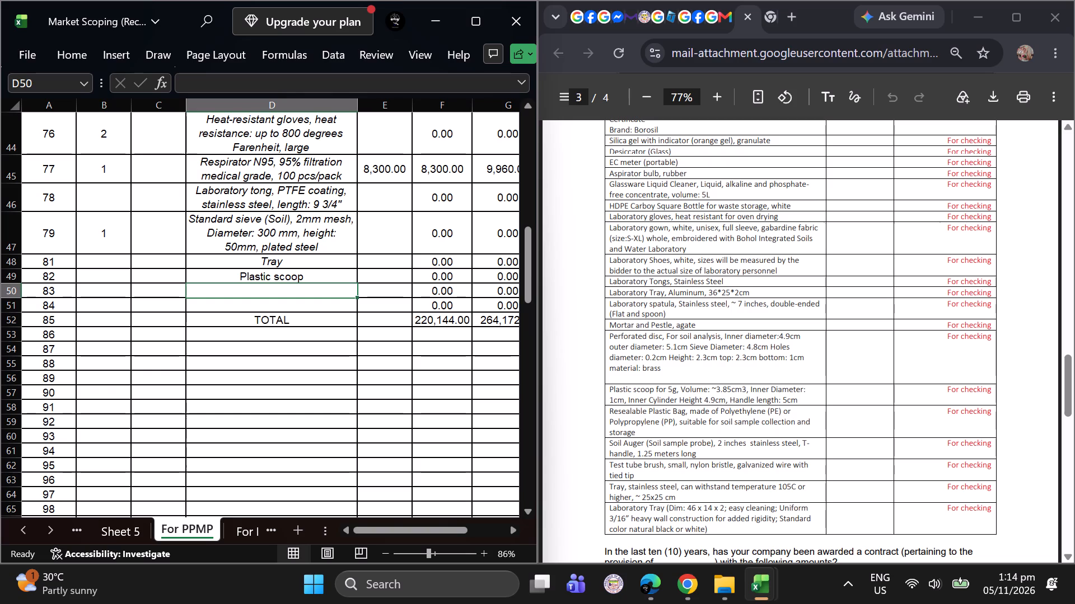
# Enter the item name "Laboratory gown, white, unisex, gabardine fabric" in the row below Plastic scoop.
pyautogui.write('Labo')
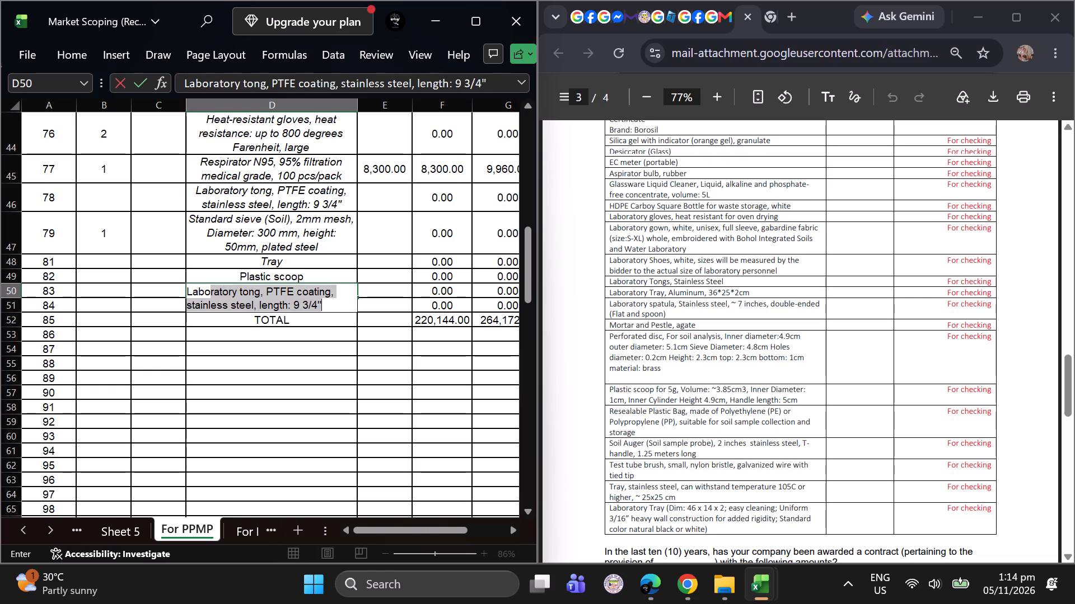
pyautogui.write('ratory gown')
pyautogui.write(', white,')
pyautogui.press('space')
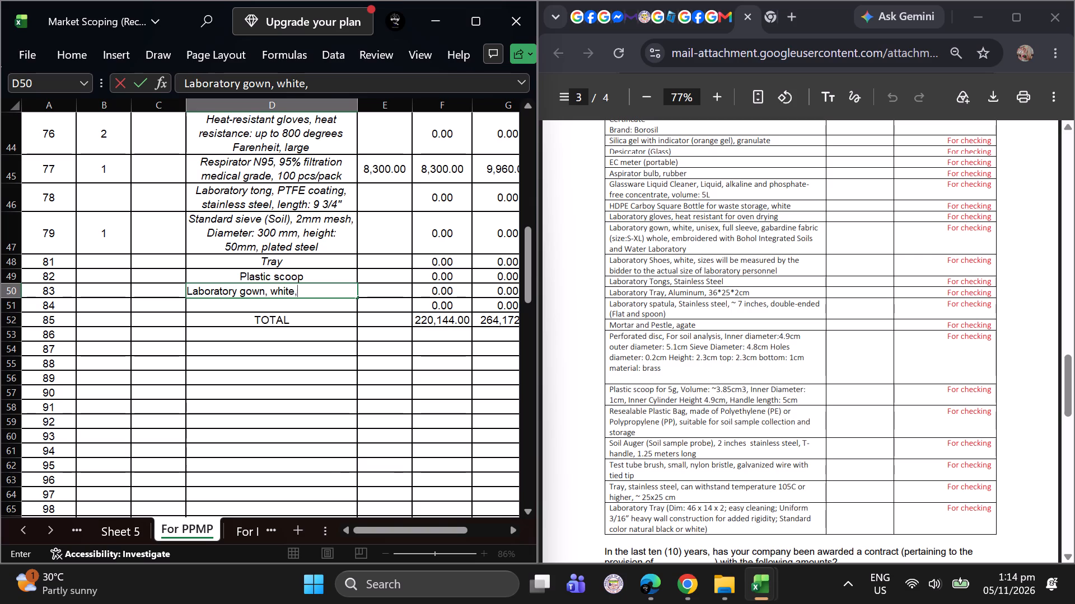
pyautogui.write('unisex,')
pyautogui.press('space')
pyautogui.write('gabardine')
pyautogui.press('/')
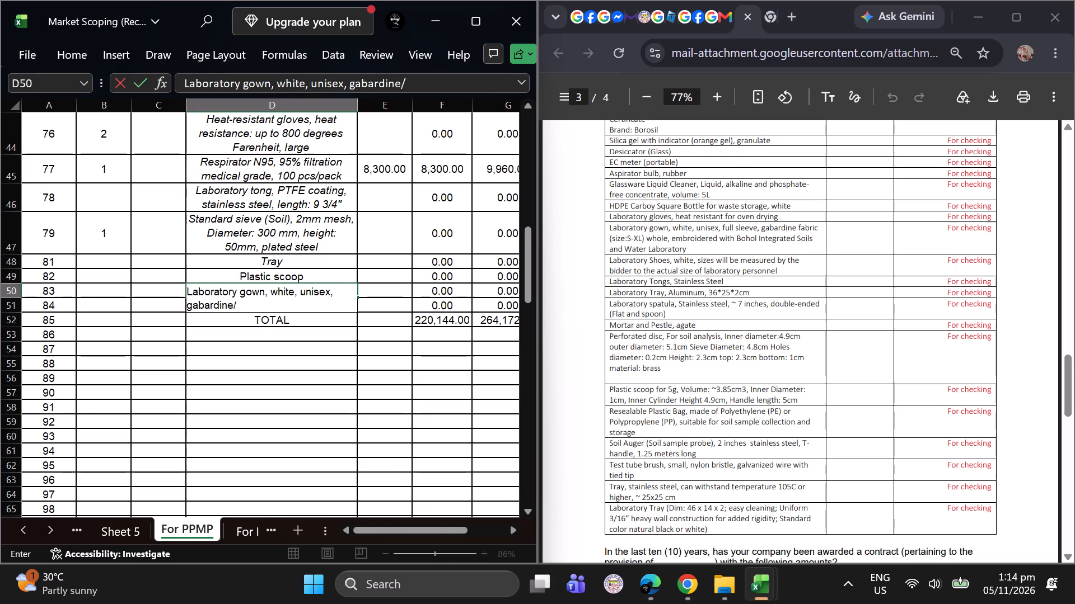
pyautogui.press('BackSpace')
pyautogui.press('space')
pyautogui.write('g')
pyautogui.press('BackSpace')
pyautogui.write('fabi')
pyautogui.press('BackSpace')
pyautogui.write('ric')
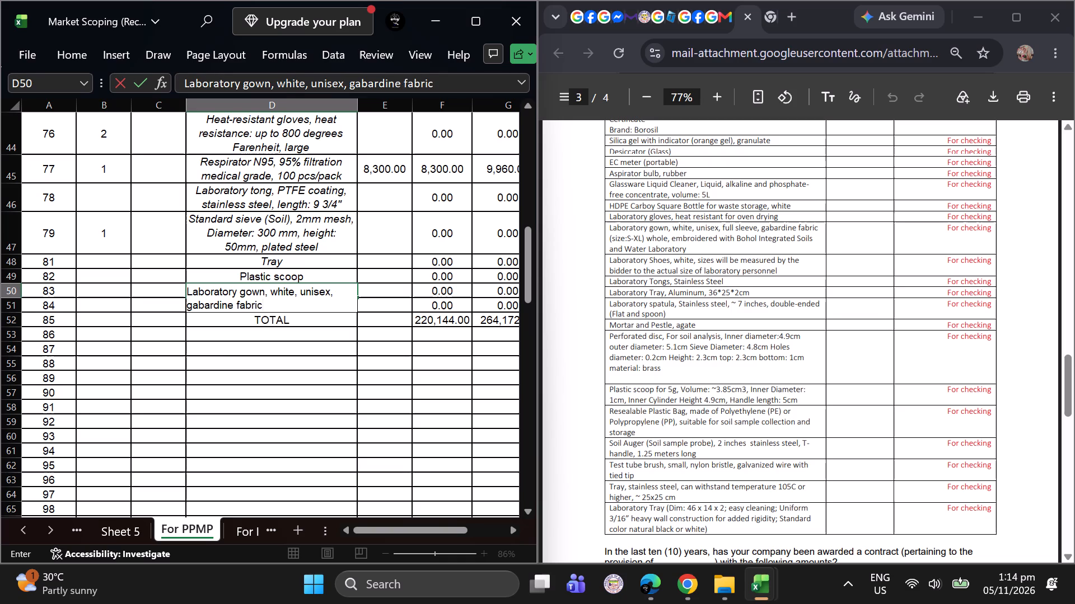
pyautogui.press('space')
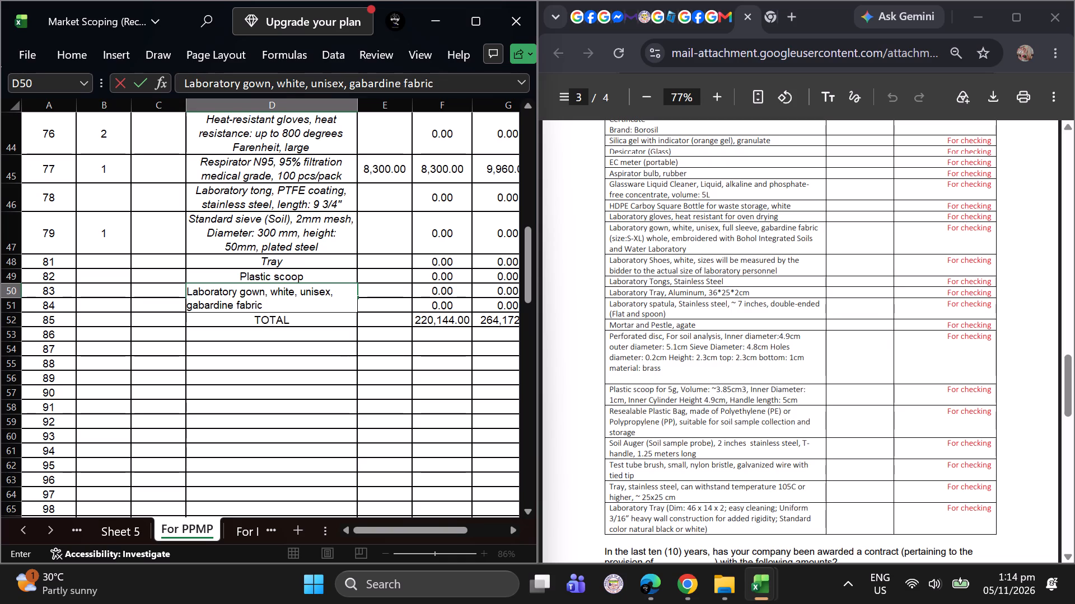
# Extend the laboratory gown's item name with "(sizes: 1 S, 2 M, 1 L, 1 XL)," after "gabardine fabric".
pyautogui.hotkey('shift', '(')
pyautogui.write('size:')
pyautogui.press('space')
pyautogui.write('S-')
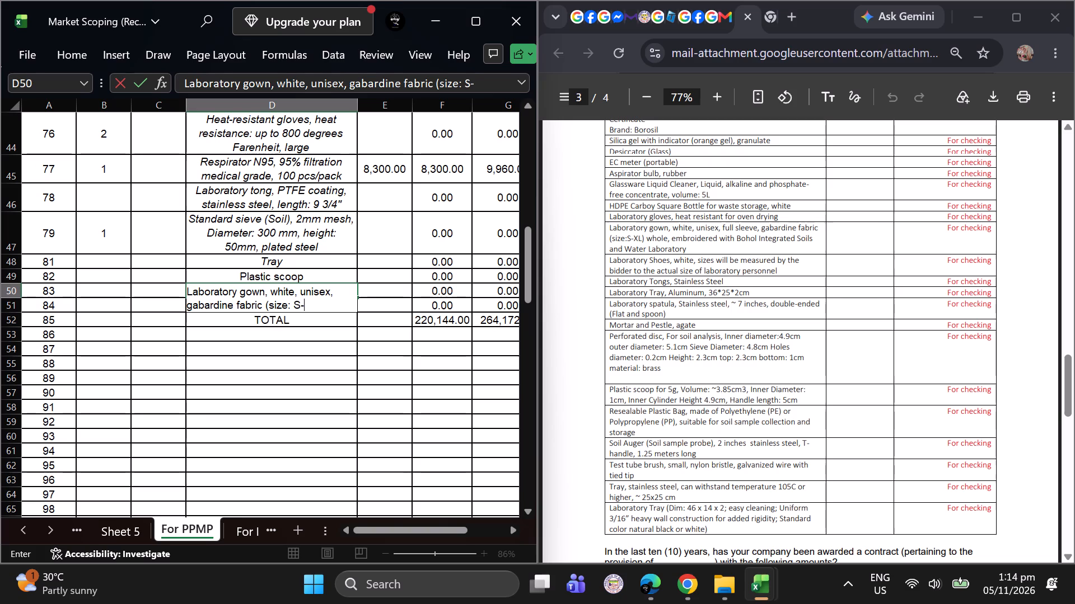
pyautogui.hotkey('shift', 'l')
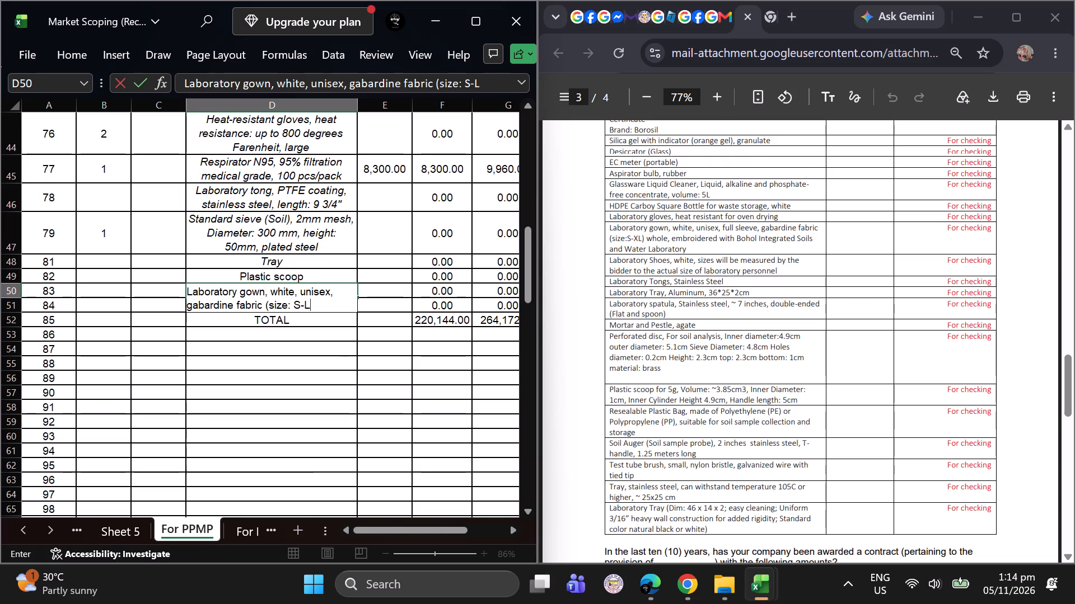
pyautogui.hotkey('shift', 'BackSpace')
pyautogui.write('XL')
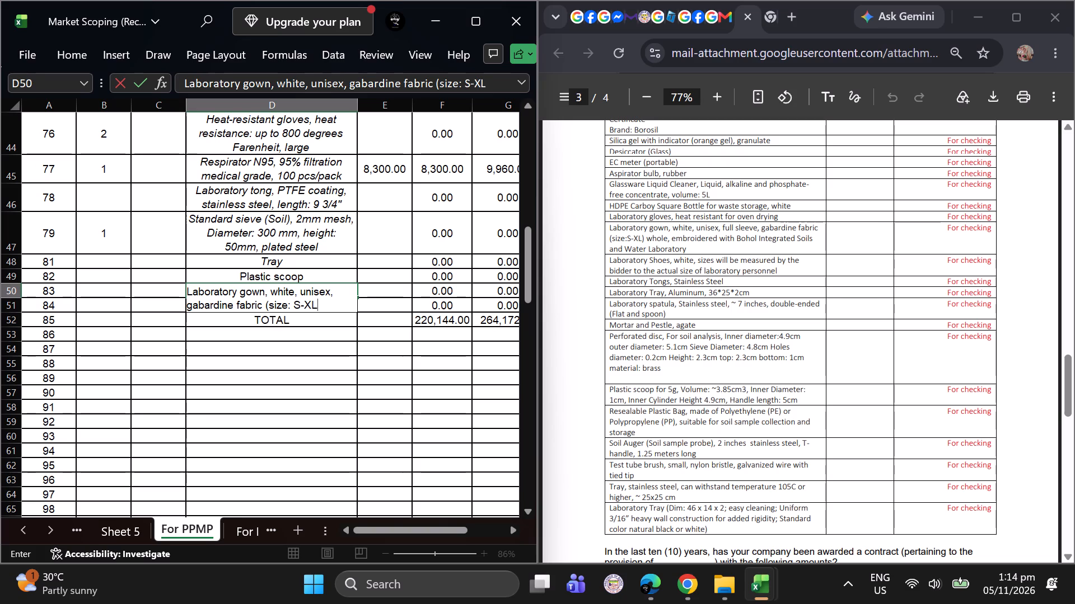
pyautogui.press('BackSpace')
pyautogui.press('BackSpace')
pyautogui.press('BackSpace')
pyautogui.press('BackSpace')
pyautogui.press('BackSpace')
pyautogui.press('BackSpace')
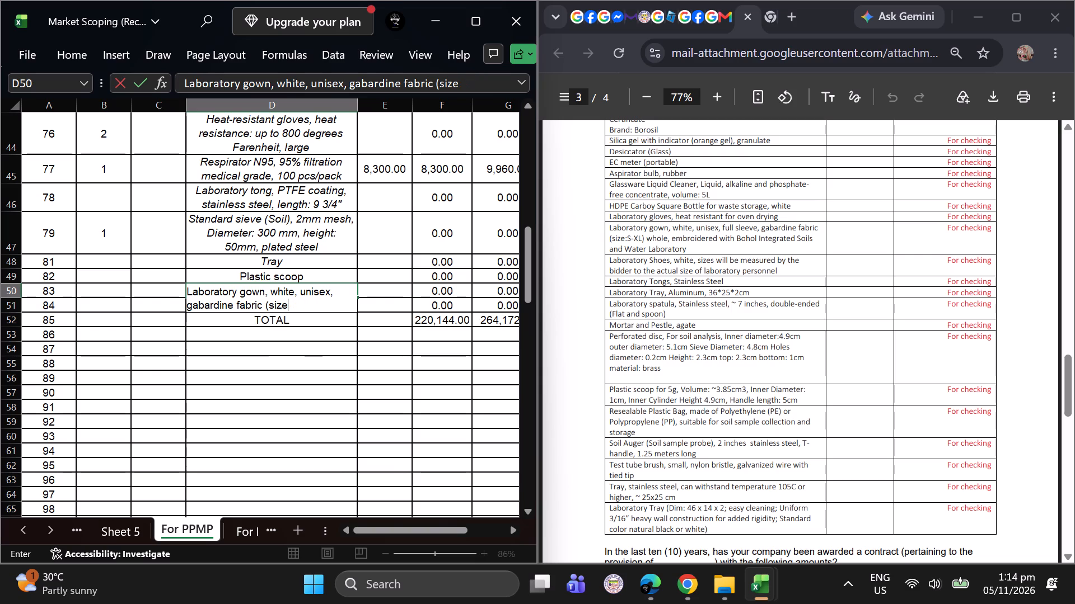
pyautogui.write('s: 2')
pyautogui.press('space')
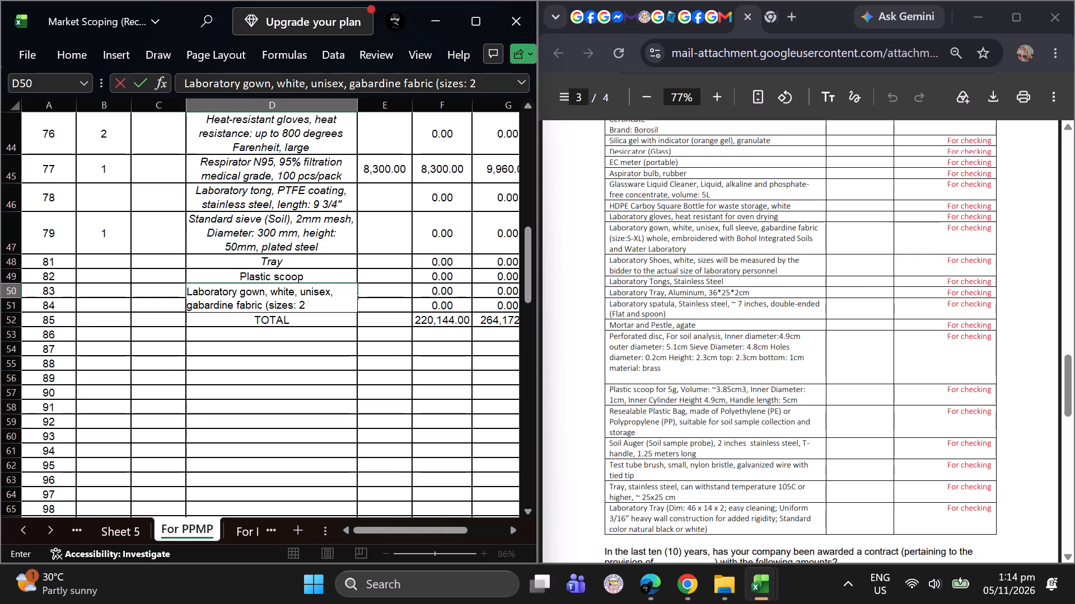
pyautogui.press('BackSpace')
pyautogui.press('BackSpace')
pyautogui.write('1')
pyautogui.press('space')
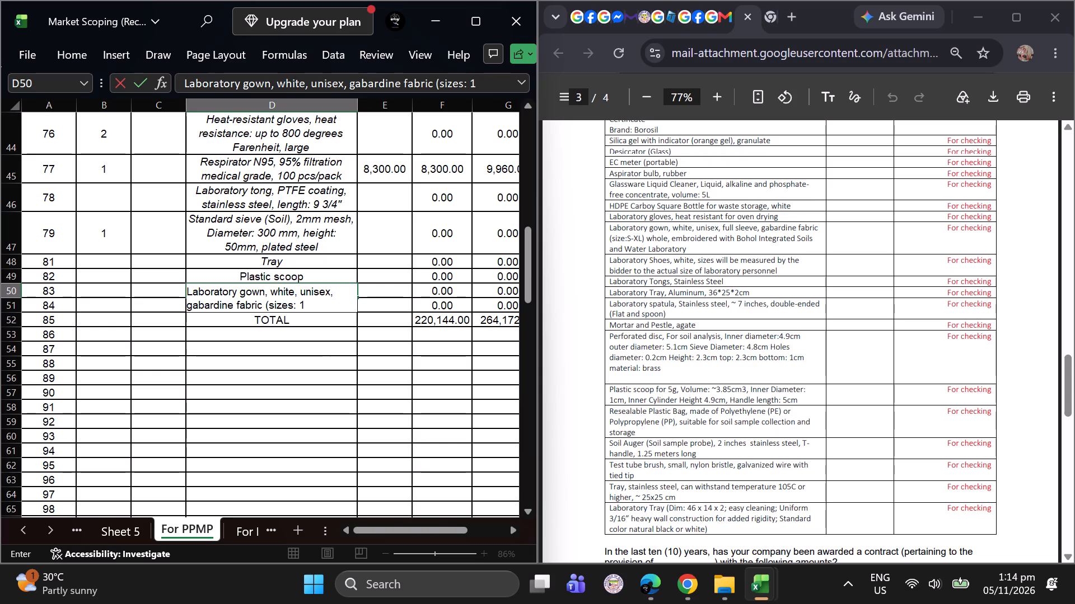
pyautogui.write('S, 2')
pyautogui.press('BackSpace')
pyautogui.press('BackSpace')
pyautogui.press('BackSpace')
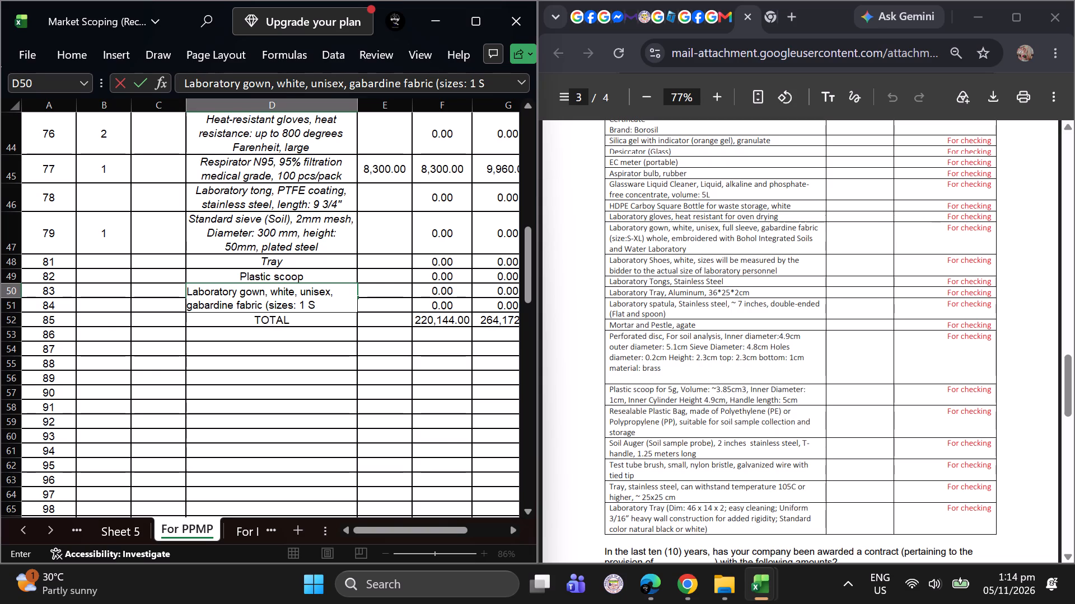
pyautogui.press('BackSpace')
pyautogui.press('BackSpace')
pyautogui.press('BackSpace')
pyautogui.write('2')
pyautogui.press('space')
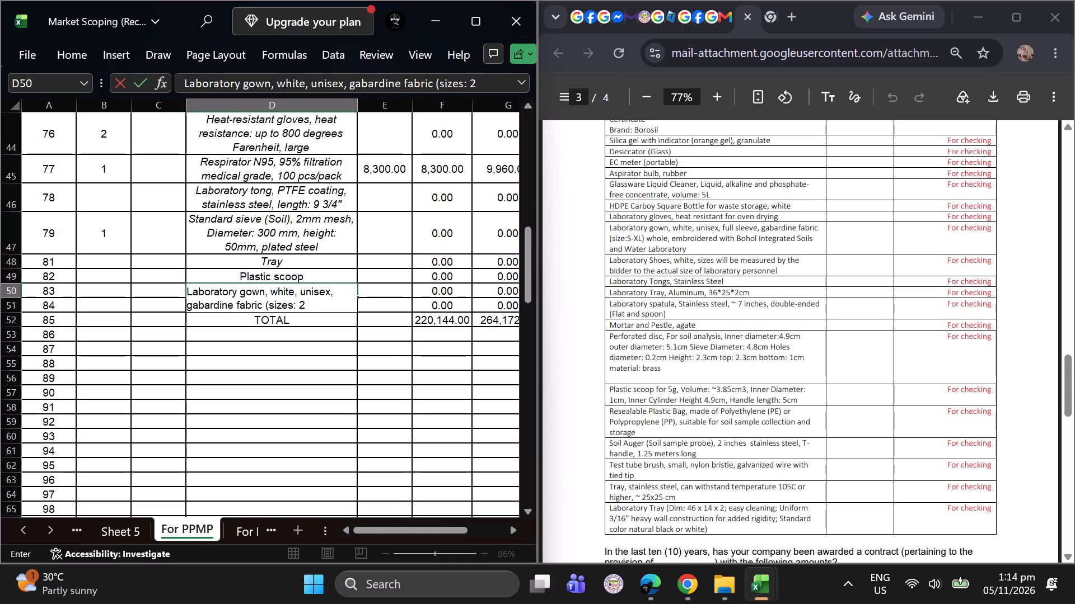
pyautogui.write('S,')
pyautogui.press('space')
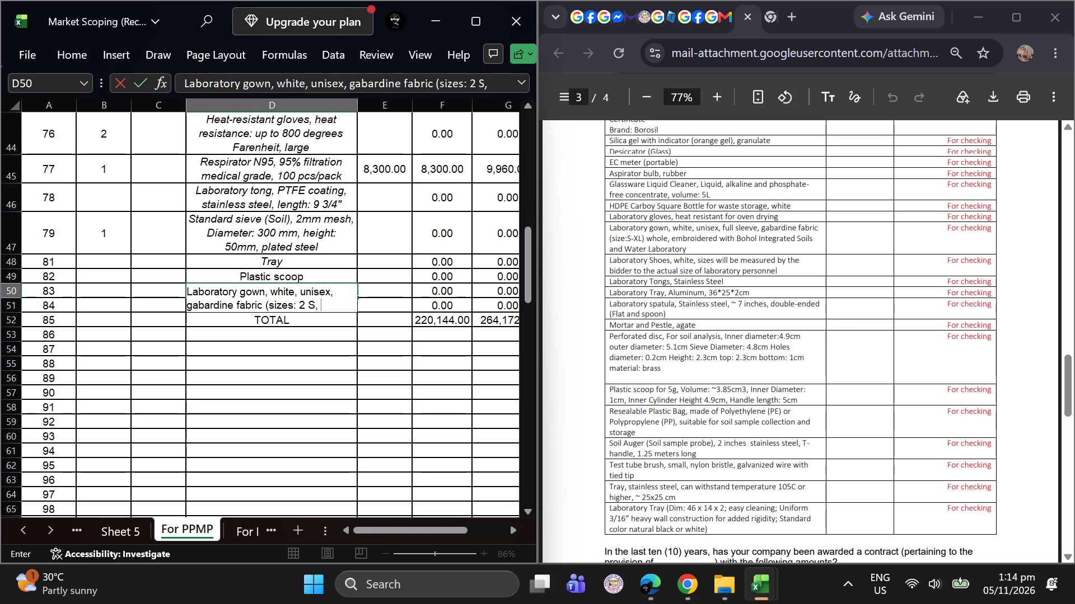
pyautogui.hotkey('shift', '@')
pyautogui.press('BackSpace')
pyautogui.press('BackSpace')
pyautogui.press('BackSpace')
pyautogui.press('BackSpace')
pyautogui.press('BackSpace')
pyautogui.press('BackSpace')
pyautogui.write('1 S,')
pyautogui.press('space')
pyautogui.hotkey('shift', '@')
pyautogui.press('BackSpace')
pyautogui.write('2 M,')
pyautogui.press('space')
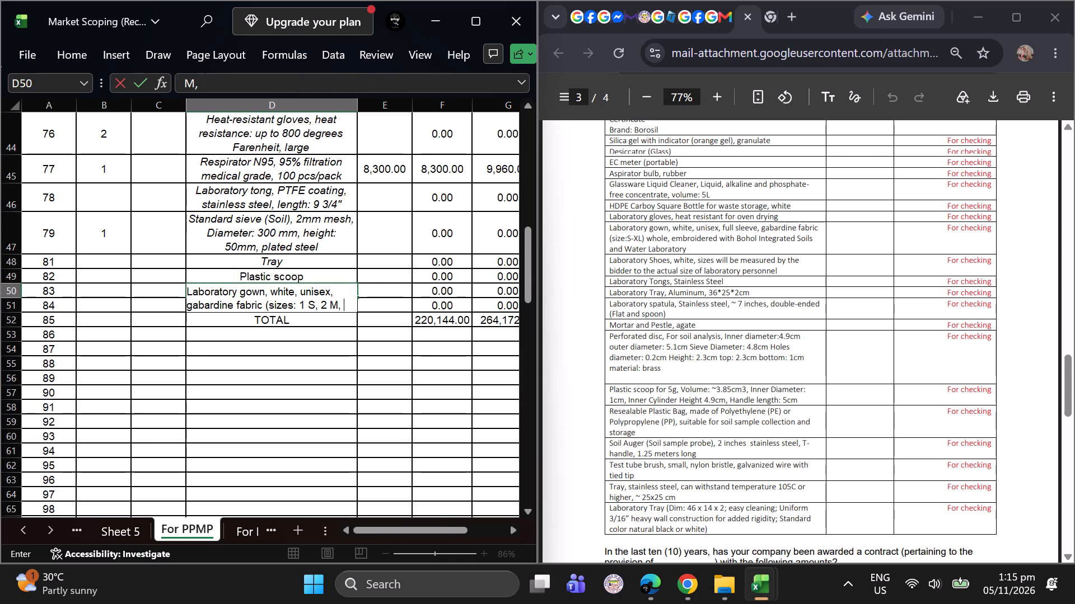
pyautogui.hotkey('shift', '!')
pyautogui.press('BackSpace')
pyautogui.write('1 L, !')
pyautogui.press('BackSpace')
pyautogui.write('1 XL')
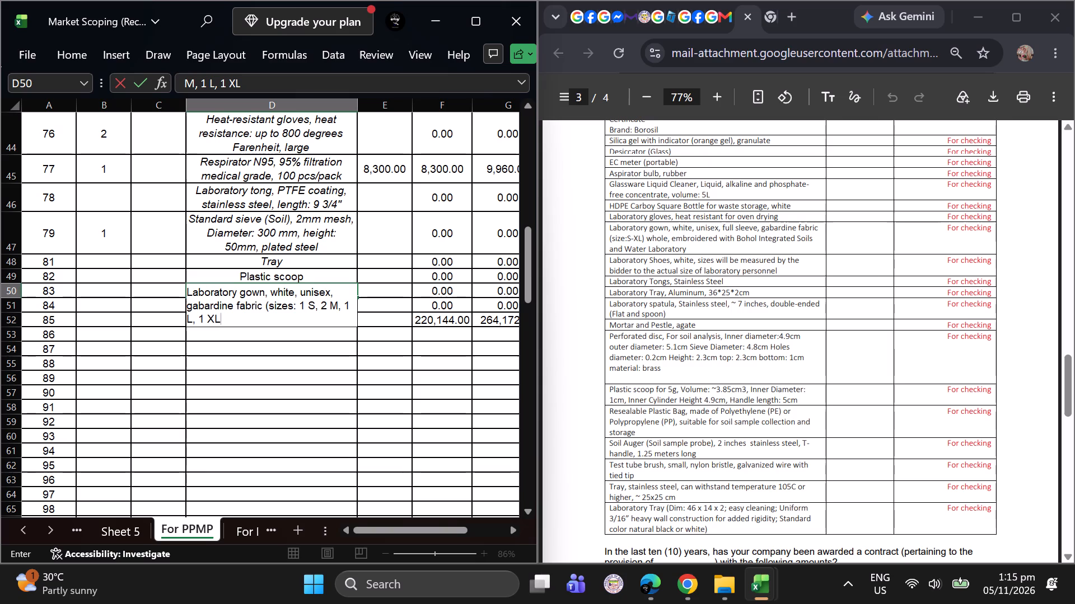
pyautogui.hotkey('shift', ')')
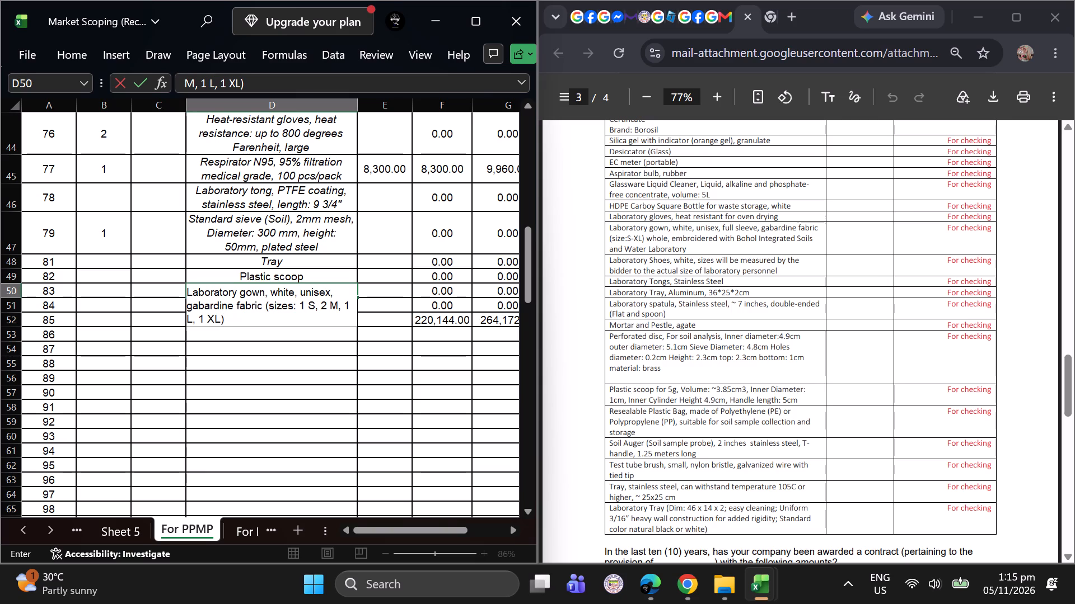
pyautogui.write(', wjo')
pyautogui.press('BackSpace')
pyautogui.press('BackSpace')
pyautogui.press('BackSpace')
pyautogui.press('BackSpace')
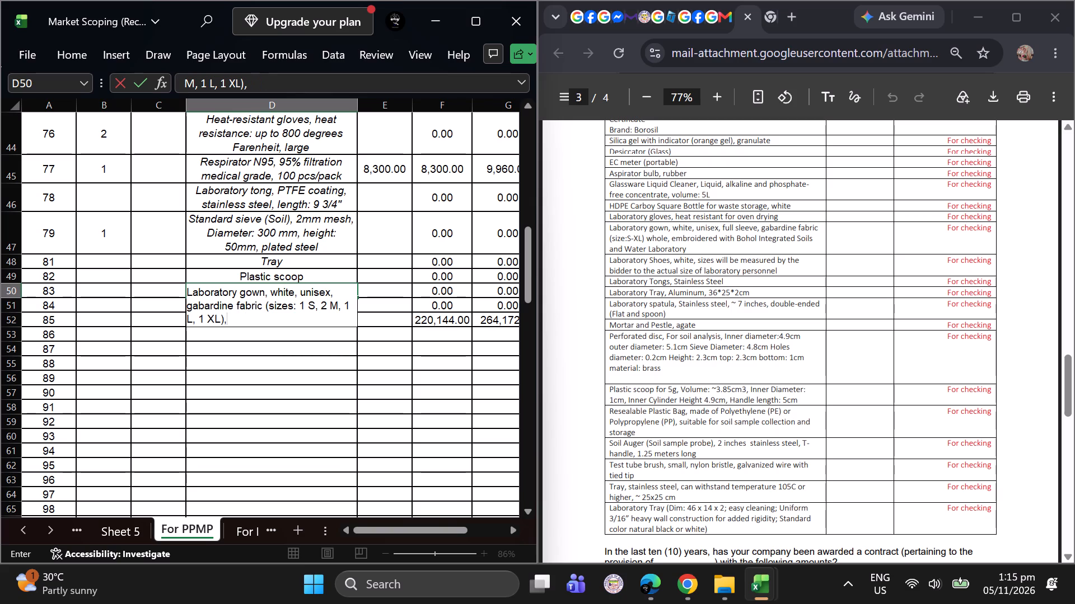
# Insert "full sleeve," between "white," and "unisex" in the laboratory gown's item name.
pyautogui.click(299, 293)
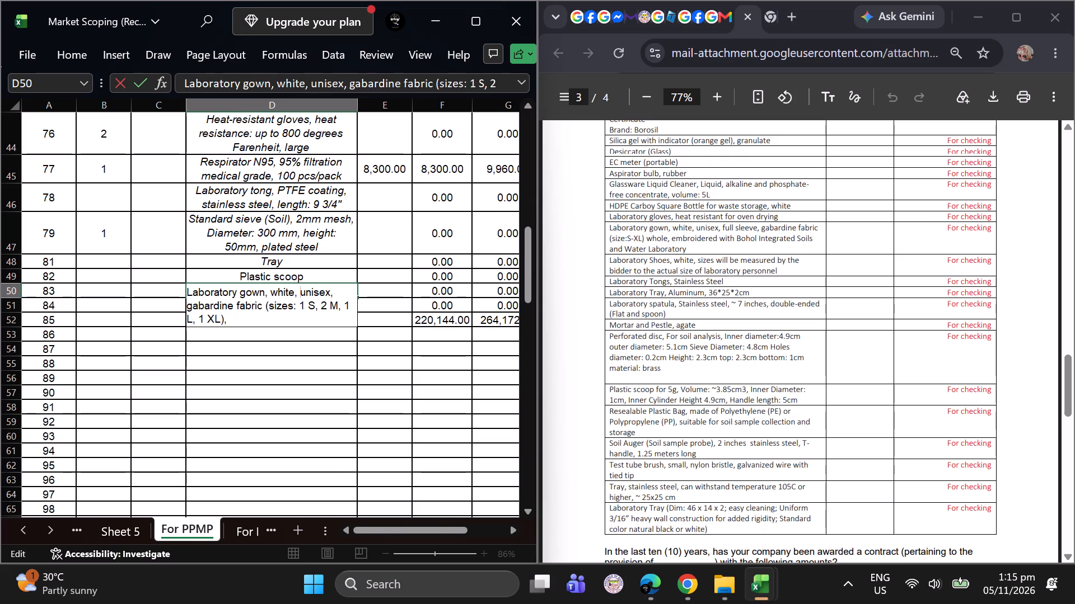
pyautogui.write('full')
pyautogui.press('space')
pyautogui.write('sc')
pyautogui.press('BackSpace')
pyautogui.write('leeve,')
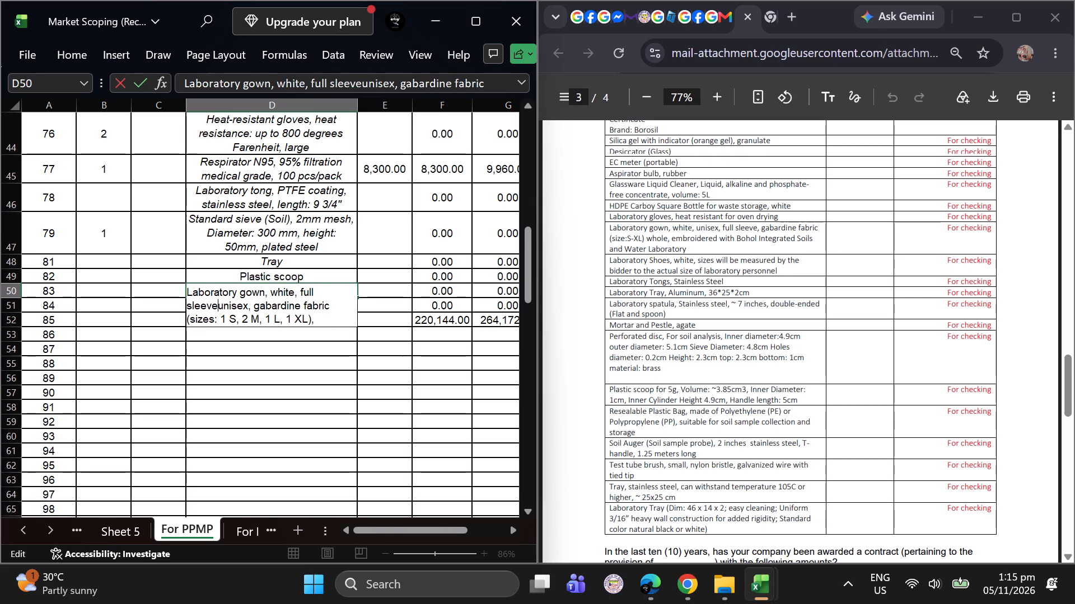
pyautogui.press('space')
# Append "embroidered with Bohol Integrated Soils and Water Laboratory" to the end of the laboratory gown's item name.
pyautogui.click(302, 318)
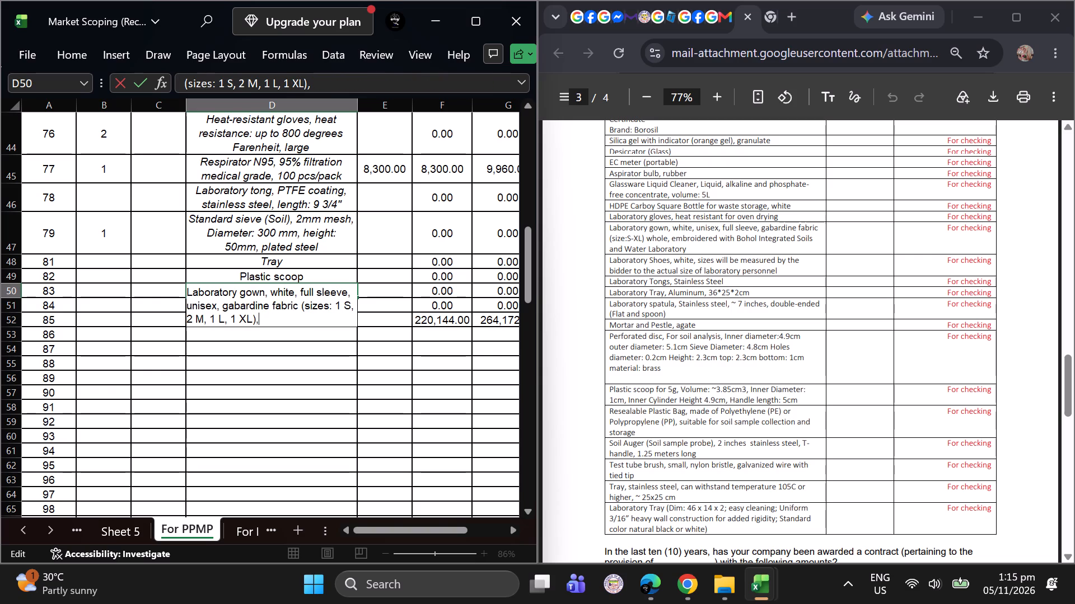
pyautogui.press('space')
pyautogui.write('emo')
pyautogui.press('BackSpace')
pyautogui.write('broidered')
pyautogui.press('space')
pyautogui.write('with Bohol Intr')
pyautogui.press('BackSpace')
pyautogui.write('era')
pyautogui.press('BackSpace')
pyautogui.press('BackSpace')
pyautogui.write('grated Soils and Water Laboratory')
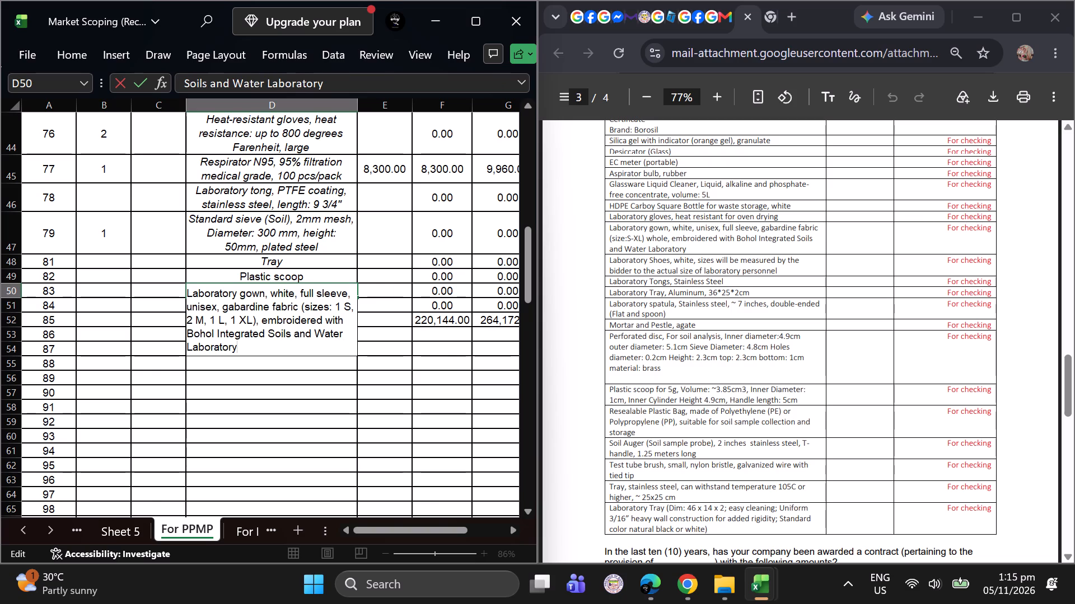
pyautogui.press('Tab')
# Enter 3500 in column F over the formula and a quantity of 5 in column B for the laboratory gown.
pyautogui.press('Tab')
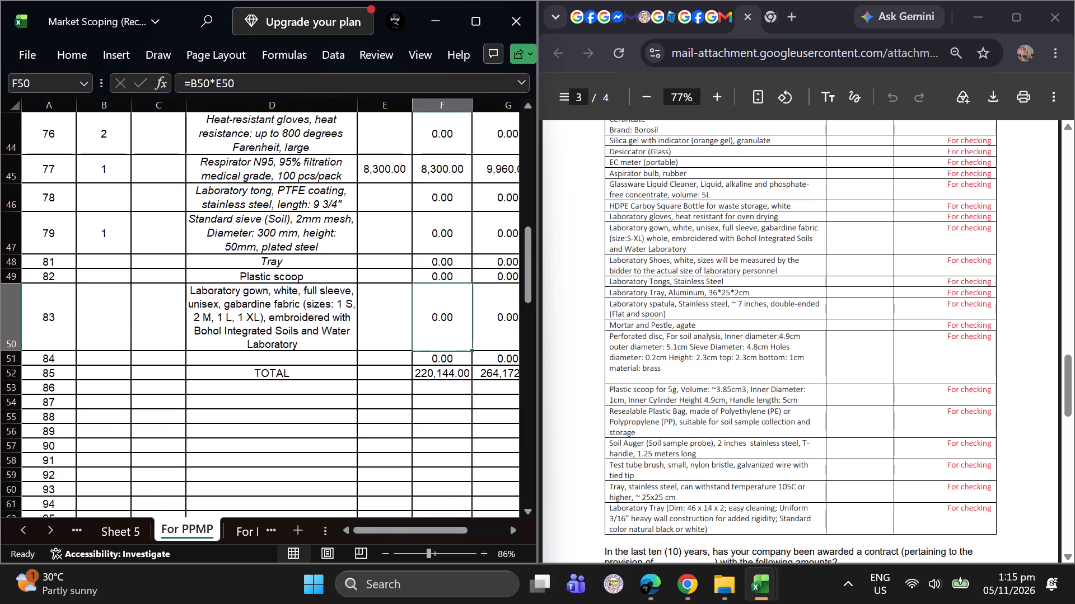
pyautogui.press('3')
pyautogui.write('500')
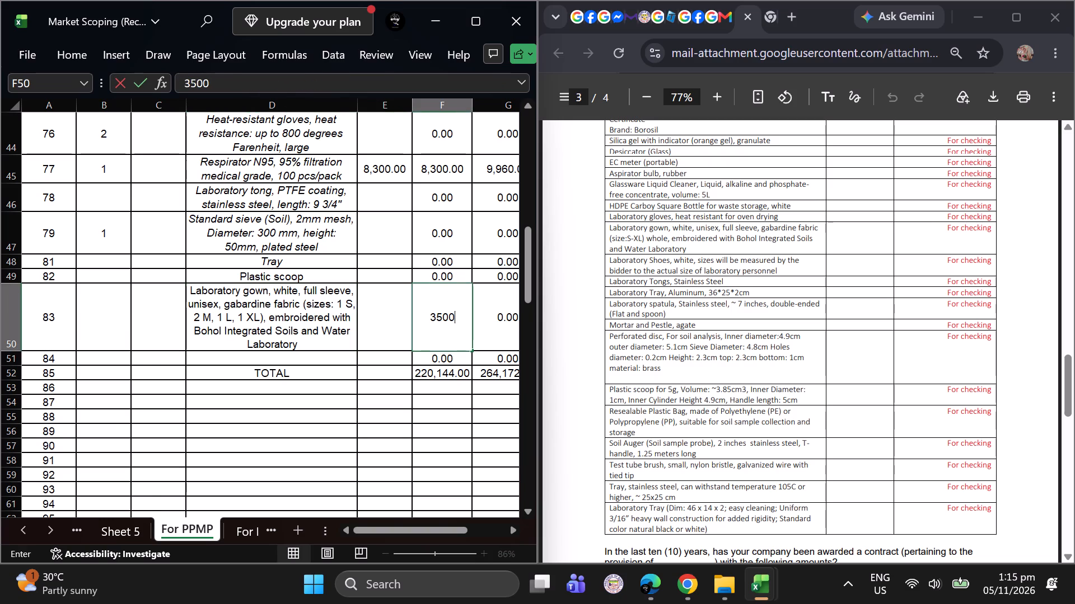
pyautogui.press('Return')
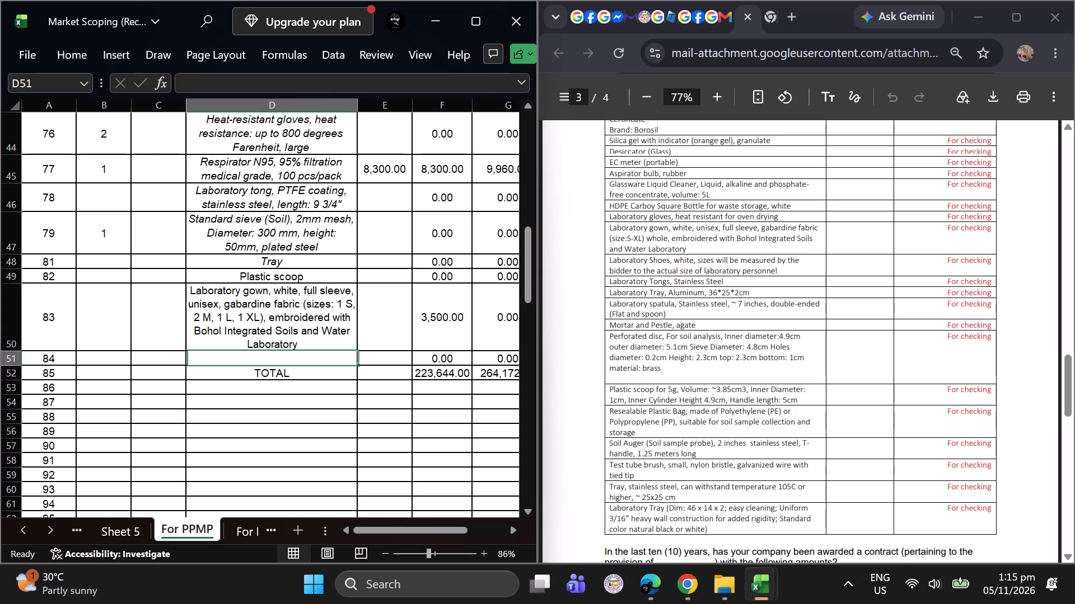
pyautogui.click(92, 324)
pyautogui.press('5')
pyautogui.press('Return')
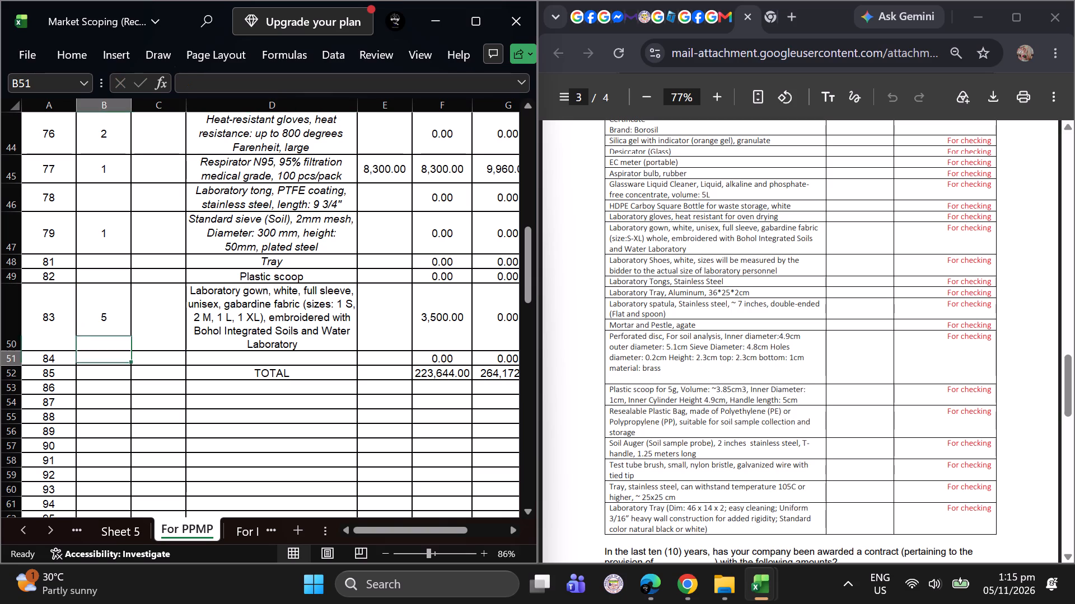
# Maximize the workbook window and inspect the formula behind the column F total in the TOTAL row.
pyautogui.click(439, 365)
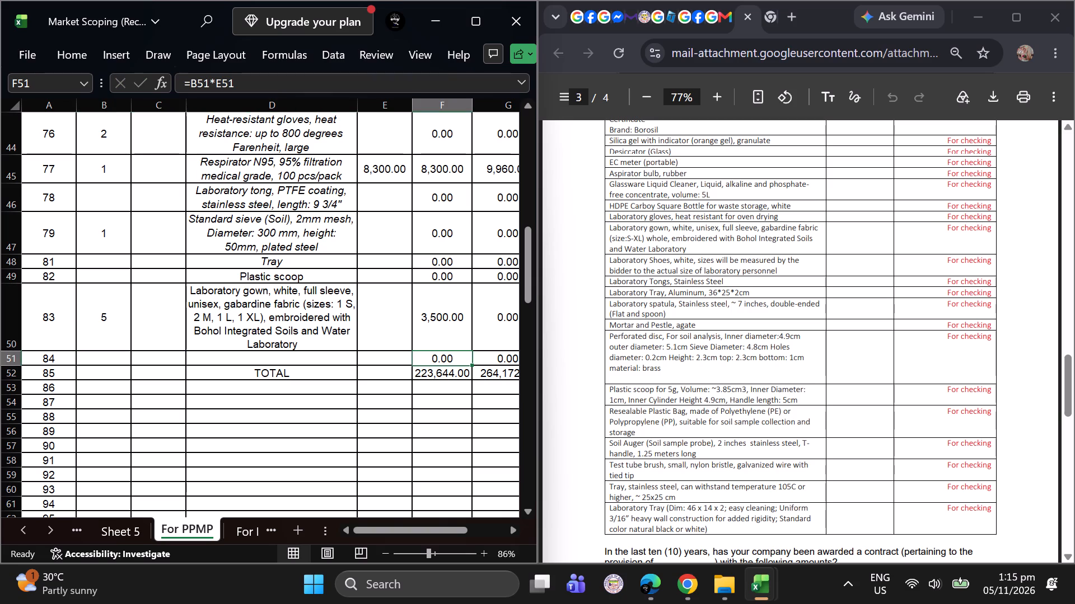
pyautogui.moveTo(445, 296); pyautogui.dragTo(447, 377)
pyautogui.click(447, 377)
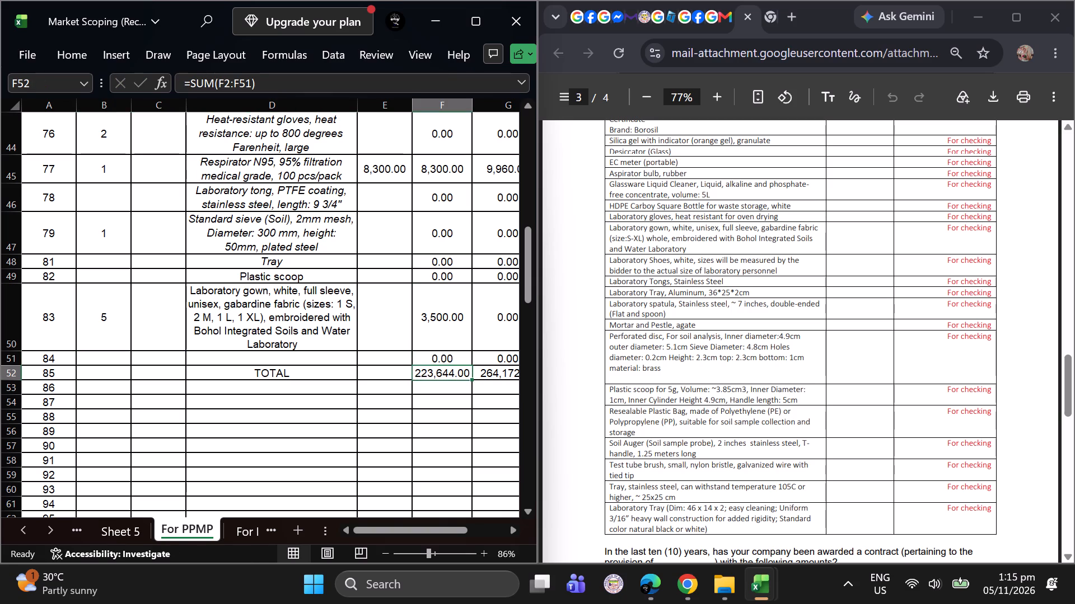
pyautogui.click(472, 13)
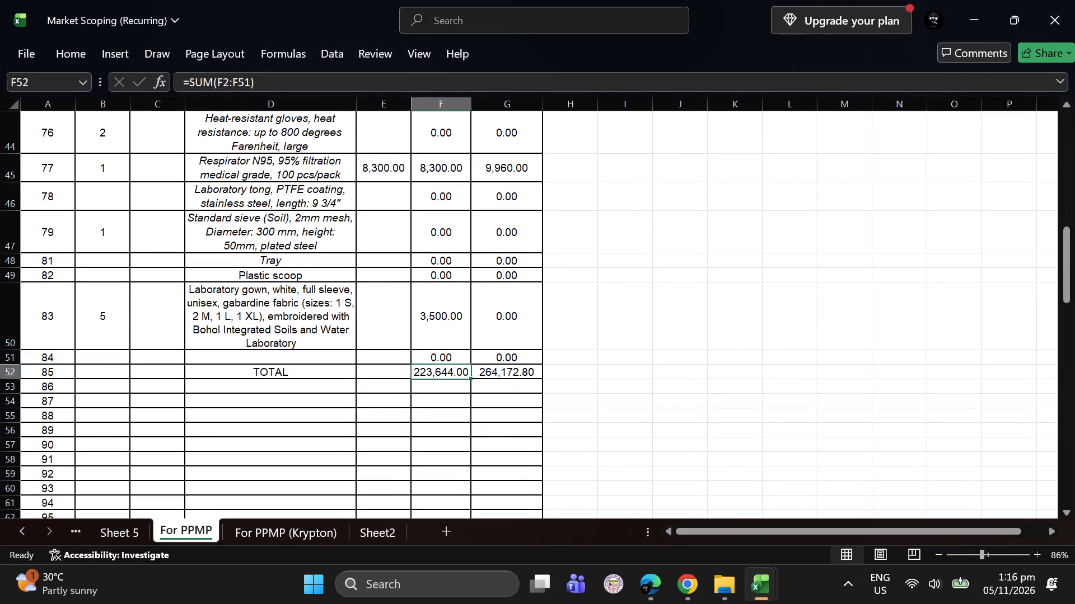
pyautogui.click(444, 379)
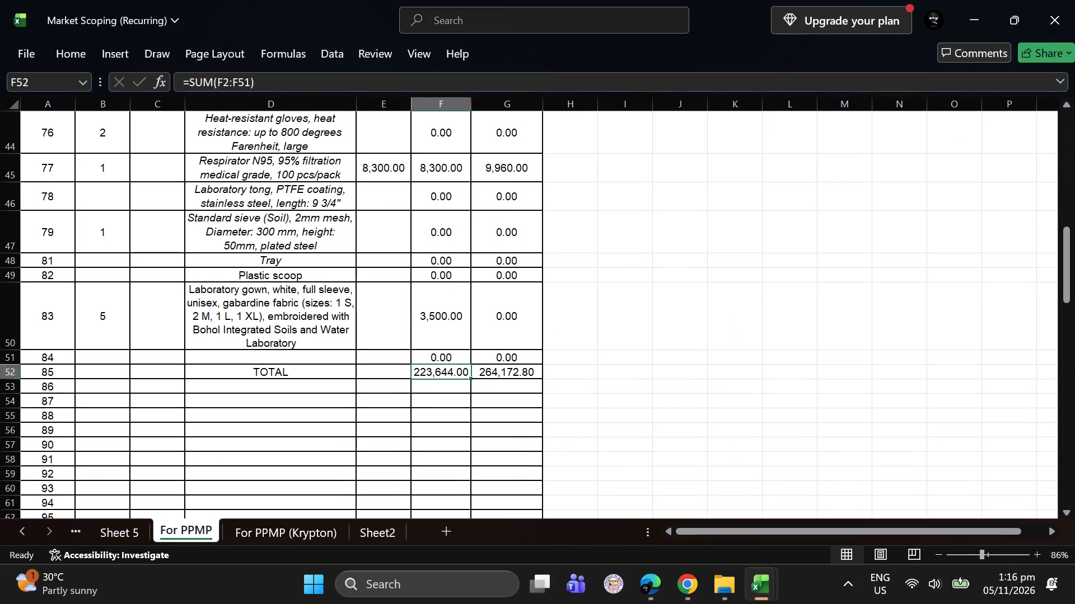
pyautogui.click(446, 370)
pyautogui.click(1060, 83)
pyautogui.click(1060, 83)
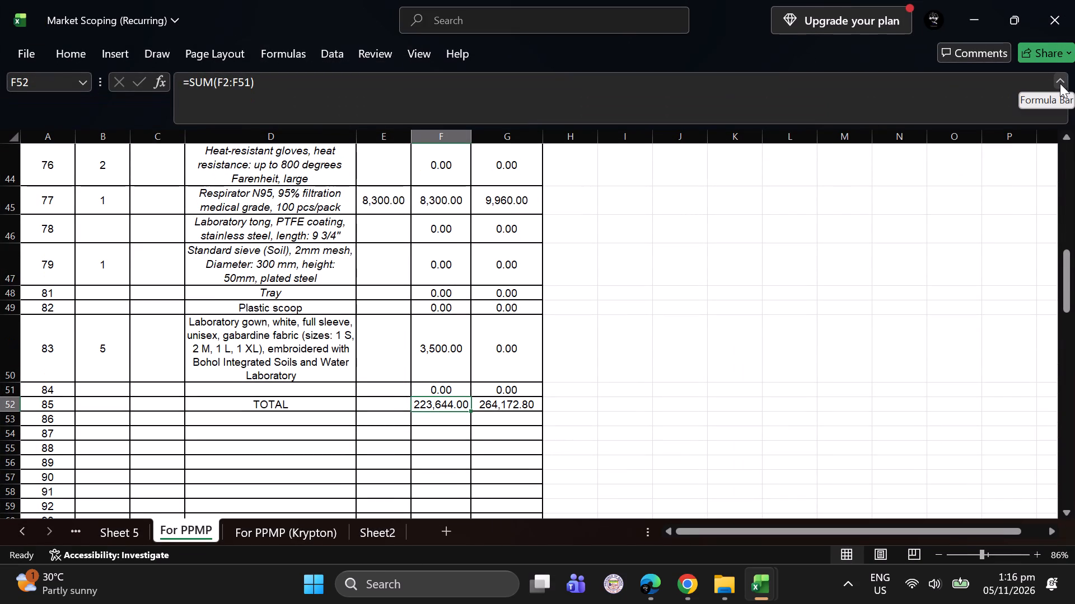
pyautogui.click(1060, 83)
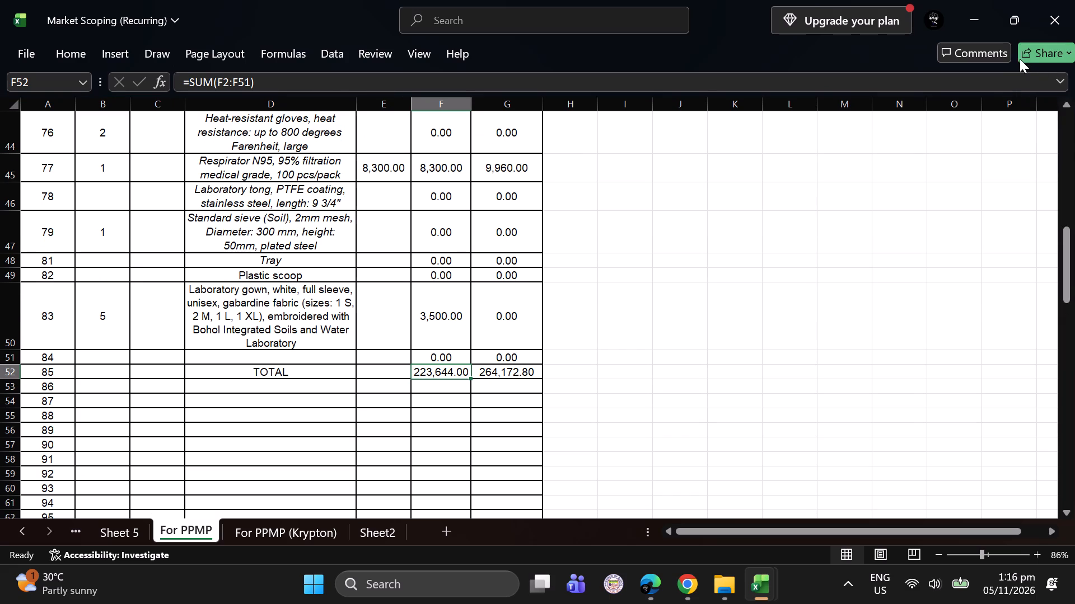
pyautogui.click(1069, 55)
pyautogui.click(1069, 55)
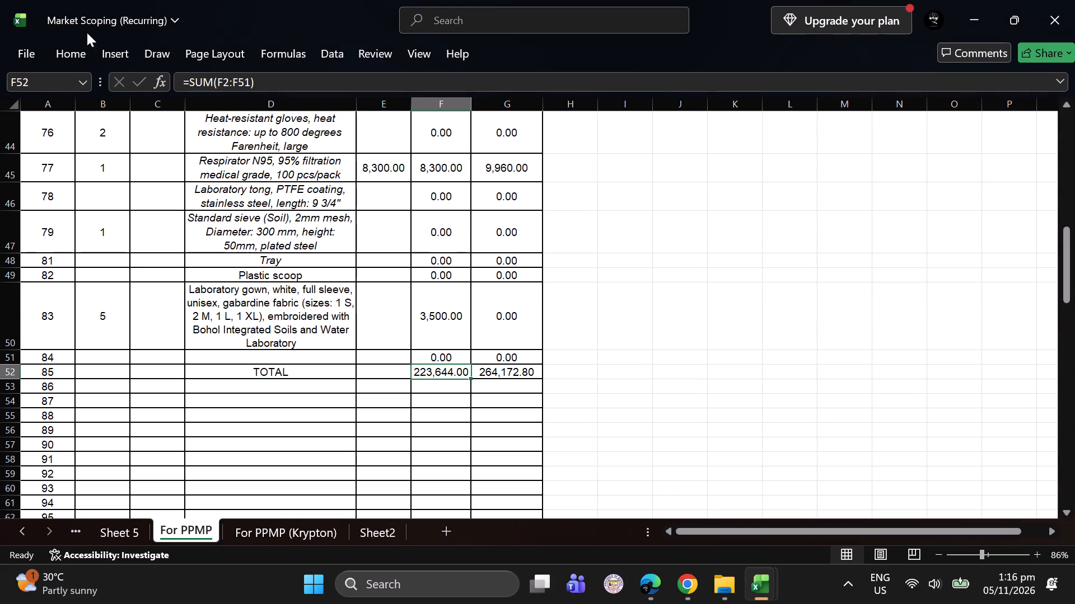
# Set the ribbon to stay displayed permanently, with the Home commands showing.
pyautogui.click(57, 48)
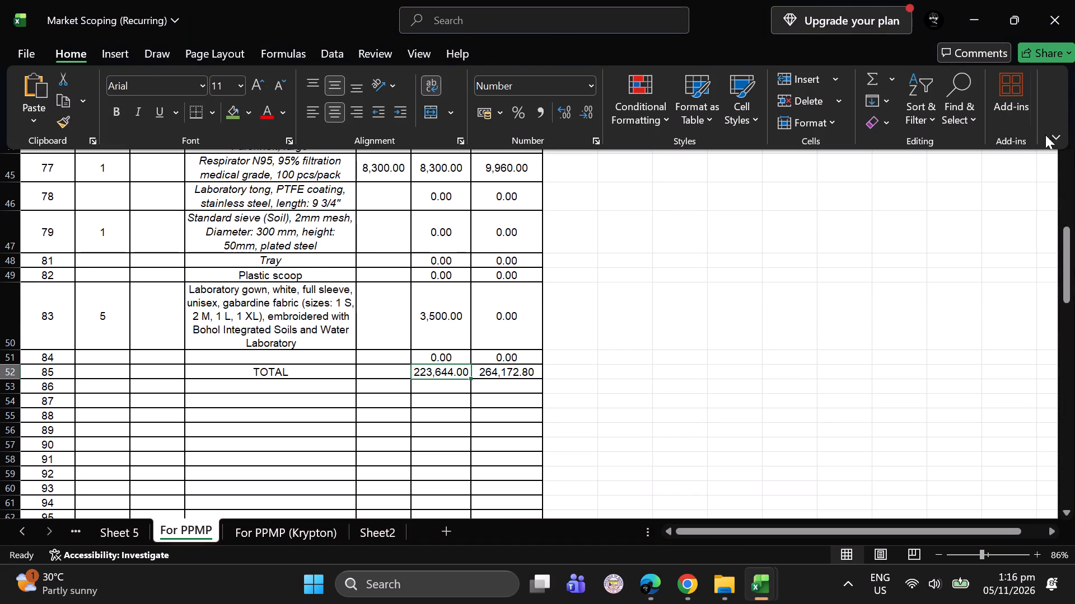
pyautogui.click(1060, 140)
pyautogui.click(994, 240)
# Inspect the formulas behind both sums in the TOTAL row and the first item's 2027 (+20%) amount.
pyautogui.scroll(-1, 466, 372)
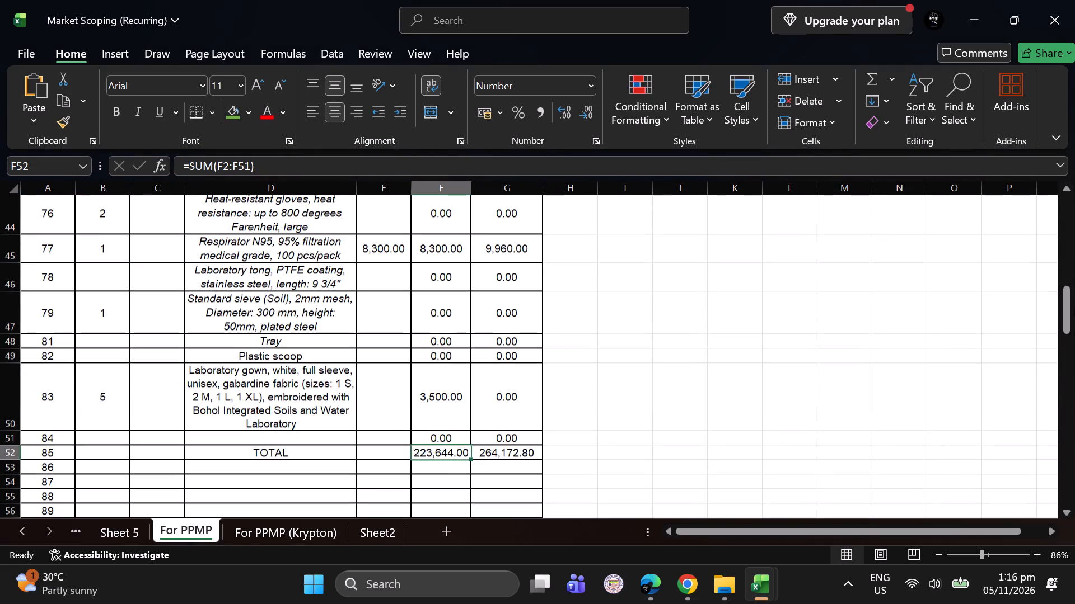
pyautogui.scroll(-1, 466, 372)
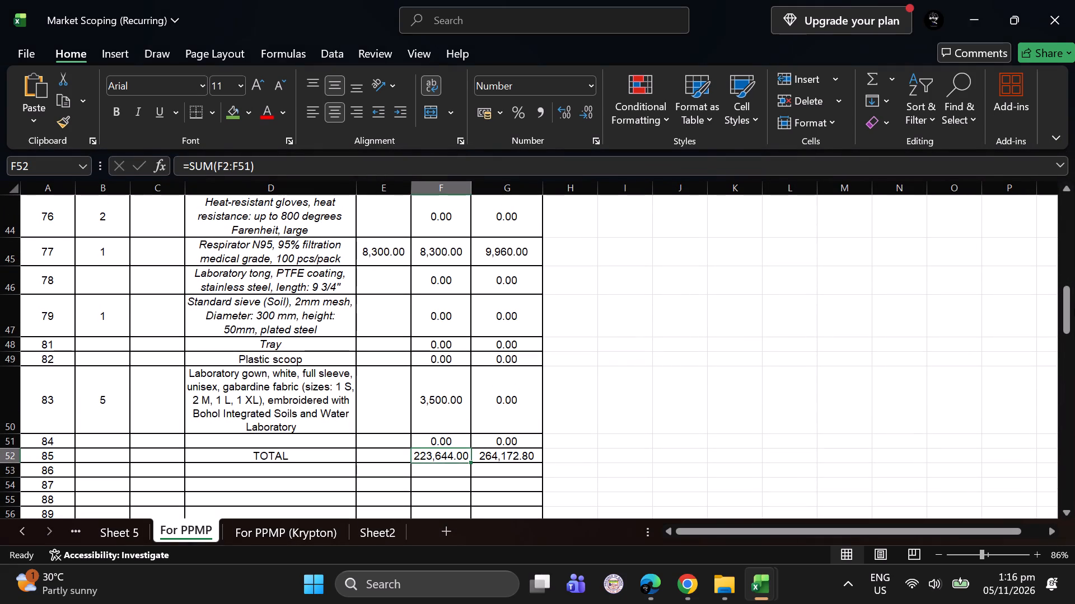
pyautogui.click(429, 453)
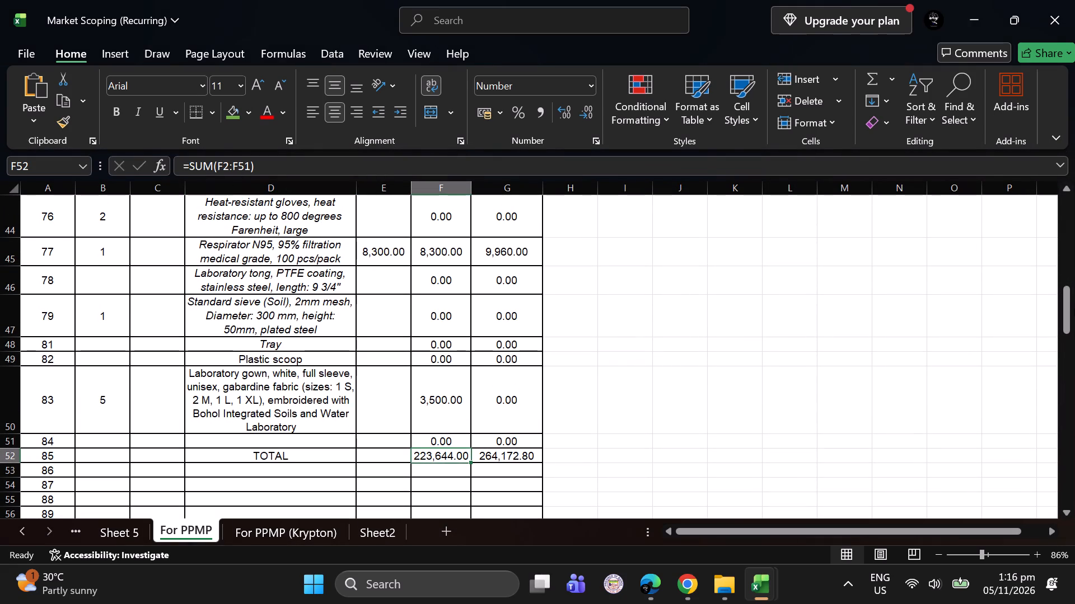
pyautogui.click(239, 164)
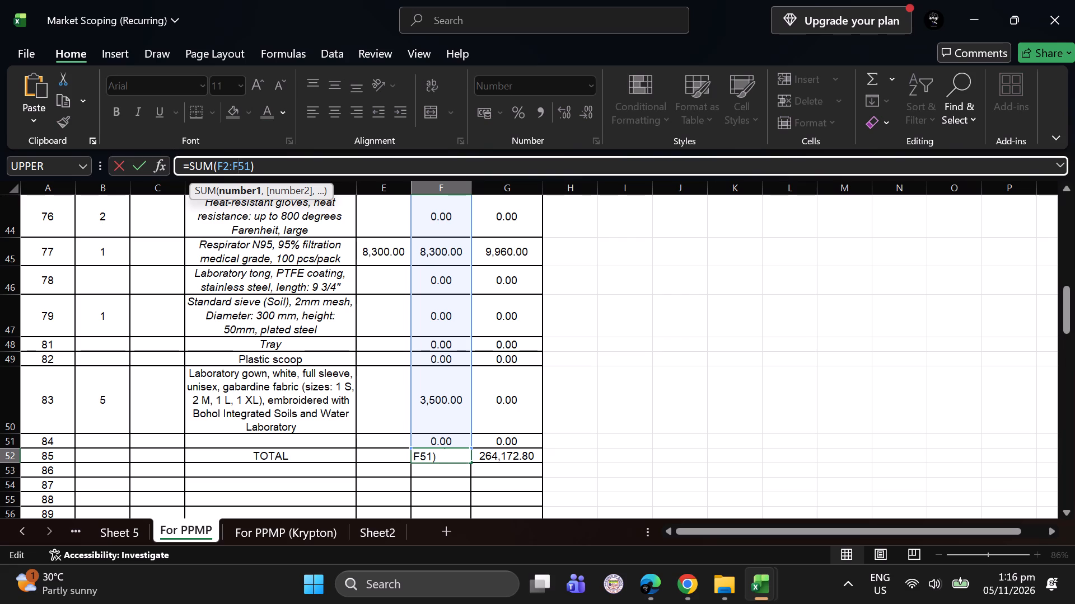
pyautogui.click(505, 460)
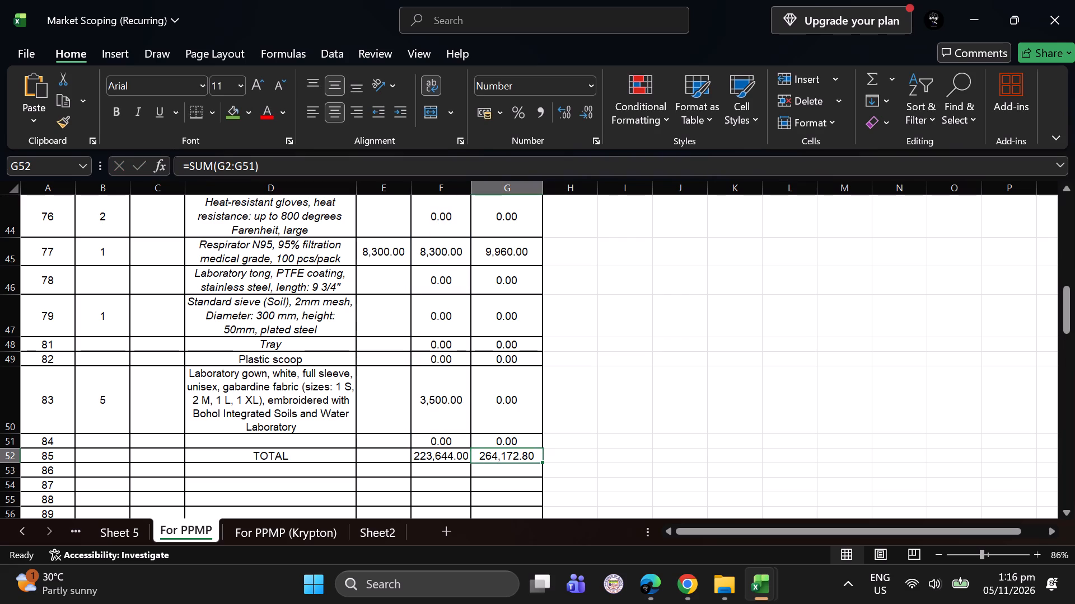
pyautogui.scroll(9, 501, 356)
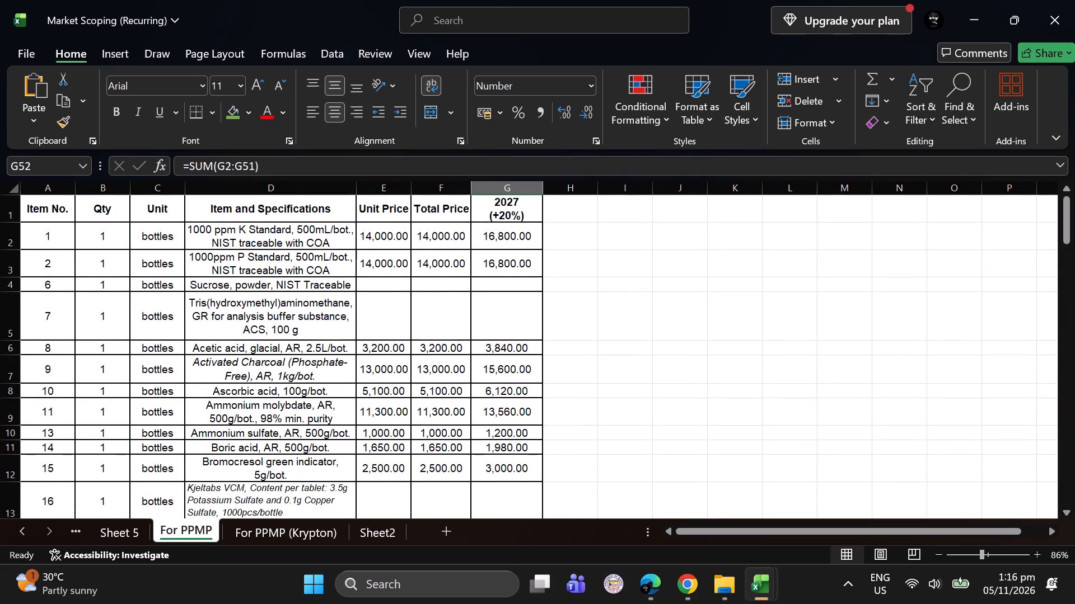
pyautogui.click(499, 239)
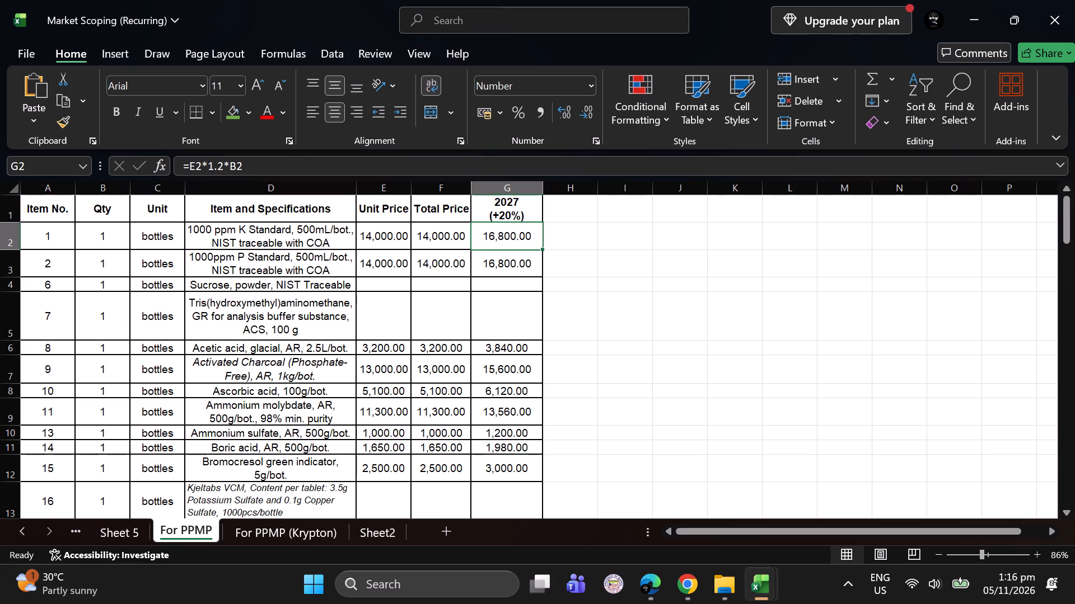
# Review the For PPMP item list, checking quantities, prices and 2027 amounts from the first item down to the TOTAL row.
pyautogui.scroll(-3, 537, 376)
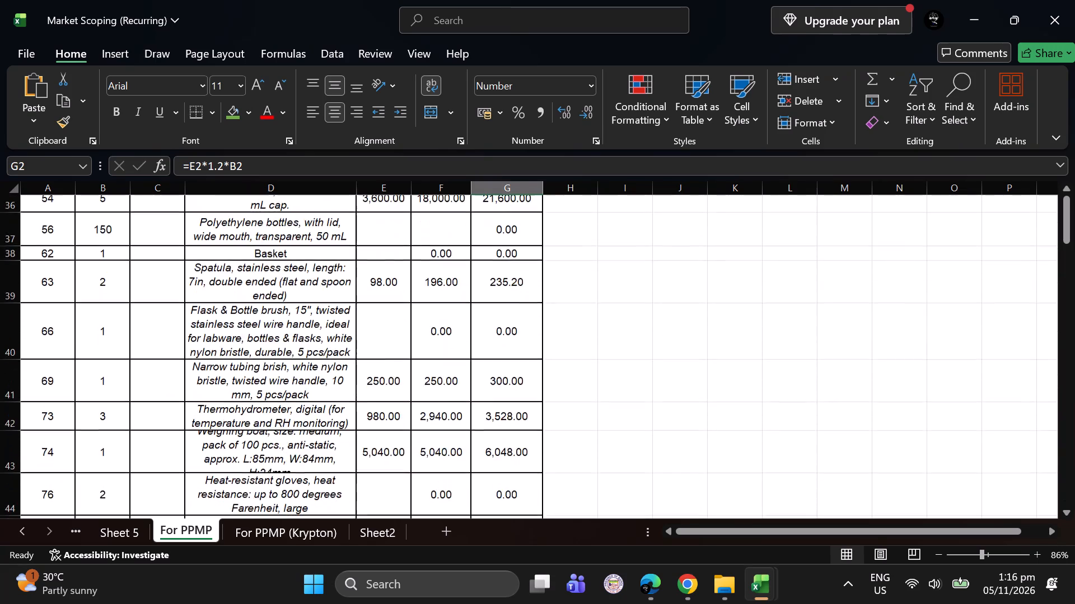
pyautogui.scroll(-2, 537, 376)
pyautogui.scroll(1, 537, 376)
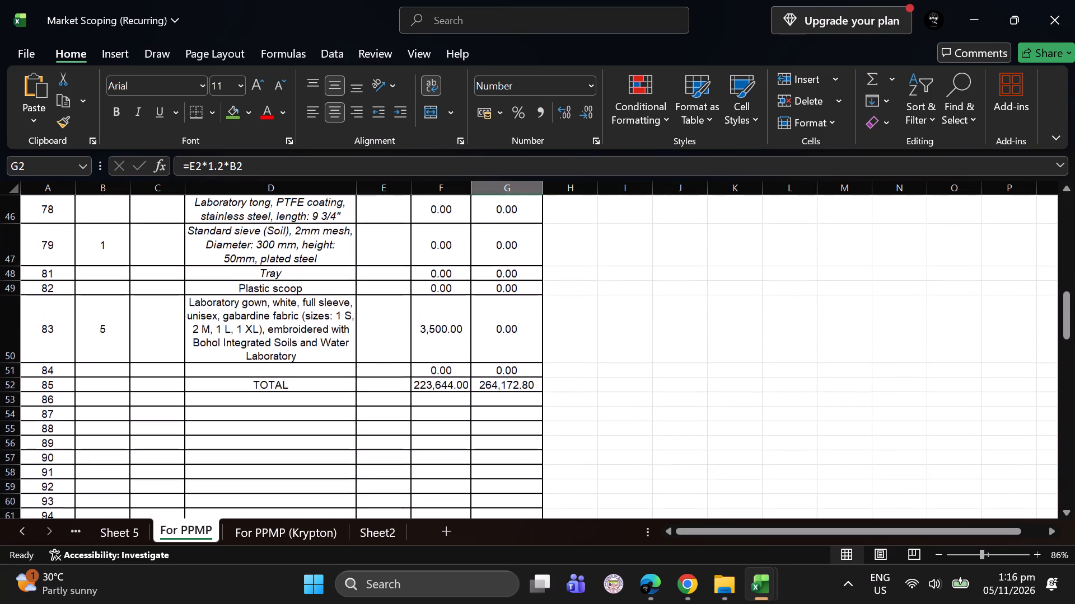
pyautogui.scroll(1, 537, 376)
pyautogui.hscroll(1, 537, 376)
pyautogui.scroll(3, 537, 376)
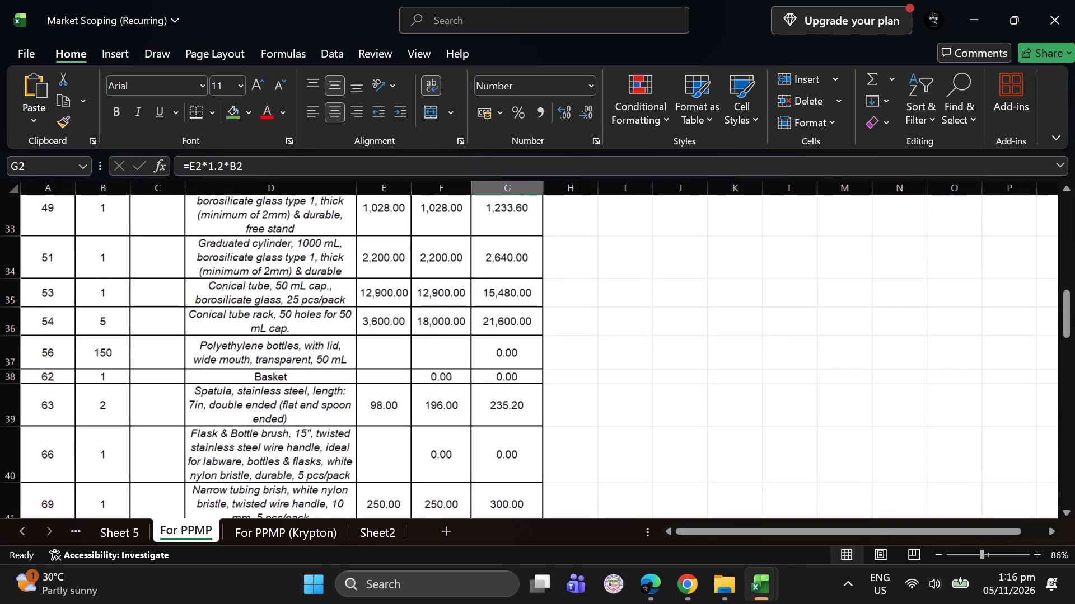
pyautogui.scroll(6, 537, 376)
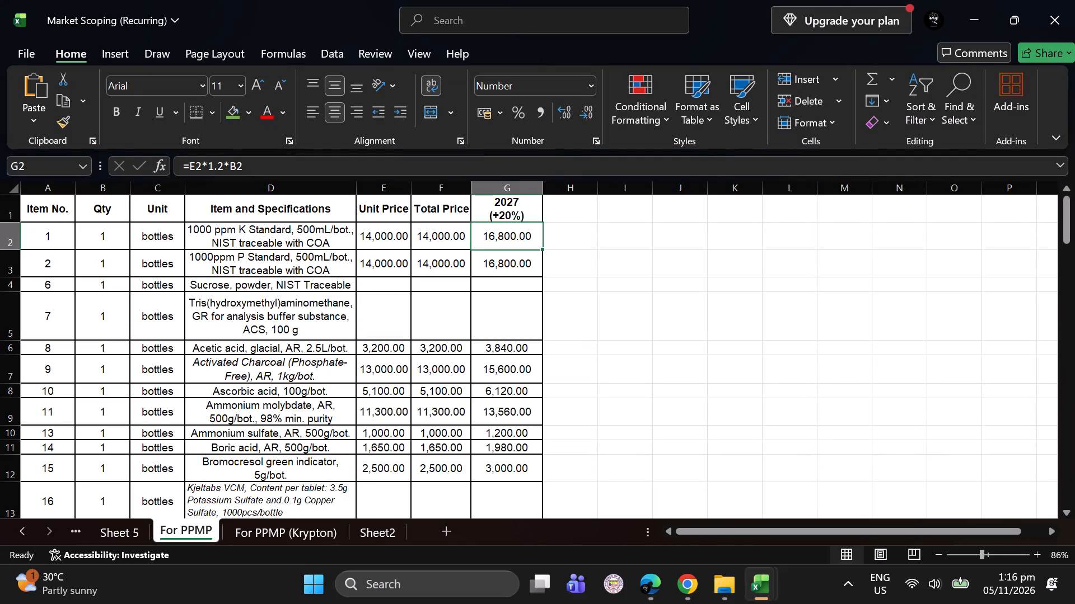
pyautogui.scroll(-1, 537, 376)
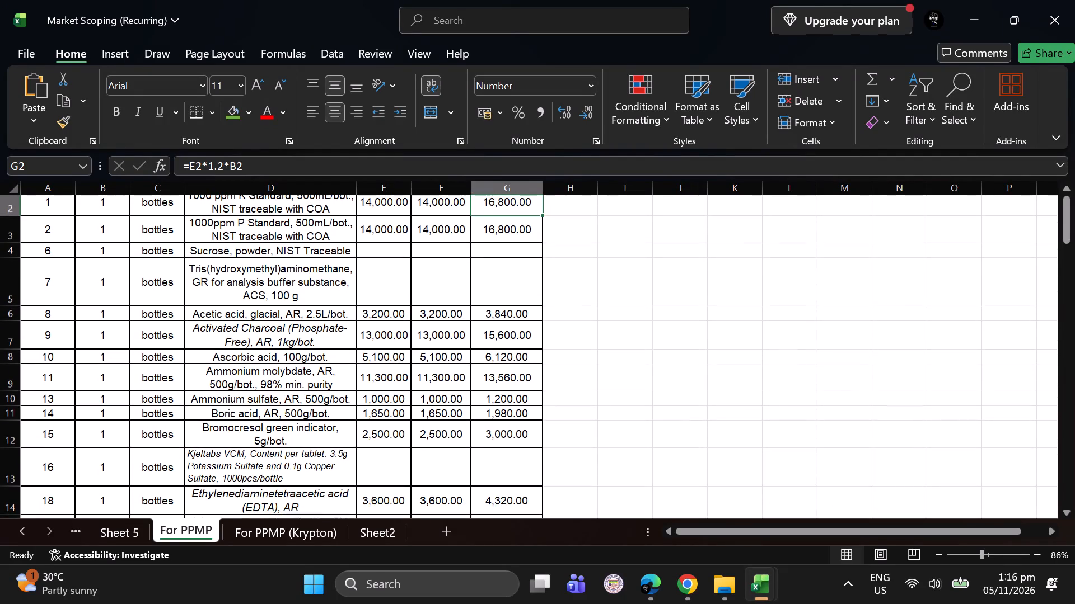
pyautogui.scroll(-1, 537, 376)
pyautogui.scroll(1, 537, 376)
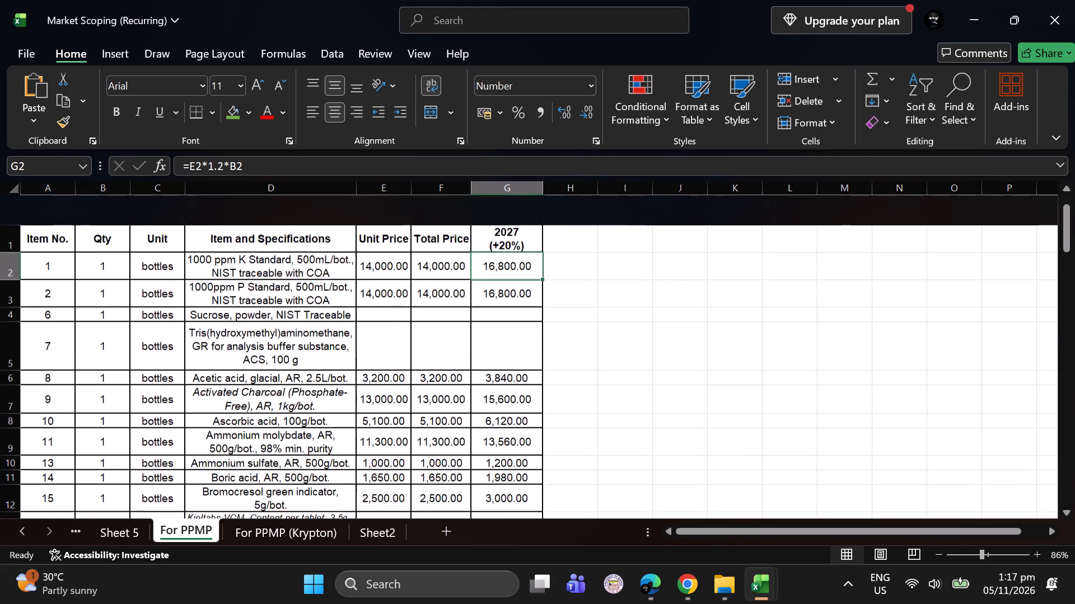
pyautogui.scroll(-2, 537, 376)
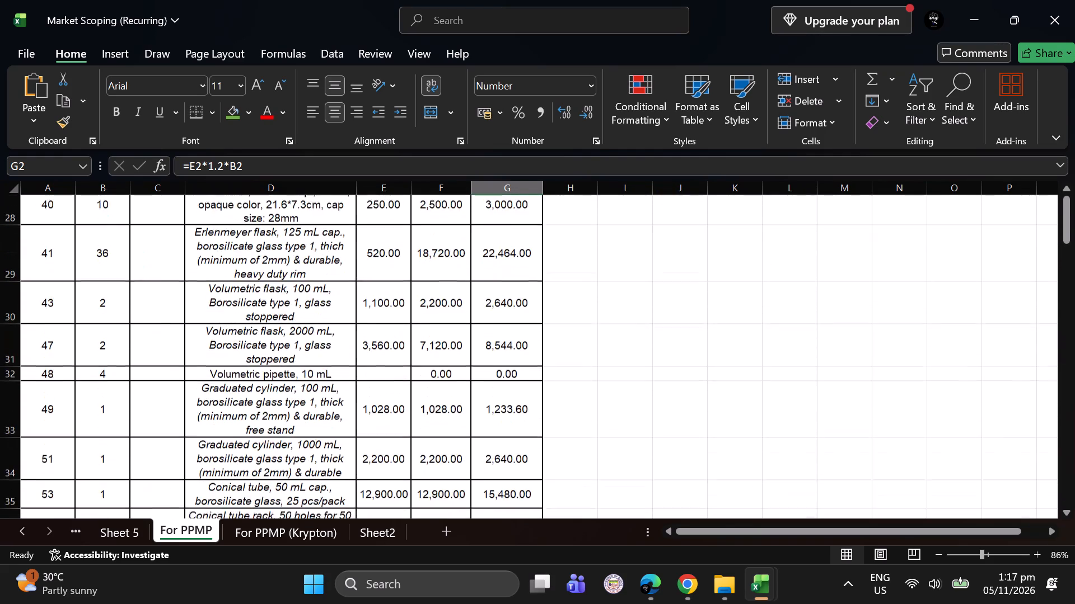
pyautogui.scroll(-2, 537, 376)
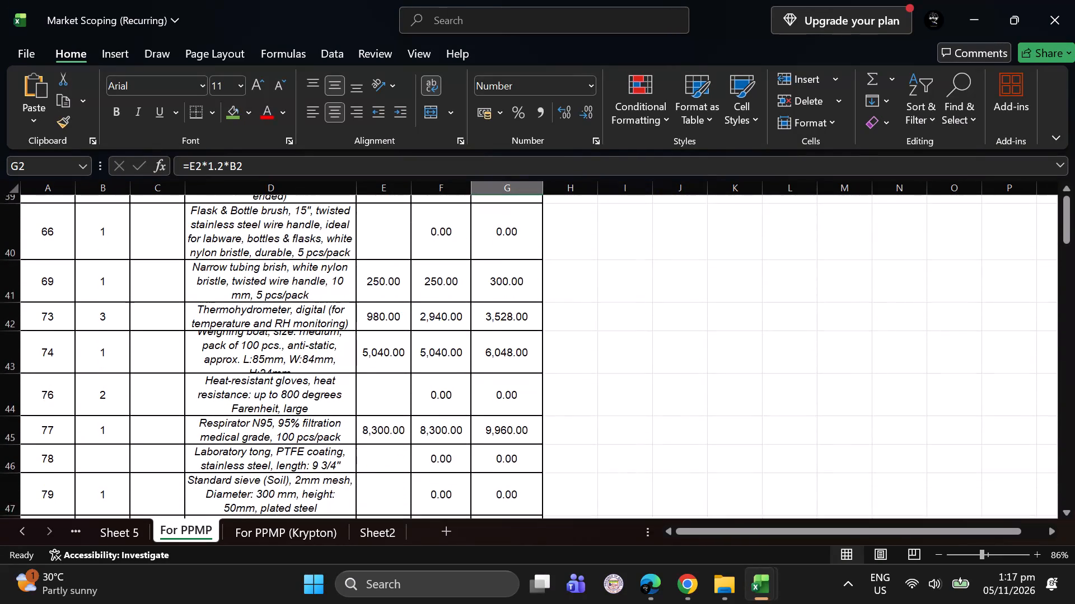
pyautogui.scroll(-2, 537, 376)
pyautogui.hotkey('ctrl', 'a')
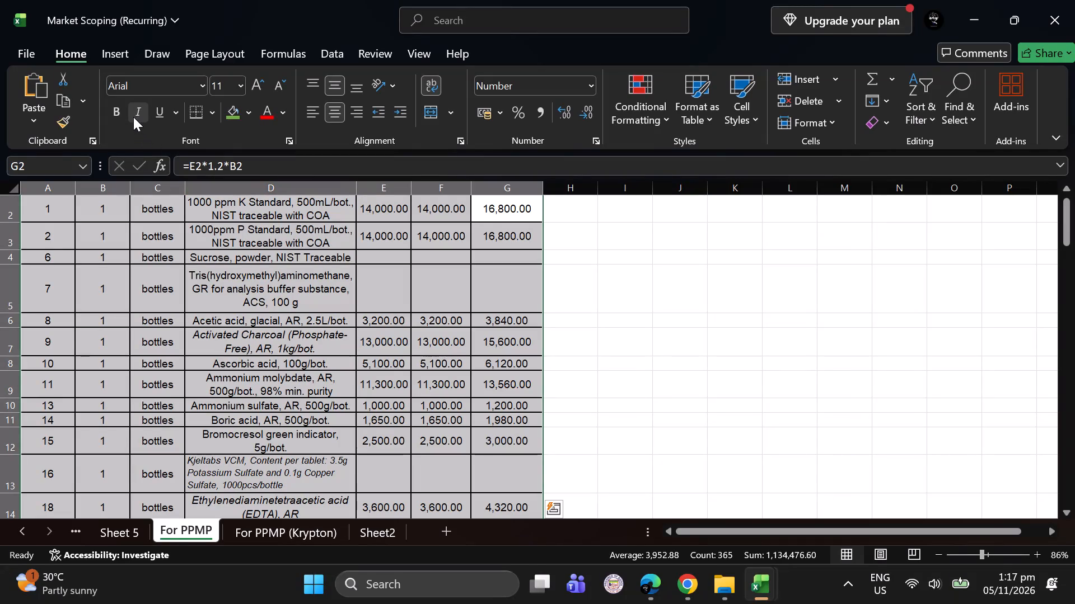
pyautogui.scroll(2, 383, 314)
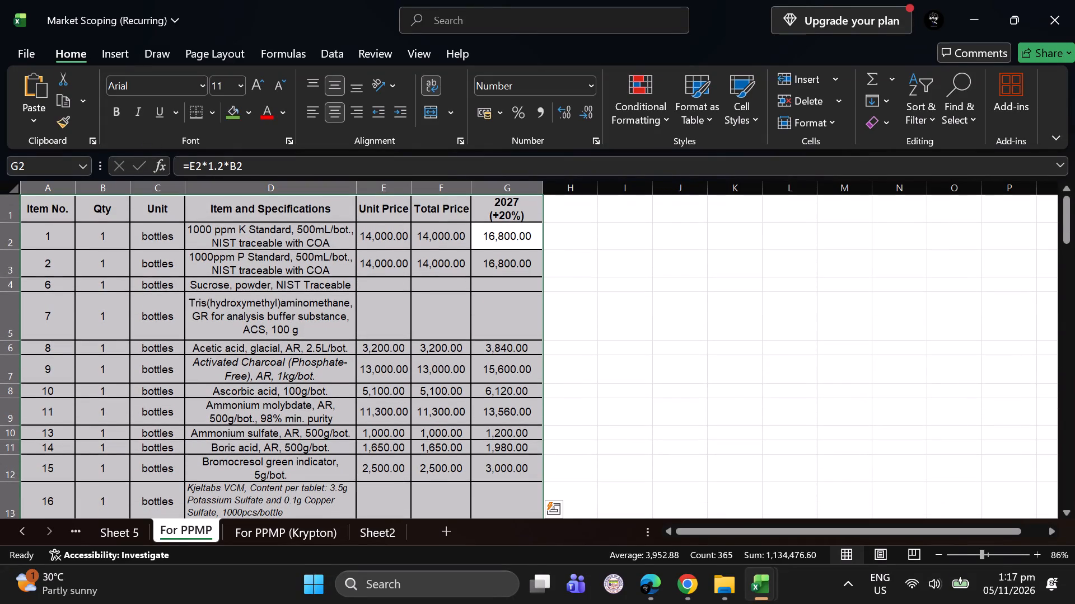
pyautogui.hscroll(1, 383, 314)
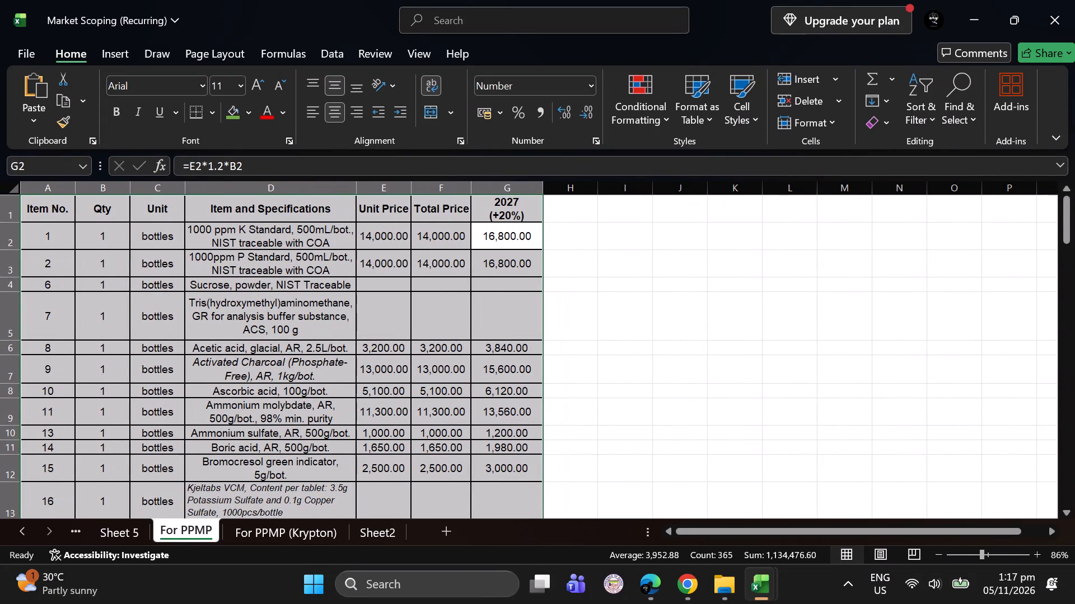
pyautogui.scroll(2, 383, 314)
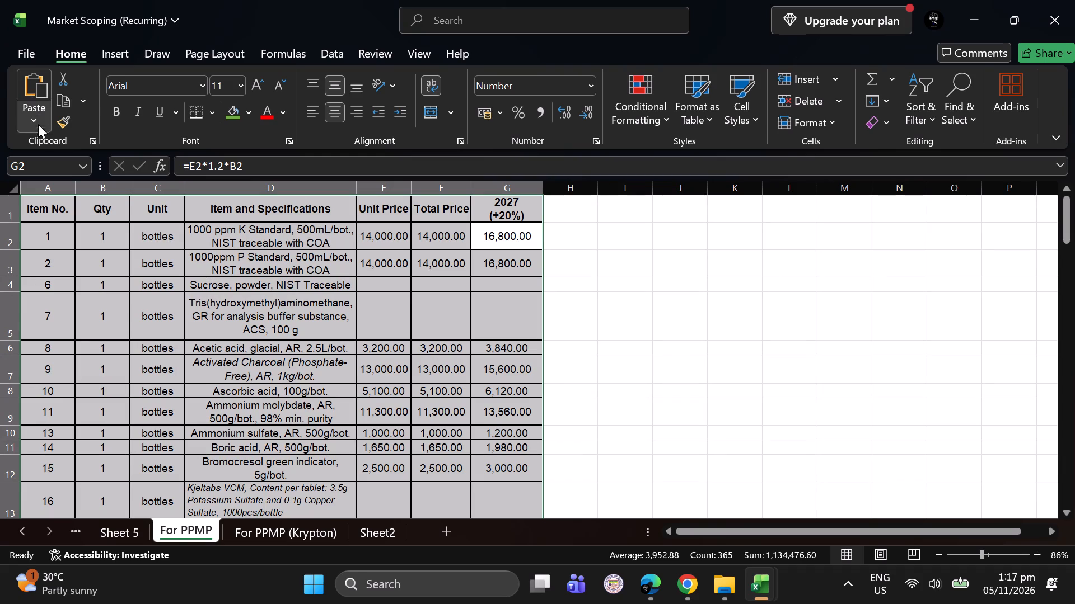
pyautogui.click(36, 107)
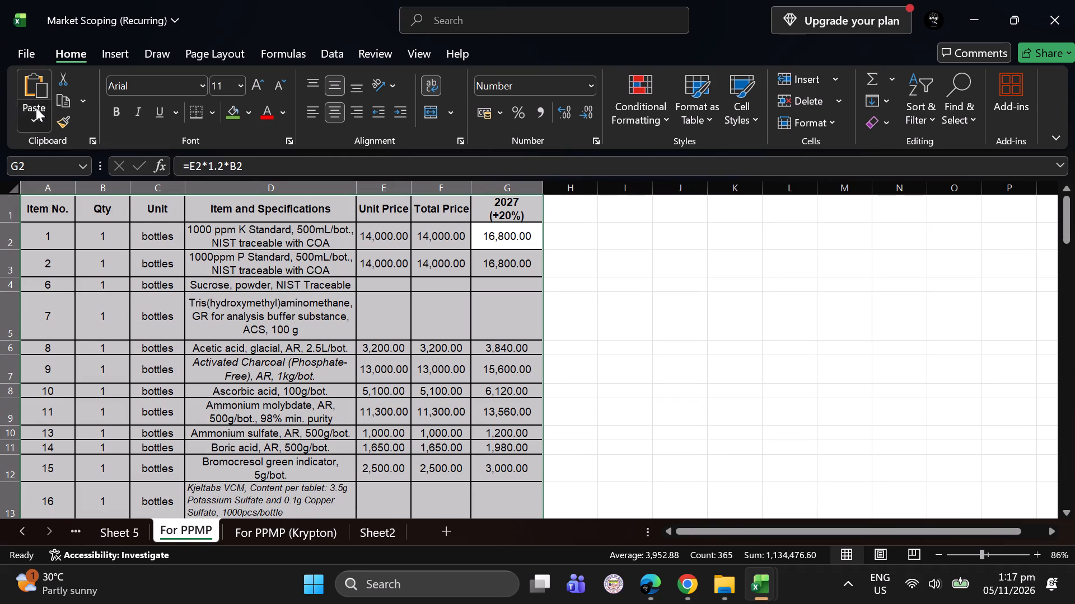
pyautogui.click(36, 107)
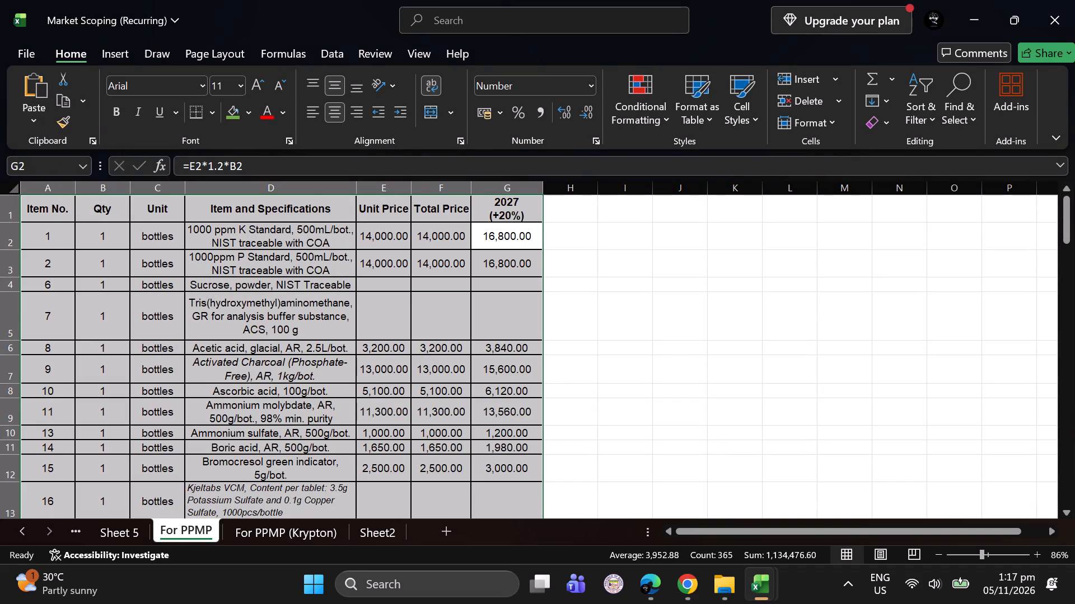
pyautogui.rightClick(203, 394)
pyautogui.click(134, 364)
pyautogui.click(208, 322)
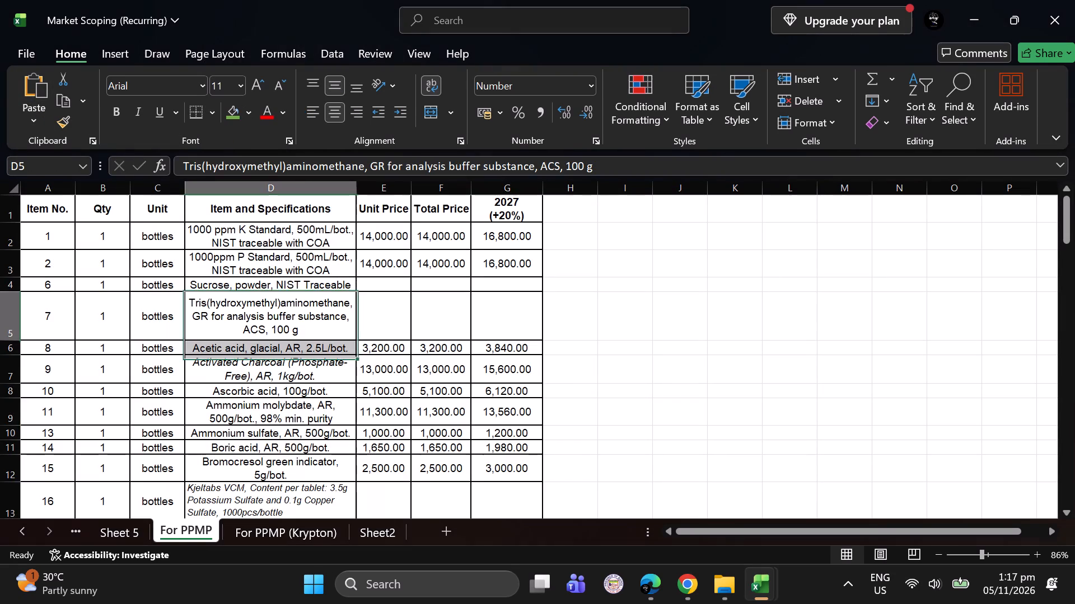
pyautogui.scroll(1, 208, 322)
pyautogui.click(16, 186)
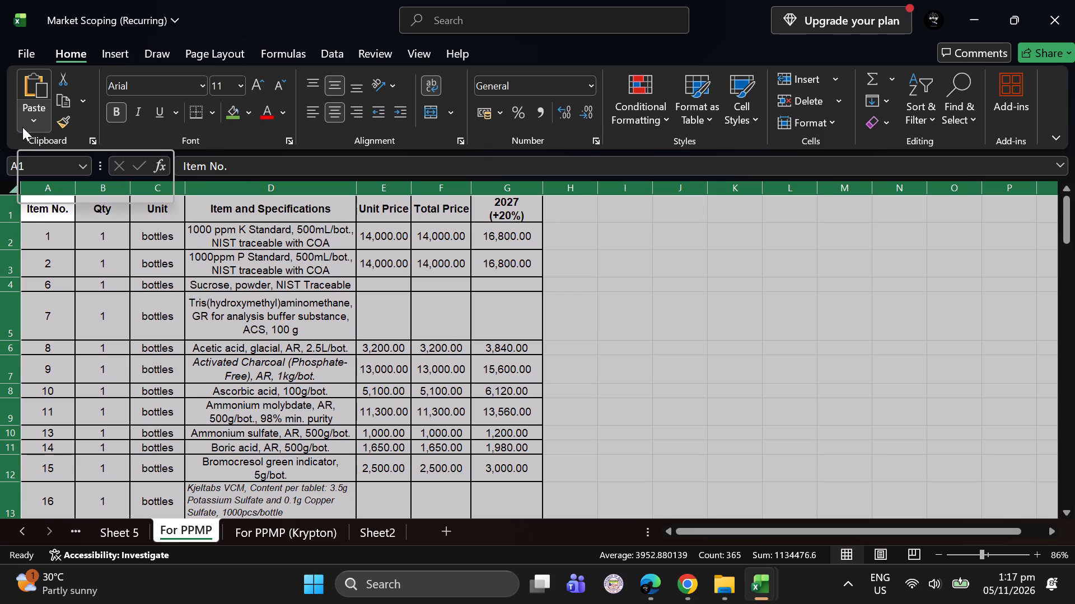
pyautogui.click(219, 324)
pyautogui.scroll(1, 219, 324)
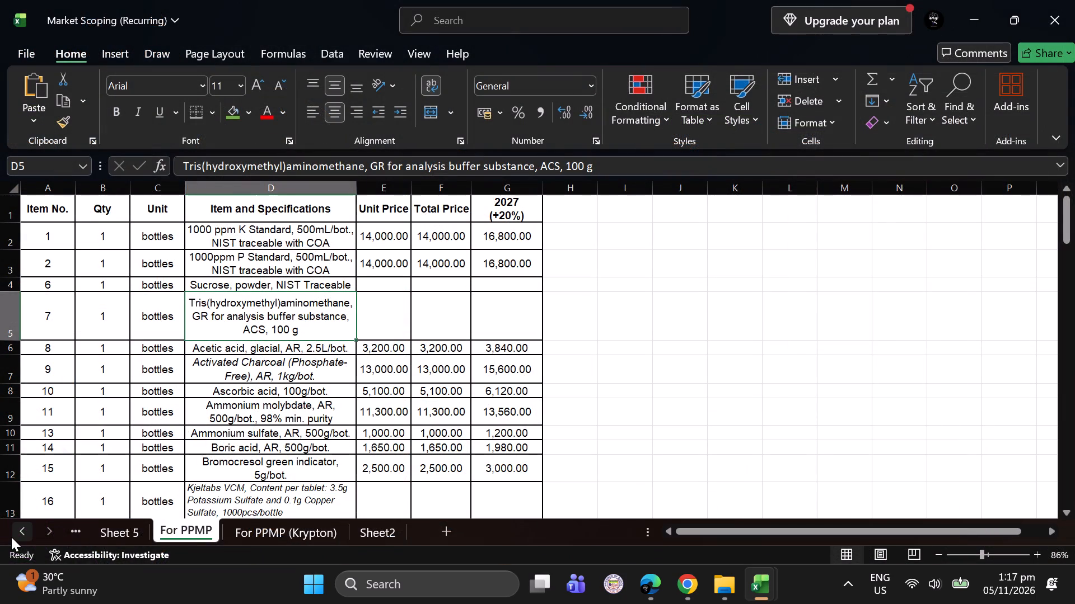
# Examine the item and price list at the top of the Krypton sheet, and return to the For PPMP sheet.
pyautogui.tripleClick(11, 537)
pyautogui.tripleClick(11, 537)
pyautogui.doubleClick(11, 537)
pyautogui.moveTo(11, 537); pyautogui.dragTo(155, 536)
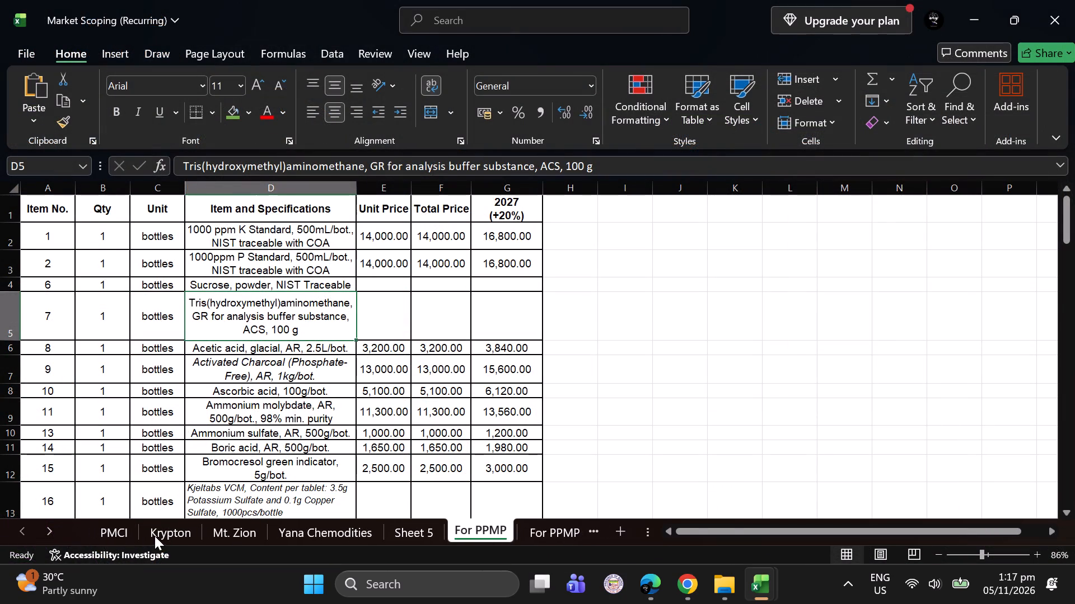
pyautogui.moveTo(155, 536); pyautogui.dragTo(159, 537)
pyautogui.click(159, 537)
pyautogui.scroll(5, 180, 461)
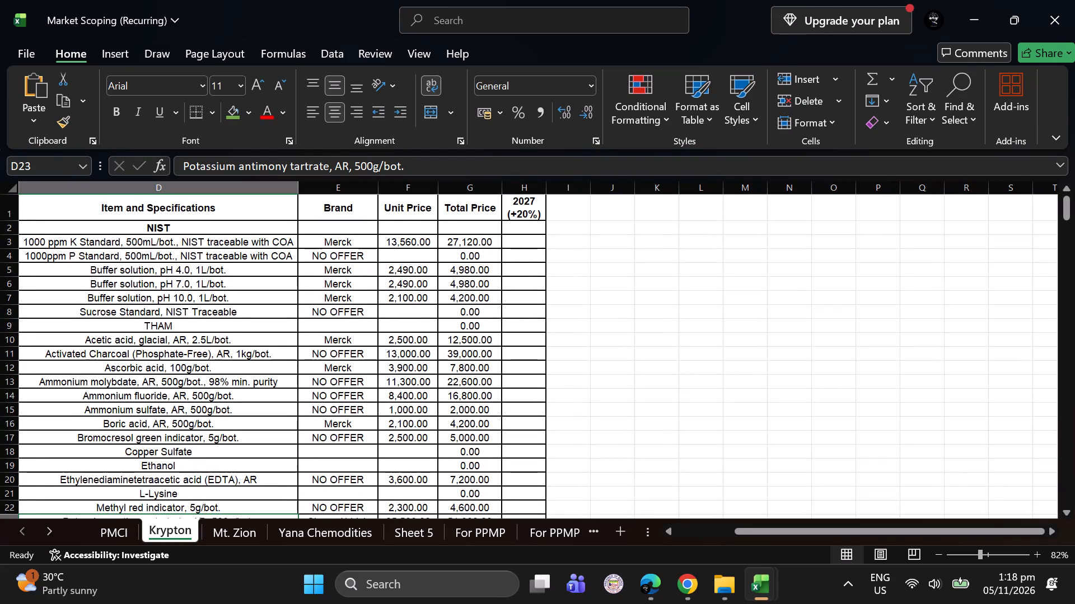
pyautogui.click(488, 534)
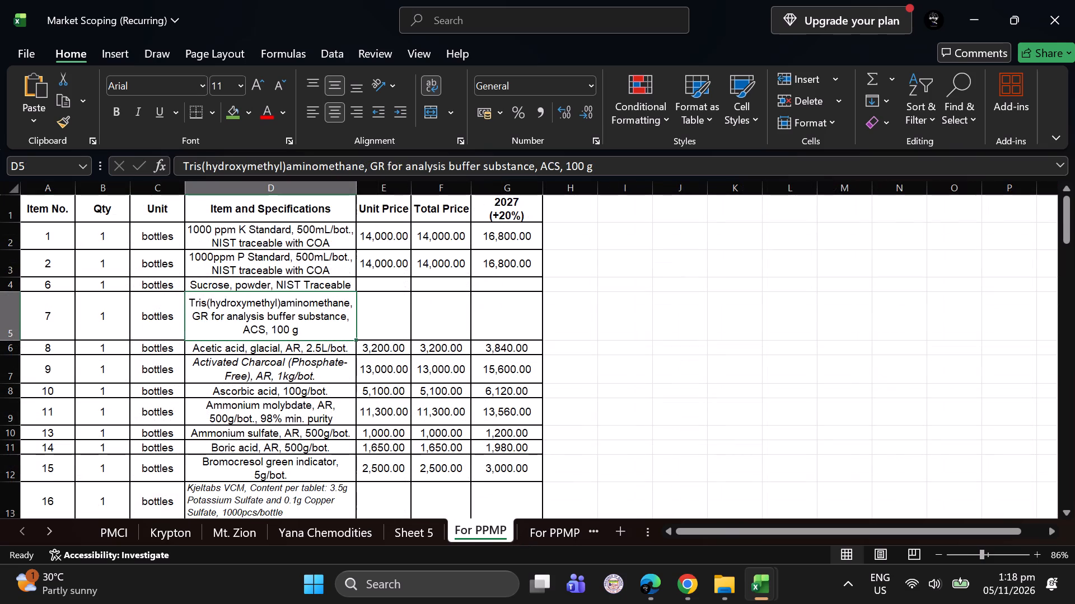
# Increase the height of the weighing boat row in the For PPMP sheet so its full specification fits.
pyautogui.scroll(2, 454, 365)
pyautogui.hscroll(1, 454, 365)
pyautogui.scroll(-1, 454, 365)
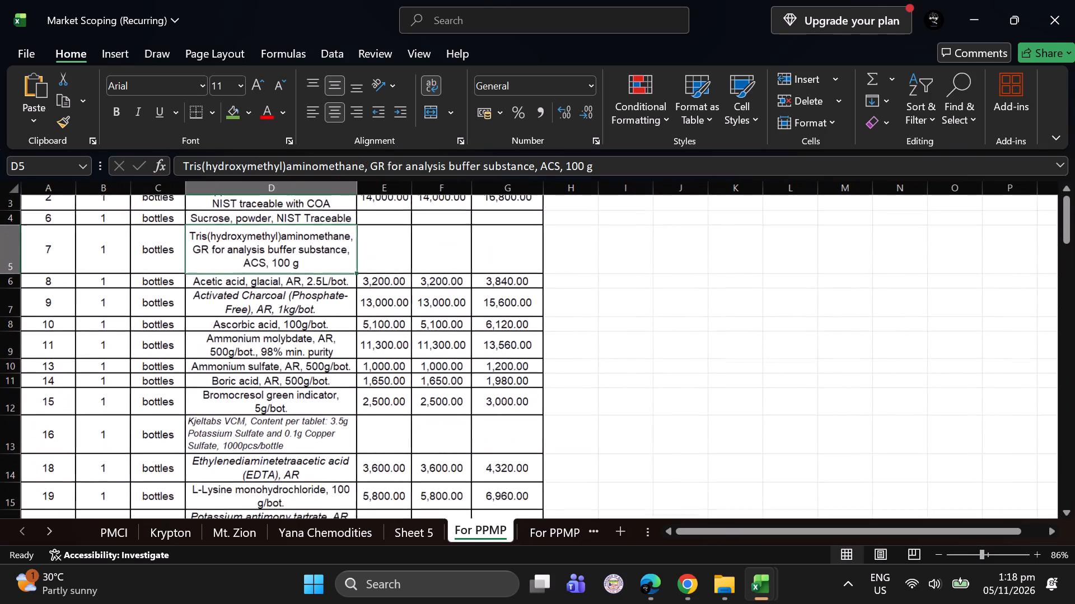
pyautogui.scroll(-3, 454, 365)
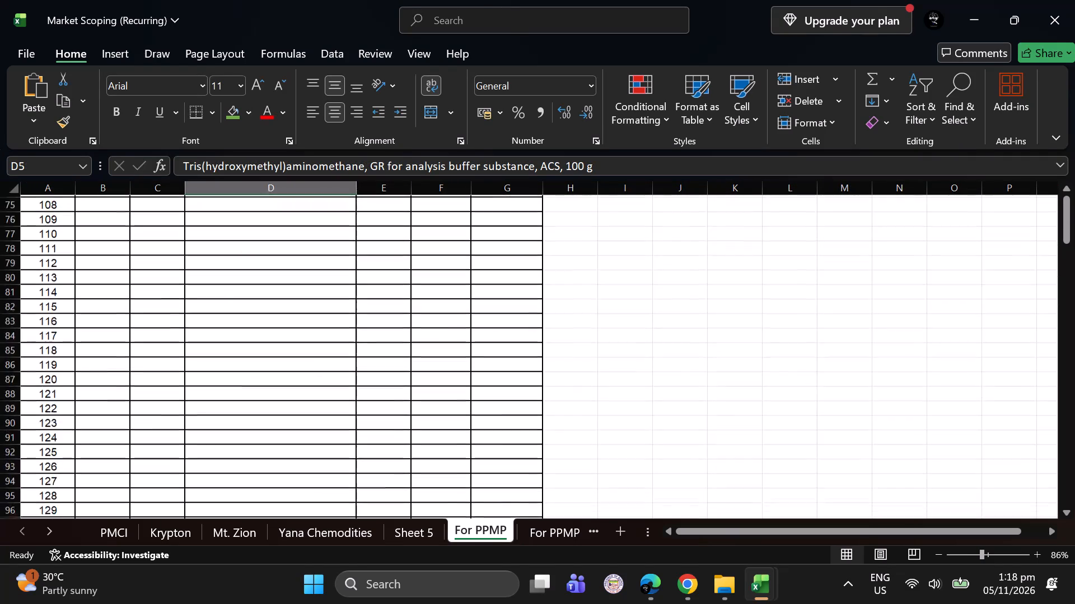
pyautogui.scroll(3, 454, 365)
pyautogui.scroll(-1, 454, 365)
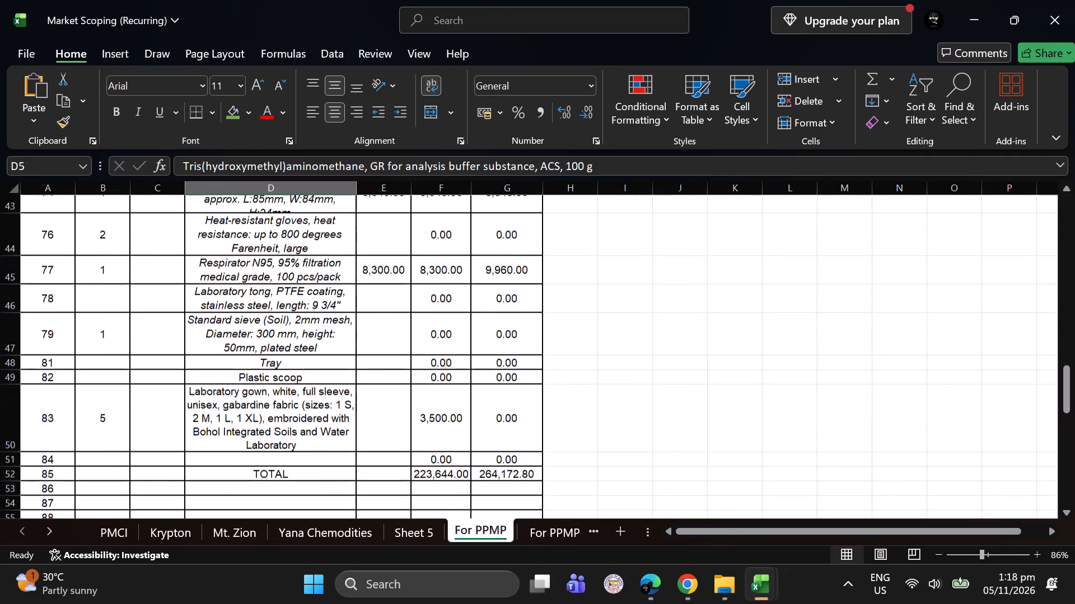
pyautogui.scroll(1, 454, 365)
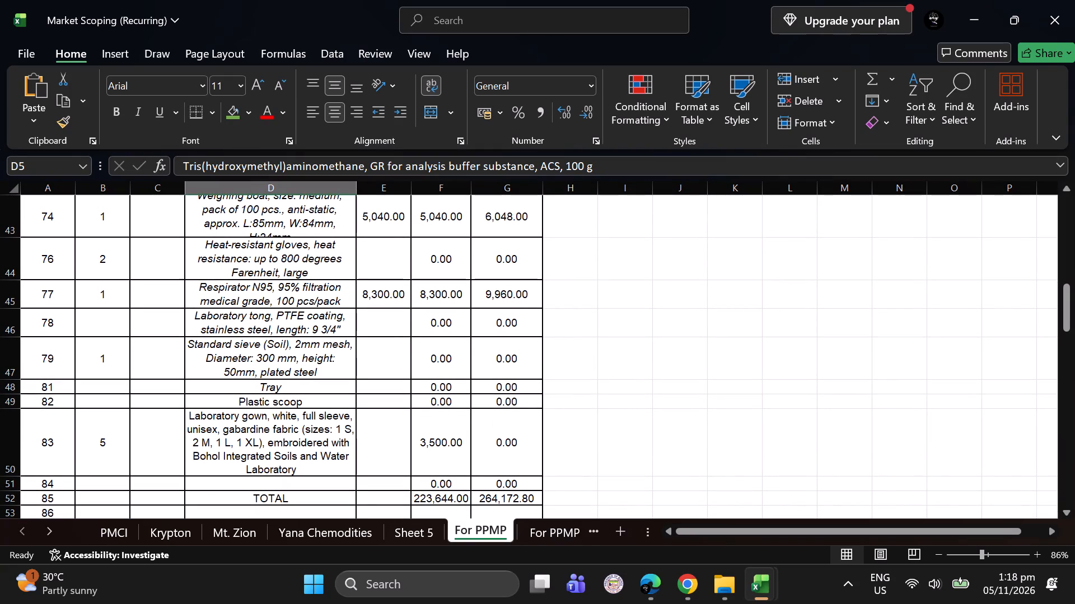
pyautogui.moveTo(10, 238); pyautogui.dragTo(10, 244)
pyautogui.moveTo(10, 244); pyautogui.dragTo(11, 254)
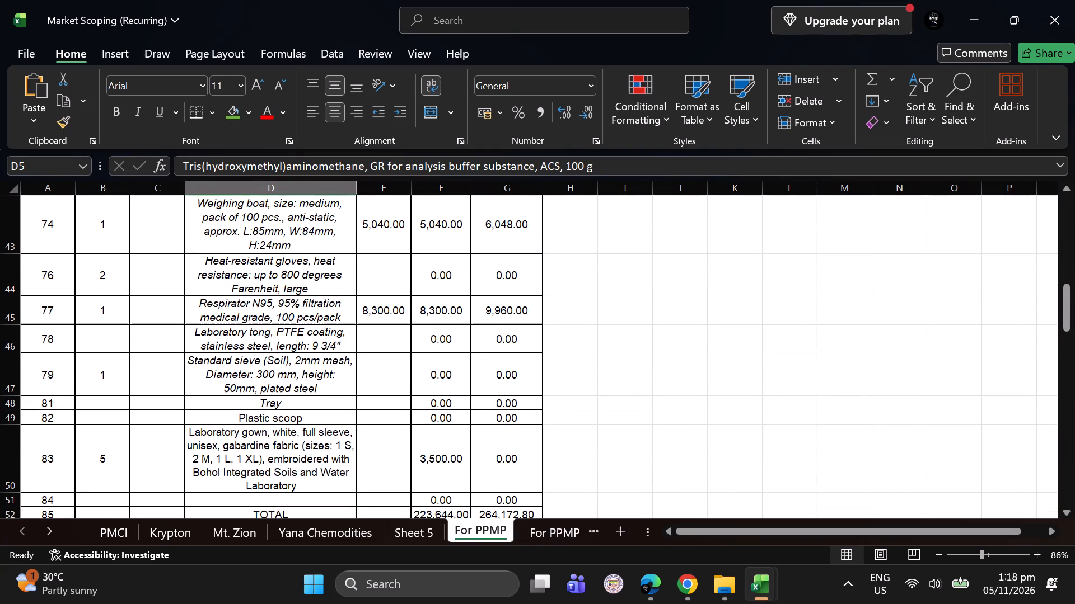
# Clear the brand entry and the total price of the Sucrose Standard row in the Krypton sheet.
pyautogui.click(156, 535)
pyautogui.scroll(2, 174, 410)
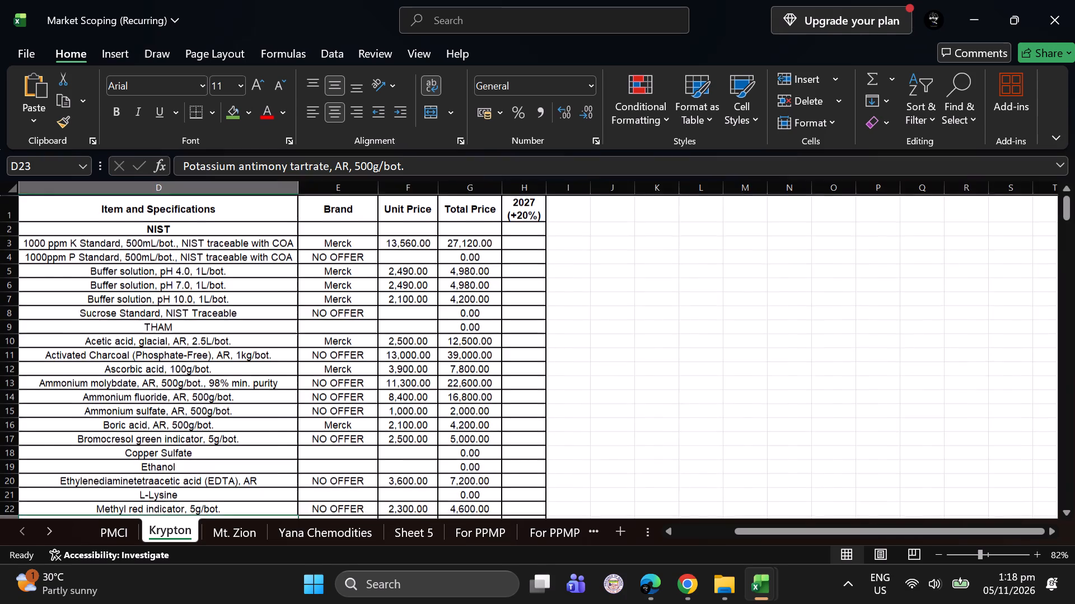
pyautogui.hscroll(2, 174, 410)
pyautogui.scroll(-2, 174, 410)
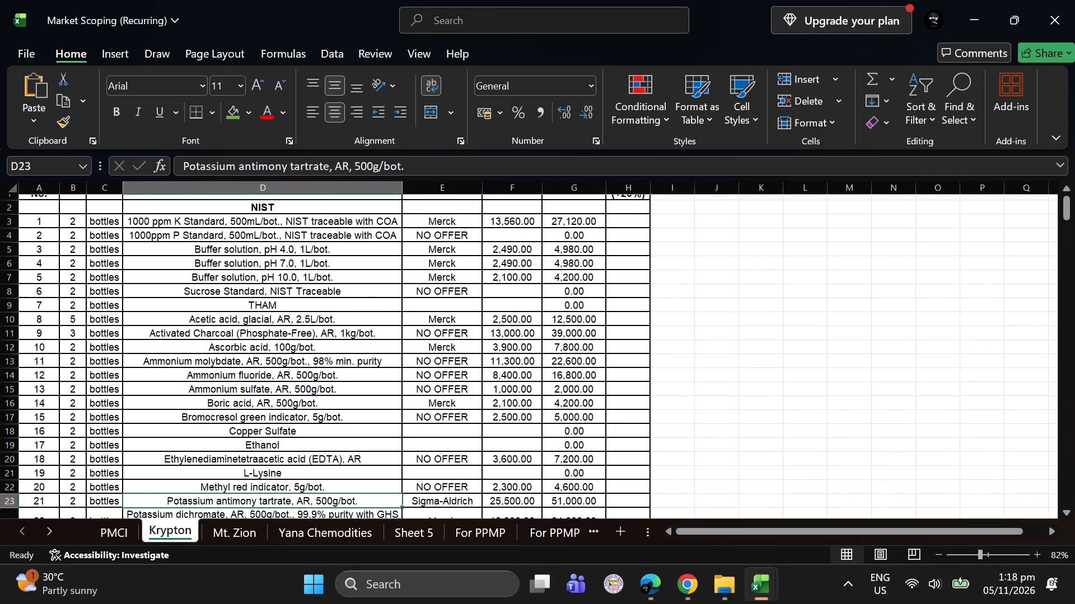
pyautogui.scroll(-3, 174, 410)
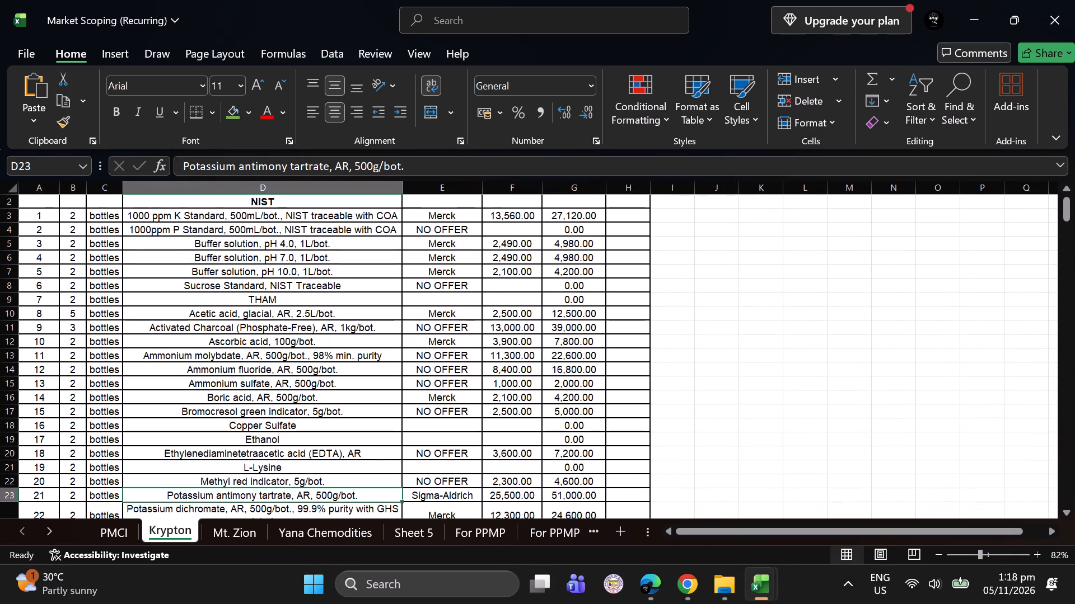
pyautogui.click(454, 288)
pyautogui.press('Delete')
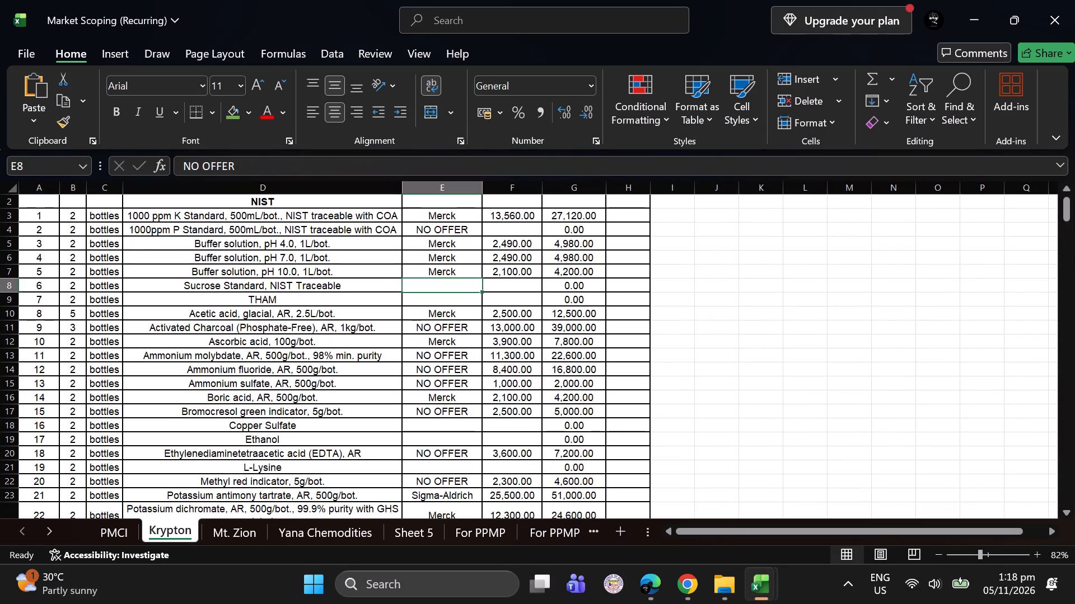
pyautogui.click(567, 288)
pyautogui.press('Delete')
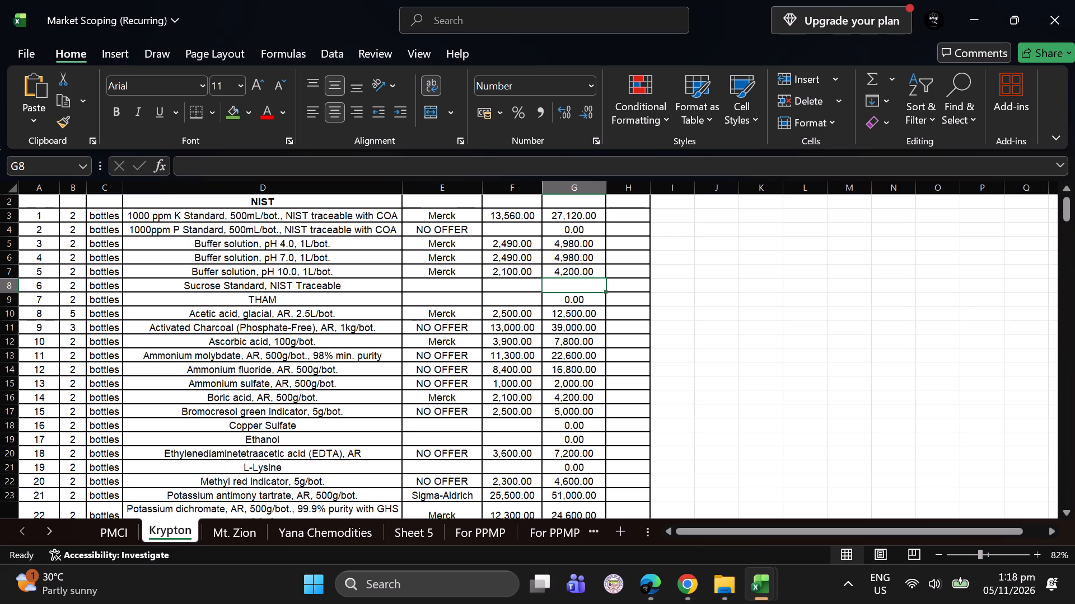
# Delete the 2027 (+20%) column from the Yana Chemodities sheet.
pyautogui.scroll(1, 247, 251)
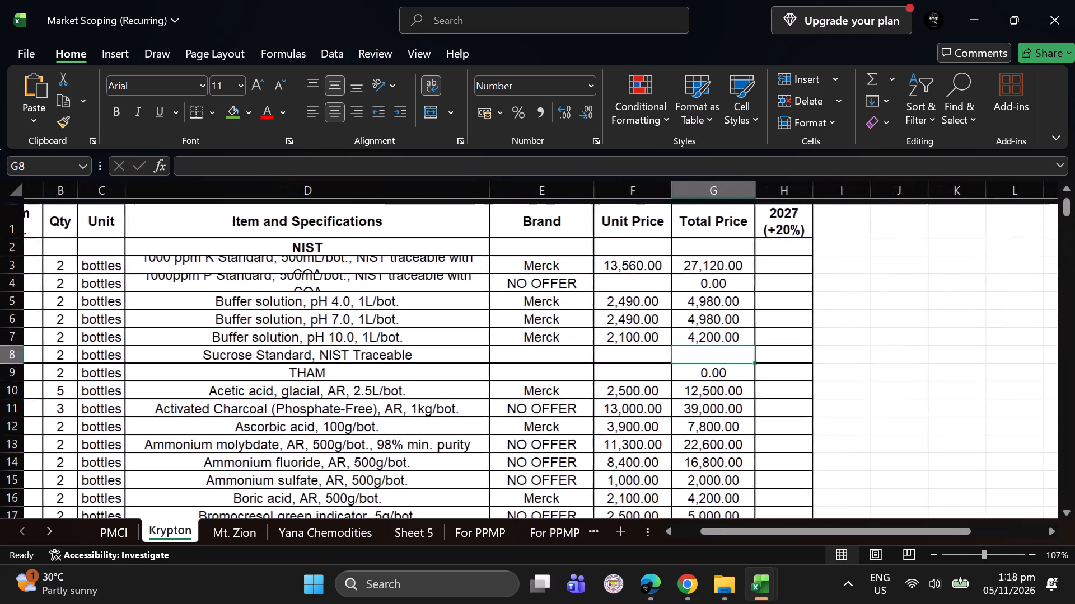
pyautogui.scroll(1, 247, 251)
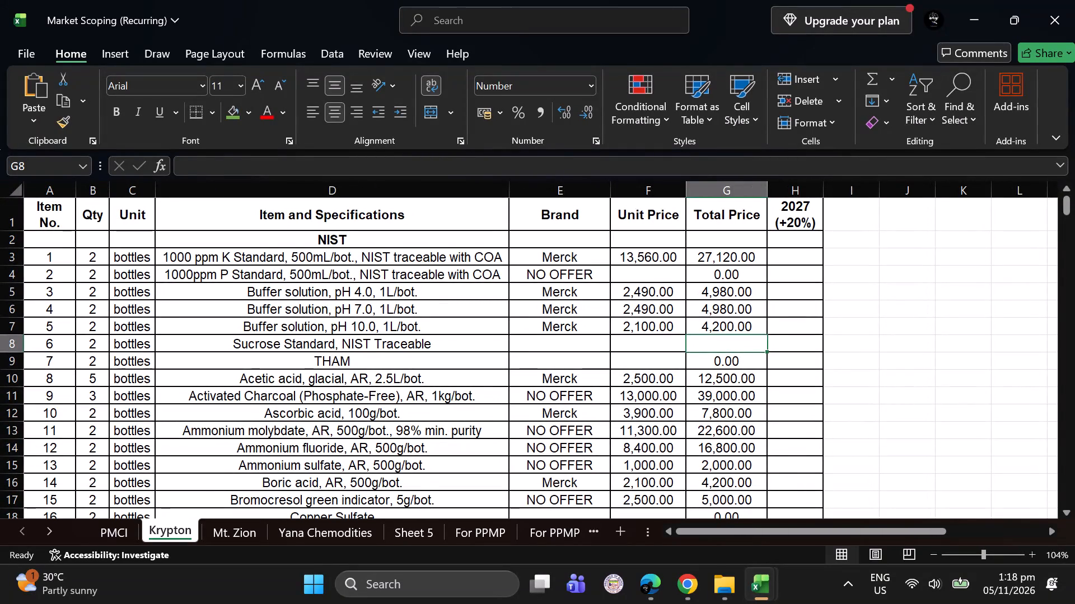
pyautogui.click(413, 360)
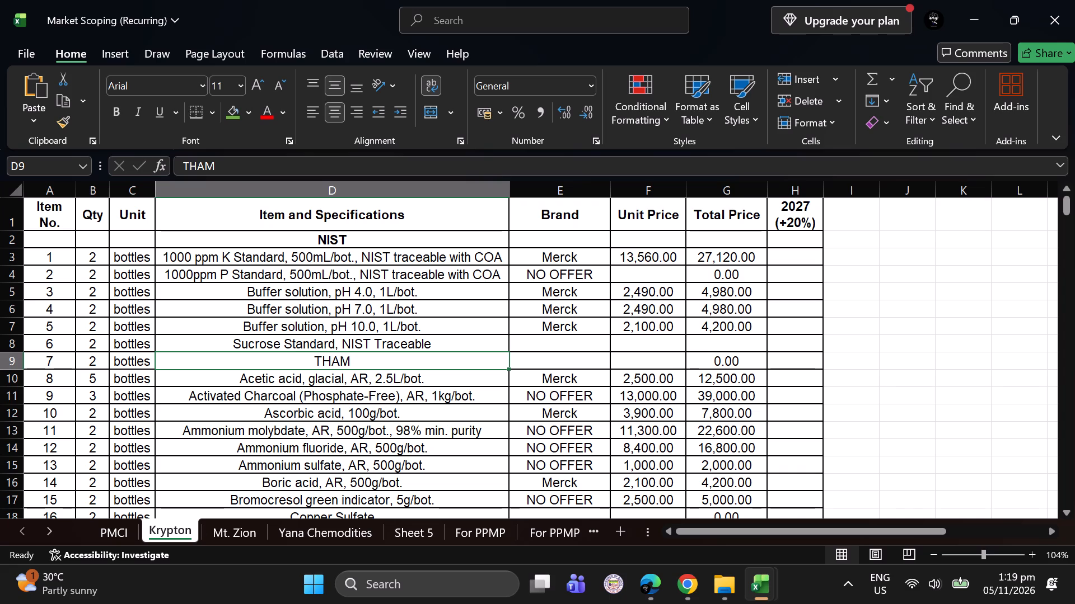
pyautogui.click(312, 534)
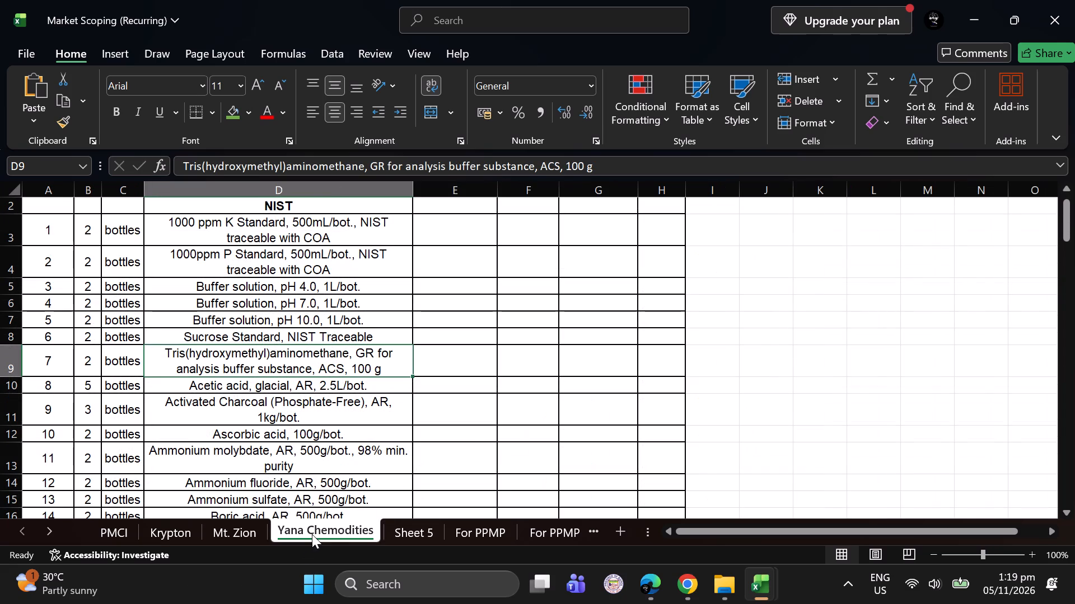
pyautogui.click(322, 365)
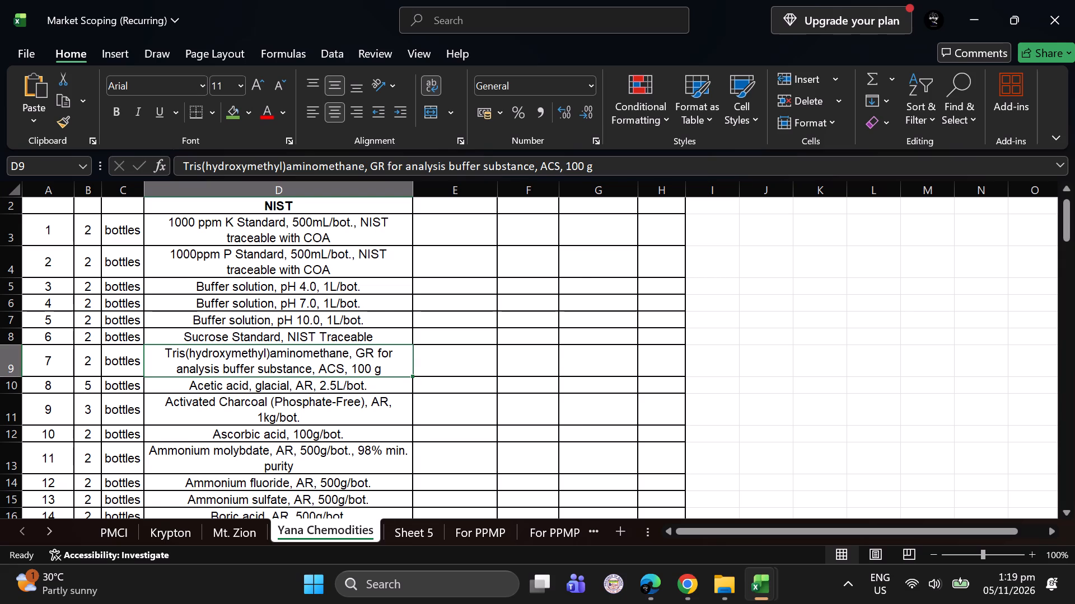
pyautogui.hscroll(1, 322, 365)
pyautogui.scroll(2, 322, 365)
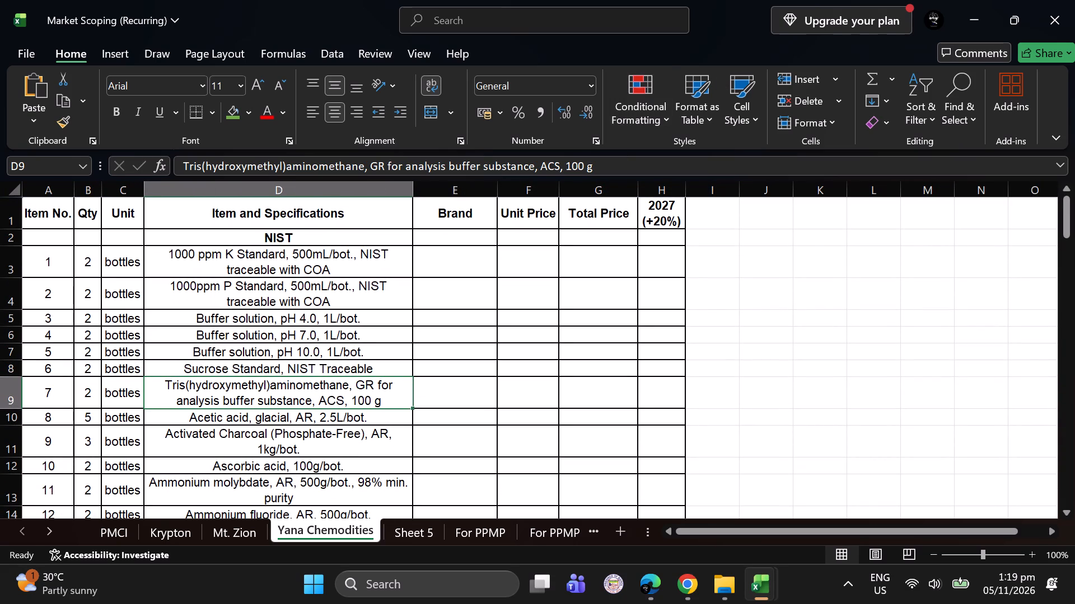
pyautogui.click(655, 187)
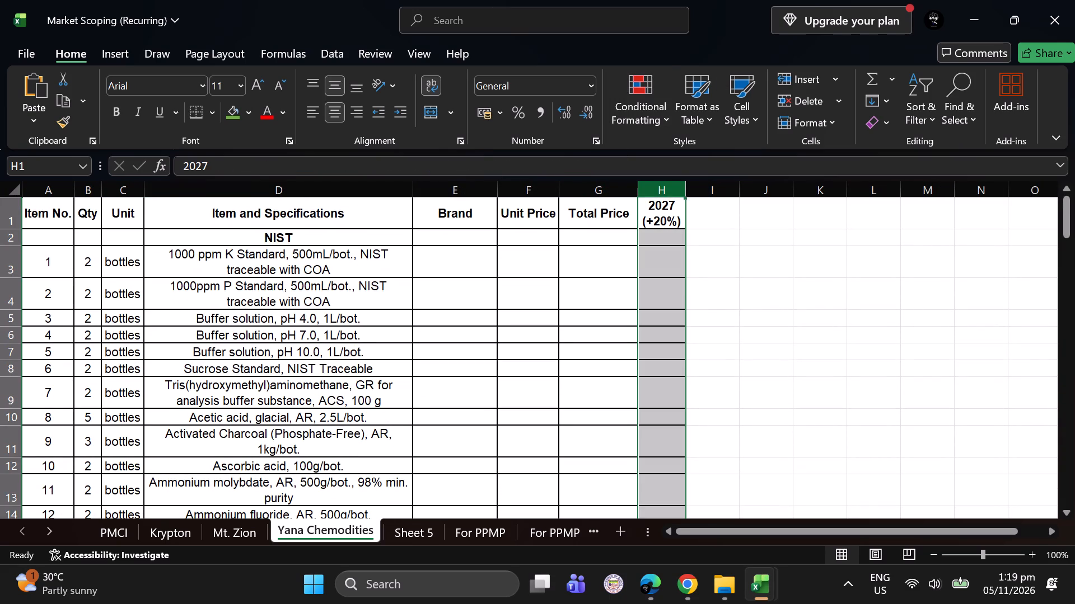
pyautogui.rightClick(655, 187)
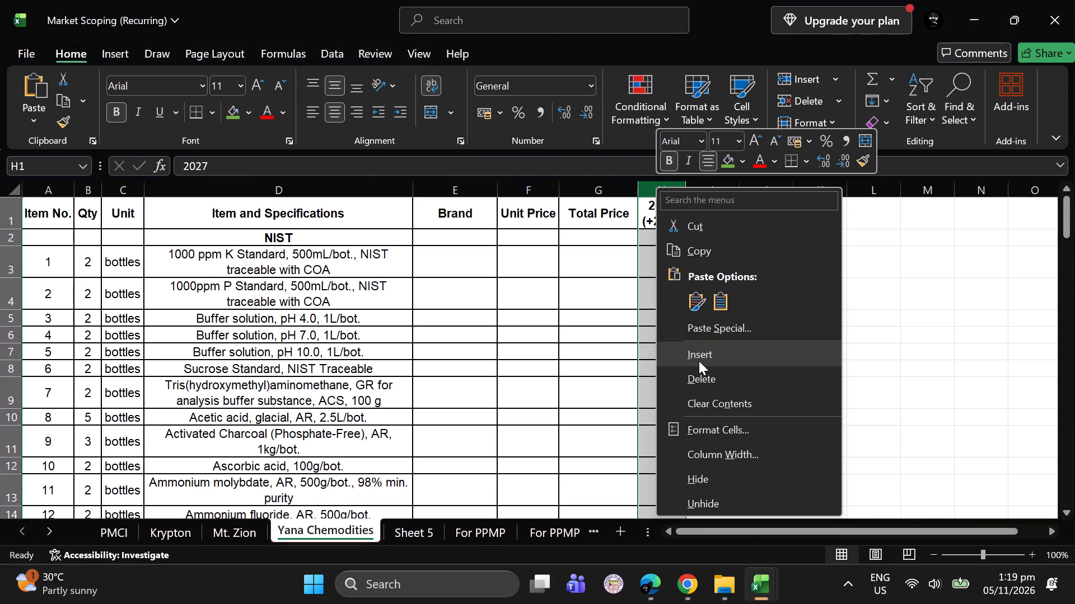
pyautogui.click(703, 380)
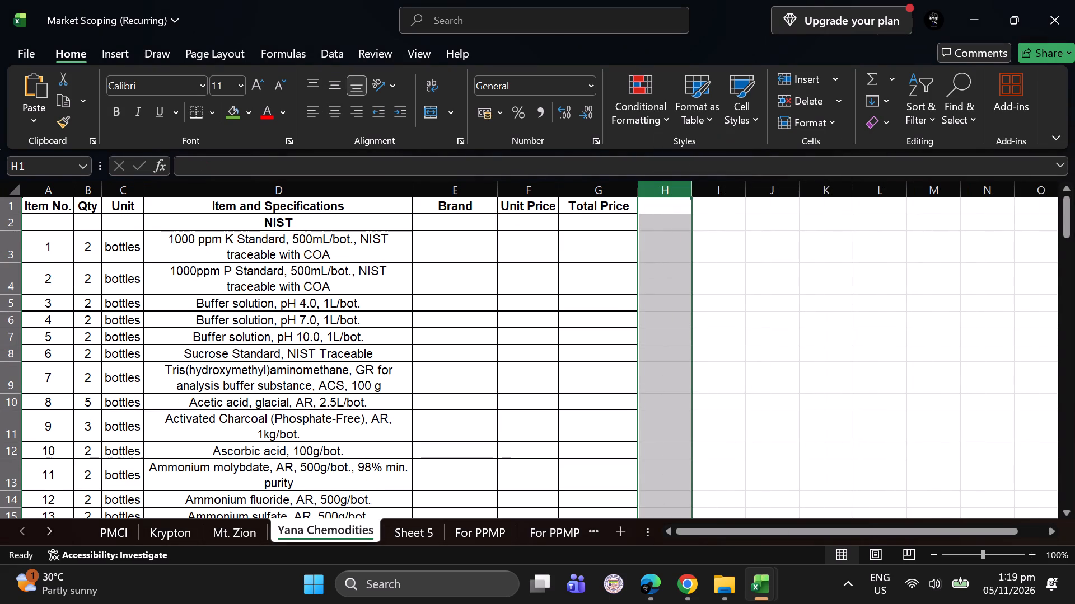
pyautogui.click(740, 380)
# Copy the entire Yana Chemodities sheet into a newly added sheet, starting at cell A1.
pyautogui.hscroll(1, 607, 388)
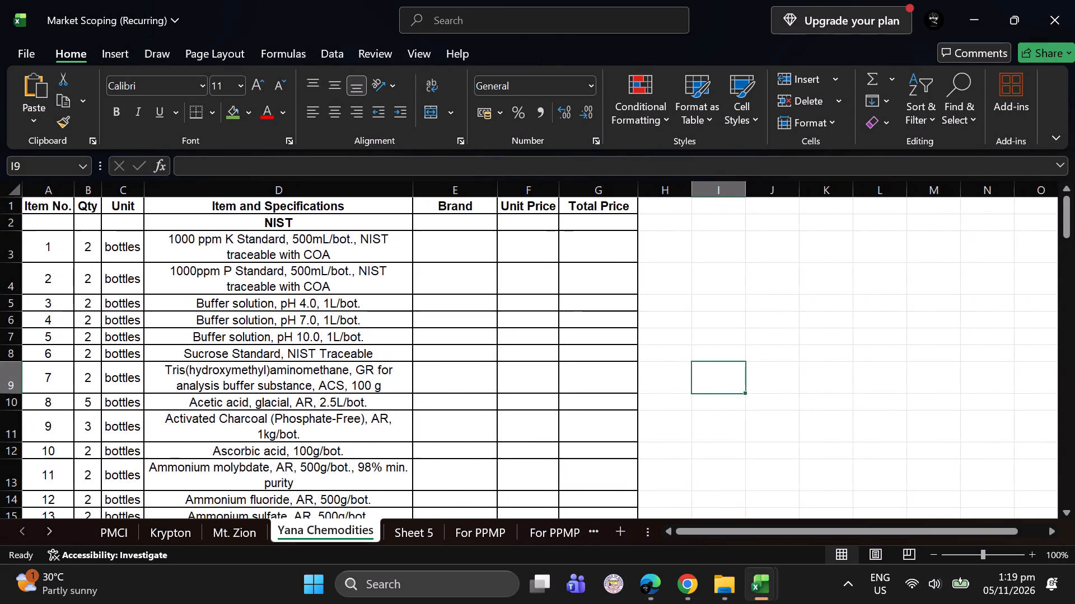
pyautogui.scroll(-1, 607, 388)
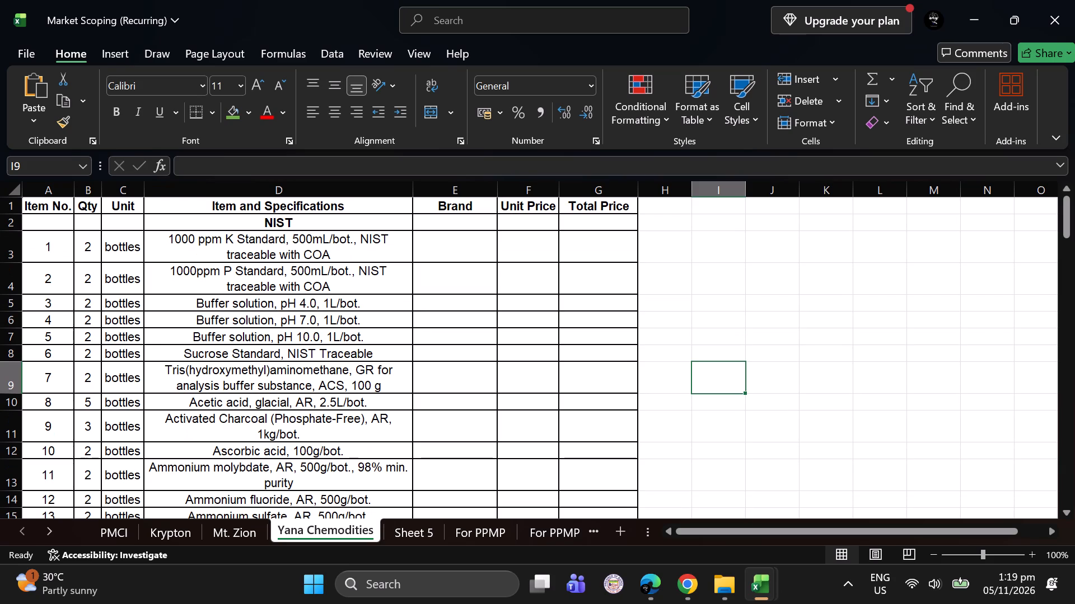
pyautogui.click(349, 257)
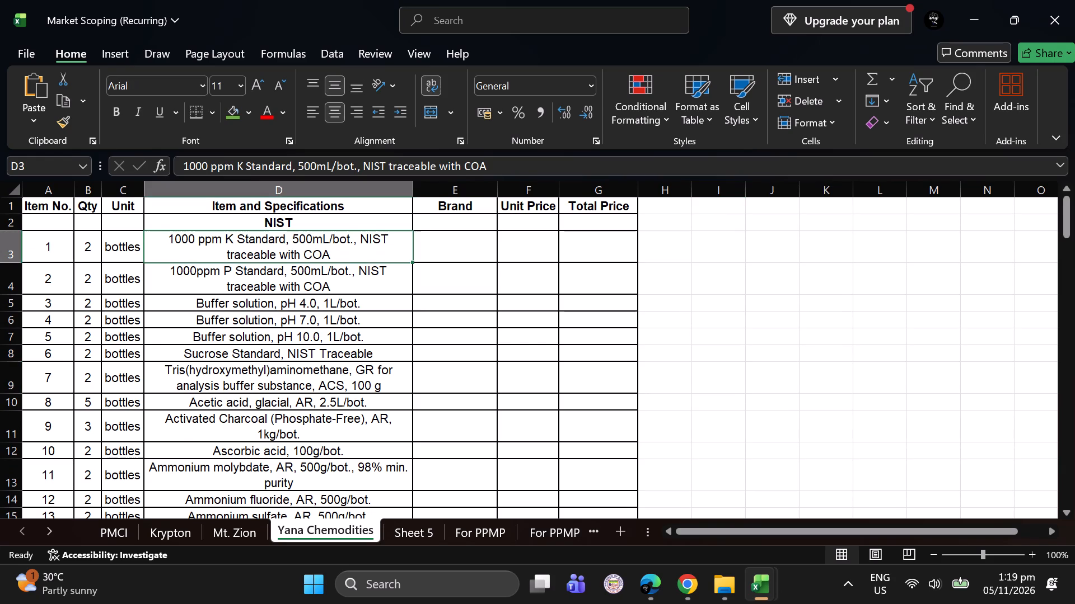
pyautogui.click(354, 282)
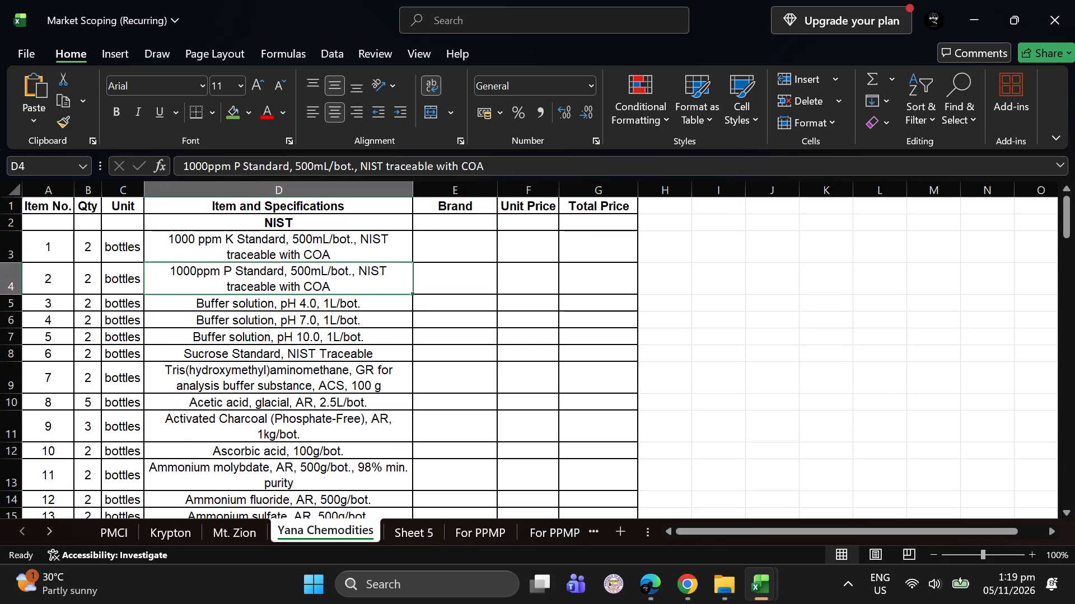
pyautogui.click(357, 259)
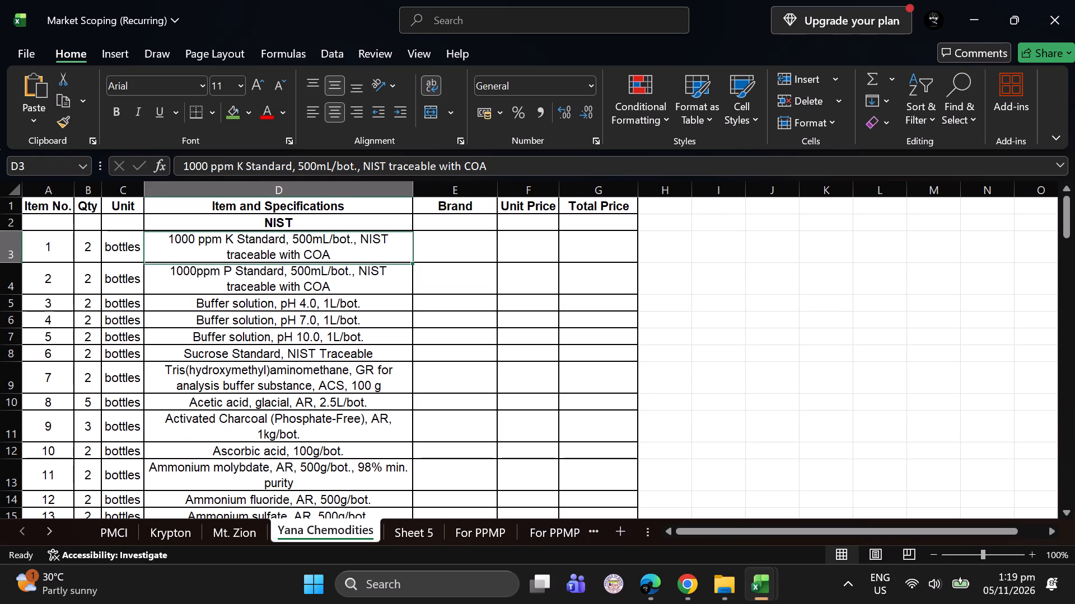
pyautogui.click(10, 187)
pyautogui.hotkey('ctrl', 'c')
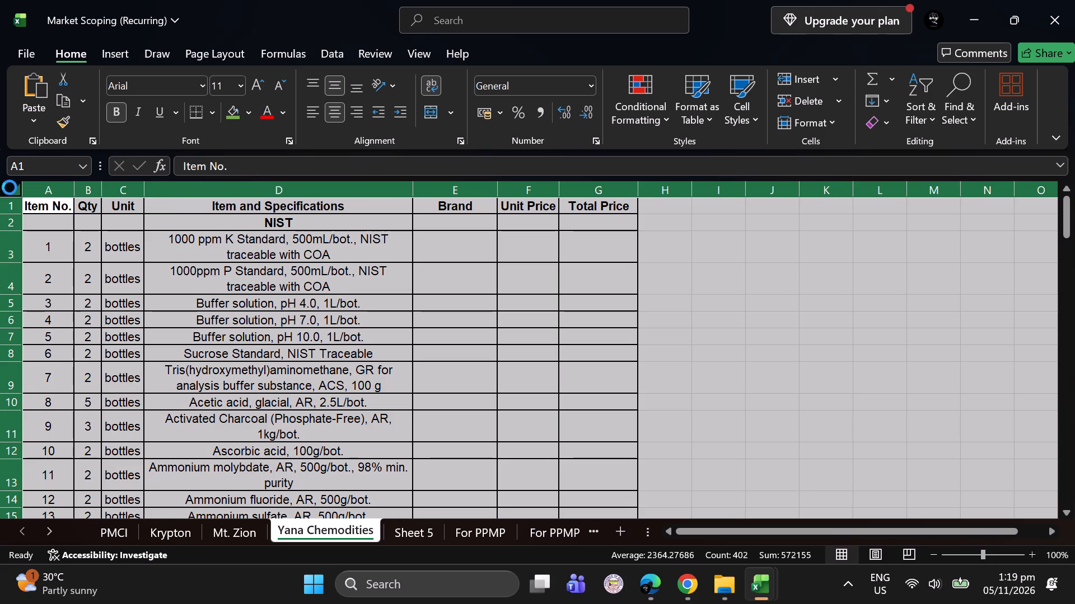
pyautogui.click(618, 526)
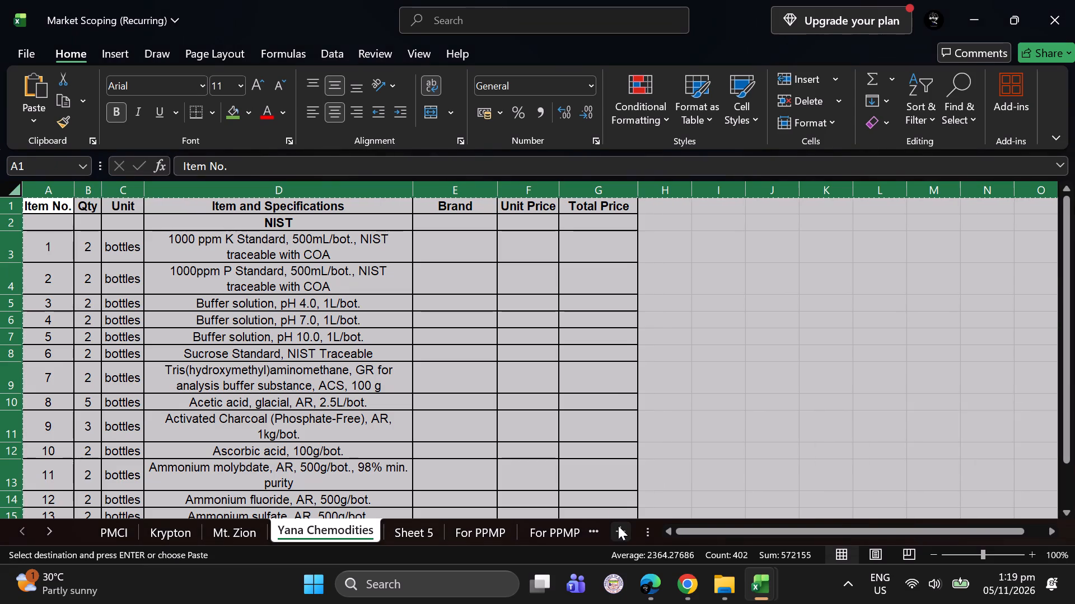
pyautogui.click(45, 202)
pyautogui.hotkey('ctrl', 'v')
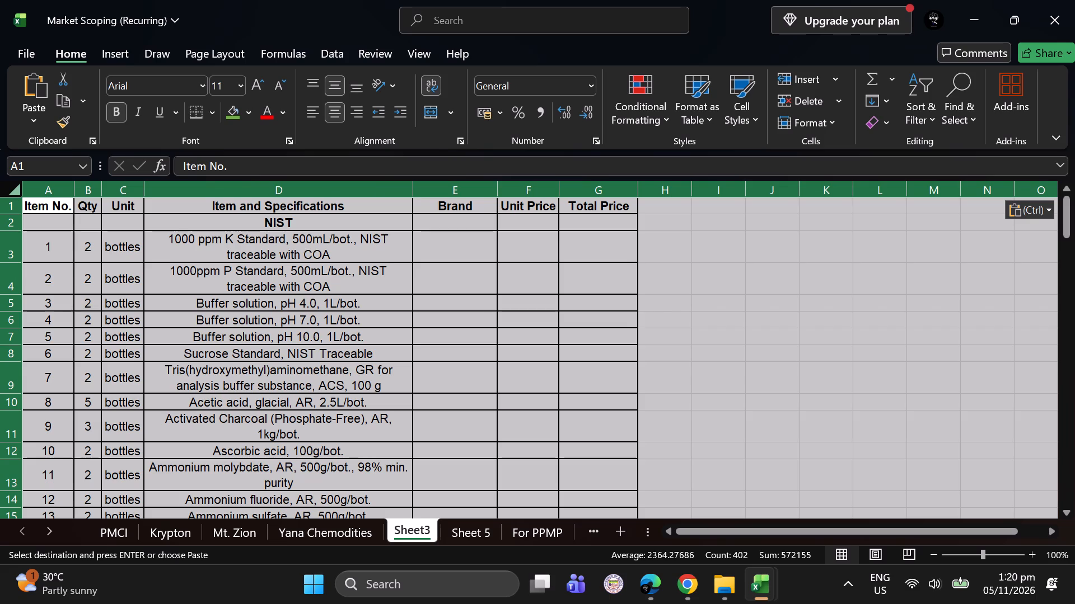
pyautogui.click(221, 247)
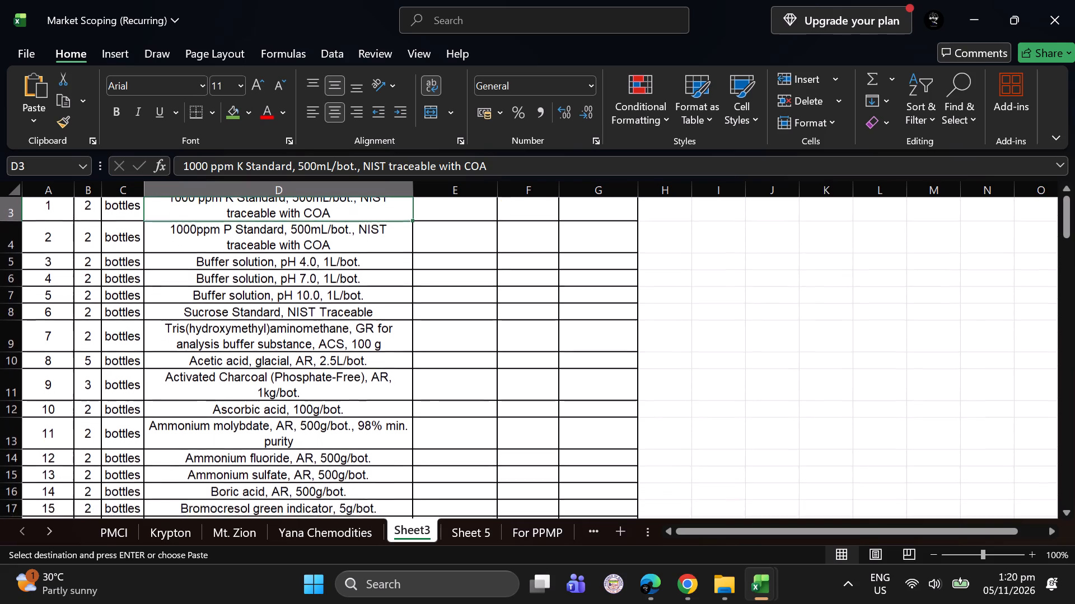
# Review the copied item list in Sheet3, with its brands and prices, down to the TOTAL row.
pyautogui.scroll(-2, 525, 351)
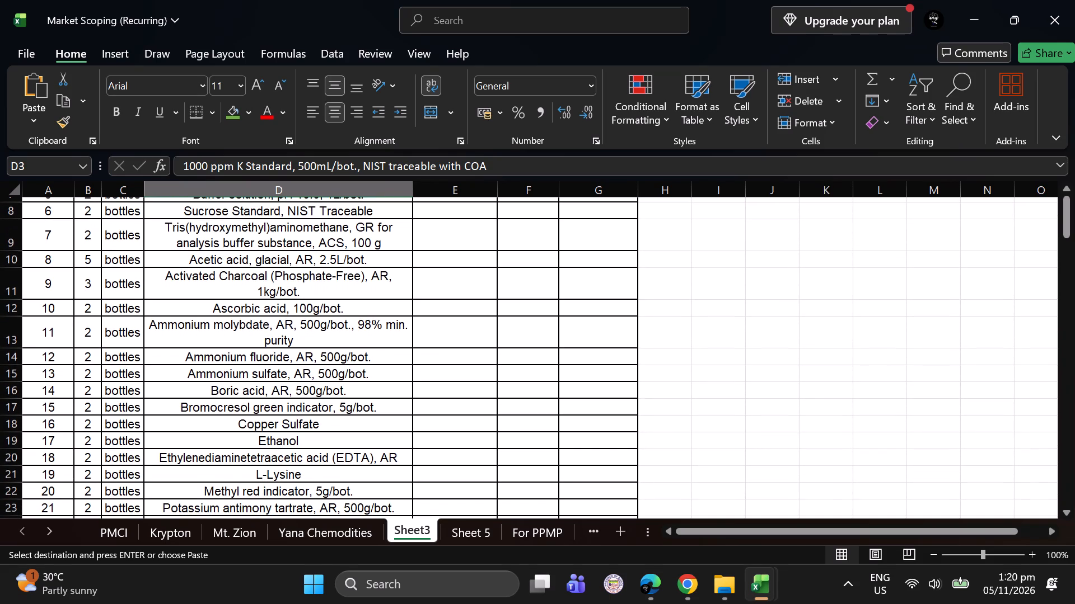
pyautogui.scroll(-2, 525, 351)
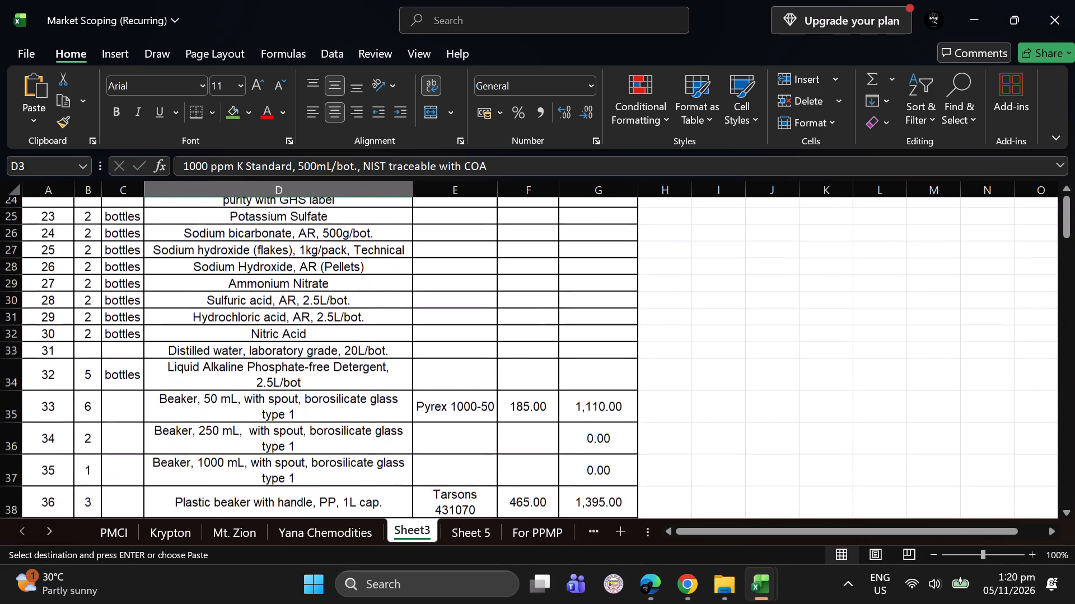
pyautogui.scroll(-1, 525, 351)
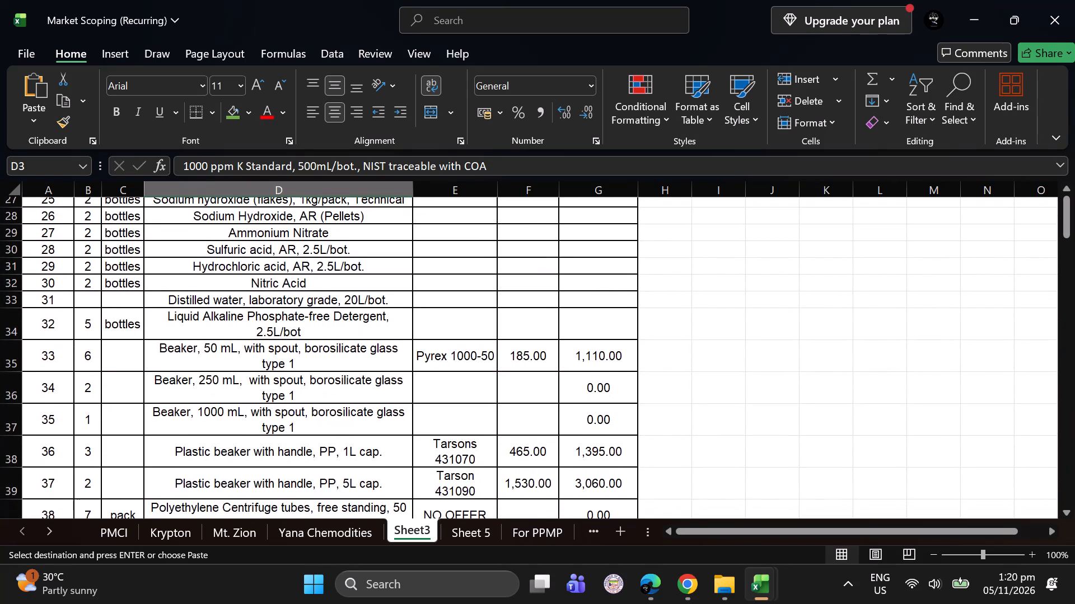
pyautogui.scroll(-2, 525, 351)
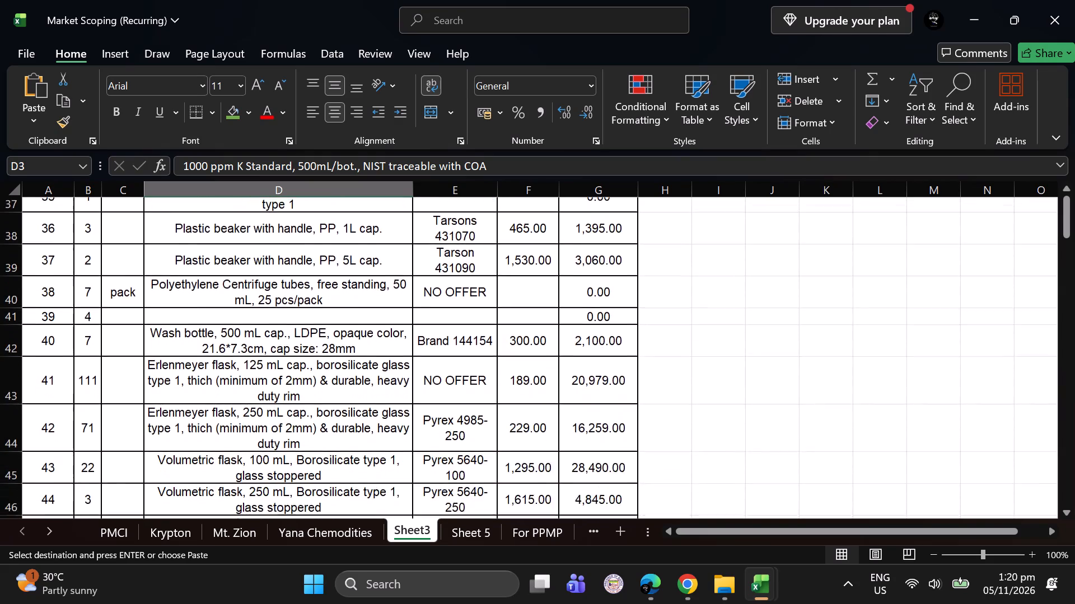
pyautogui.scroll(-3, 525, 351)
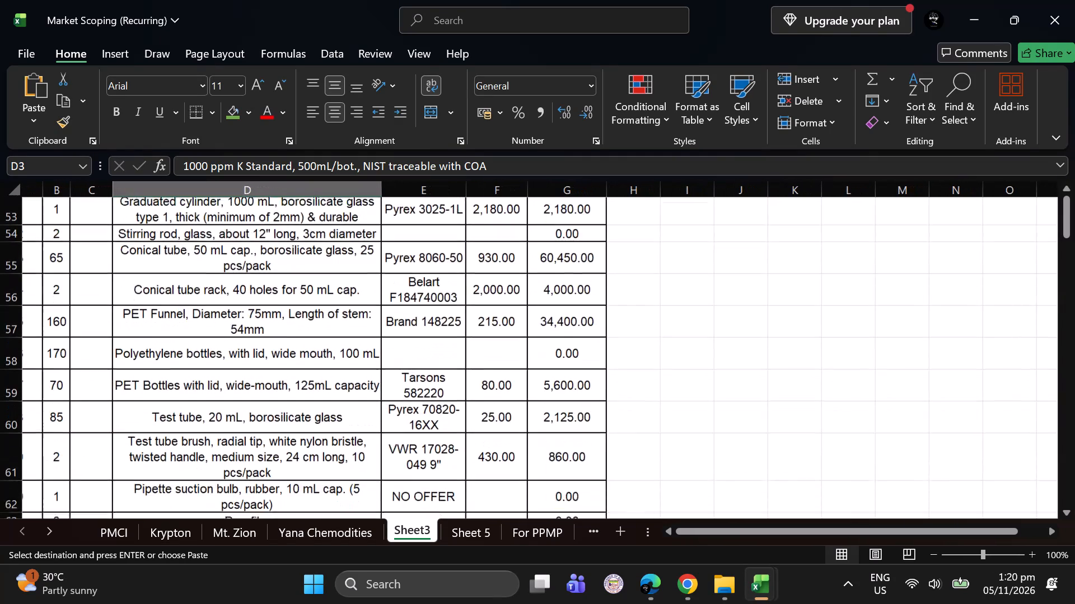
pyautogui.scroll(-3, 525, 351)
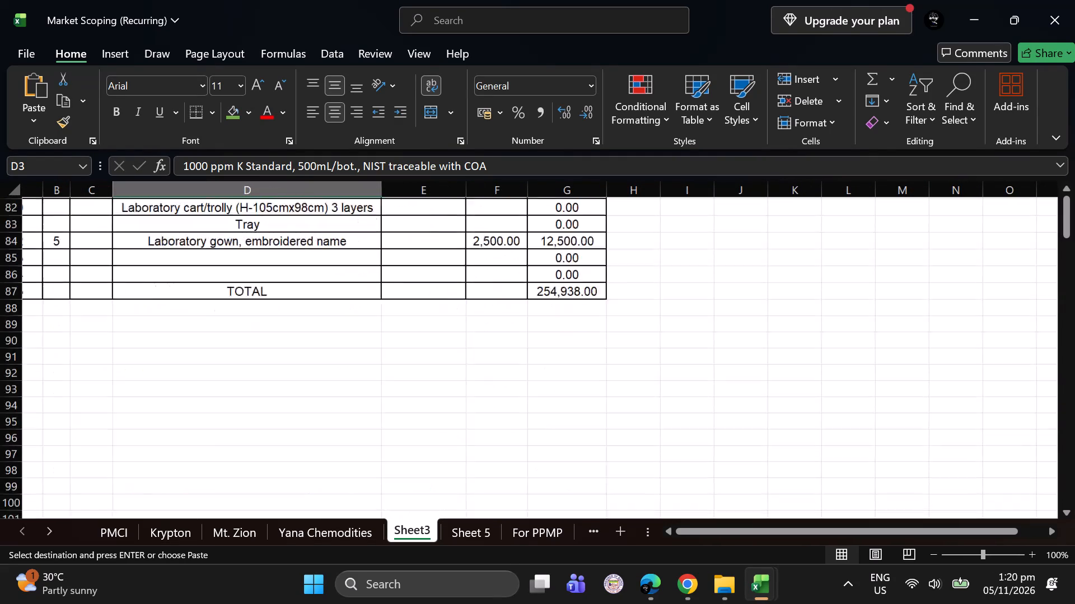
pyautogui.scroll(1, 525, 351)
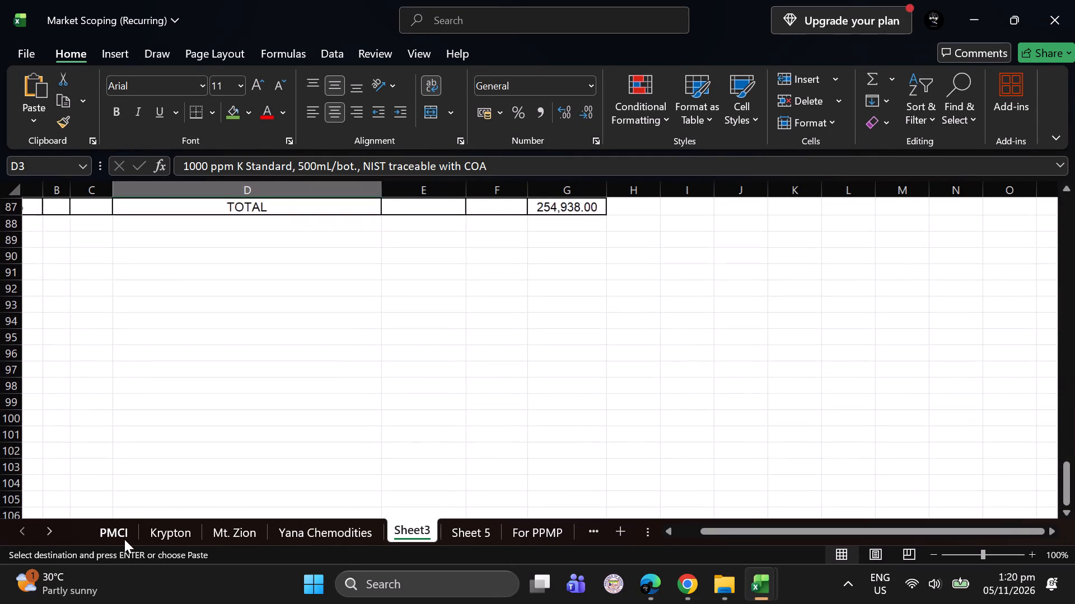
# Review the PMCI sheet's items, brands and prices from the first item down to the TOTAL row.
pyautogui.click(124, 539)
pyautogui.scroll(1, 257, 386)
pyautogui.hscroll(1, 257, 386)
pyautogui.scroll(-1, 257, 386)
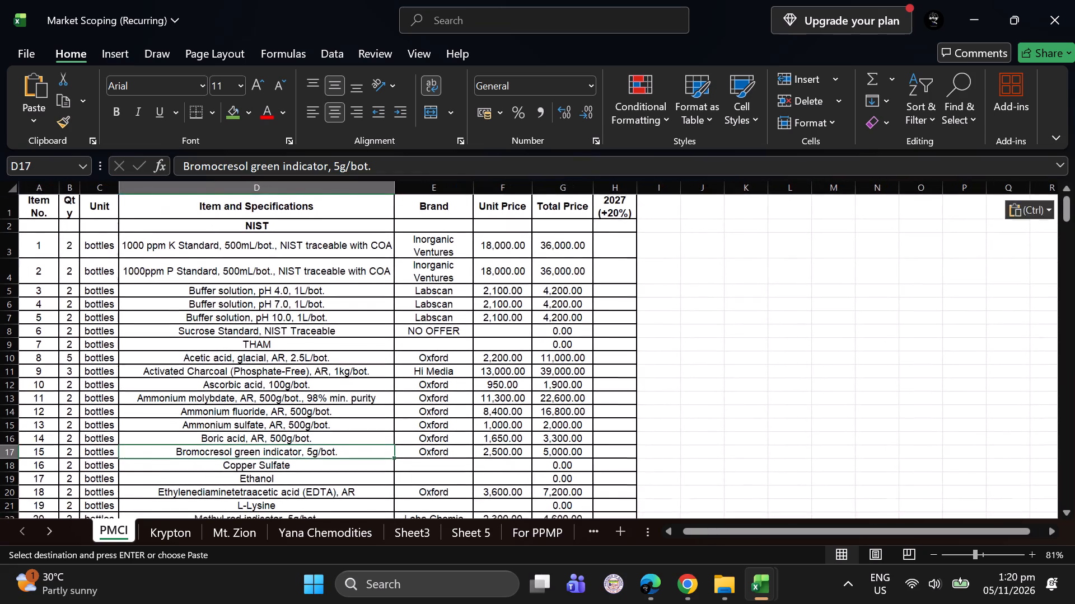
pyautogui.scroll(-1, 257, 386)
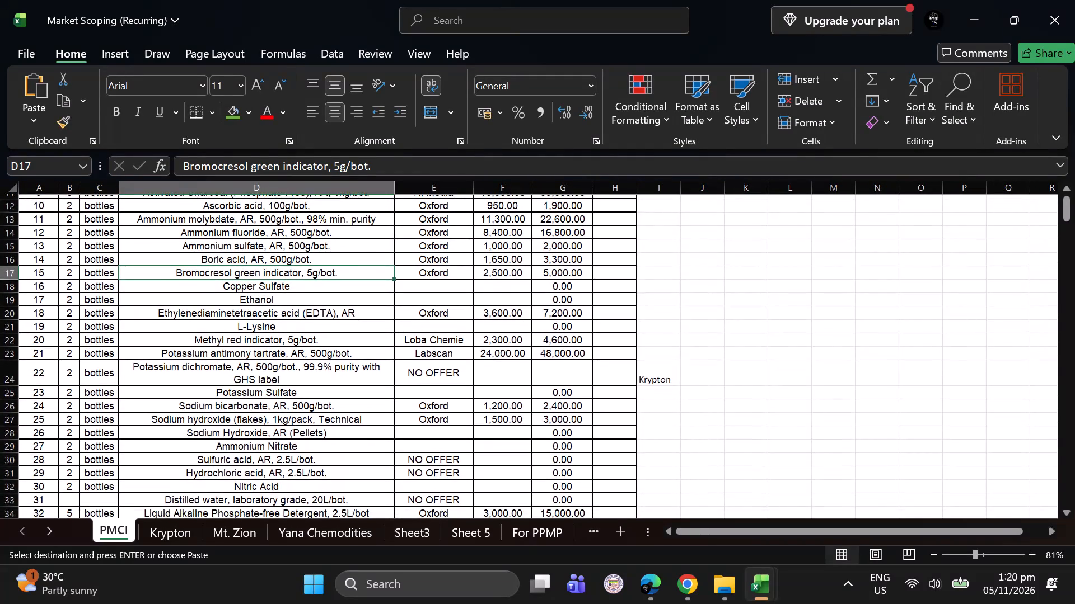
pyautogui.scroll(-3, 257, 386)
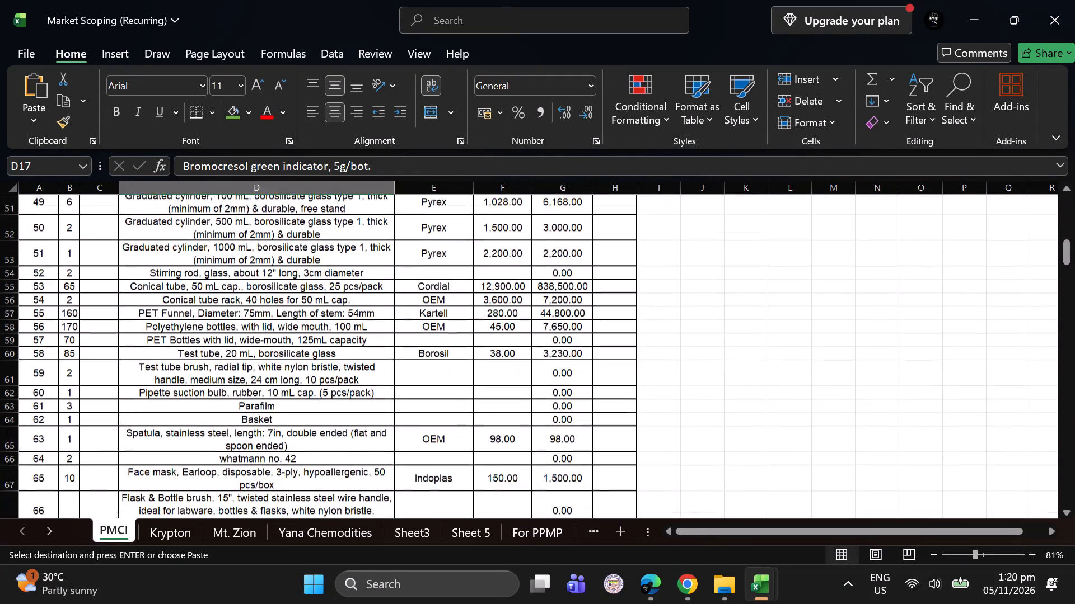
pyautogui.scroll(-1, 257, 386)
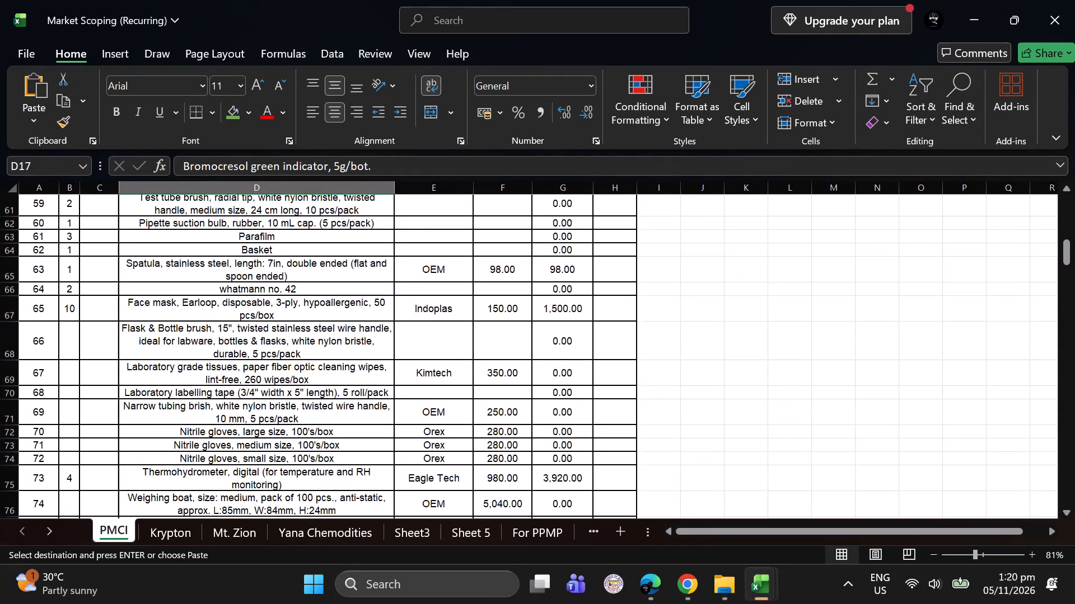
pyautogui.scroll(-1, 257, 386)
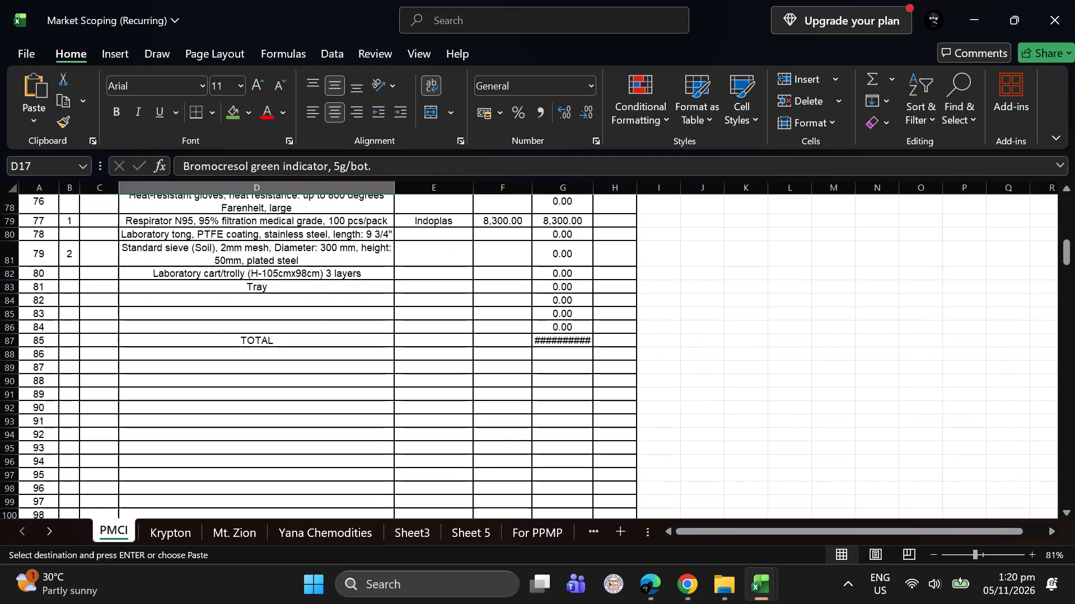
# On the Krypton sheet, clear the Total Price cells for THAM (item 7) and the 1000ppm P Standard (item 2).
pyautogui.scroll(11, 257, 386)
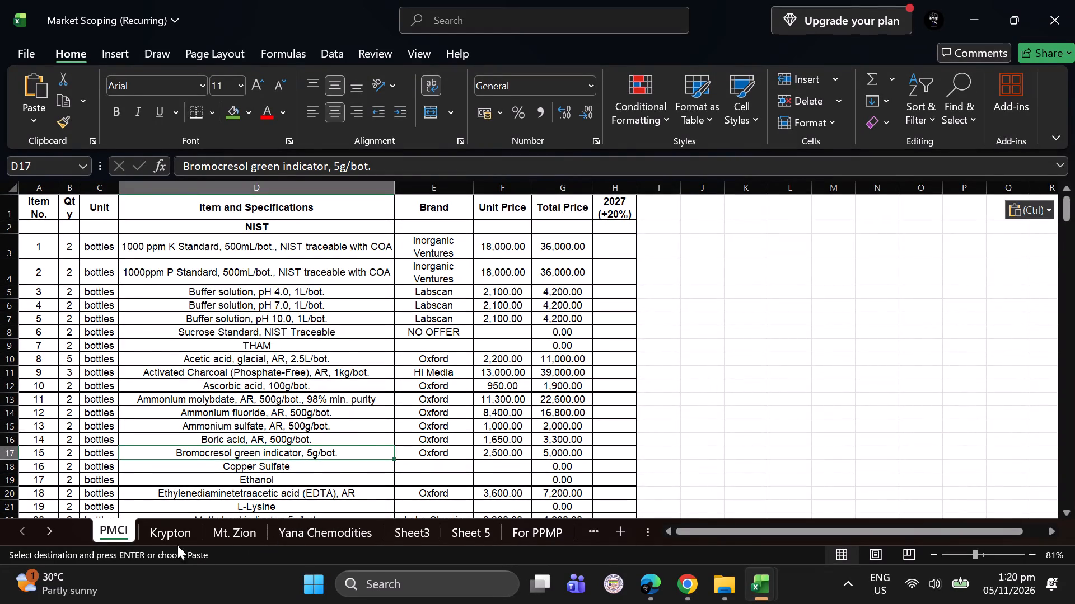
pyautogui.click(176, 544)
pyautogui.scroll(-1, 294, 445)
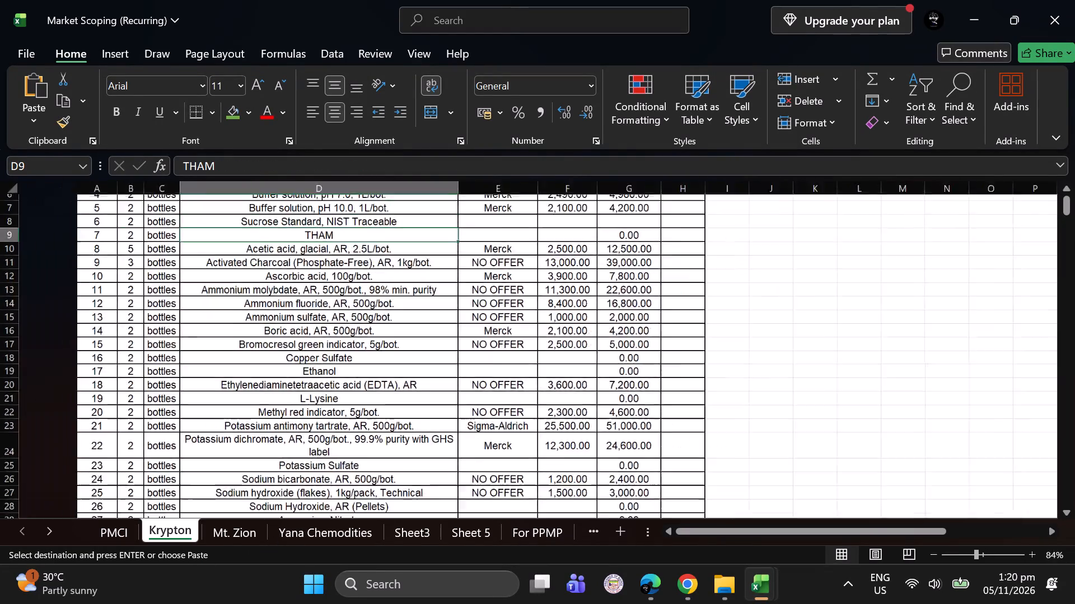
pyautogui.scroll(1, 294, 445)
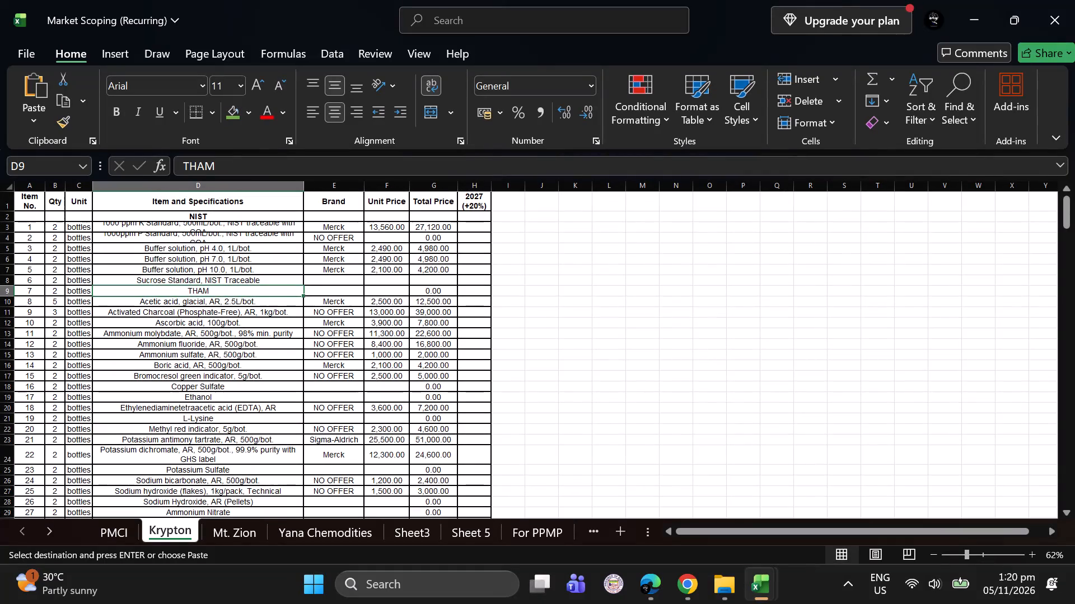
pyautogui.click(429, 291)
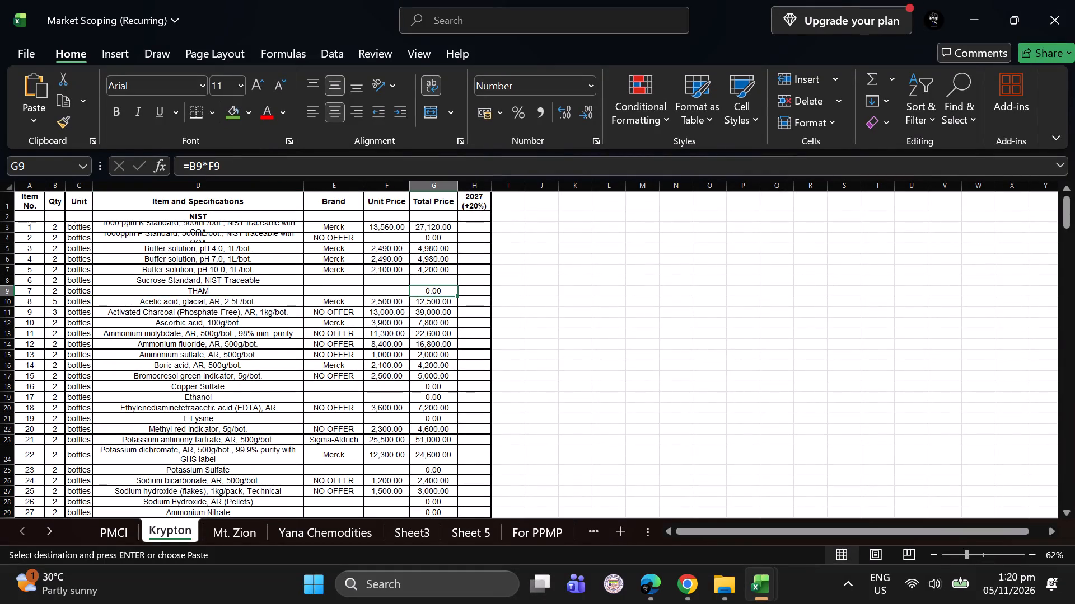
pyautogui.press('Delete')
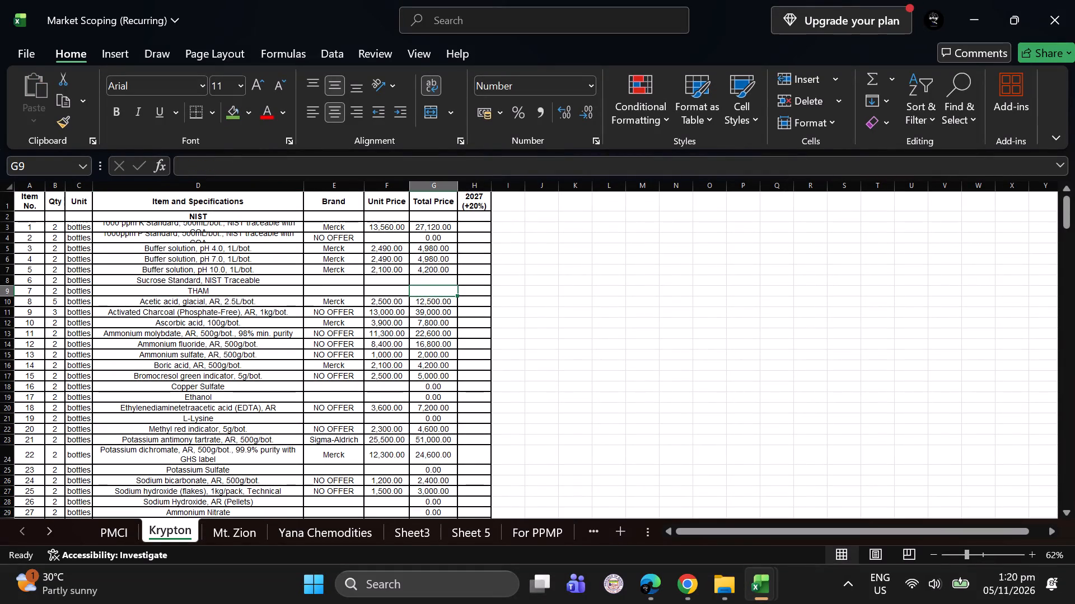
pyautogui.click(421, 237)
pyautogui.press('Delete')
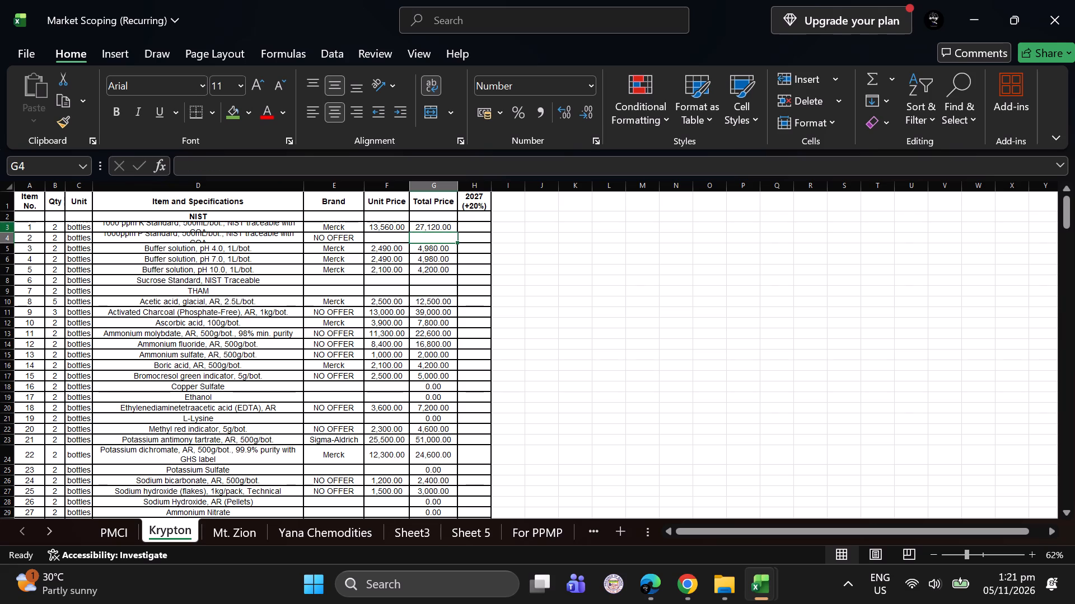
# AutoFit the row heights and column widths of the entire Krypton sheet.
pyautogui.moveTo(11, 234); pyautogui.dragTo(11, 240)
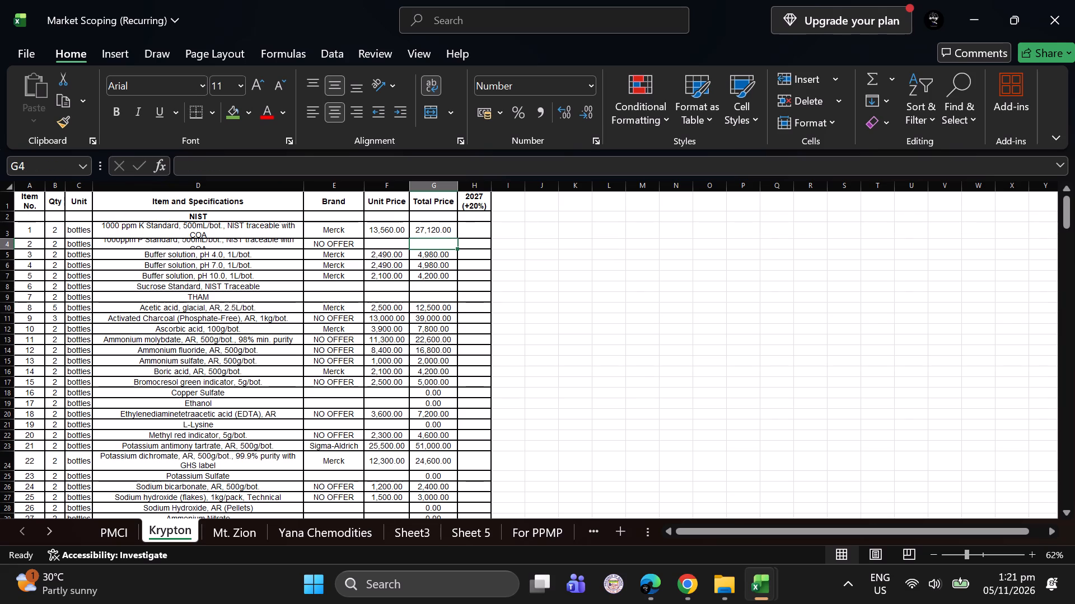
pyautogui.click(1, 190)
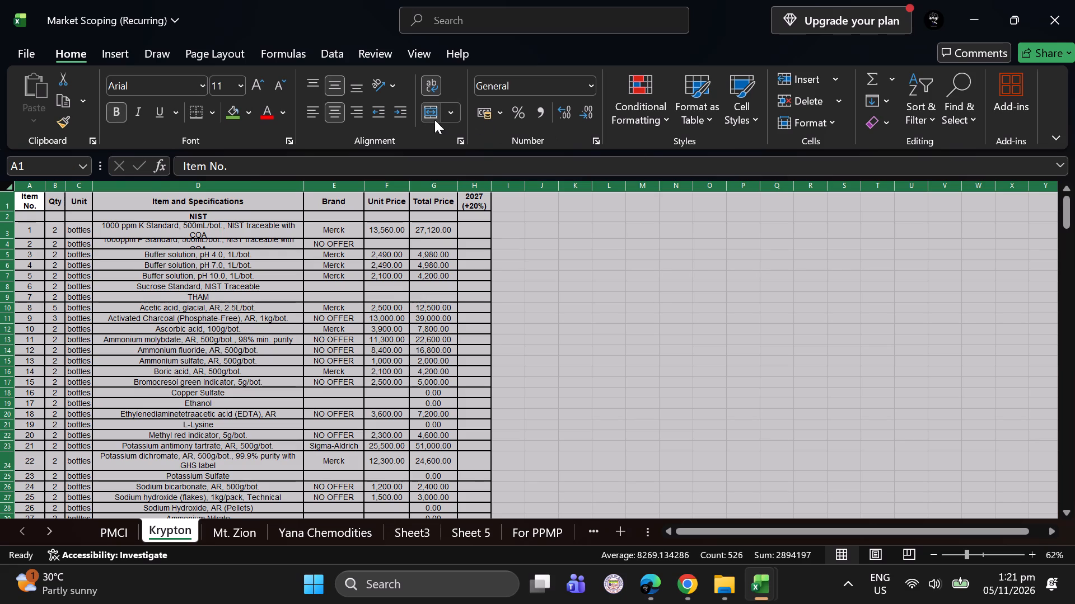
pyautogui.click(750, 116)
pyautogui.moveTo(750, 116); pyautogui.dragTo(816, 124)
pyautogui.click(816, 124)
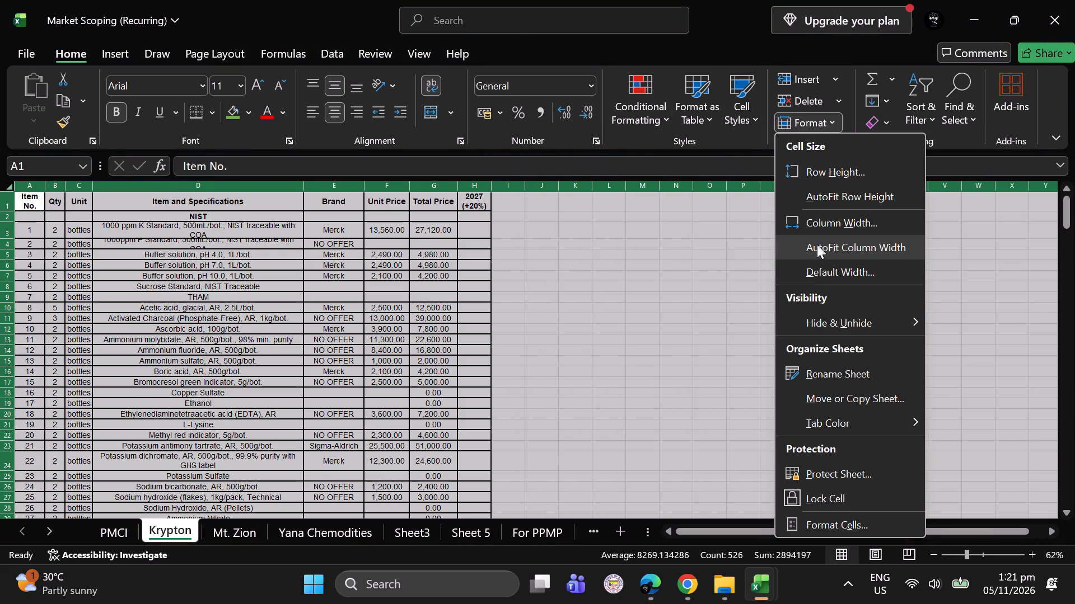
pyautogui.click(815, 201)
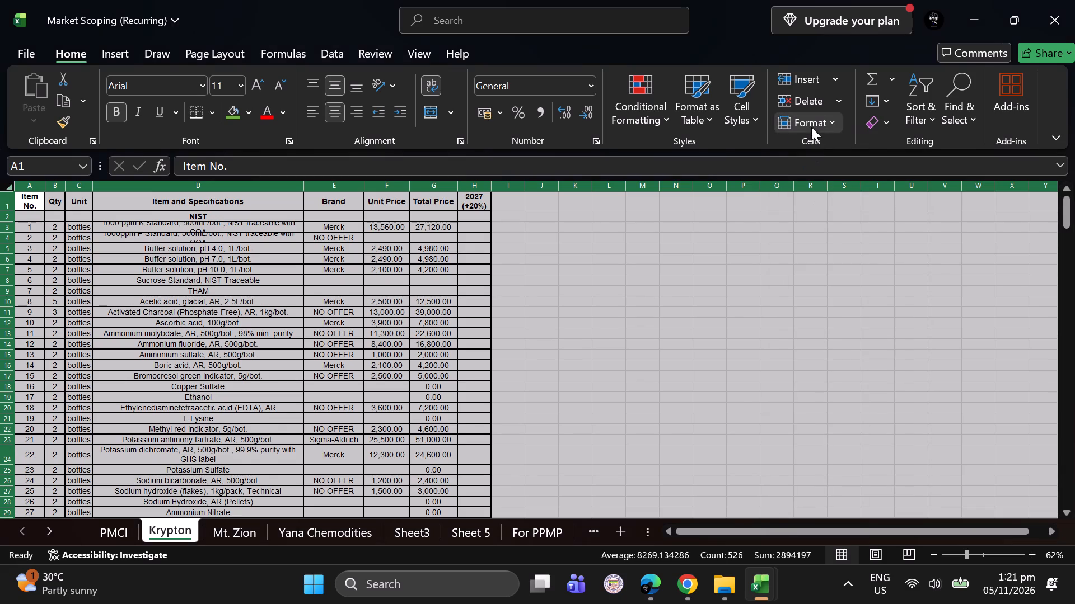
pyautogui.click(814, 117)
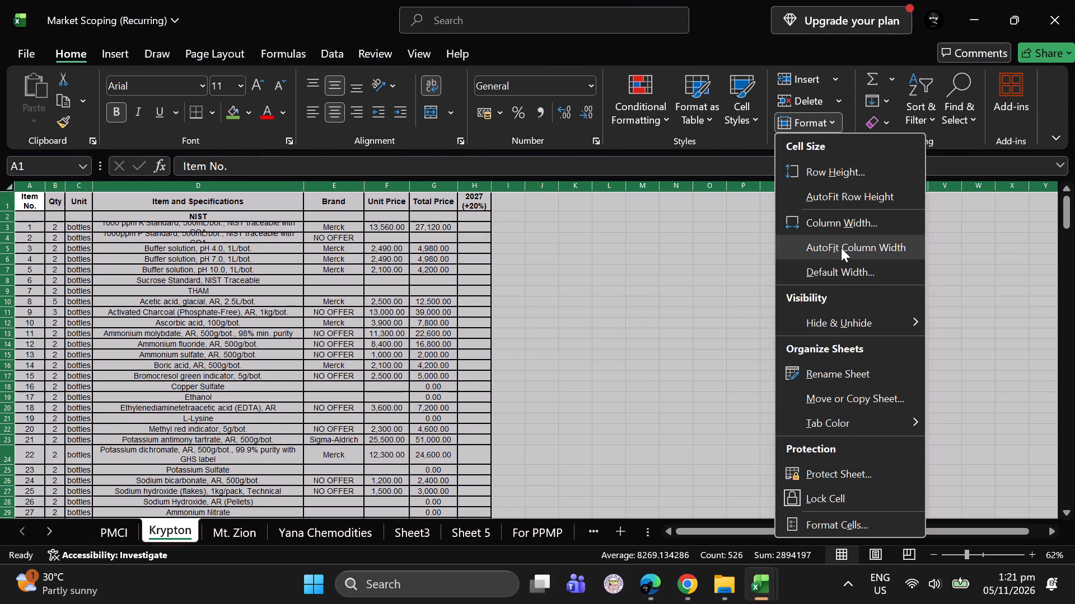
pyautogui.click(841, 248)
pyautogui.click(737, 331)
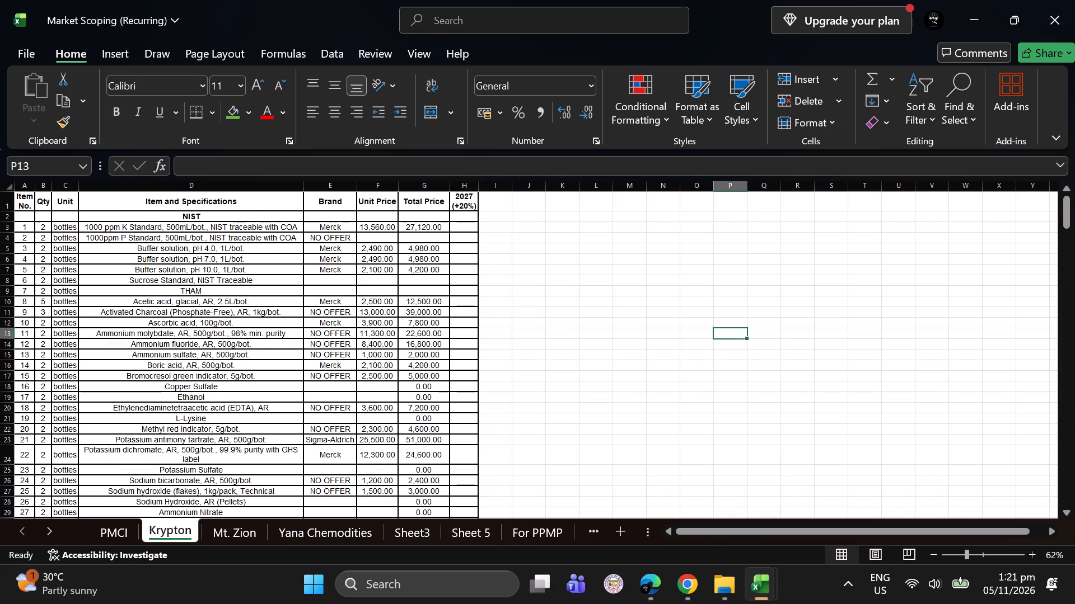
# Append "with COA" to the Sucrose Standard, NIST Traceable description in item 6 of the Krypton sheet.
pyautogui.click(264, 283)
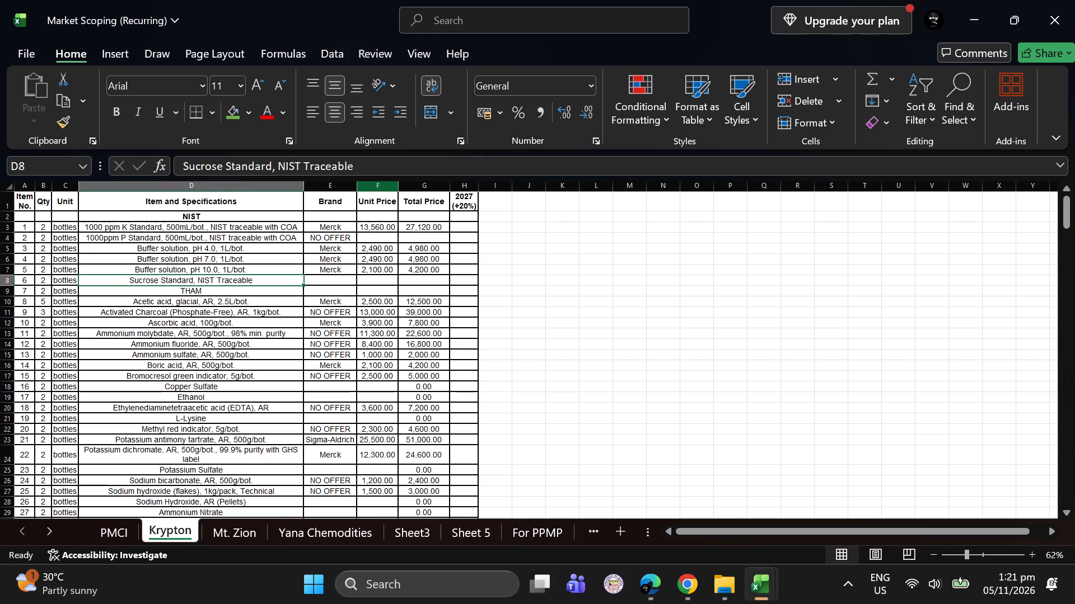
pyautogui.click(400, 169)
pyautogui.press('space')
pyautogui.write('with COA')
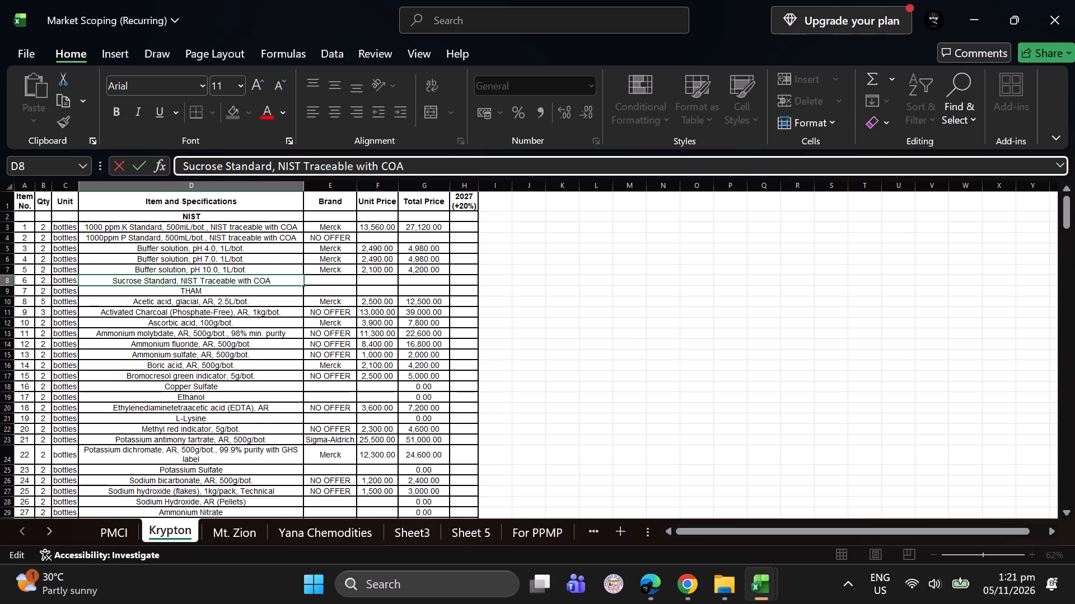
pyautogui.press('Return')
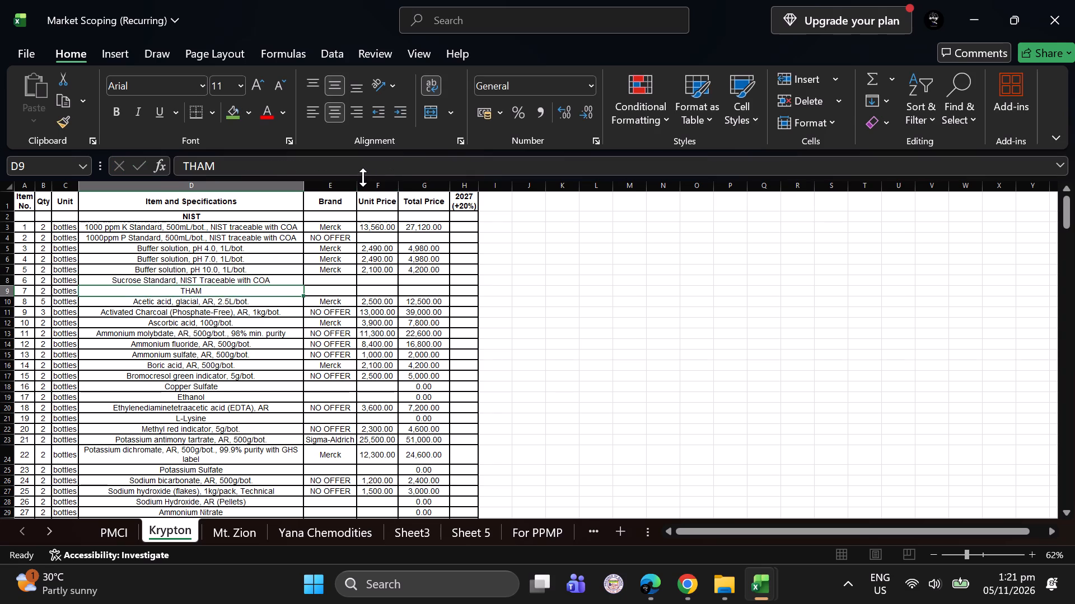
# Replace the THAM description in Krypton item 7 with the Tris(hydroxymethyl)aminomethane description copied from item 7 of the Yana Chemodities sheet.
pyautogui.click(363, 177)
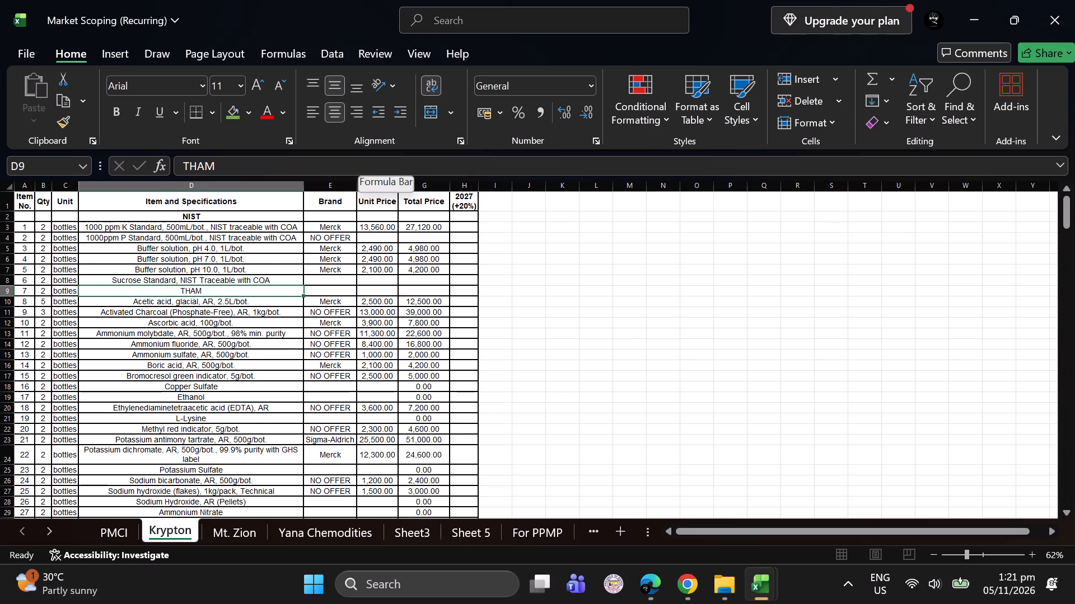
pyautogui.click(317, 162)
pyautogui.press('BackSpace')
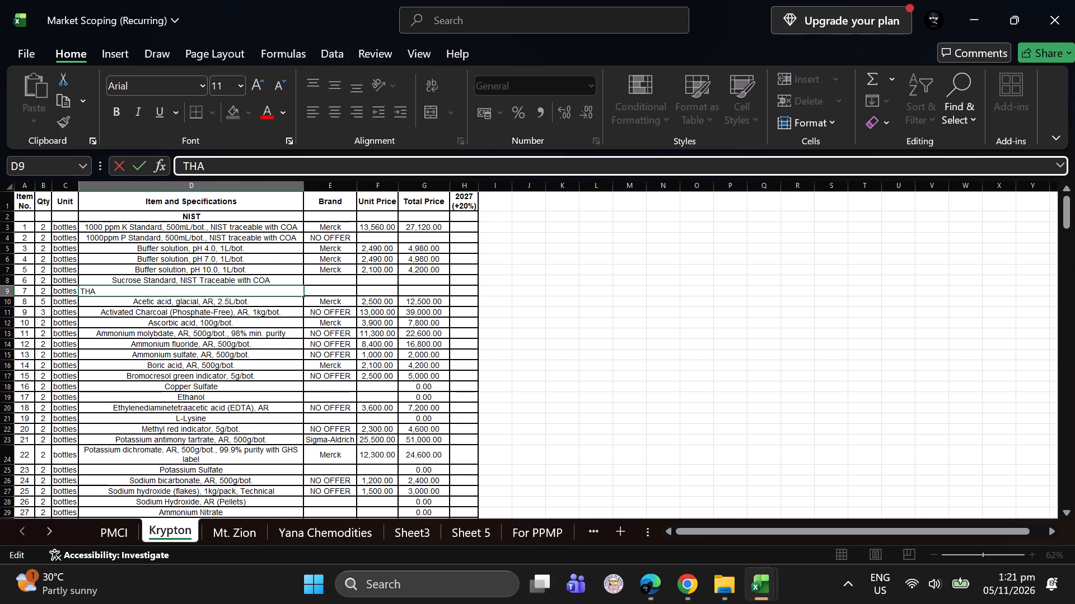
pyautogui.press('BackSpace')
pyautogui.press('BackSpace')
pyautogui.press('BackSpace')
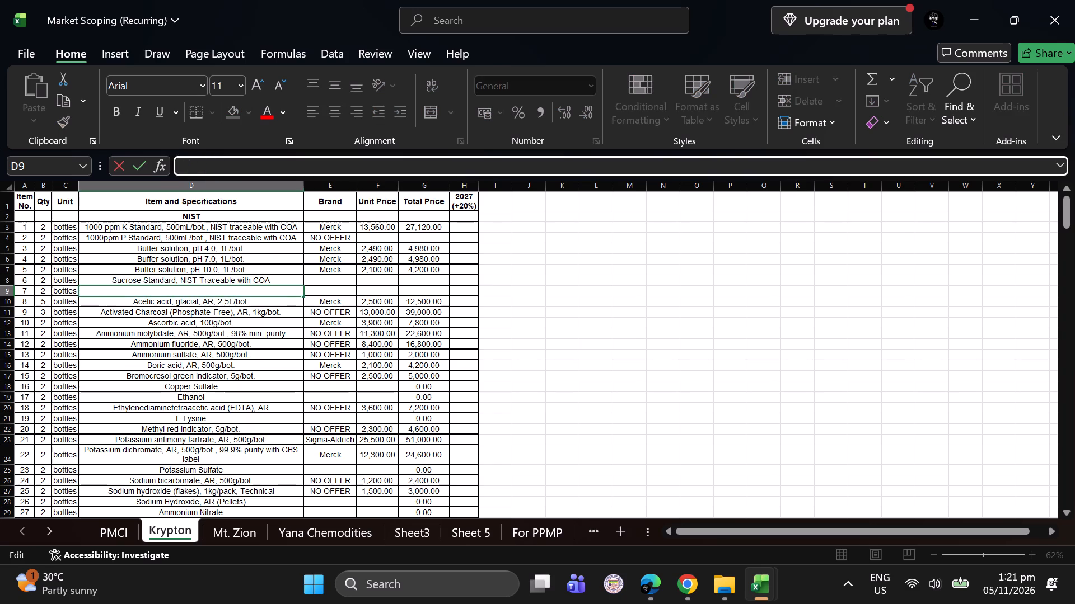
pyautogui.press('BackSpace')
pyautogui.hotkey('ctrl', 'v')
pyautogui.click(352, 532)
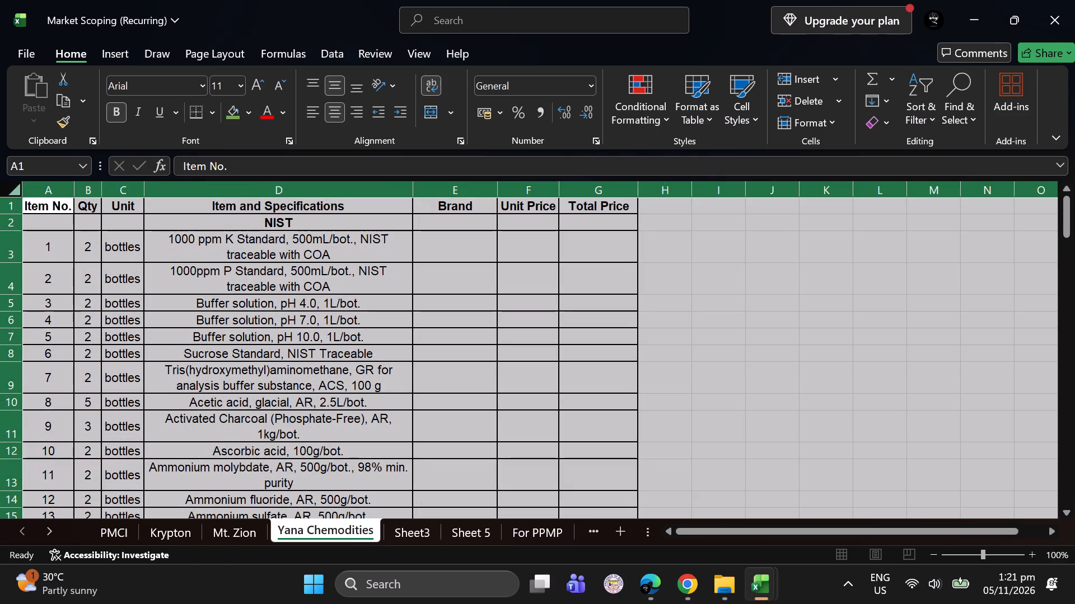
pyautogui.click(259, 386)
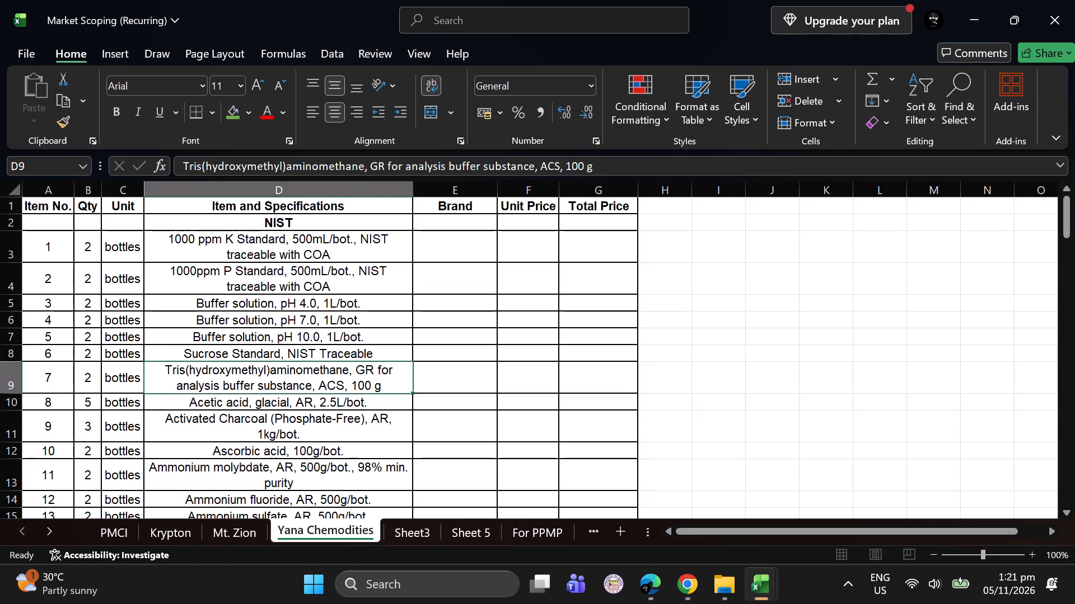
pyautogui.hotkey('ctrl', 'c')
pyautogui.click(178, 539)
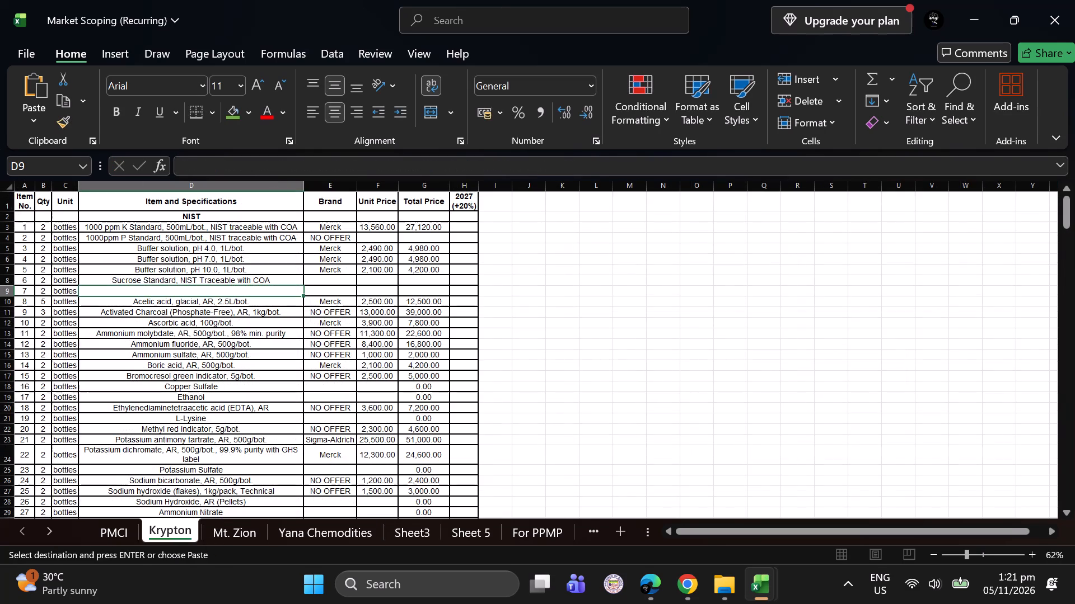
pyautogui.click(153, 289)
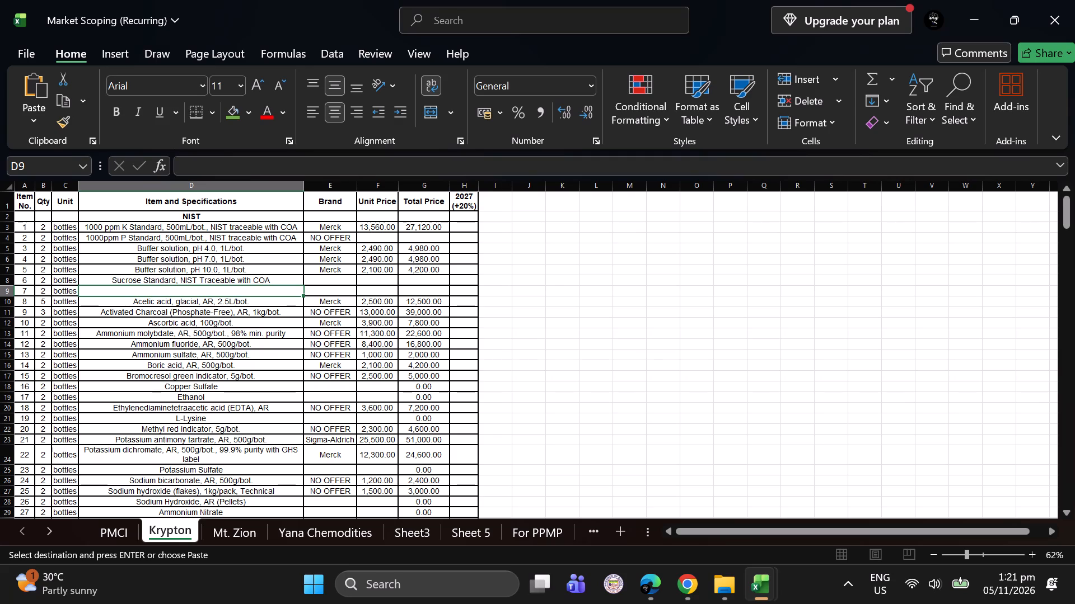
pyautogui.click(156, 290)
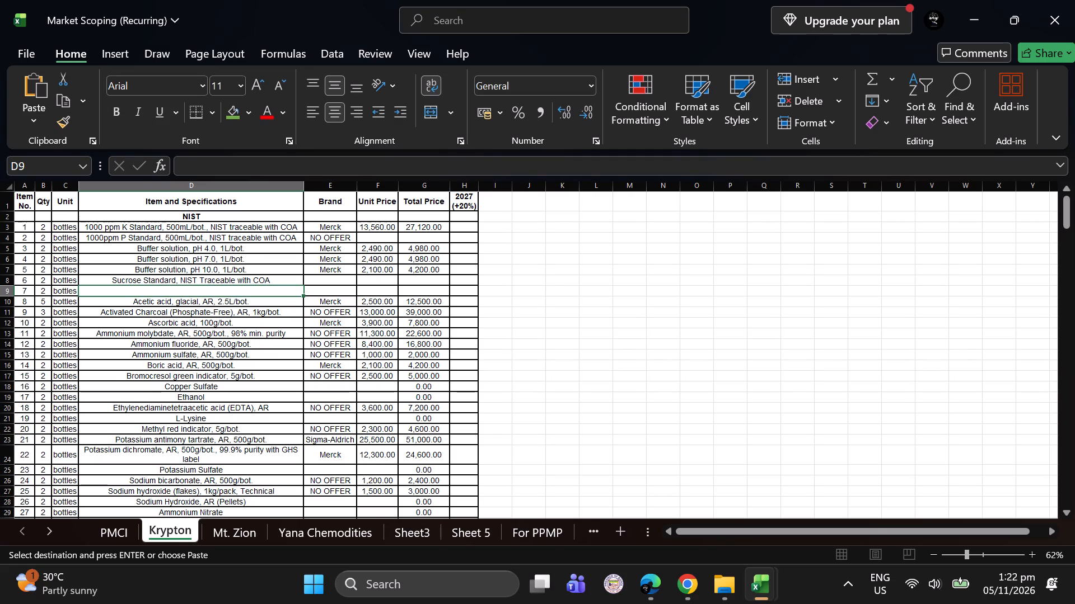
pyautogui.hotkey('ctrl', 'v')
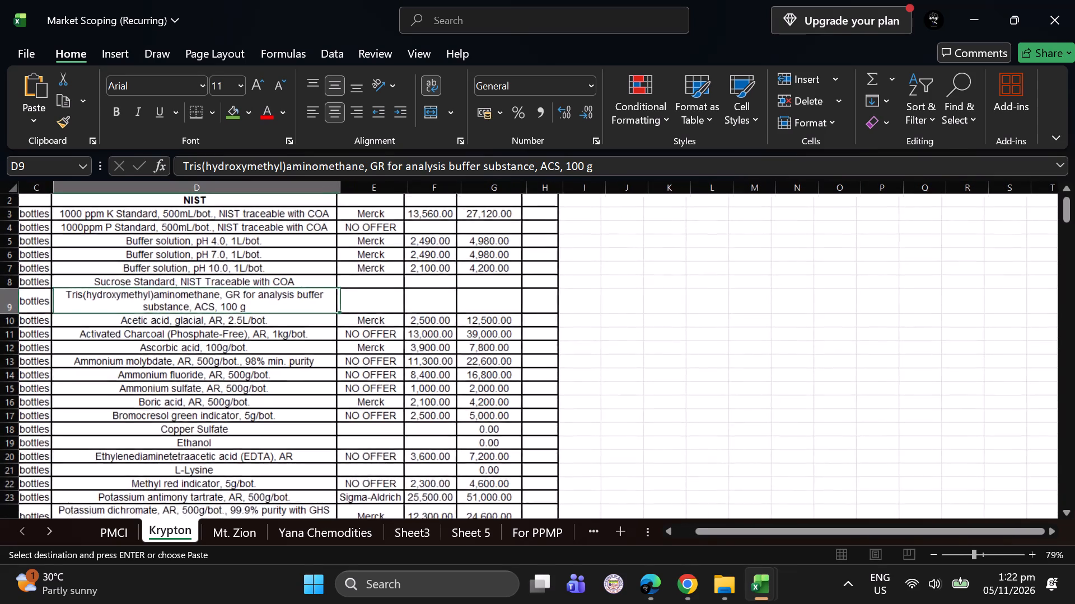
# Reword Krypton item 7 as "Tris(hydroxymethyl)aminomethane, 100 g/bot., GR for analysis buffer substance".
pyautogui.doubleClick(204, 295)
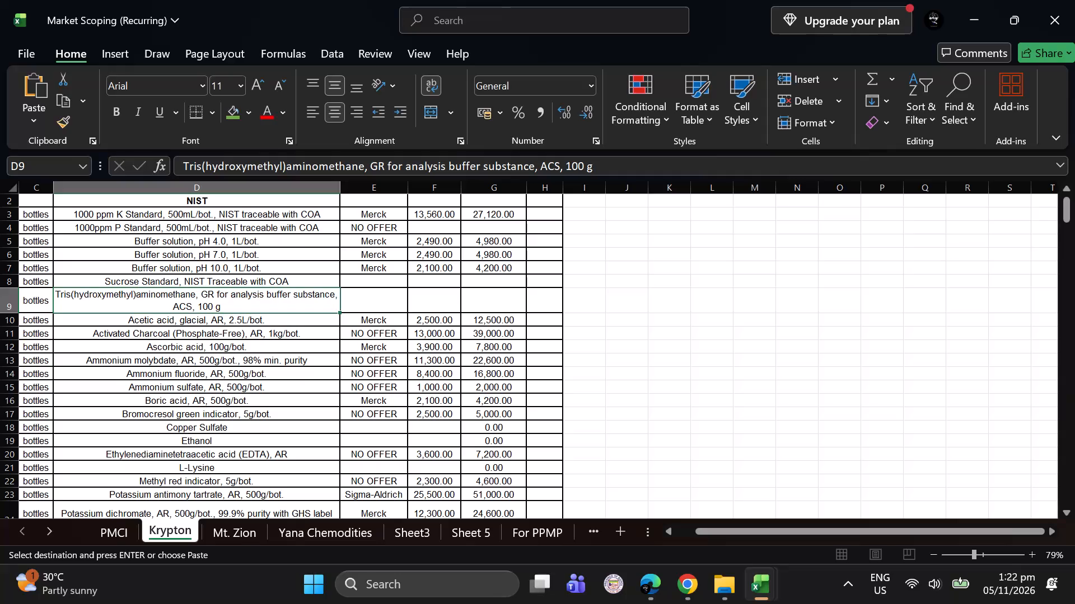
pyautogui.click(204, 295)
pyautogui.click(204, 295)
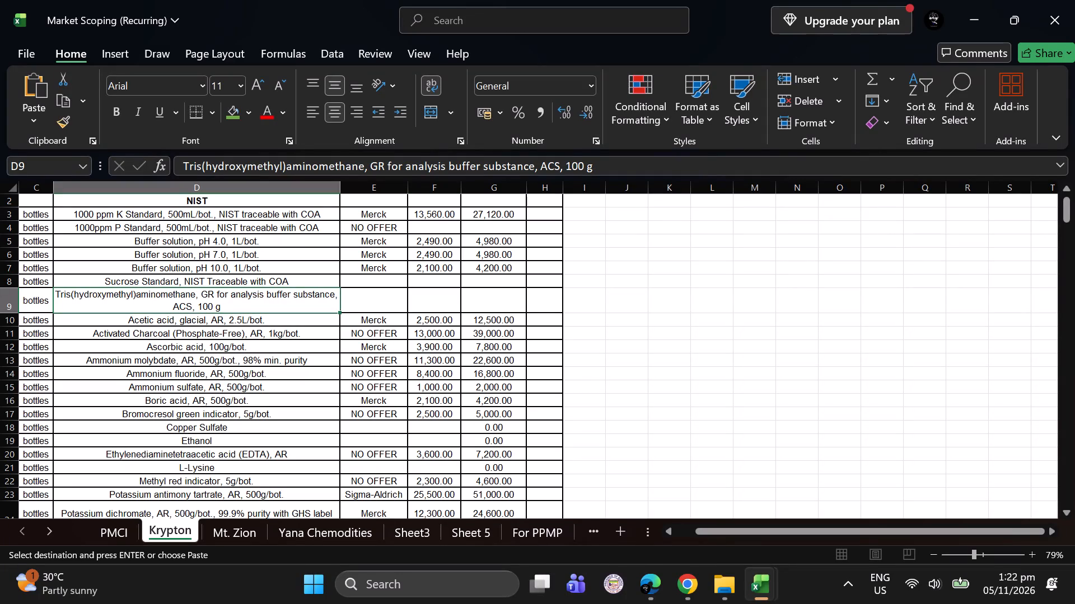
pyautogui.click(375, 165)
pyautogui.press('Left')
pyautogui.write('100')
pyautogui.press('space')
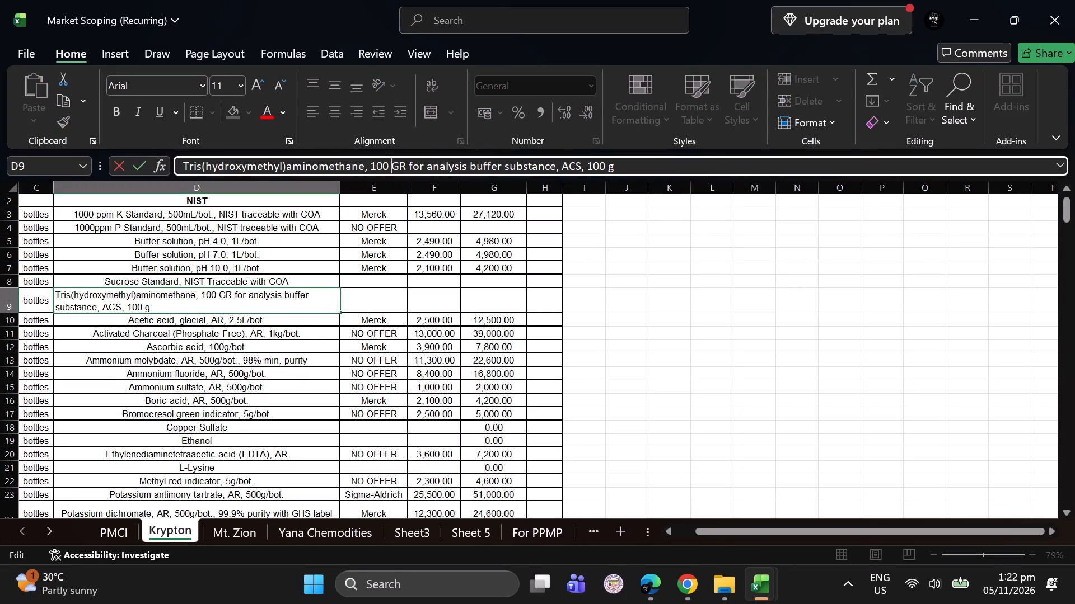
pyautogui.write('g/bot.')
pyautogui.write(',')
pyautogui.press('space')
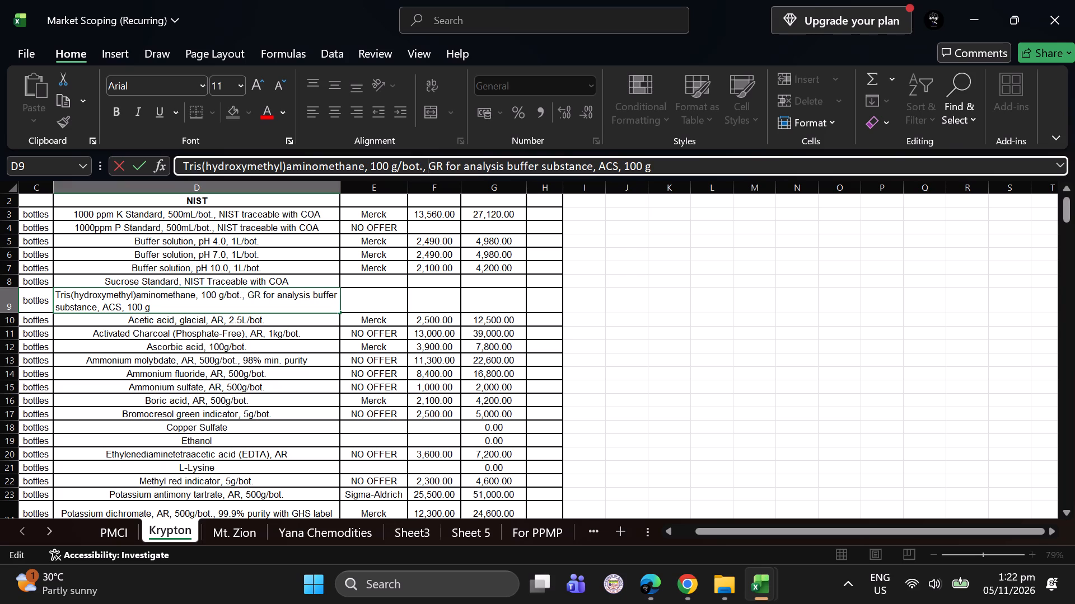
pyautogui.moveTo(155, 304); pyautogui.dragTo(97, 308)
pyautogui.press('BackSpace')
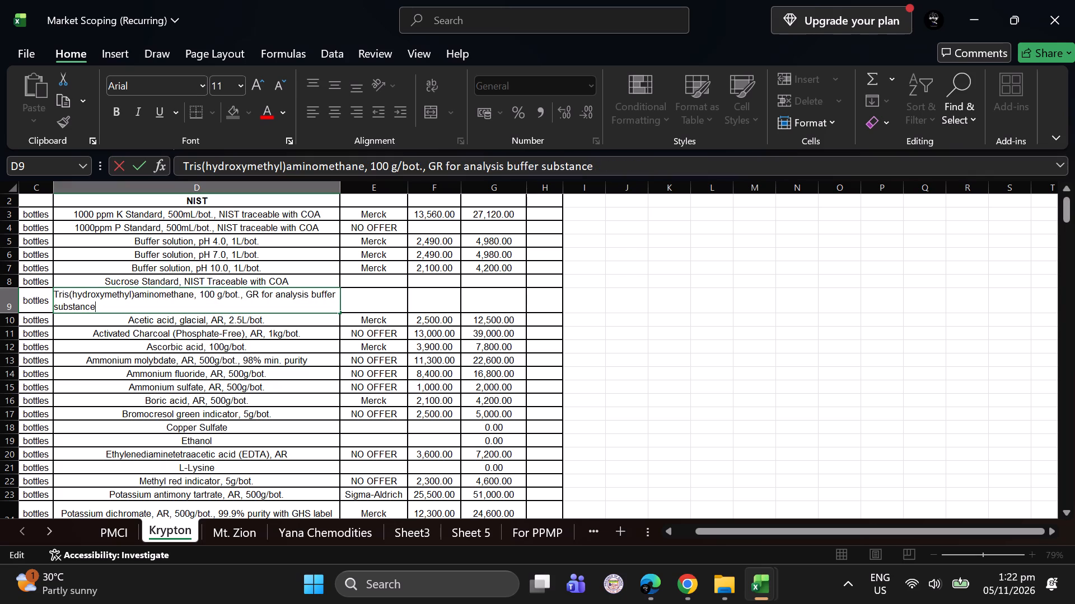
pyautogui.press('BackSpace')
pyautogui.press('e')
pyautogui.press('Return')
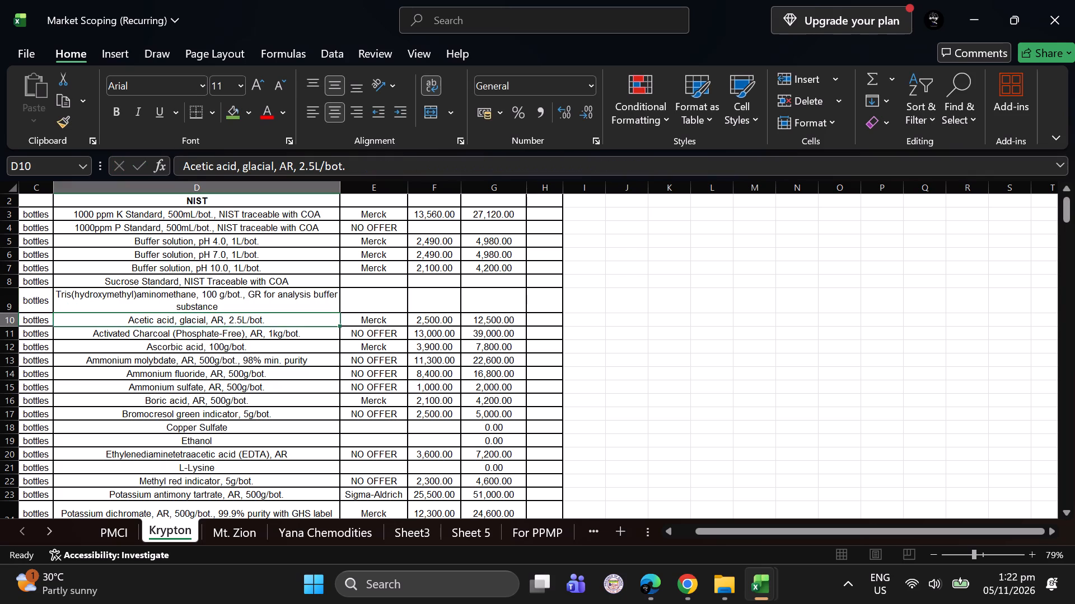
# Narrow the Item and Specifications column slightly on the Krypton sheet.
pyautogui.moveTo(340, 186); pyautogui.dragTo(325, 186)
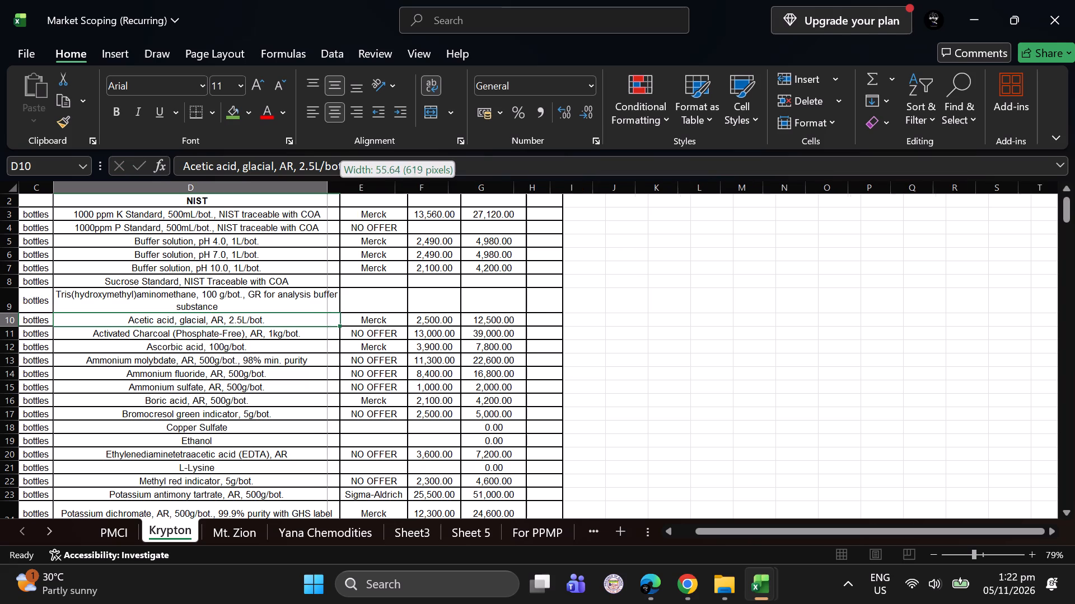
pyautogui.moveTo(325, 186); pyautogui.dragTo(320, 190)
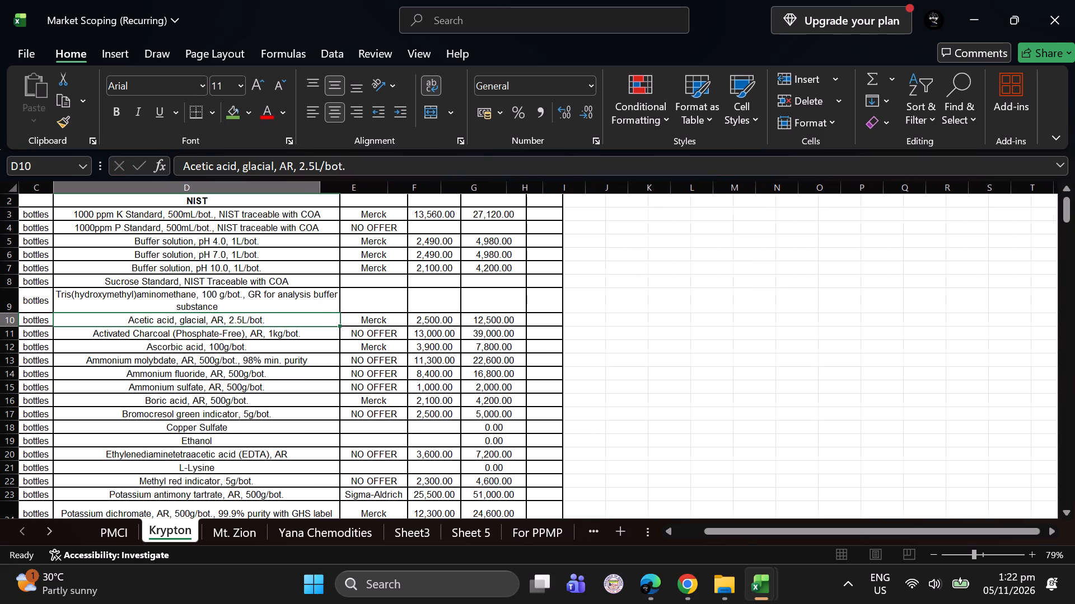
pyautogui.hscroll(1, 333, 257)
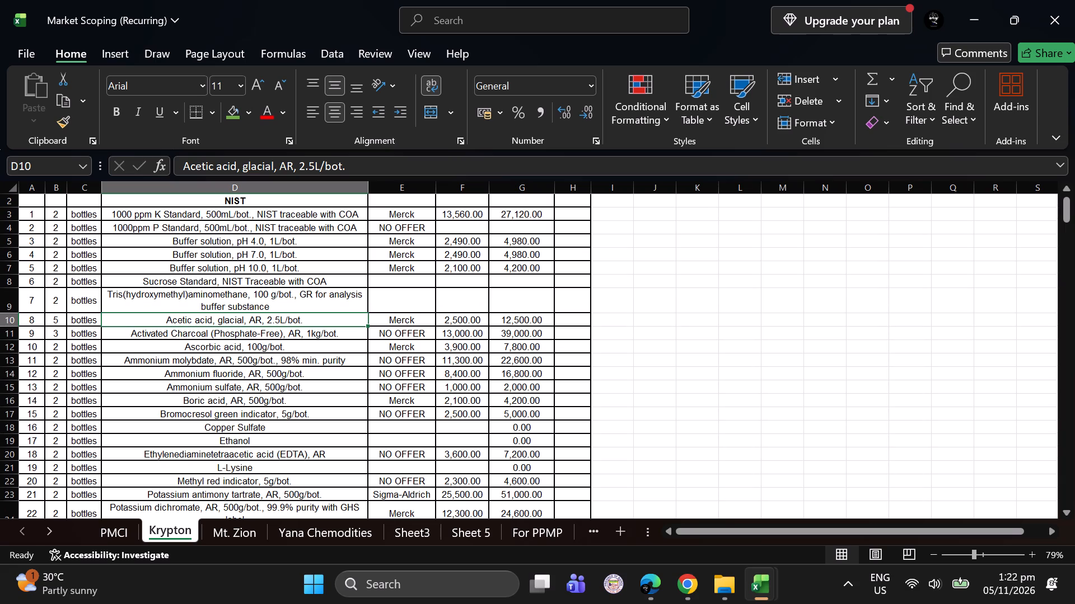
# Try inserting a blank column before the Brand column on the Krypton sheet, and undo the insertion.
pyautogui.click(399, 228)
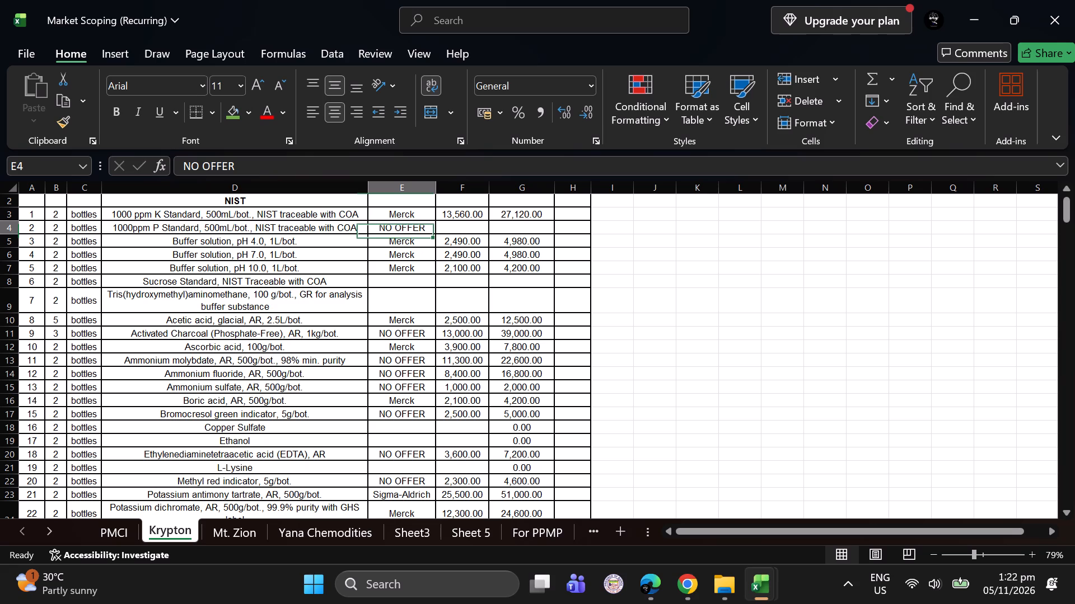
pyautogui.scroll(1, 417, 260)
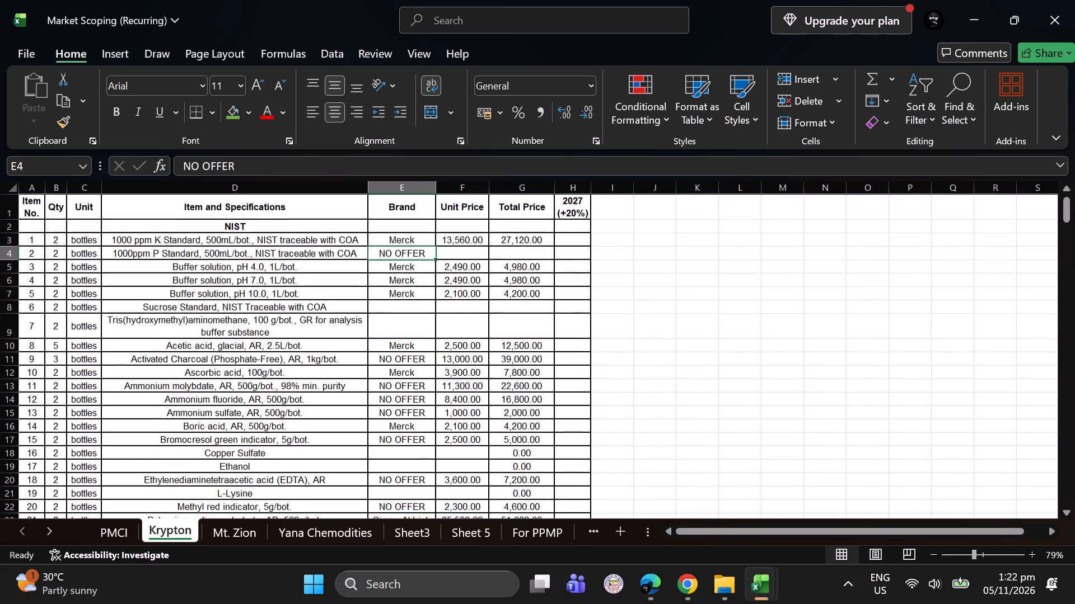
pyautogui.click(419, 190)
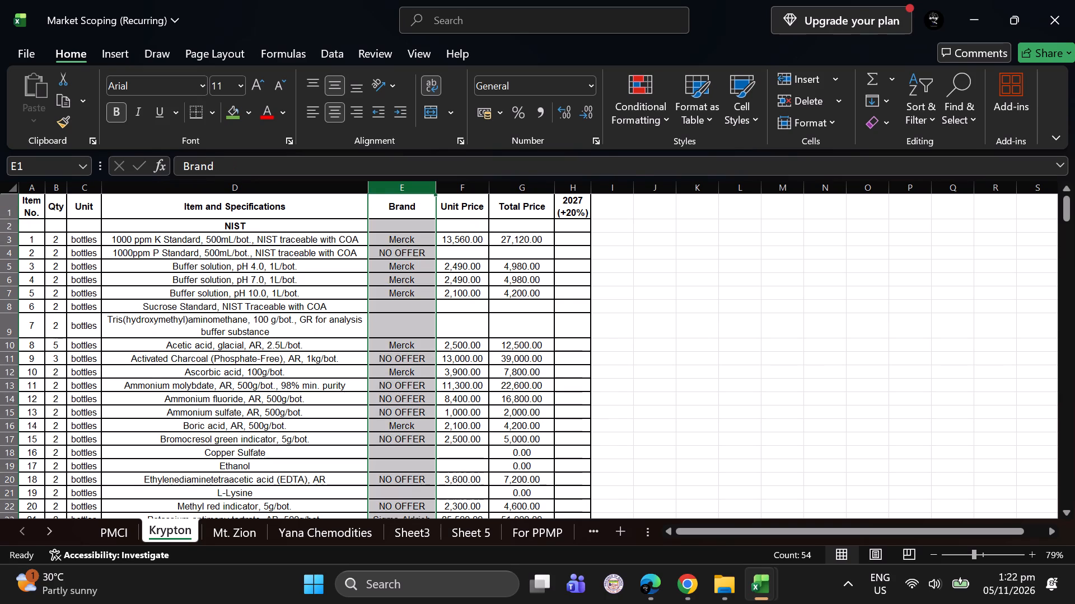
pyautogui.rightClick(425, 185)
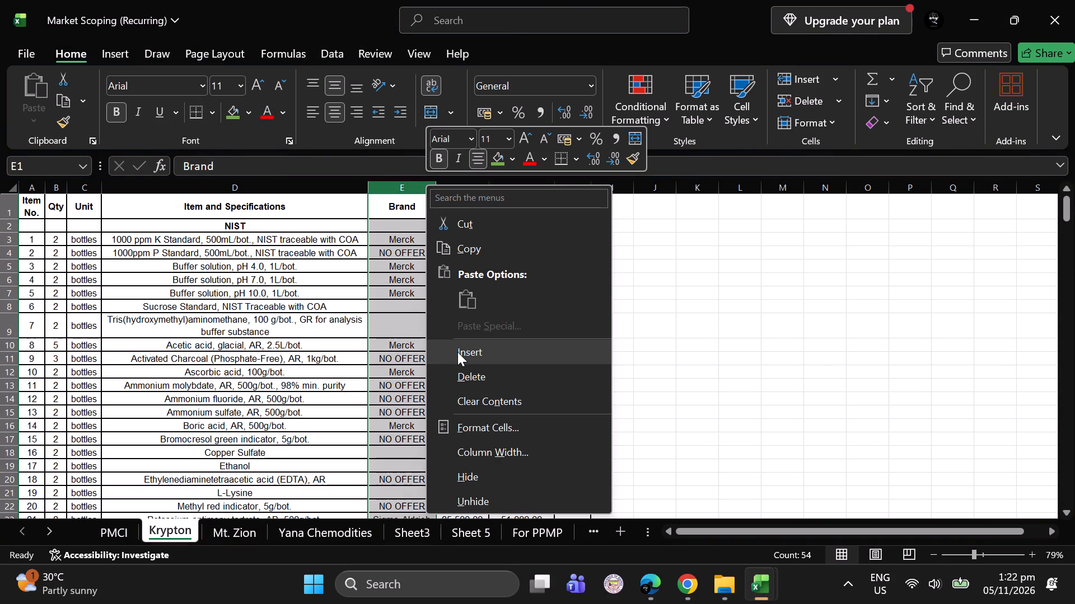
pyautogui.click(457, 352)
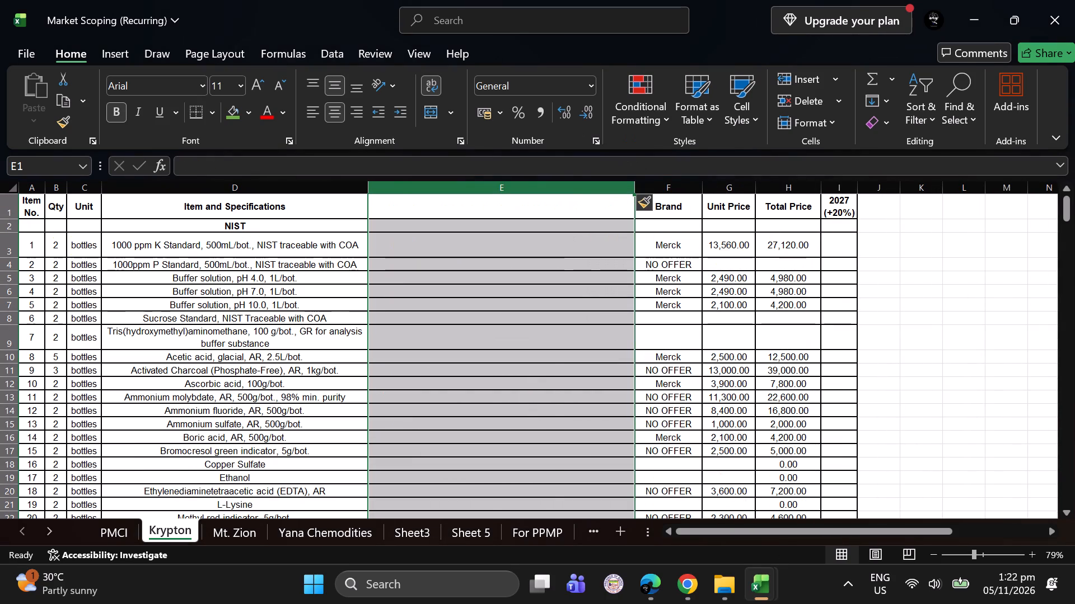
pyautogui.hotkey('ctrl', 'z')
# Insert a column between Brand and Unit Price on the Krypton sheet and head it "Catalog Number".
pyautogui.press('Right')
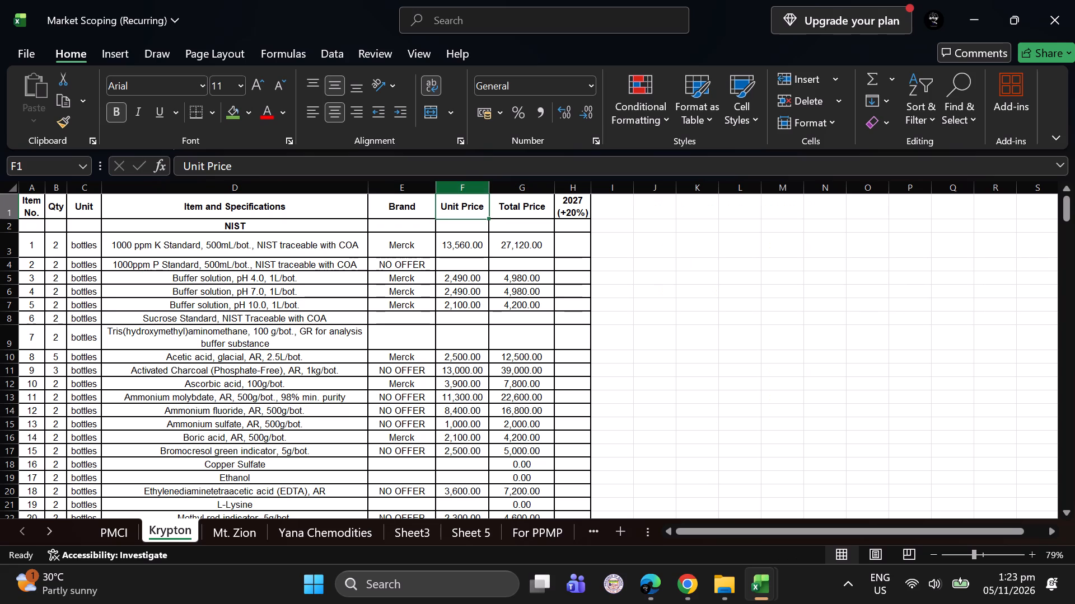
pyautogui.click(462, 191)
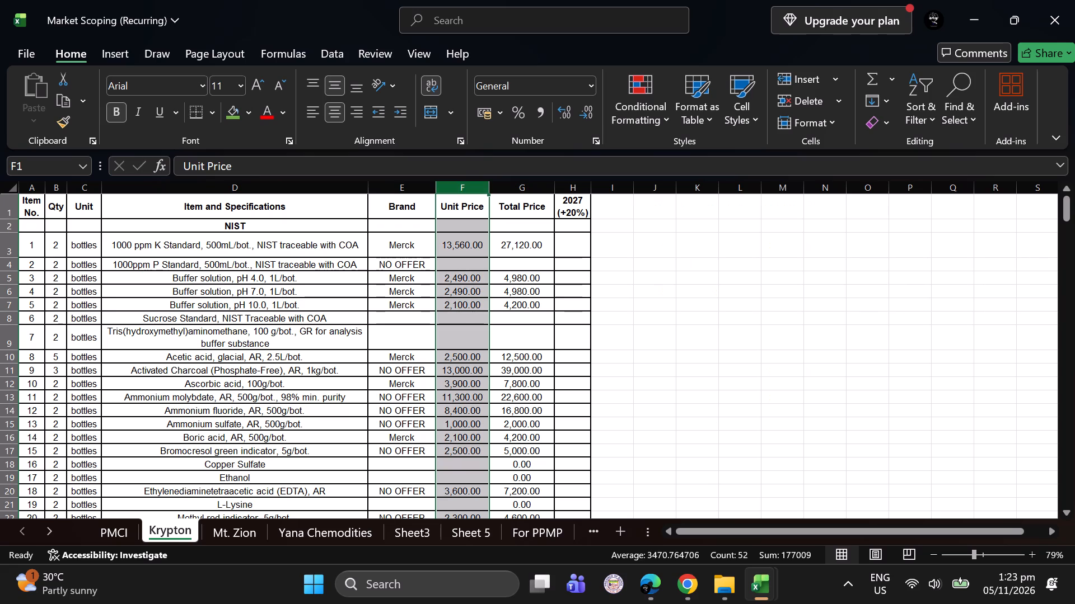
pyautogui.rightClick(462, 191)
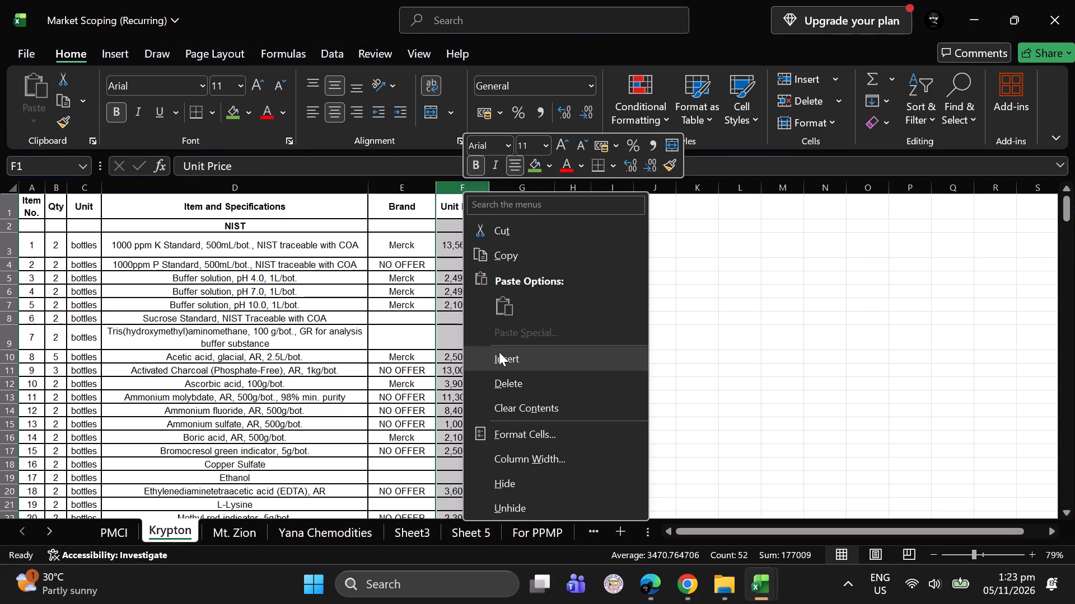
pyautogui.click(499, 355)
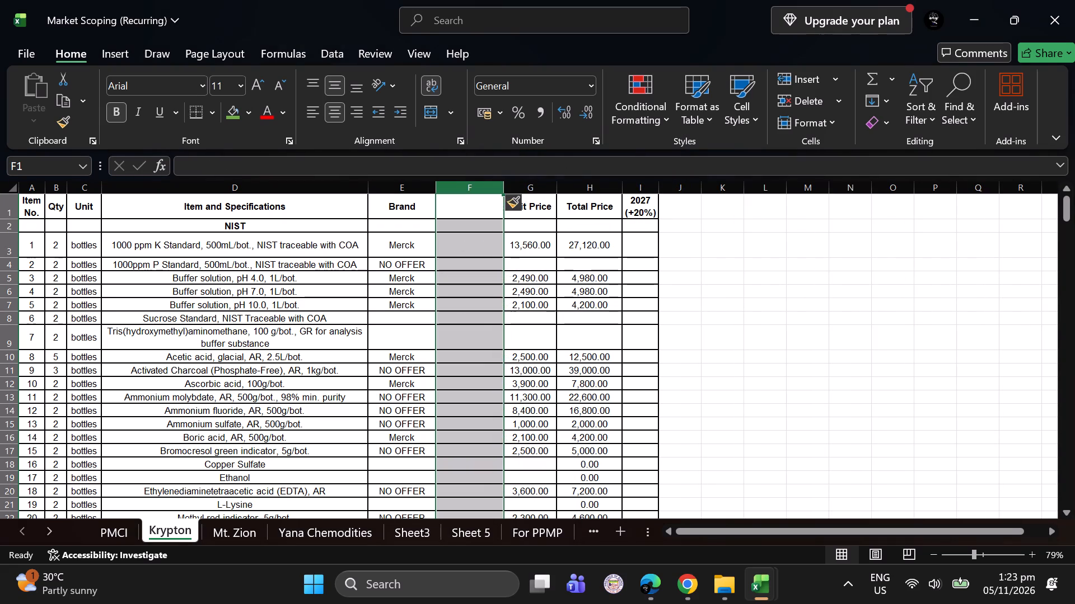
pyautogui.click(466, 202)
pyautogui.write('Catalog N')
pyautogui.write('umber')
pyautogui.press('Return')
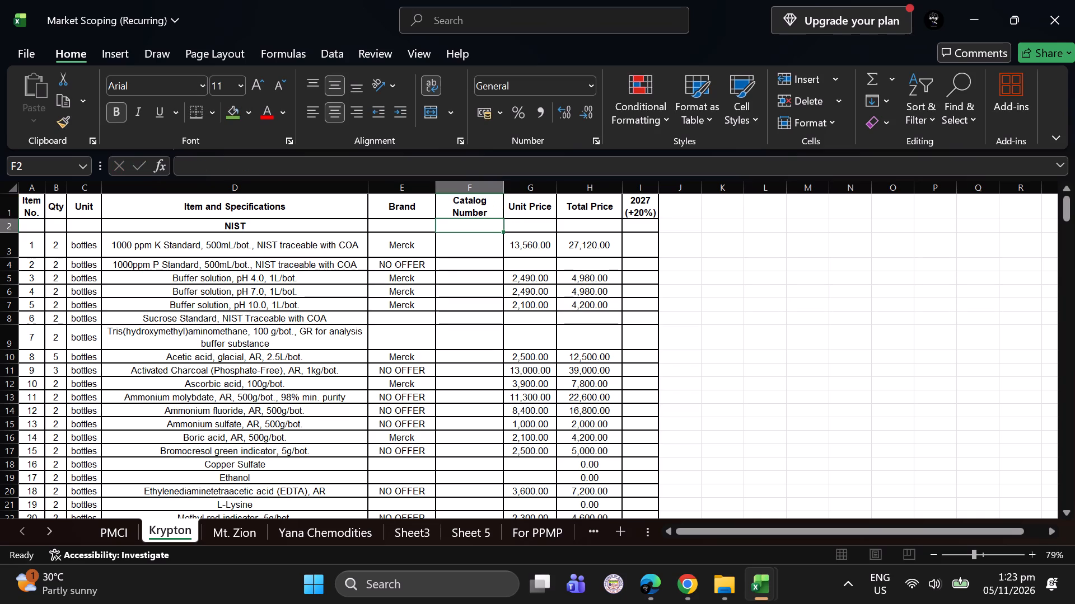
pyautogui.press('Return')
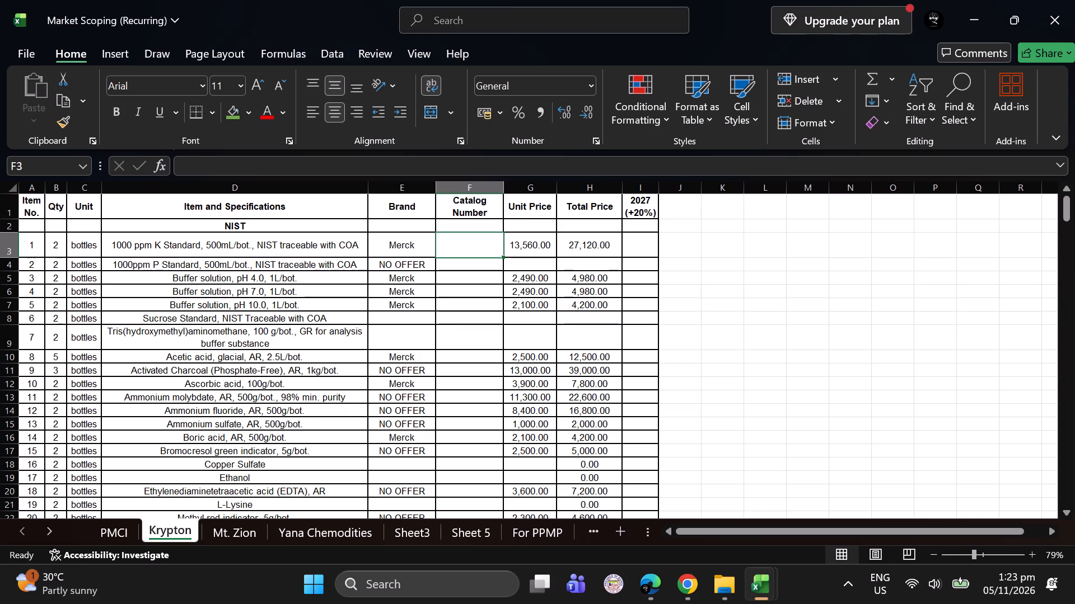
# Copy the Krypton item 1 description and search for it on the Merck product site in Chrome.
pyautogui.click(273, 249)
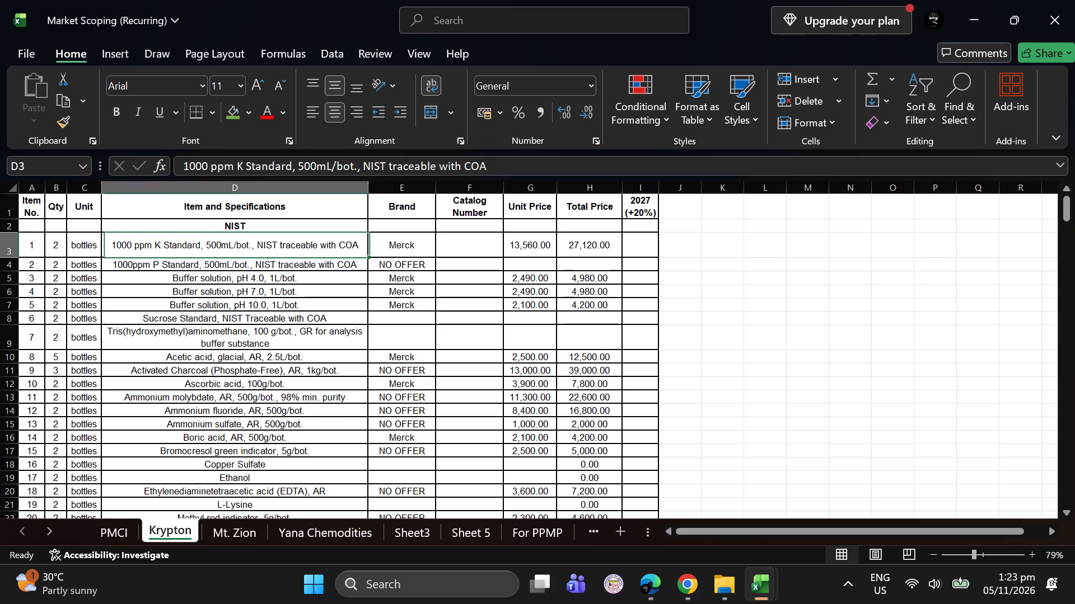
pyautogui.hotkey('ctrl', 'c')
pyautogui.click(677, 581)
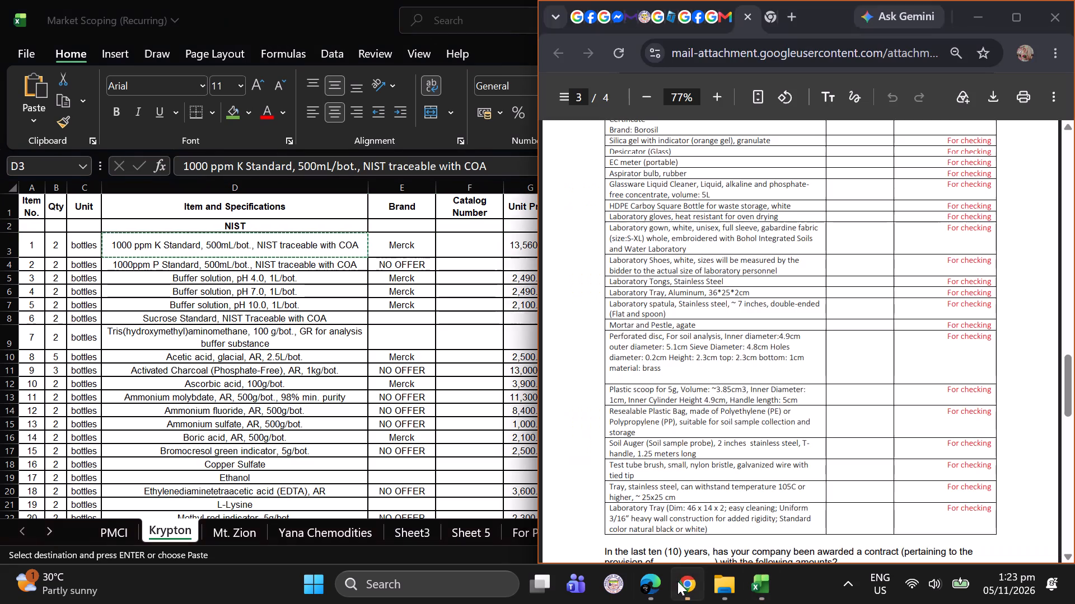
pyautogui.click(1013, 4)
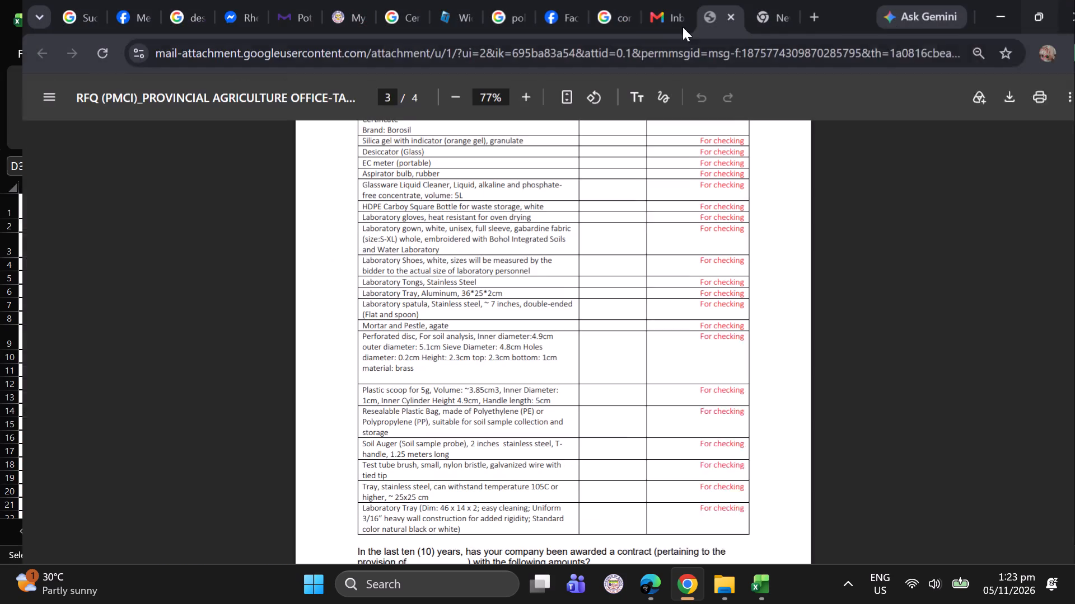
pyautogui.click(262, 7)
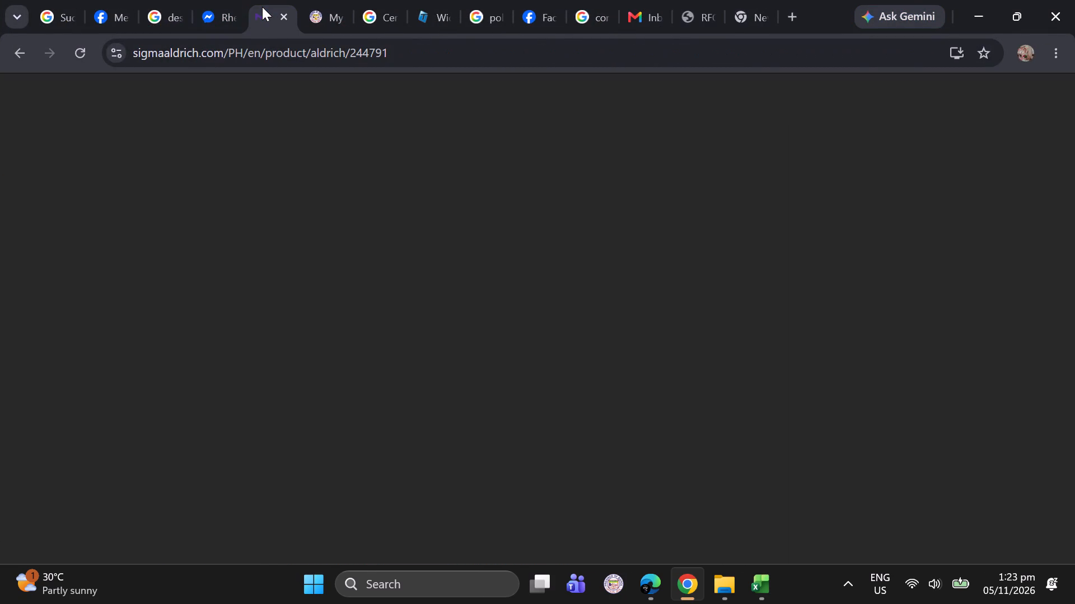
pyautogui.scroll(10, 429, 285)
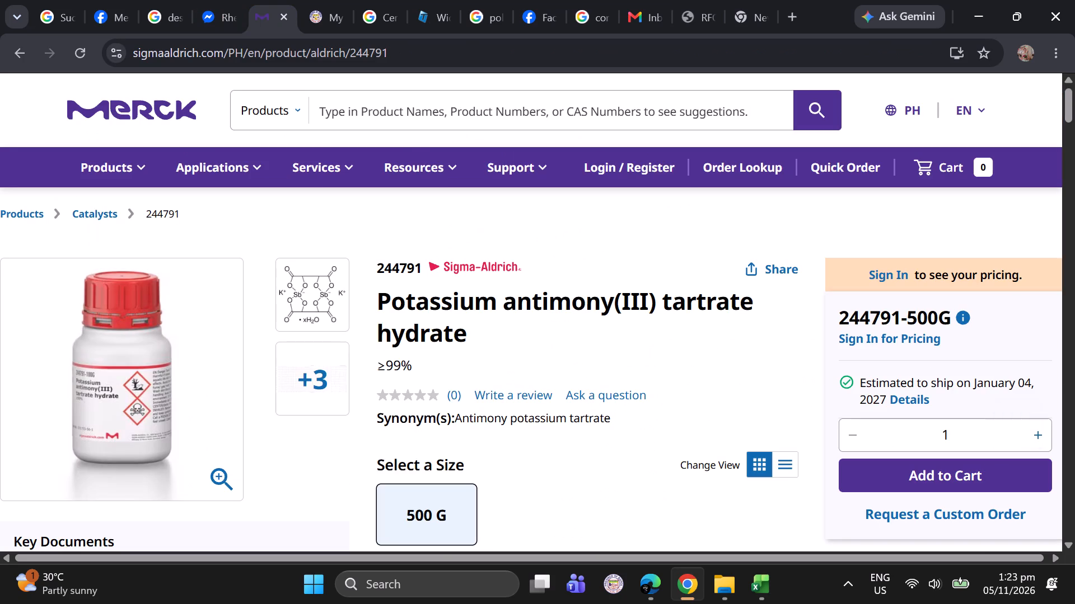
pyautogui.click(408, 107)
pyautogui.hotkey('ctrl', 'v')
pyautogui.press('Return')
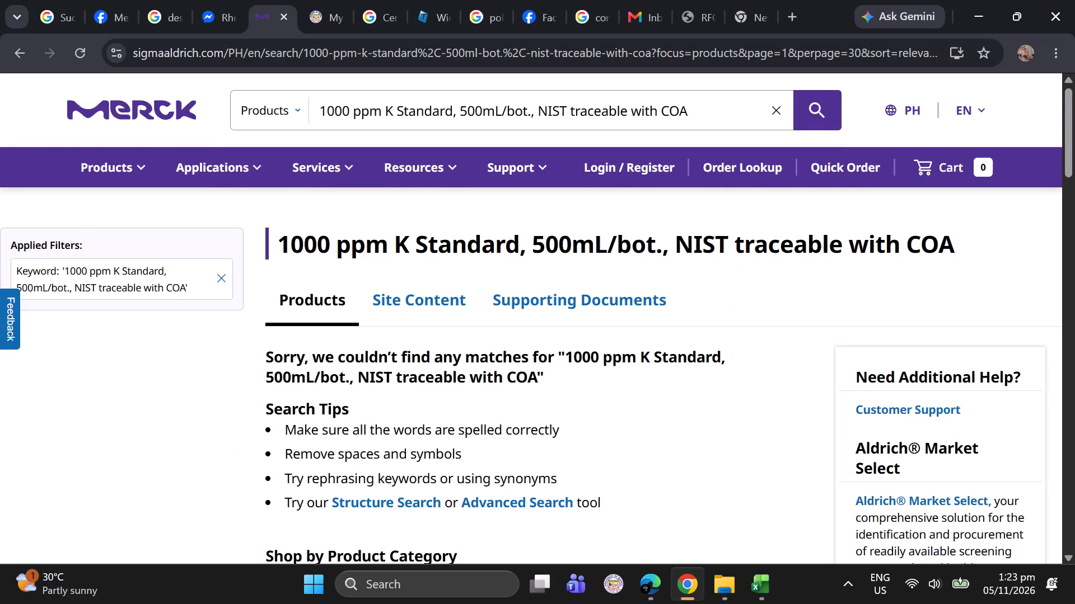
# Shorten the Merck product search to "1000 ppm K Standard, 500mL/bot" and run it again.
pyautogui.moveTo(710, 124); pyautogui.dragTo(546, 125)
pyautogui.press('BackSpace')
pyautogui.press('BackSpace')
pyautogui.press('BackSpace')
pyautogui.press('BackSpace')
pyautogui.press('BackSpace')
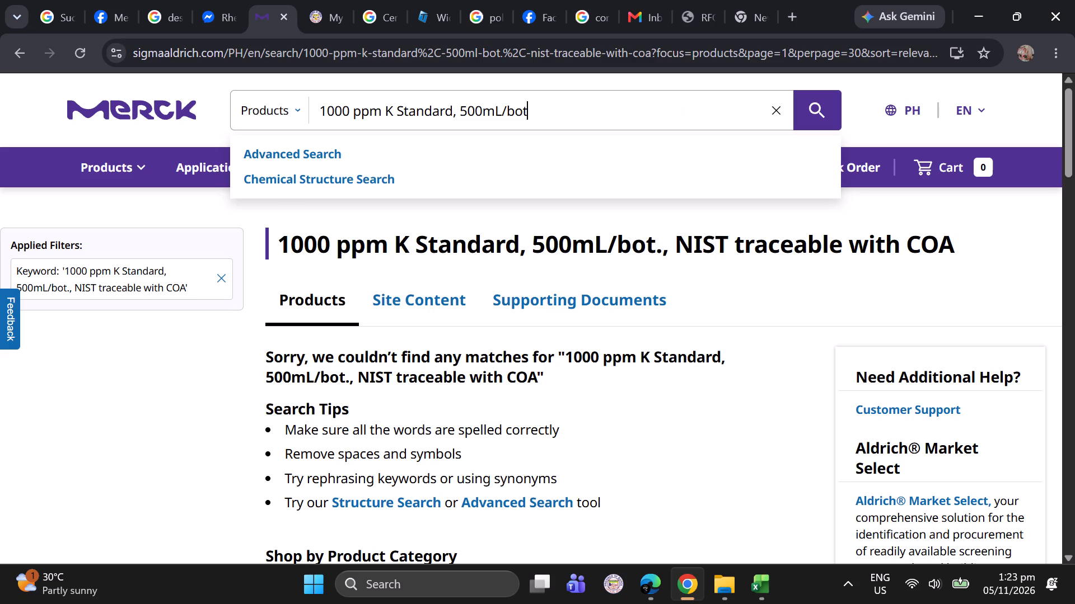
pyautogui.press('Return')
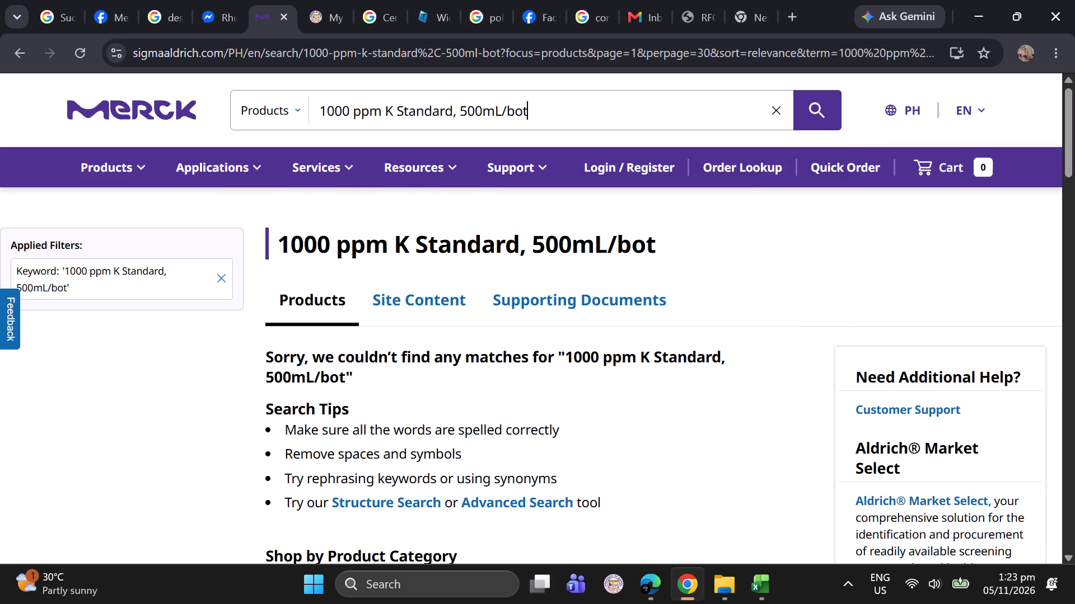
# Reduce the Merck product search to "1000 ppm K Standard" and run it again.
pyautogui.moveTo(556, 113); pyautogui.dragTo(465, 118)
pyautogui.press('BackSpace')
pyautogui.press('BackSpace')
pyautogui.press('BackSpace')
pyautogui.press('BackSpace')
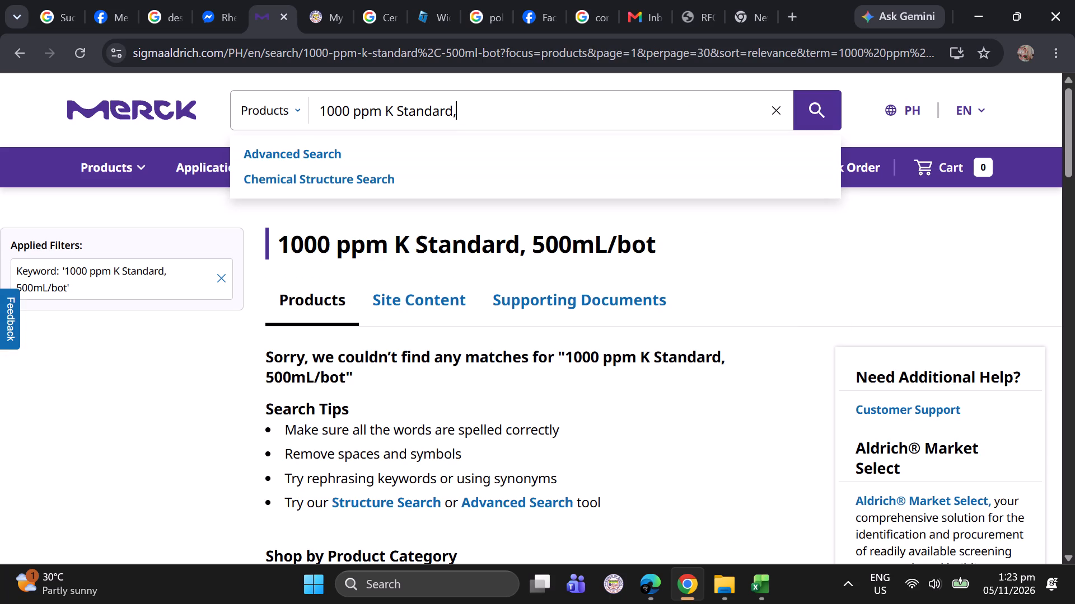
pyautogui.press('Return')
# Examine the Merck search results for "1000 ppm K Standard" for a potassium standard matching Krypton item 1.
pyautogui.scroll(-1, 536, 306)
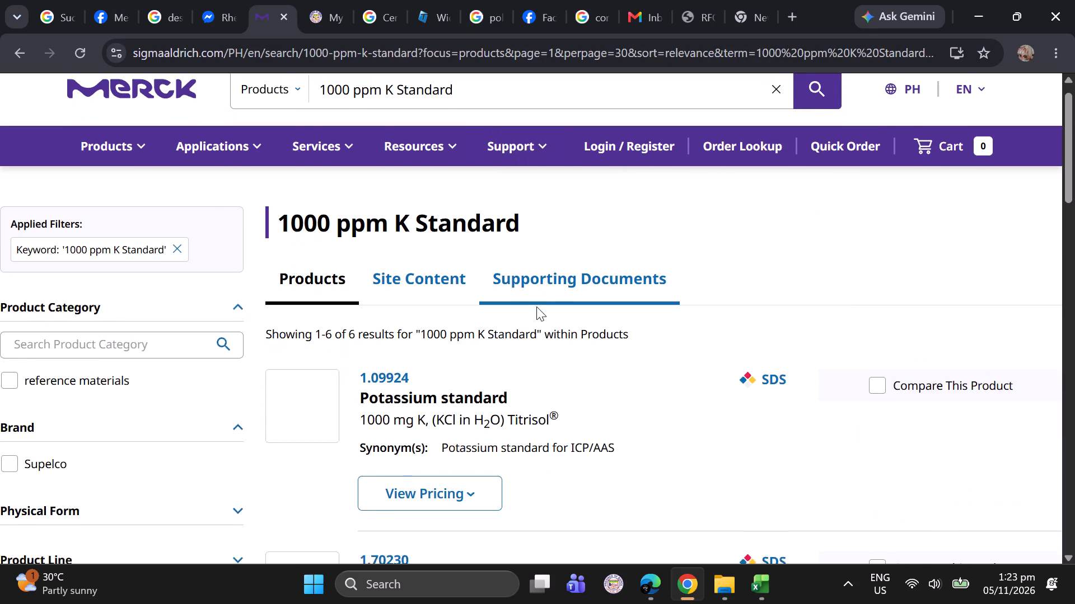
pyautogui.scroll(-2, 536, 306)
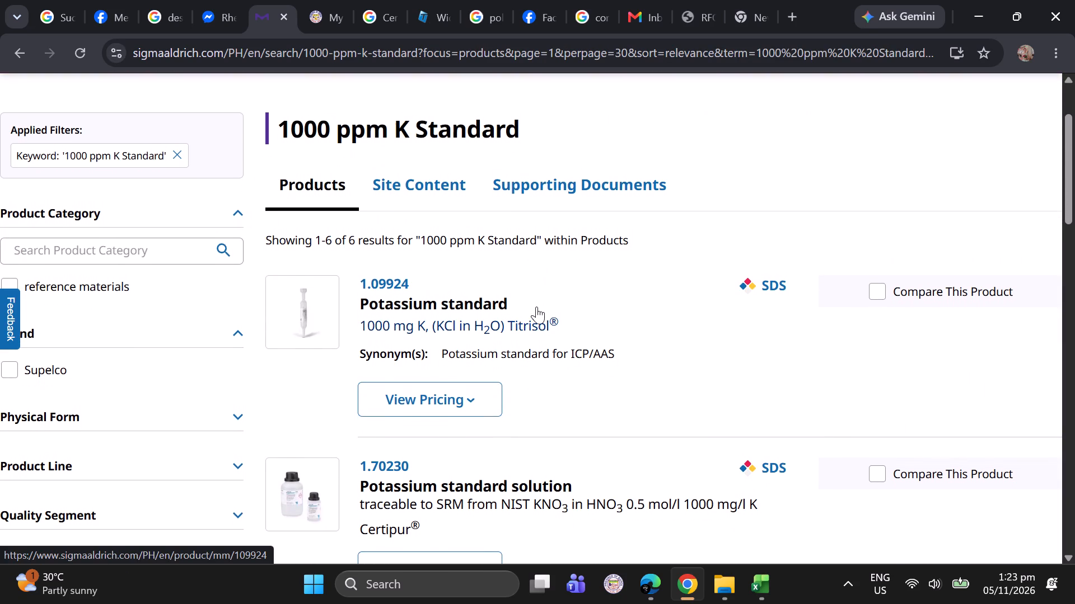
pyautogui.scroll(-1, 536, 306)
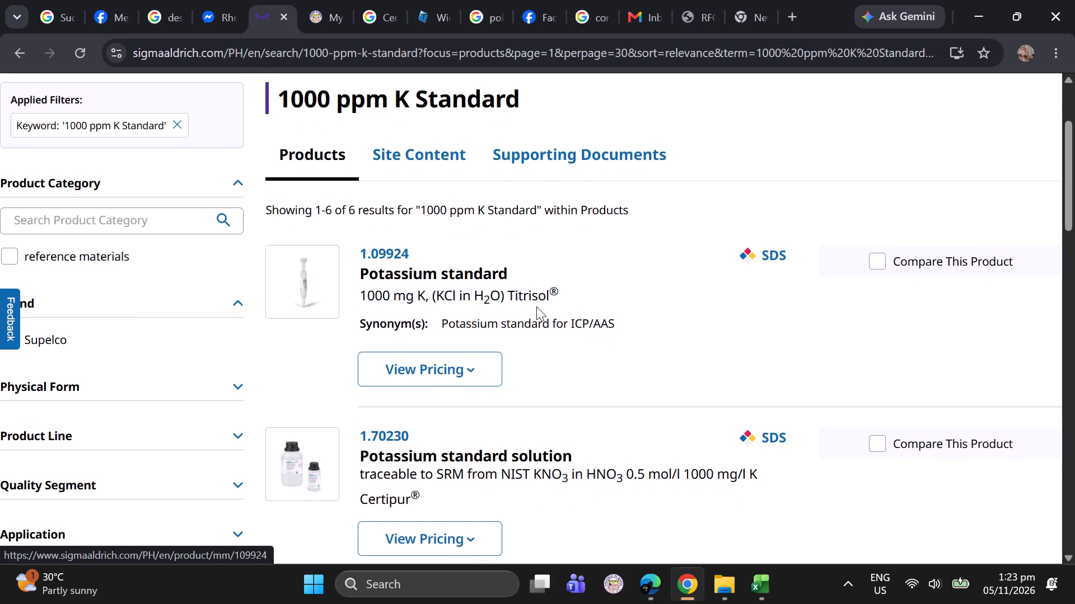
pyautogui.scroll(1, 536, 306)
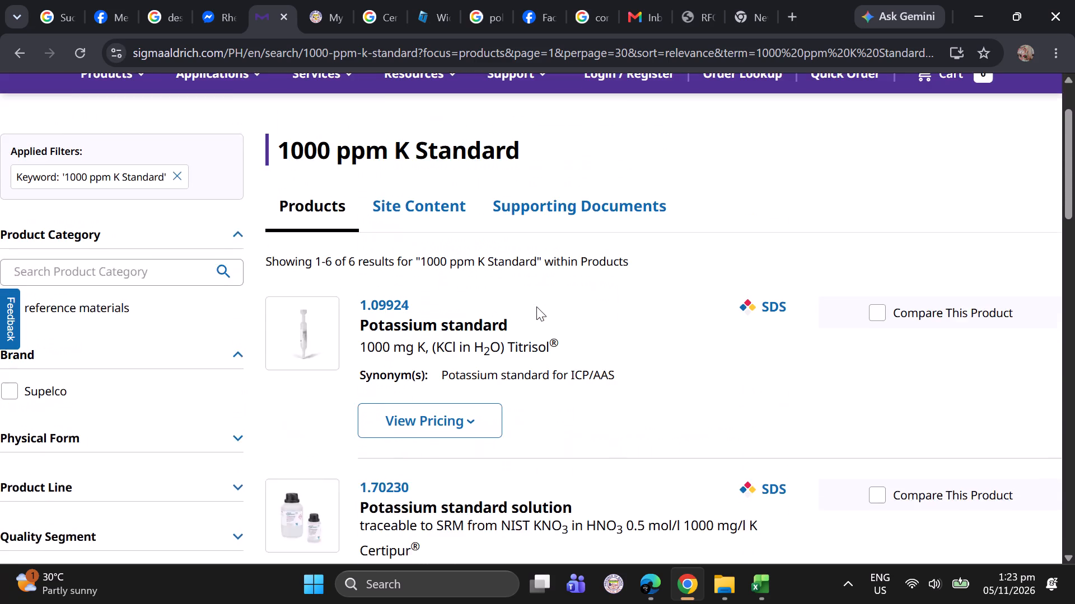
pyautogui.scroll(1, 536, 306)
pyautogui.scroll(-1, 536, 306)
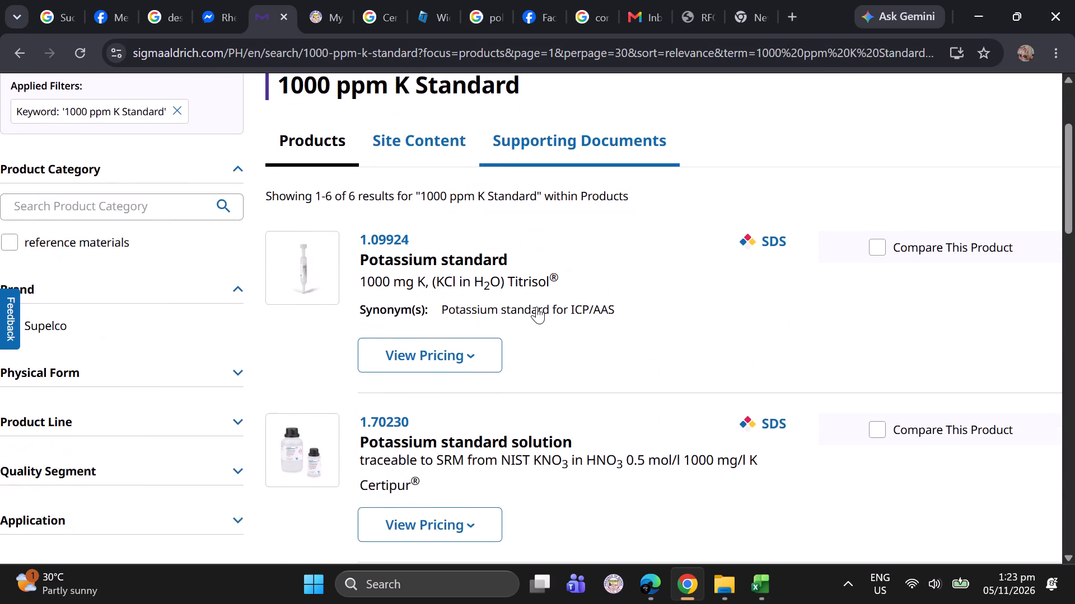
pyautogui.scroll(-2, 536, 306)
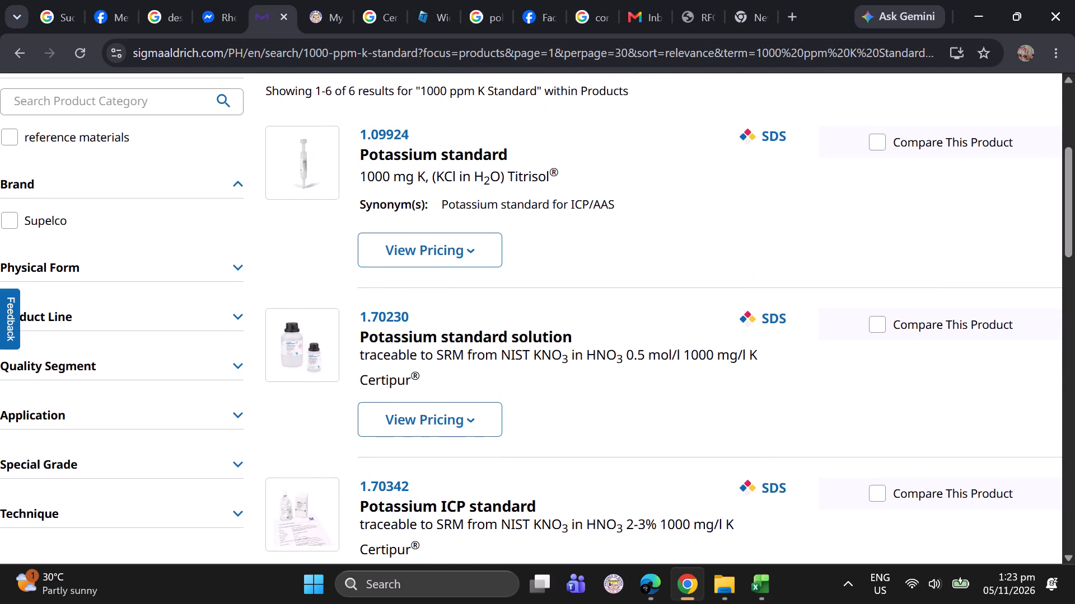
pyautogui.scroll(-1, 536, 306)
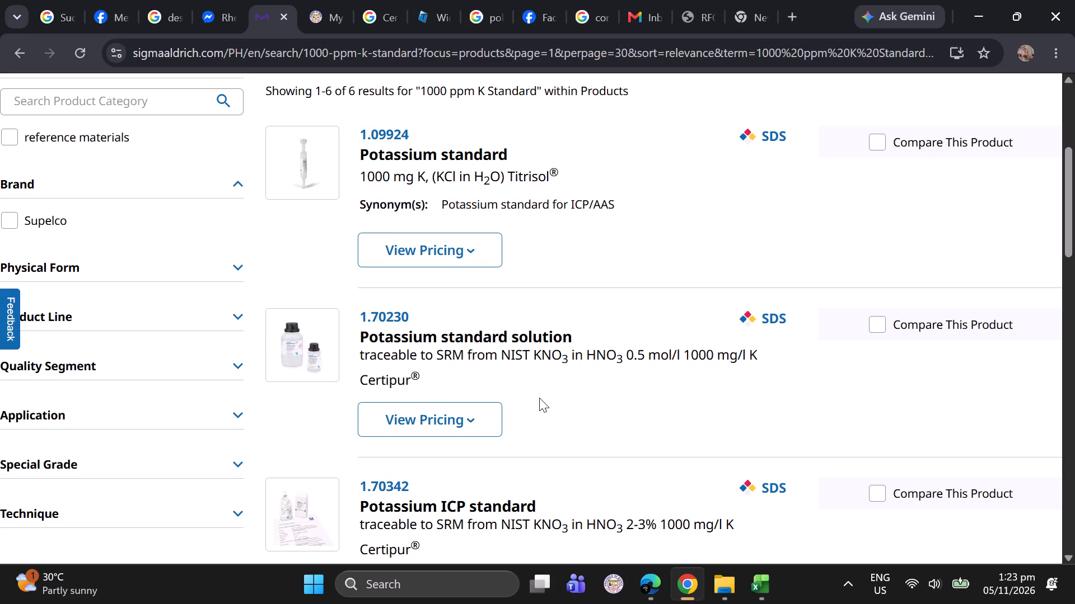
pyautogui.scroll(-2, 539, 398)
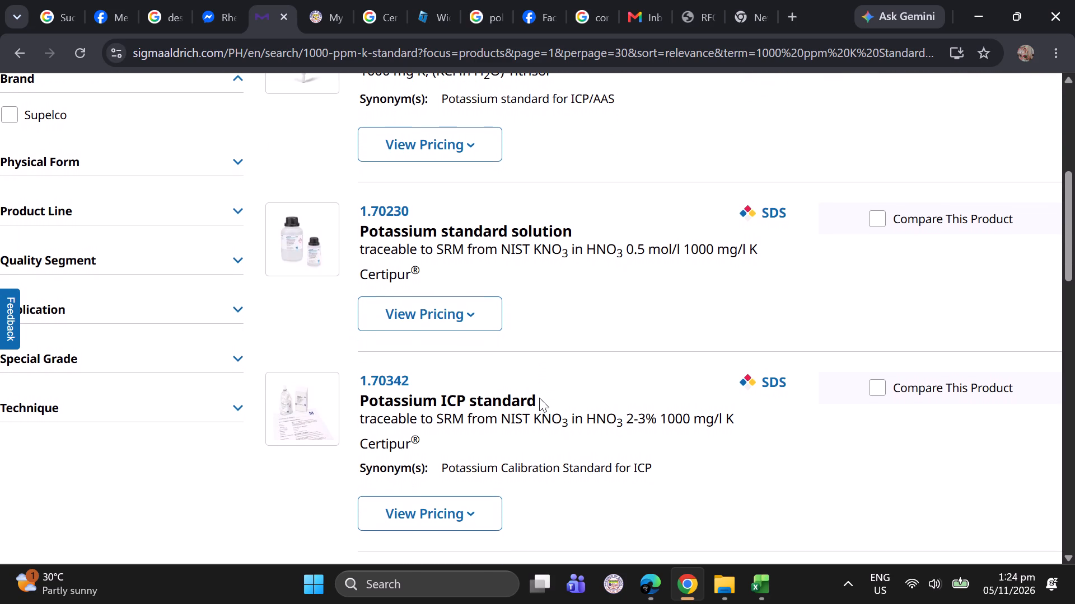
pyautogui.scroll(-1, 539, 398)
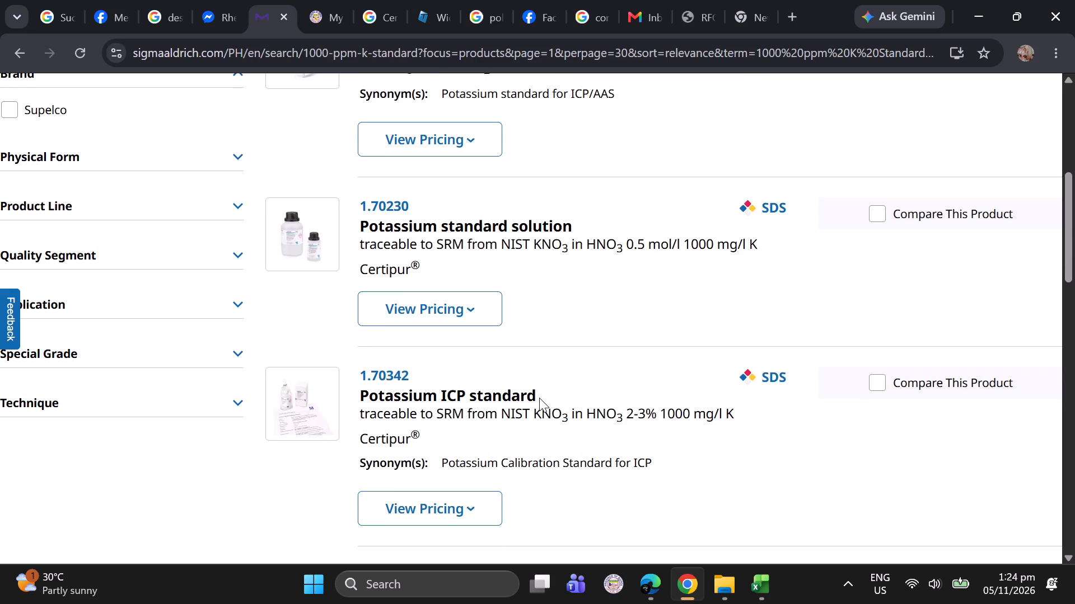
pyautogui.scroll(-2, 539, 398)
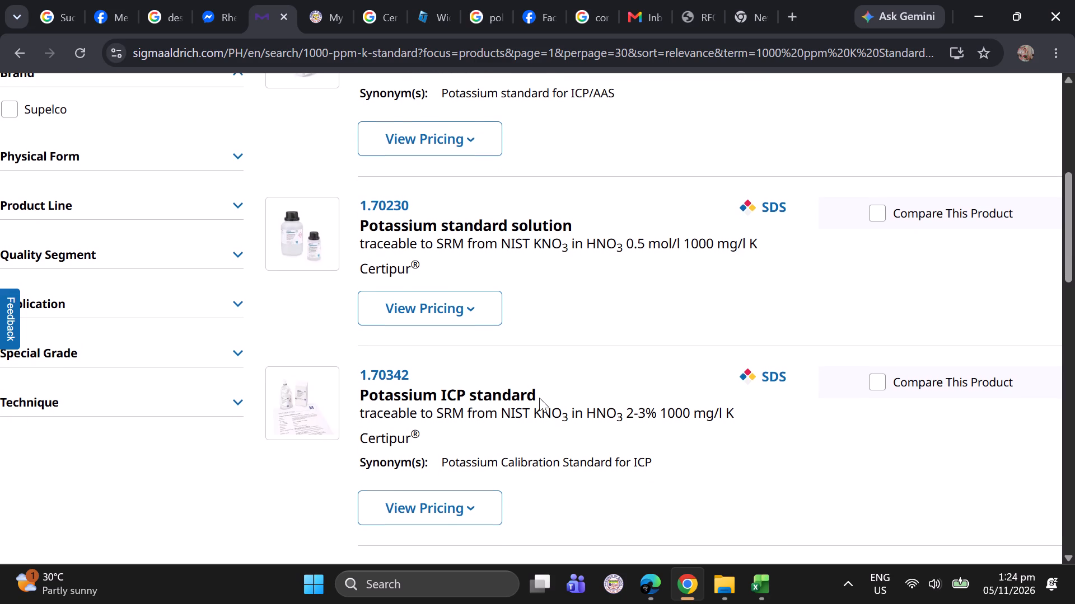
pyautogui.scroll(-2, 539, 398)
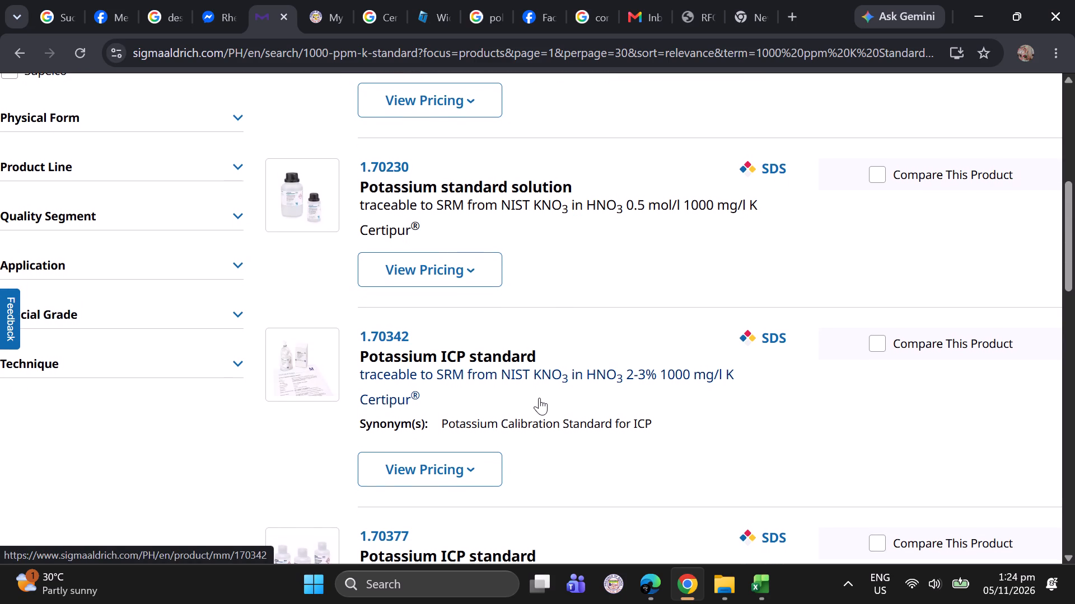
pyautogui.scroll(-3, 539, 398)
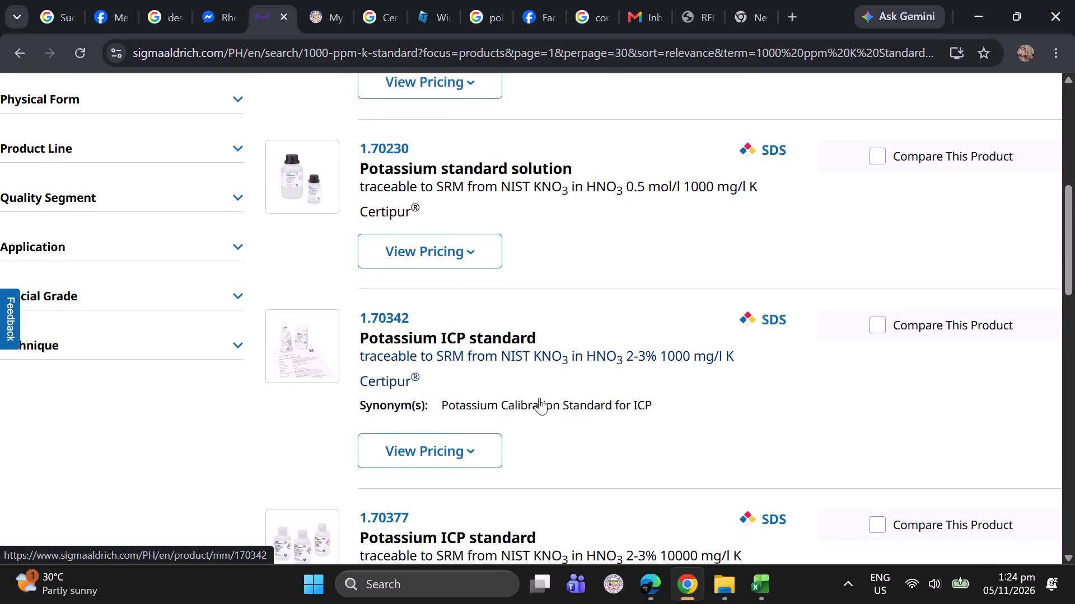
pyautogui.scroll(-2, 539, 398)
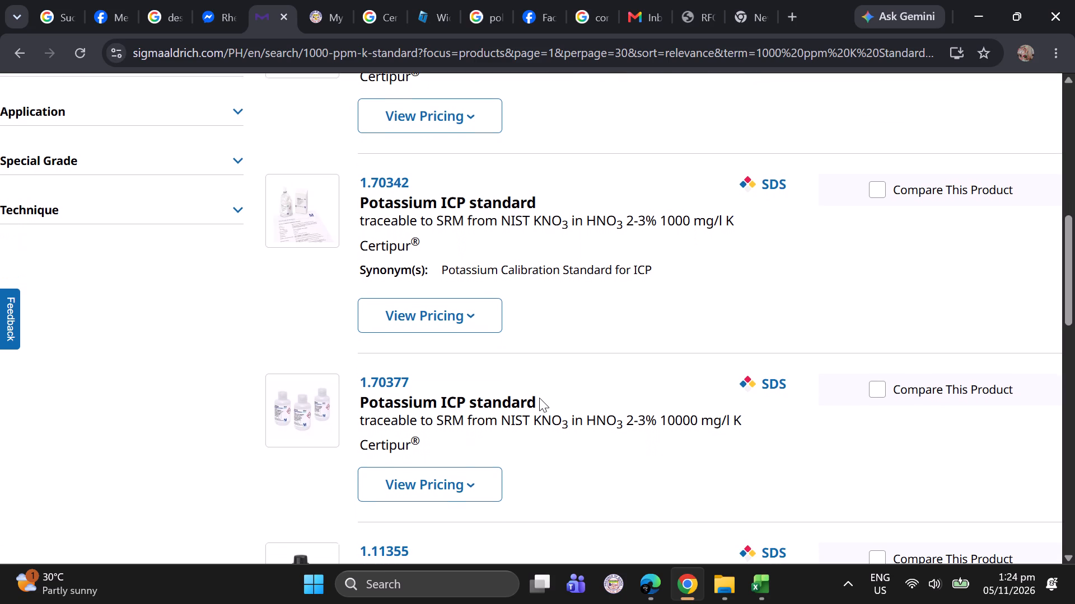
pyautogui.scroll(-2, 539, 398)
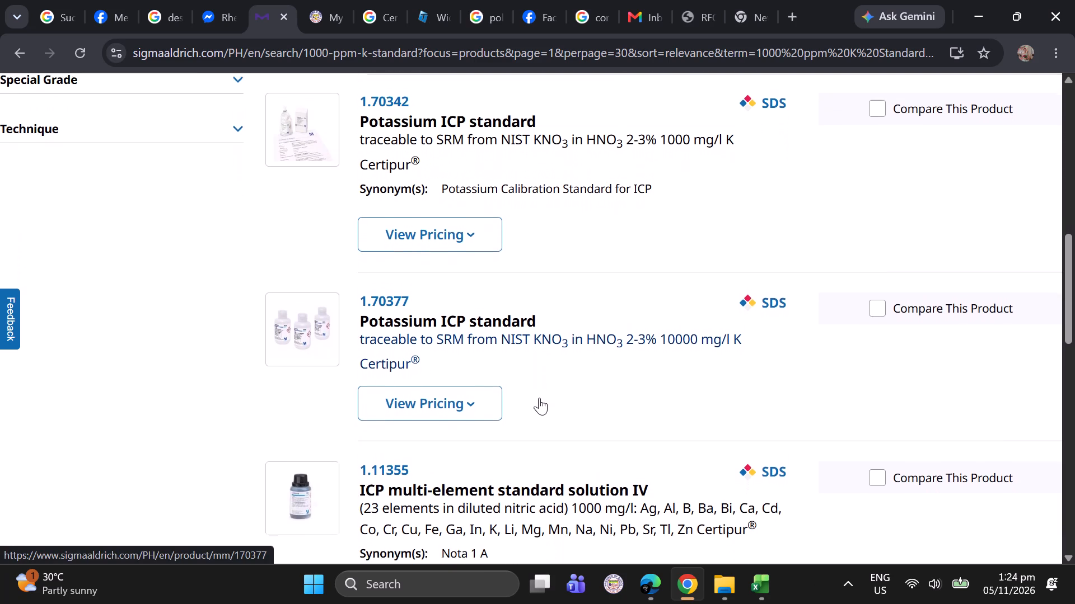
pyautogui.scroll(-2, 539, 398)
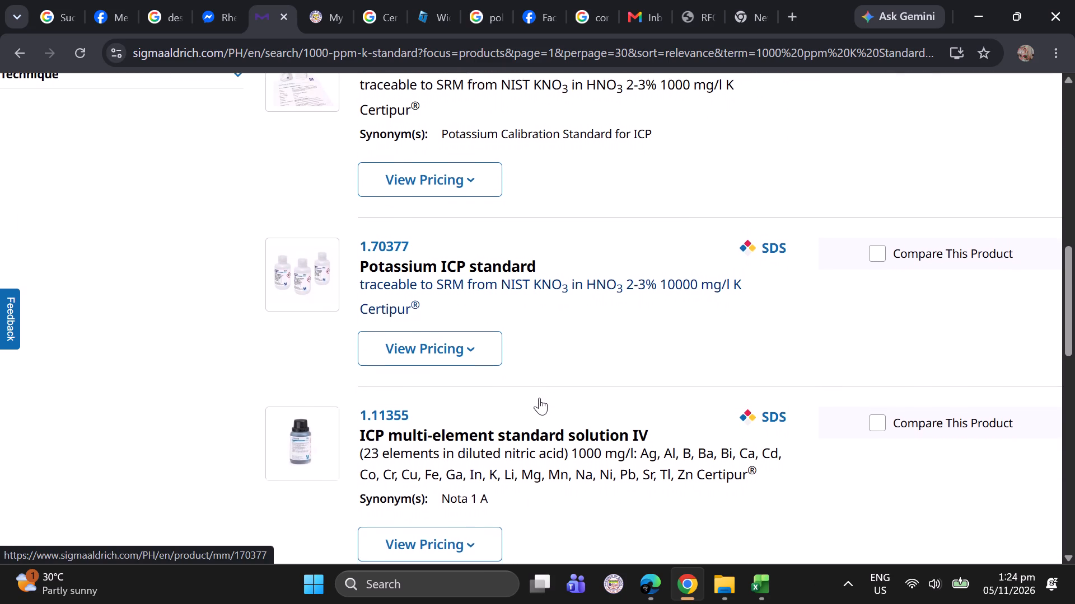
pyautogui.scroll(-1, 539, 398)
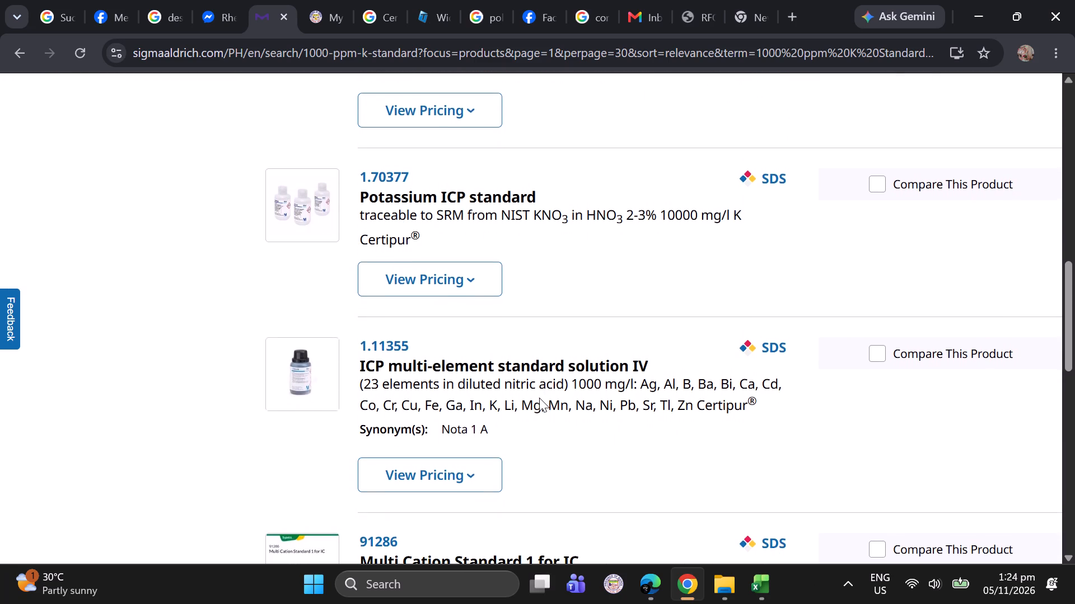
pyautogui.scroll(-2, 539, 398)
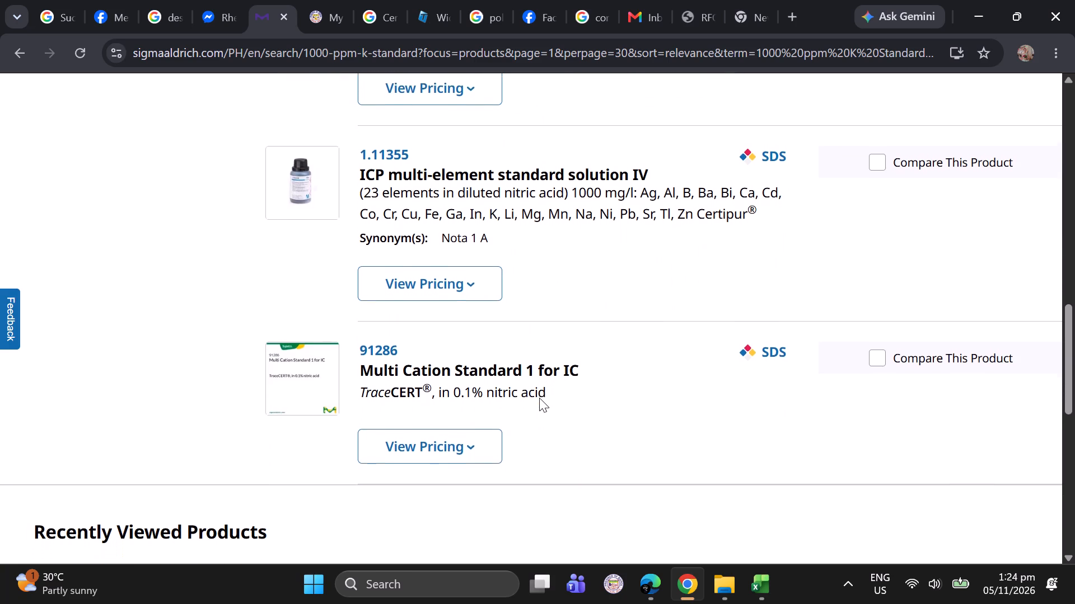
pyautogui.scroll(-2, 539, 398)
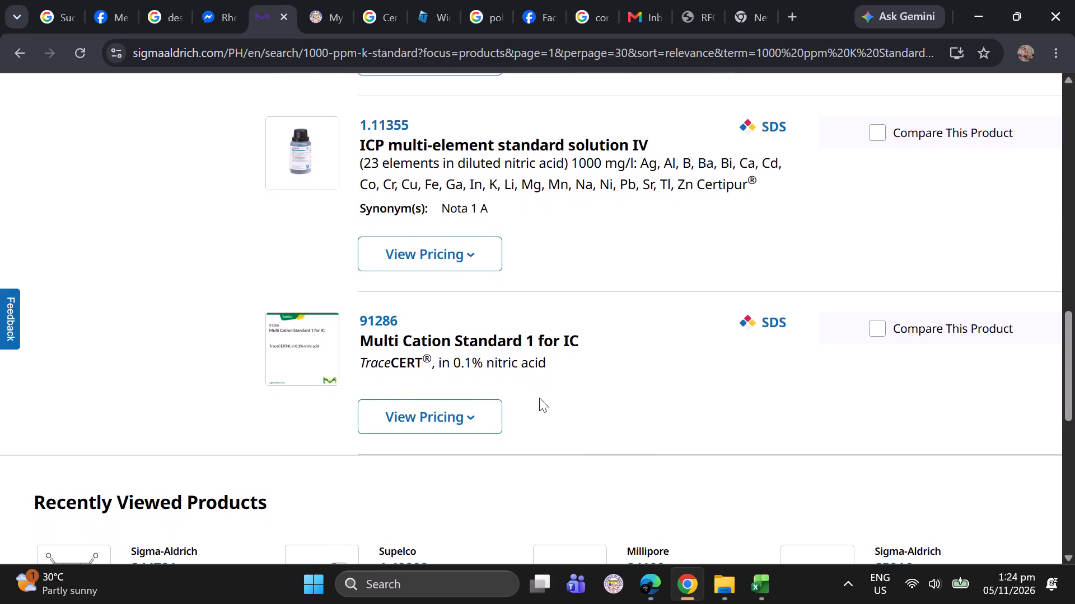
pyautogui.scroll(-3, 539, 398)
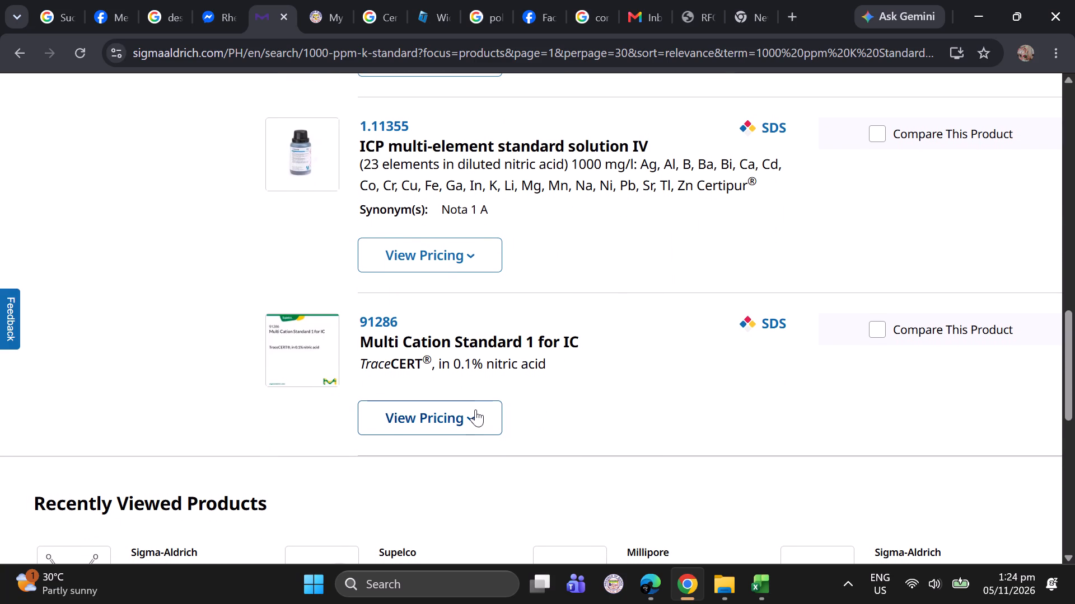
# Check the available sizes and product page of Multi Cation Standard 1 for IC, then return to the search results.
pyautogui.click(476, 421)
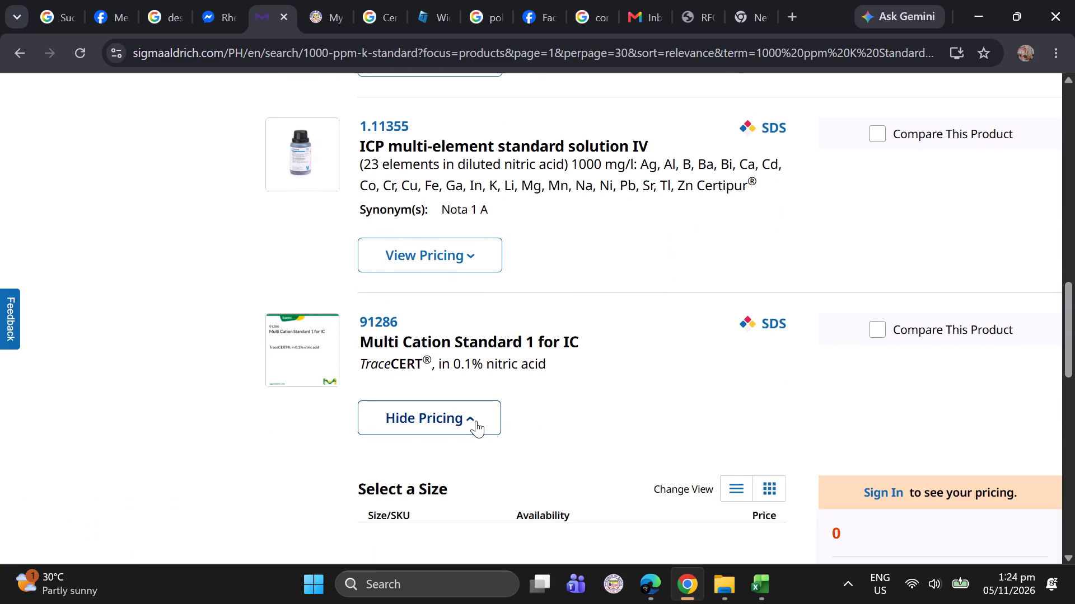
pyautogui.scroll(-4, 476, 421)
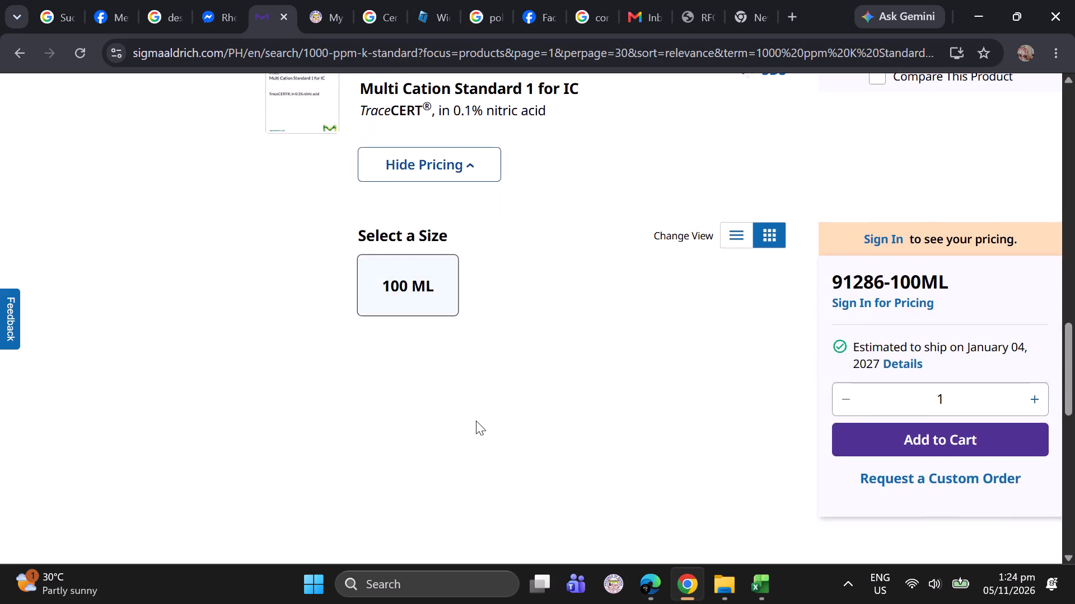
pyautogui.scroll(2, 476, 421)
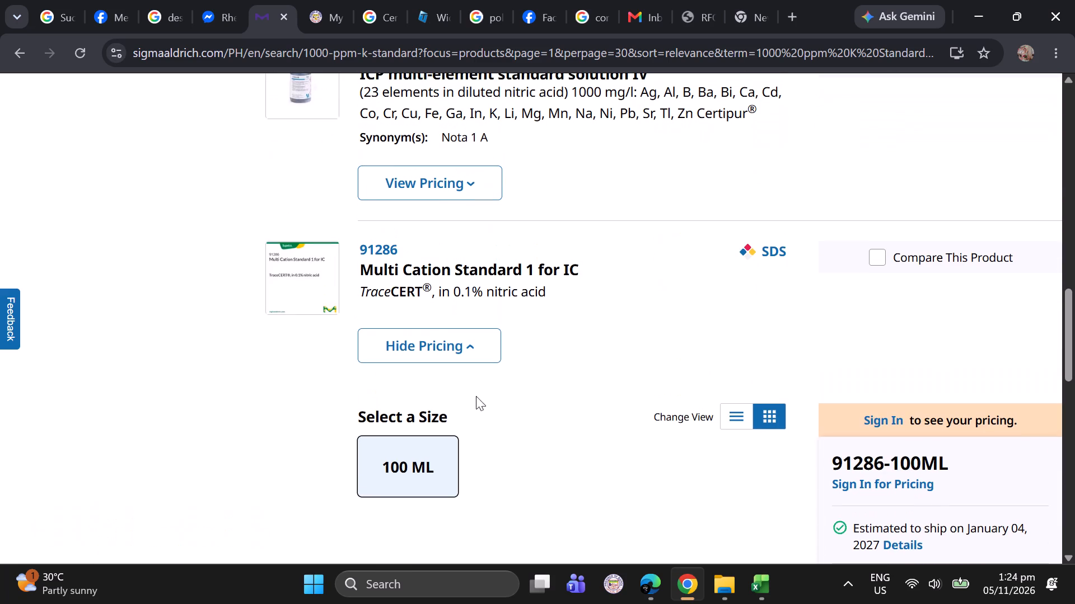
pyautogui.click(431, 275)
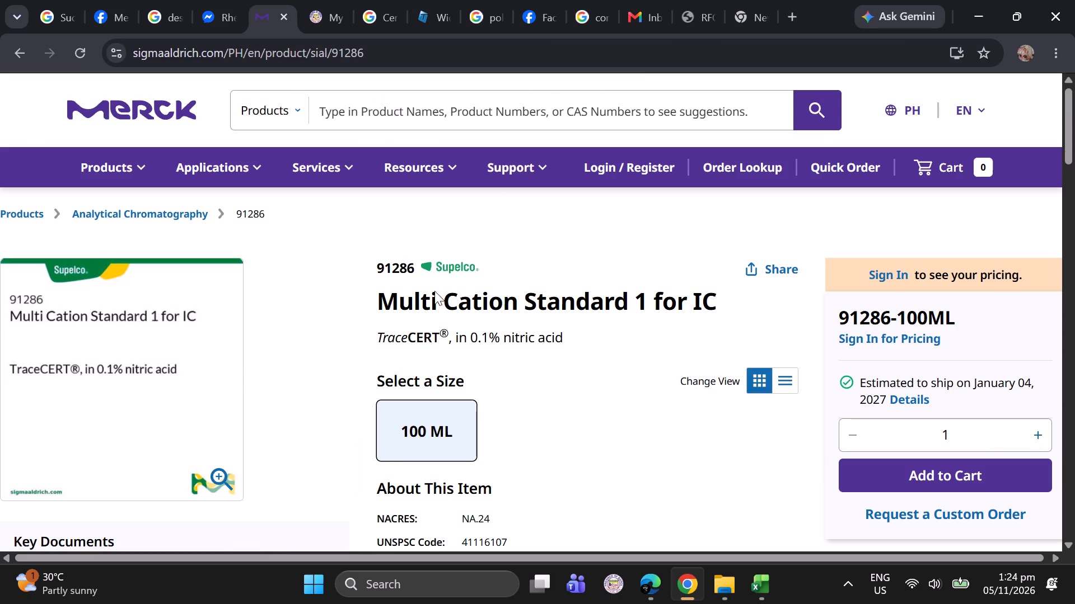
pyautogui.scroll(-4, 516, 443)
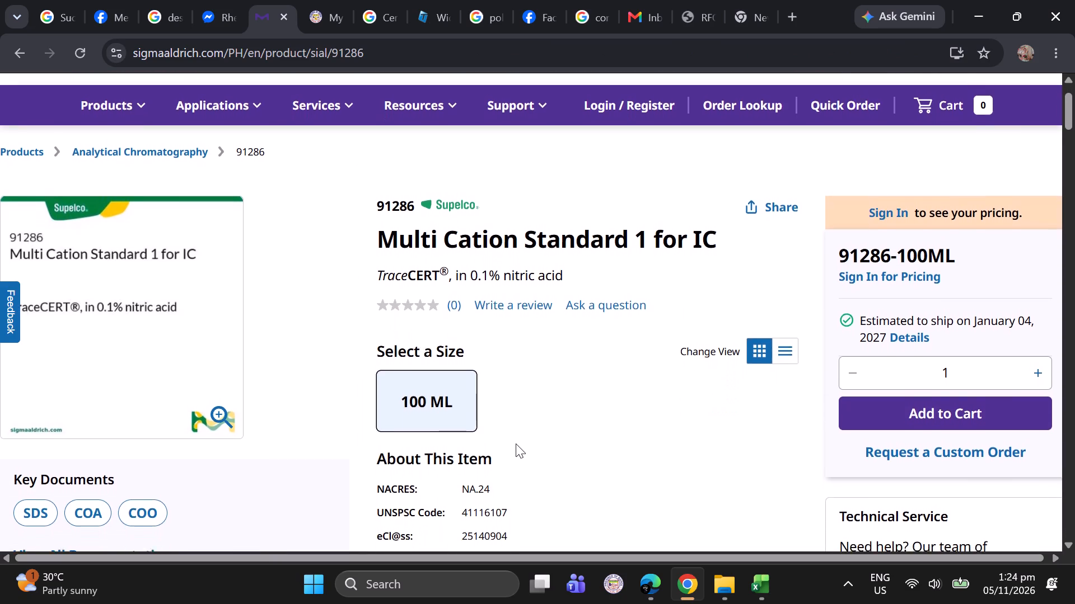
pyautogui.scroll(-5, 516, 443)
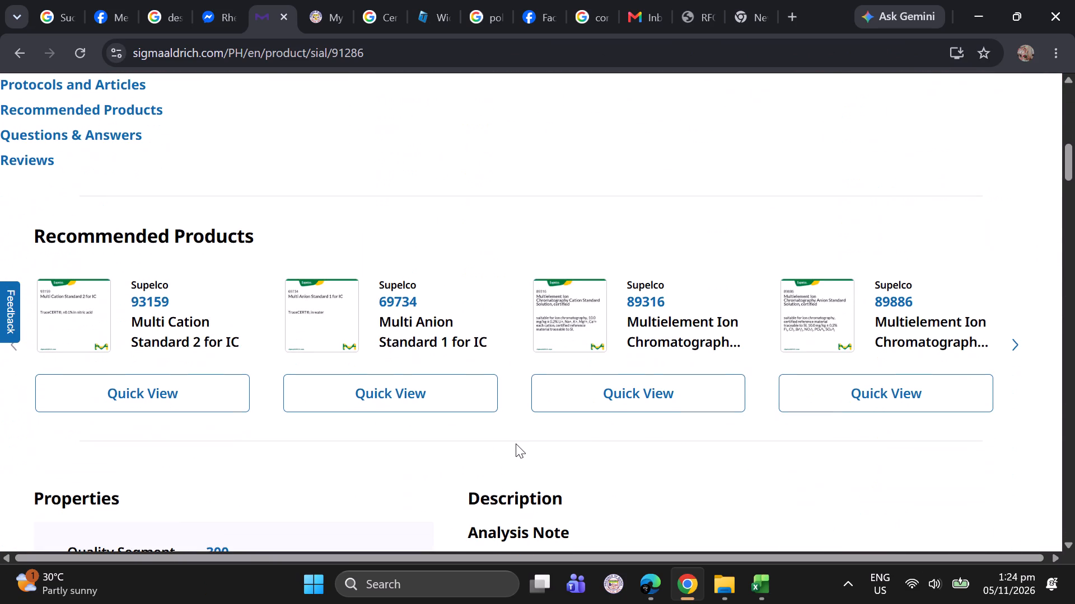
pyautogui.scroll(10, 516, 443)
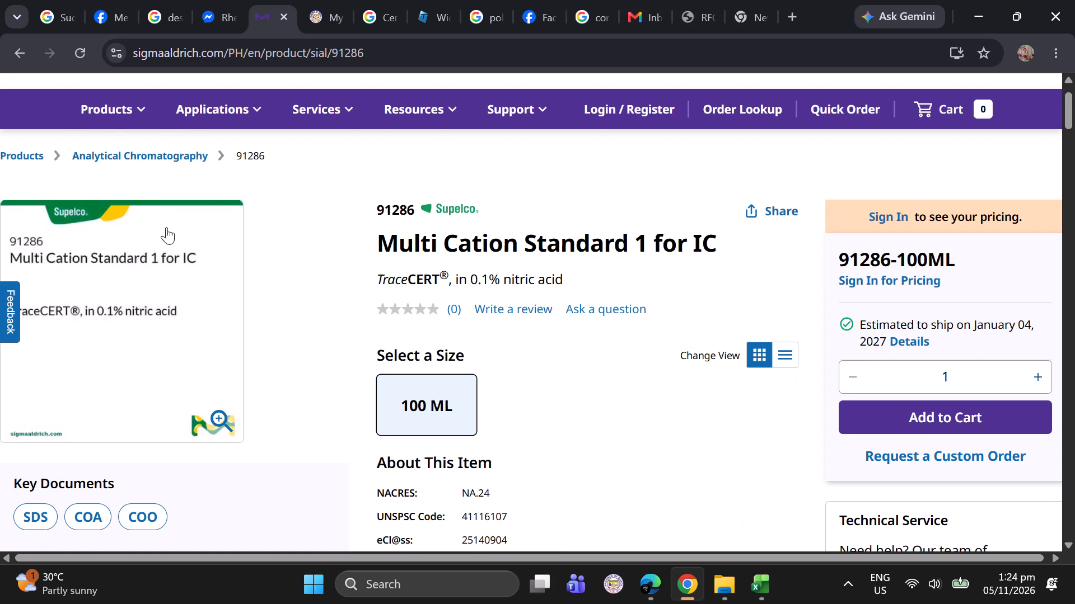
pyautogui.click(17, 59)
# Extend the Merck product search to "1000 ppm K Standard for AAS" and run it.
pyautogui.scroll(9, 493, 313)
pyautogui.click(533, 112)
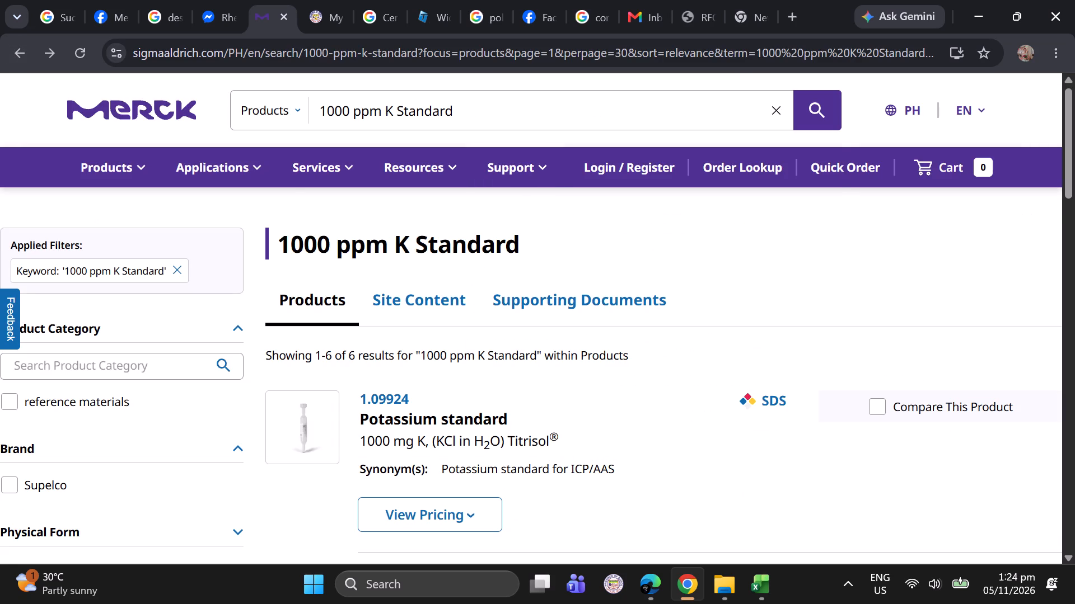
pyautogui.press('space')
pyautogui.write('for AAS')
pyautogui.press('Return')
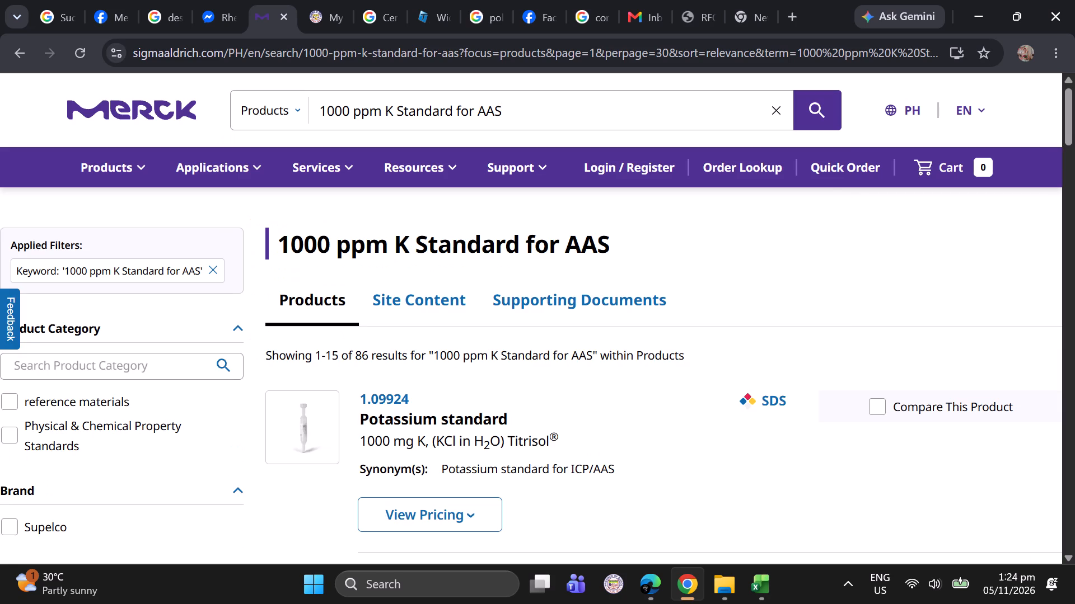
# Check the product page of Potassium Standard for AAS (96665) for available sizes, then return to the search results.
pyautogui.scroll(-1, 689, 353)
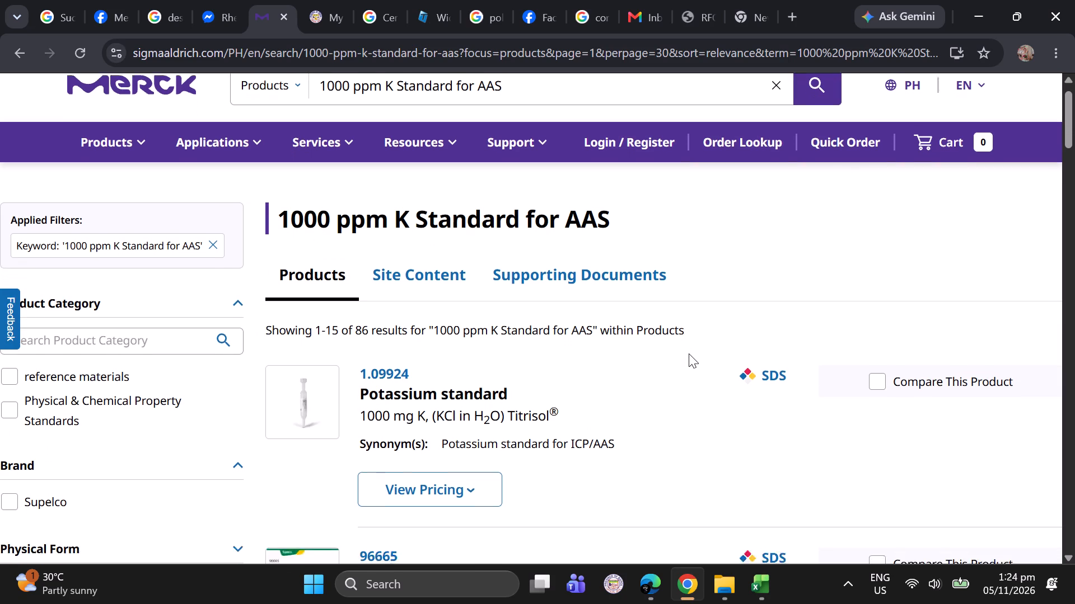
pyautogui.scroll(-1, 689, 353)
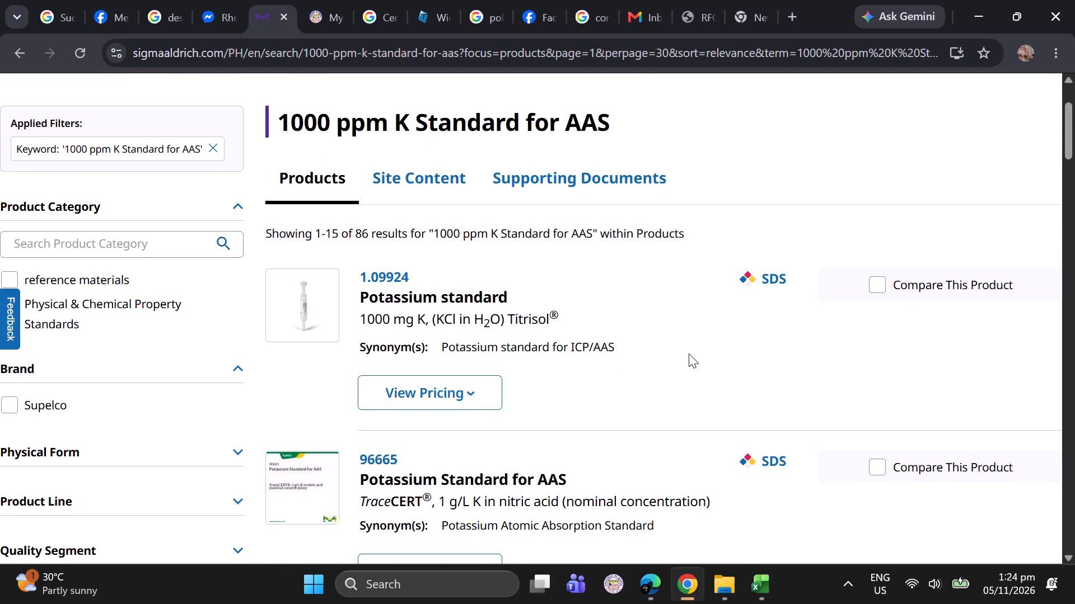
pyautogui.scroll(-1, 689, 353)
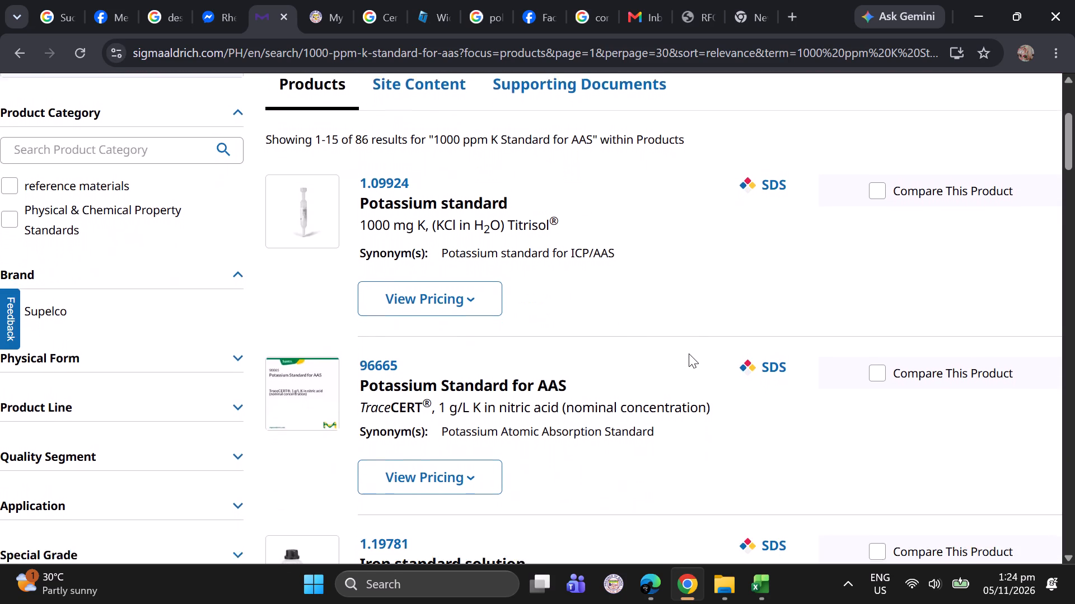
pyautogui.scroll(-1, 689, 353)
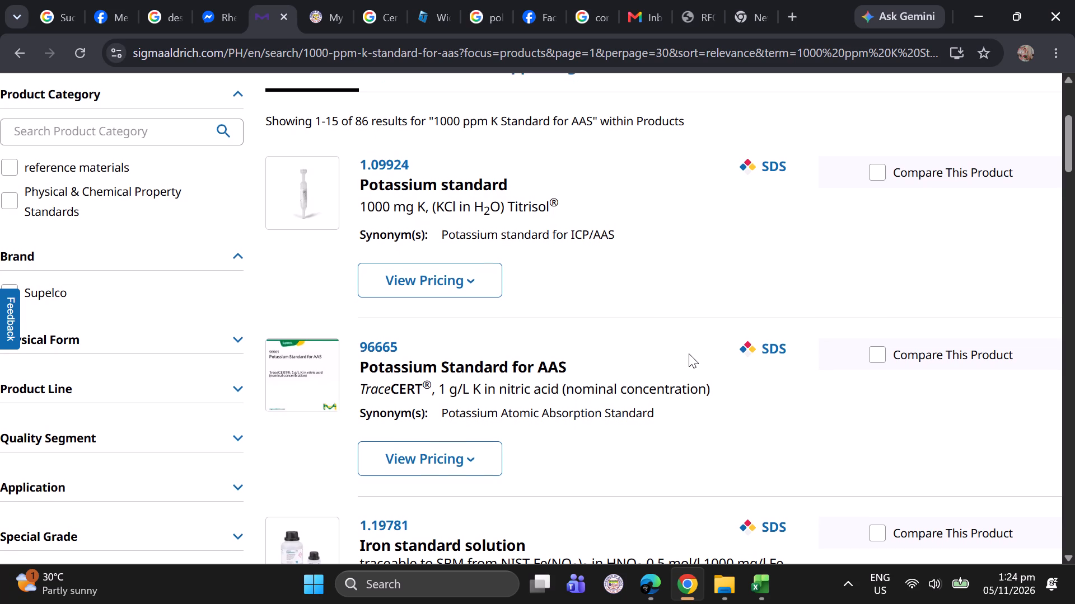
pyautogui.click(404, 361)
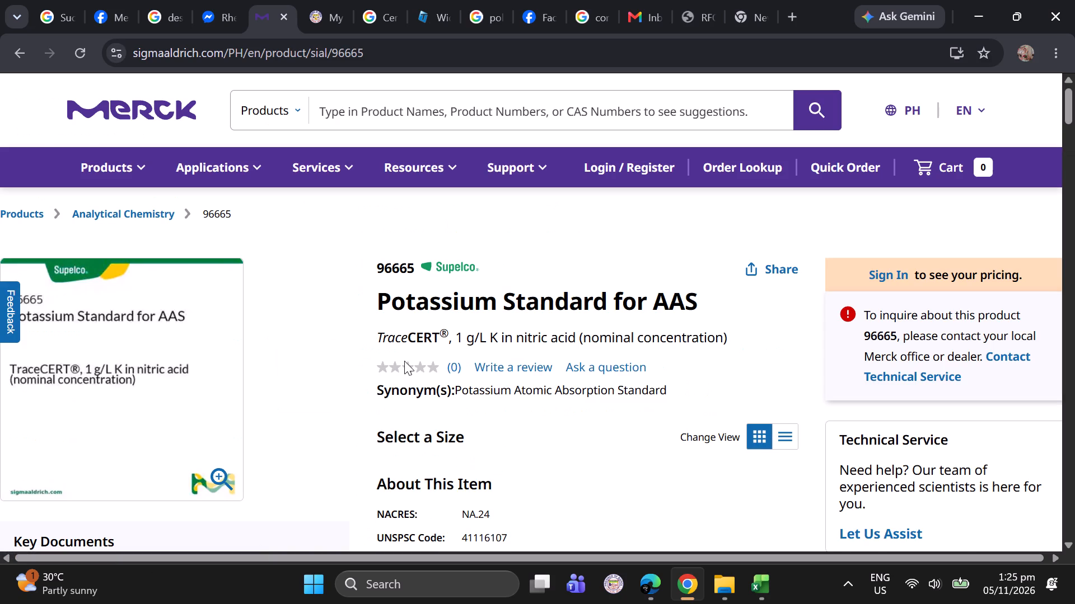
pyautogui.scroll(-1, 404, 361)
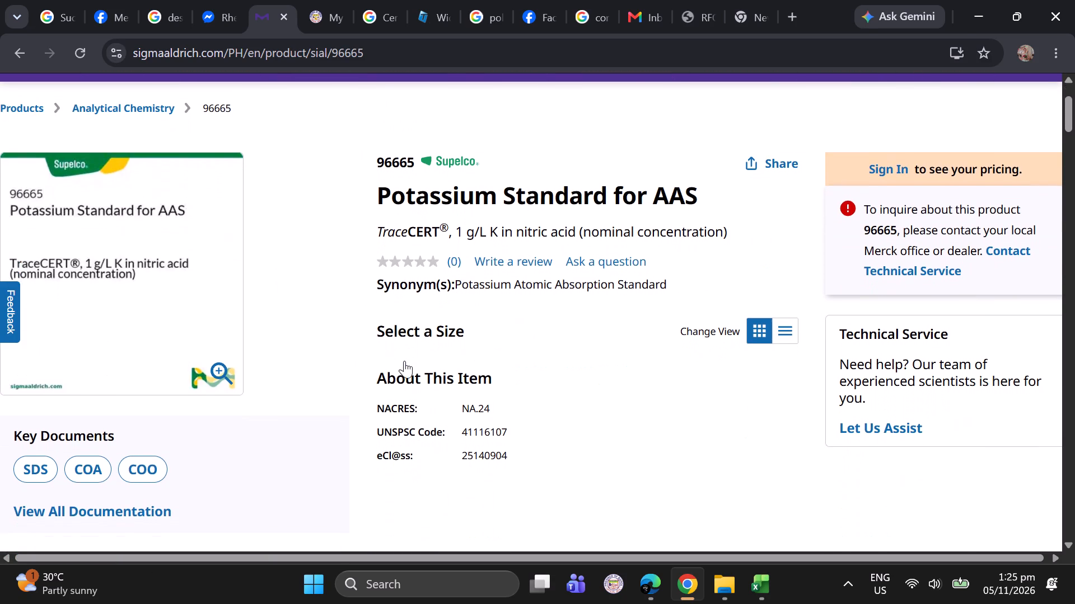
pyautogui.scroll(-1, 404, 361)
pyautogui.hscroll(1, 404, 361)
pyautogui.scroll(-1, 404, 361)
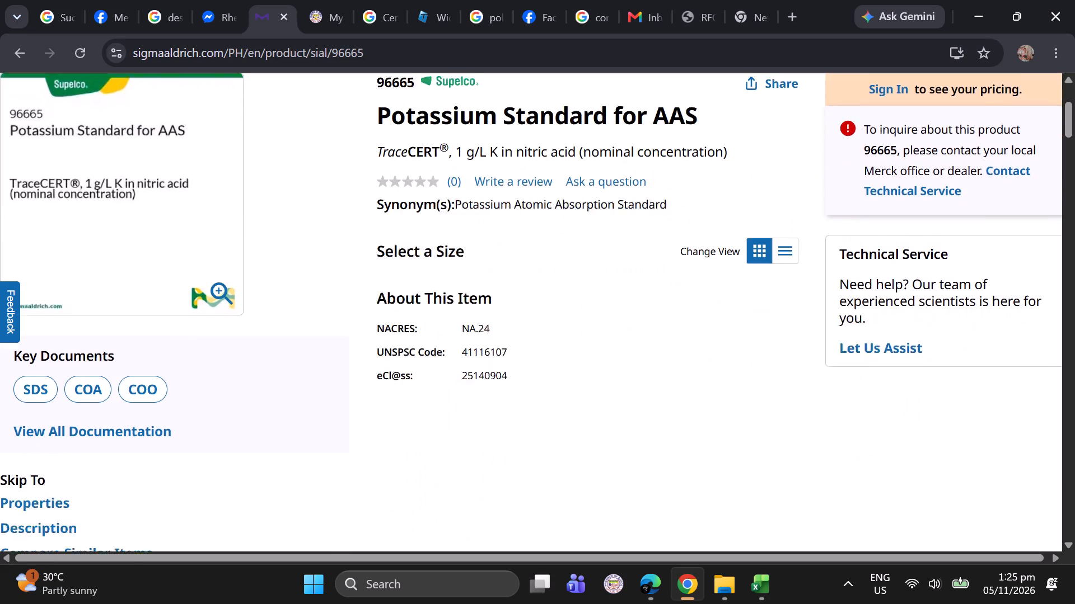
pyautogui.scroll(-1, 404, 361)
pyautogui.scroll(2, 404, 361)
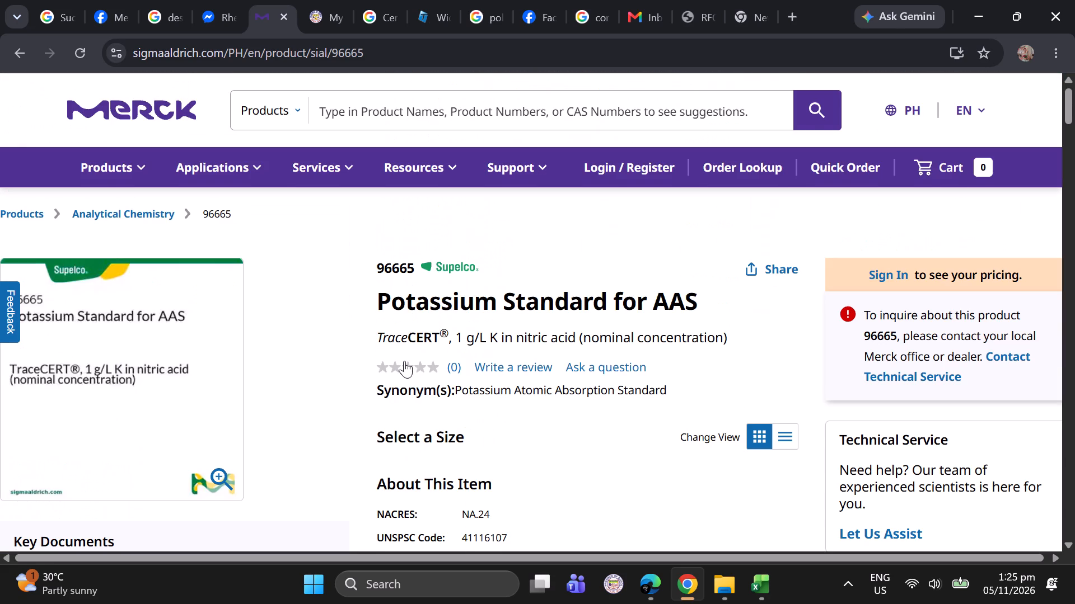
pyautogui.scroll(-1, 404, 361)
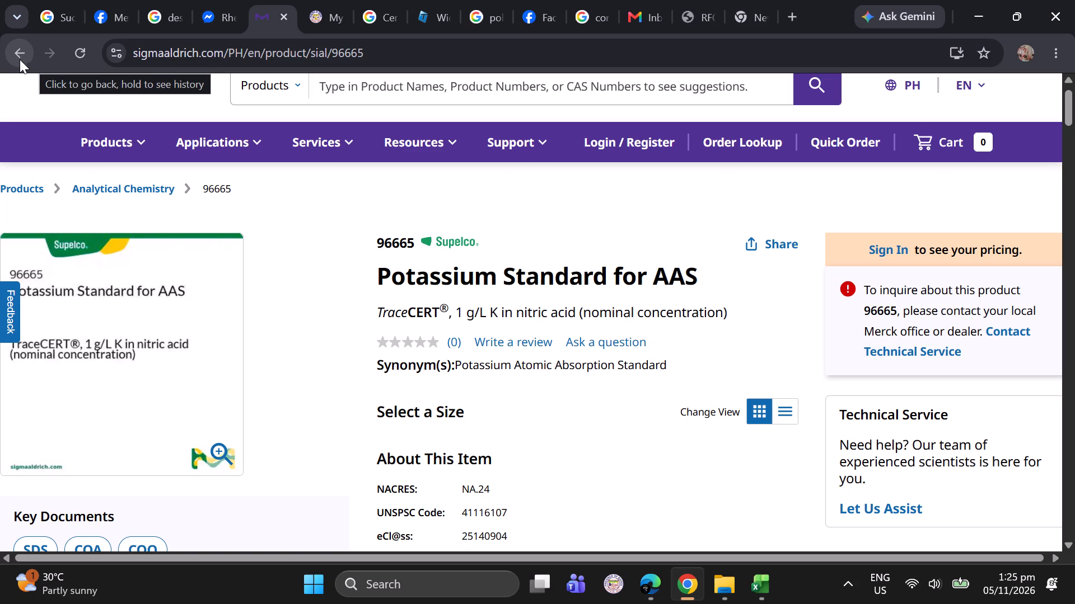
pyautogui.click(18, 58)
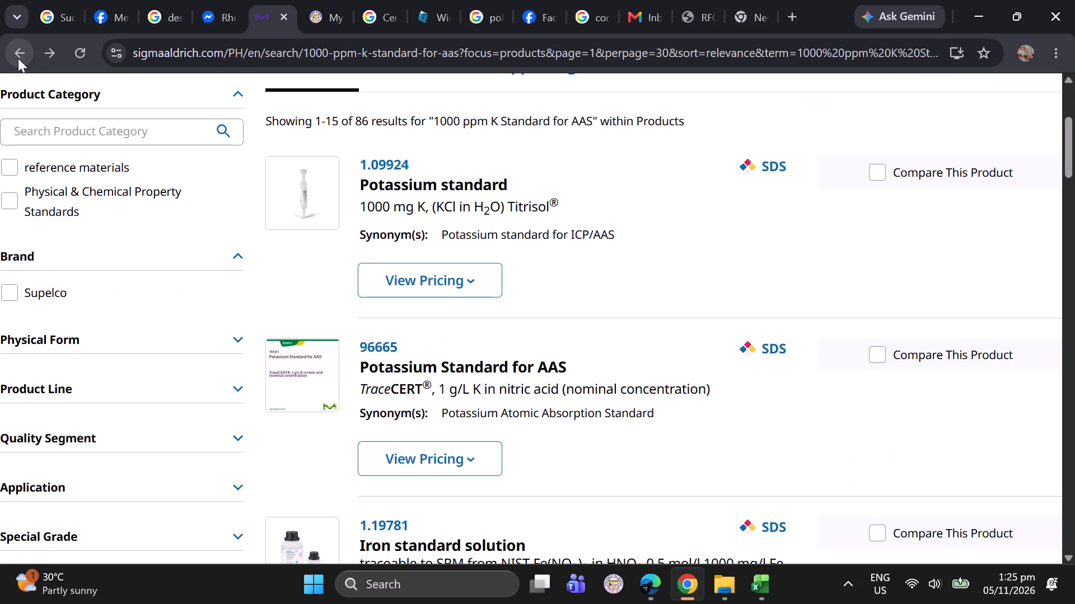
# Examine the rest of the "1000 ppm K Standard for AAS" results for another suitable potassium standard.
pyautogui.scroll(-1, 364, 354)
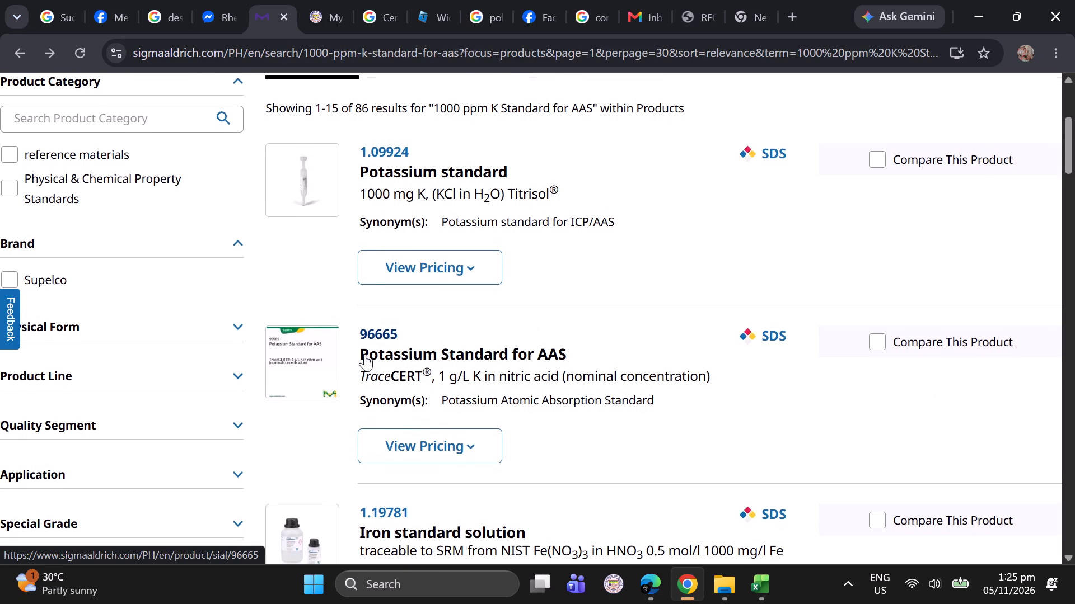
pyautogui.scroll(-2, 364, 354)
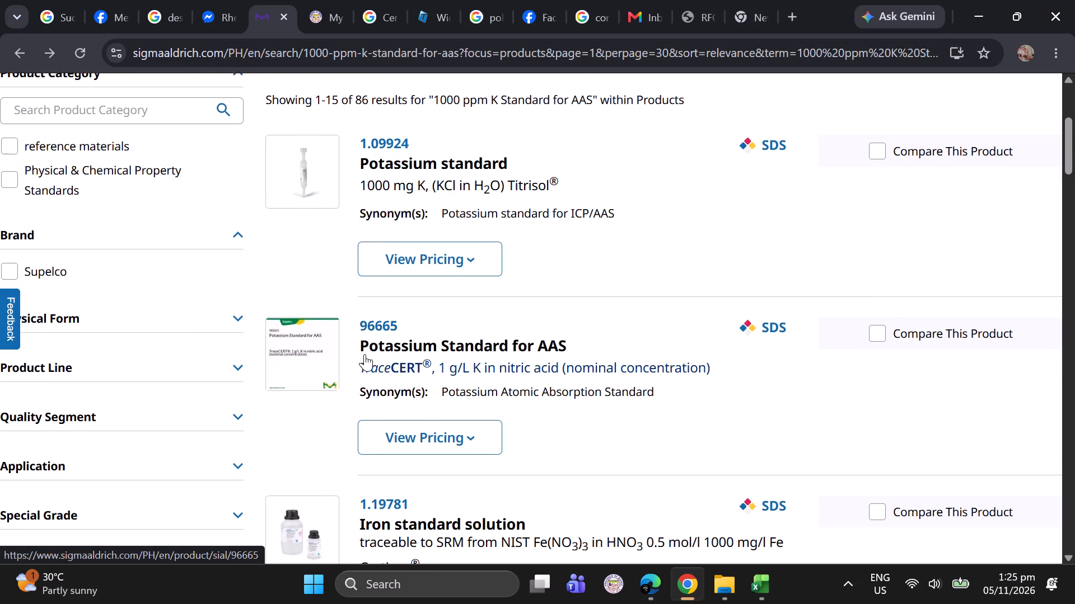
pyautogui.scroll(-3, 364, 354)
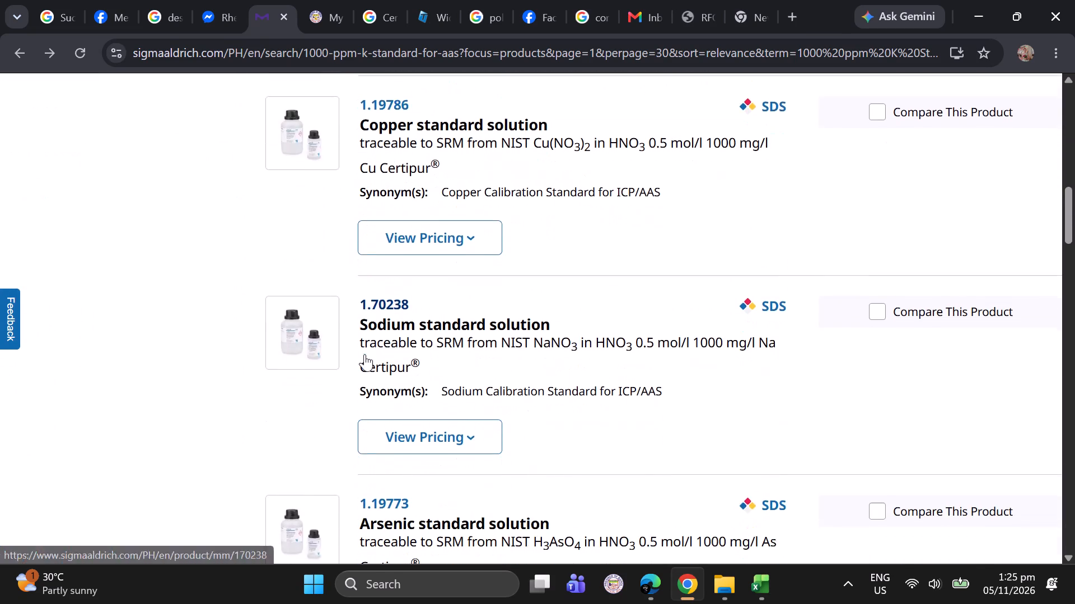
pyautogui.scroll(-1, 364, 354)
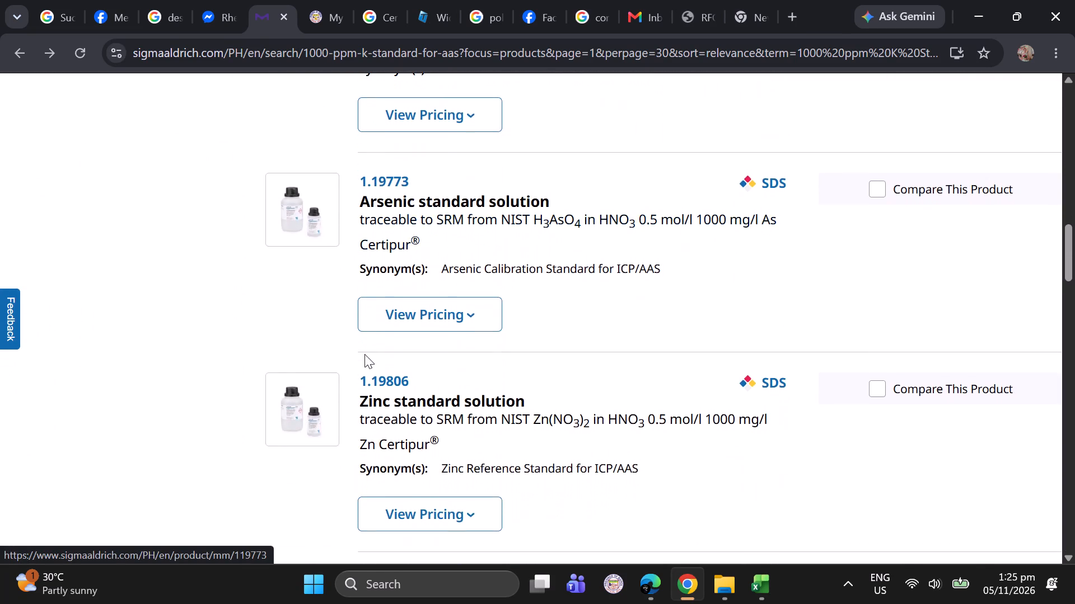
pyautogui.scroll(-3, 364, 354)
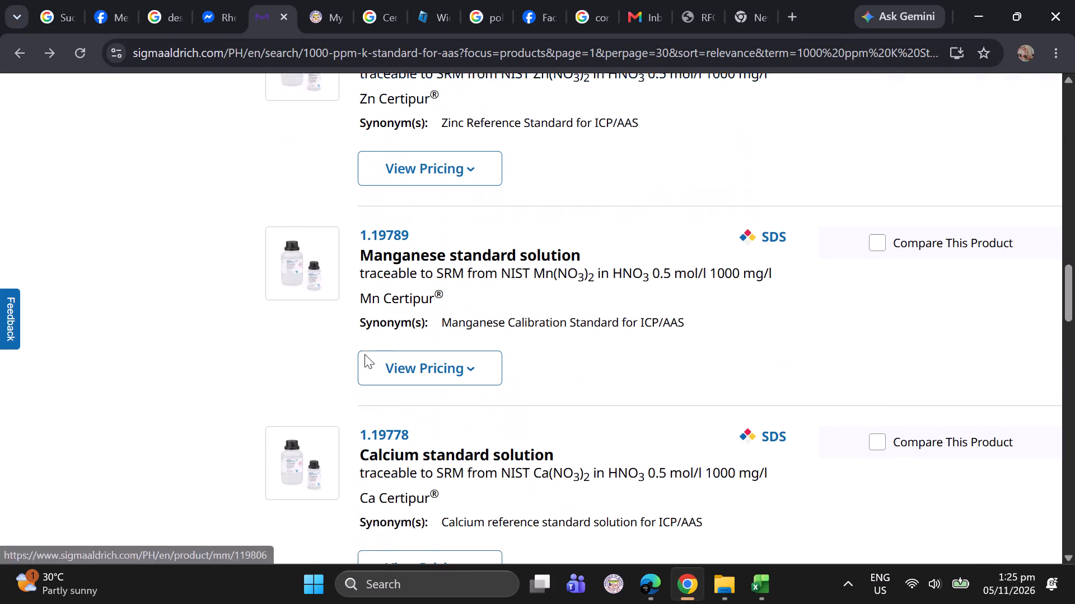
pyautogui.scroll(-5, 364, 354)
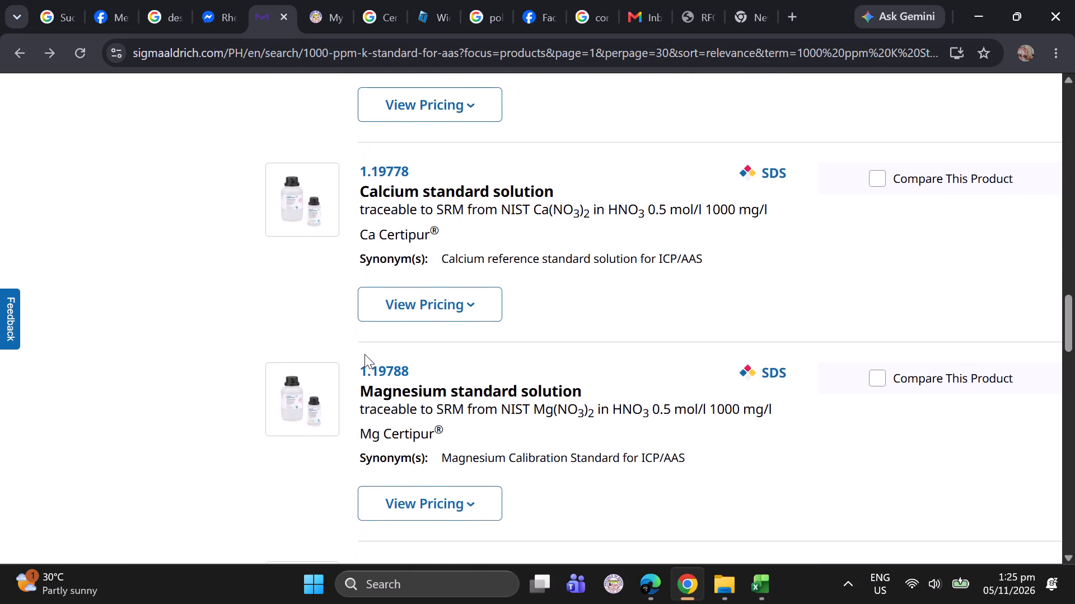
pyautogui.scroll(-4, 364, 354)
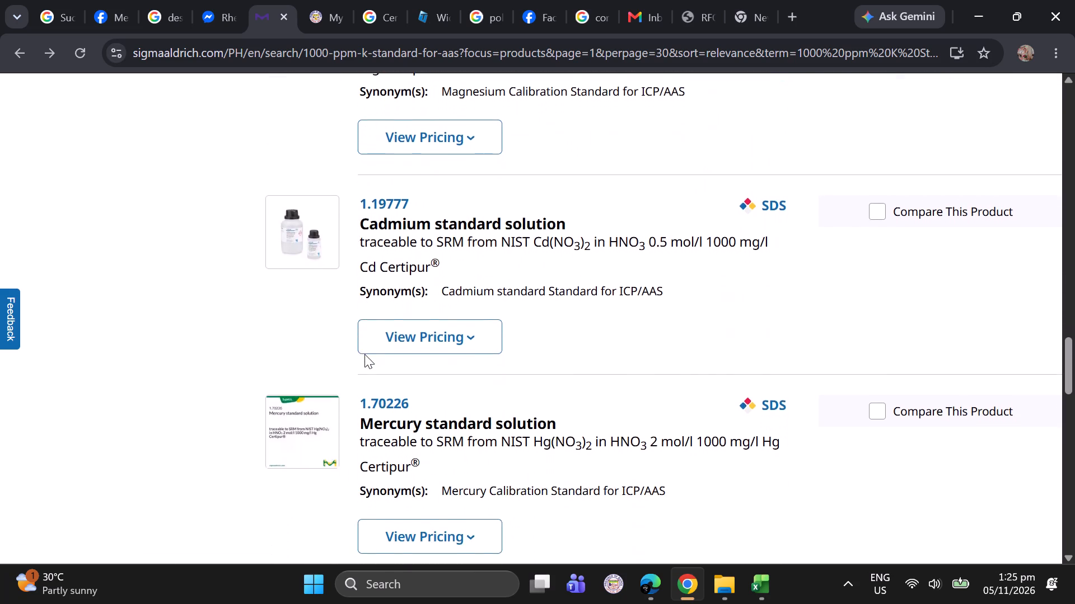
pyautogui.scroll(-2, 364, 354)
pyautogui.scroll(20, 364, 354)
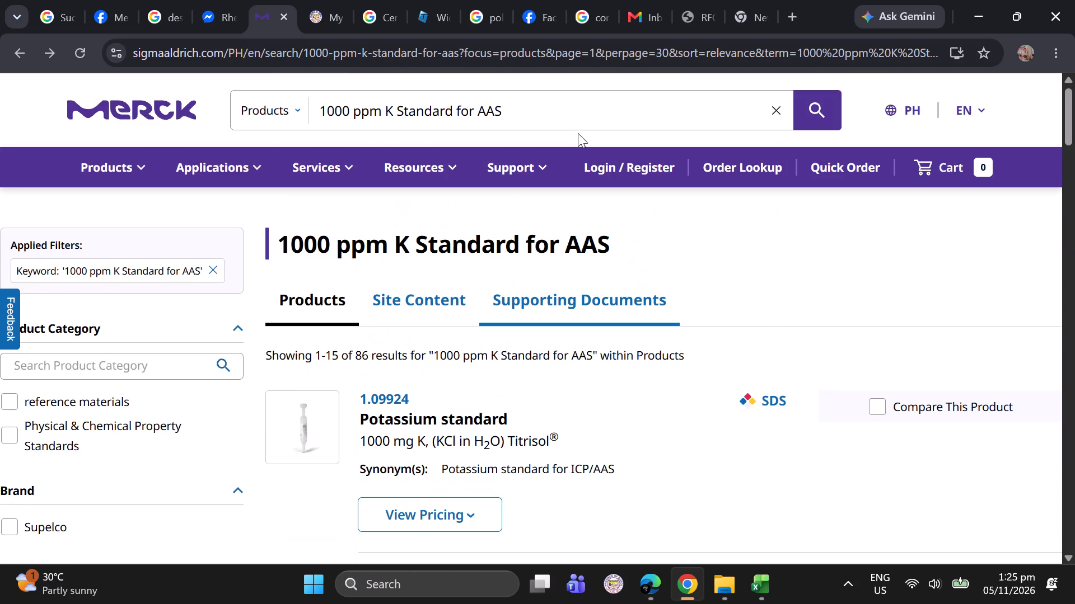
# Change the Merck product search to "1000 ppm K Standard for ICP" and run it.
pyautogui.moveTo(527, 102); pyautogui.dragTo(482, 103)
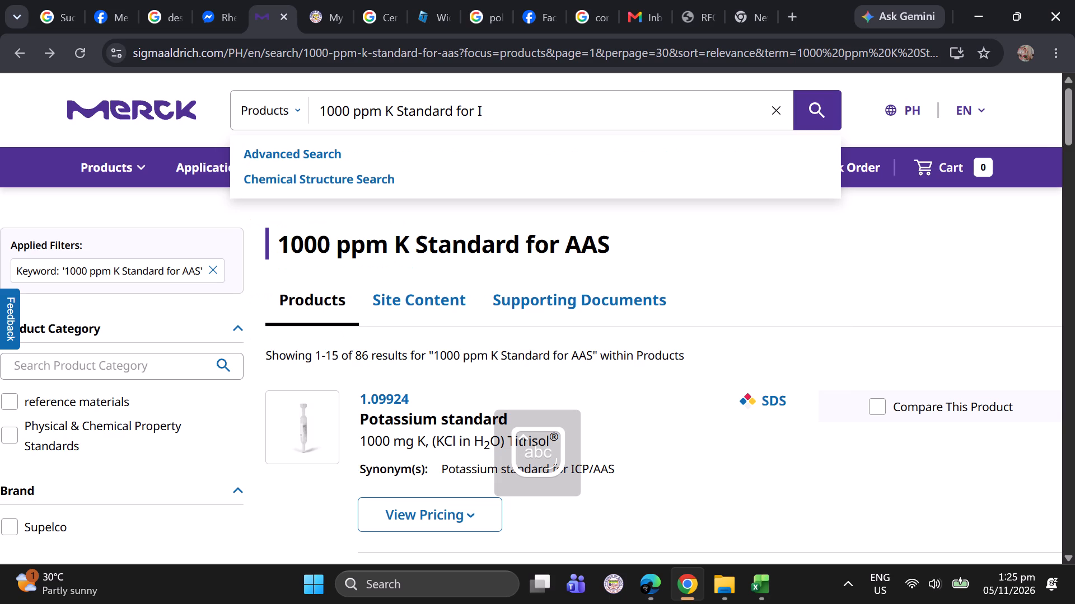
pyautogui.write('CP')
pyautogui.hotkey('shift', 'Return')
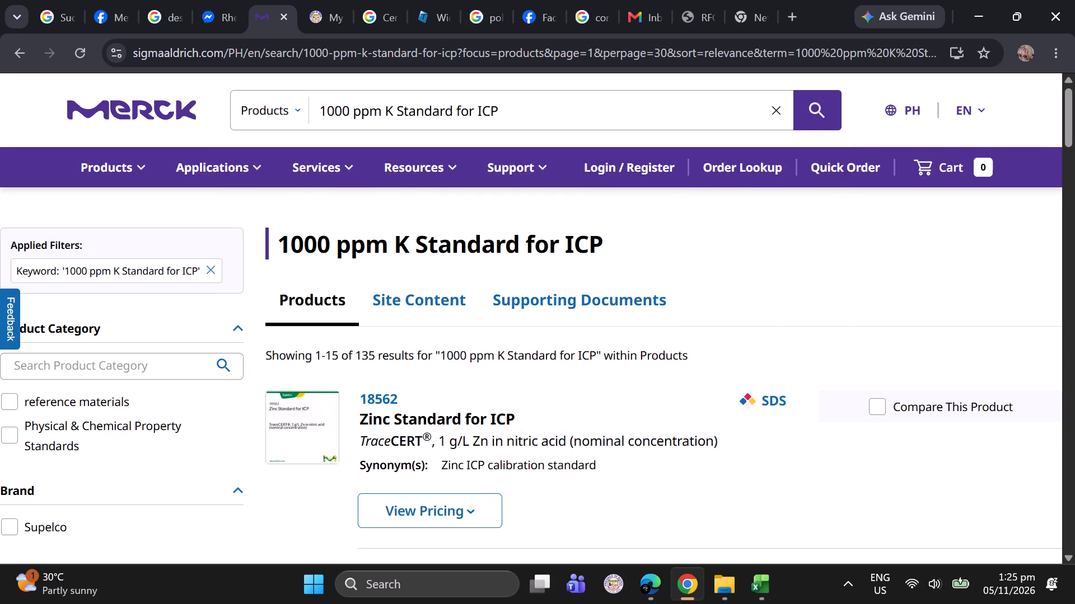
# Examine the "1000 ppm K Standard for ICP" results for a suitable potassium standard and its catalog number.
pyautogui.scroll(-3, 549, 361)
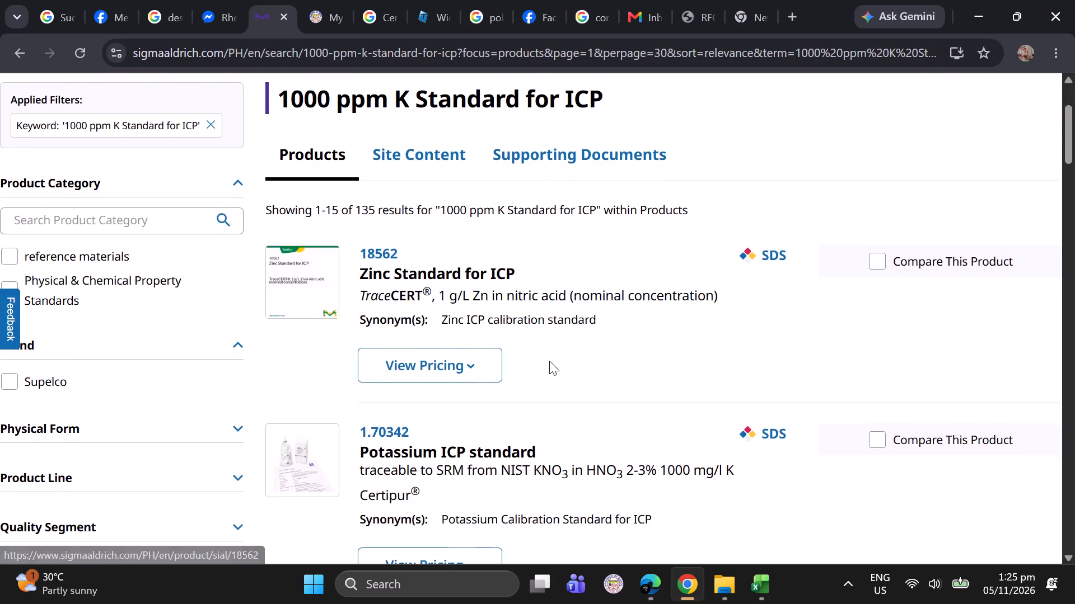
pyautogui.scroll(-1, 549, 361)
pyautogui.scroll(4, 549, 361)
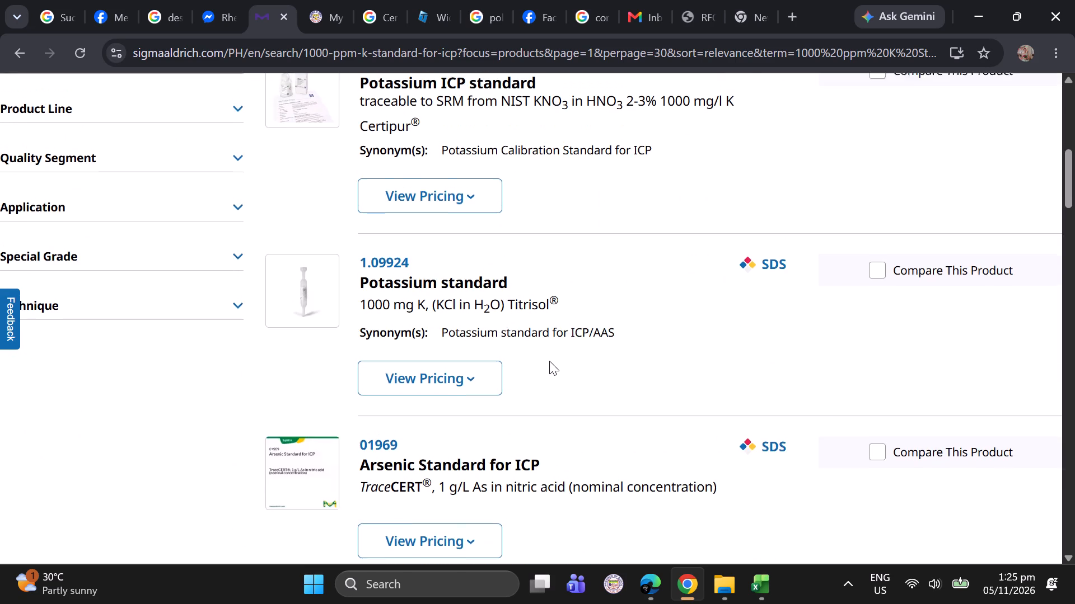
pyautogui.scroll(1, 549, 361)
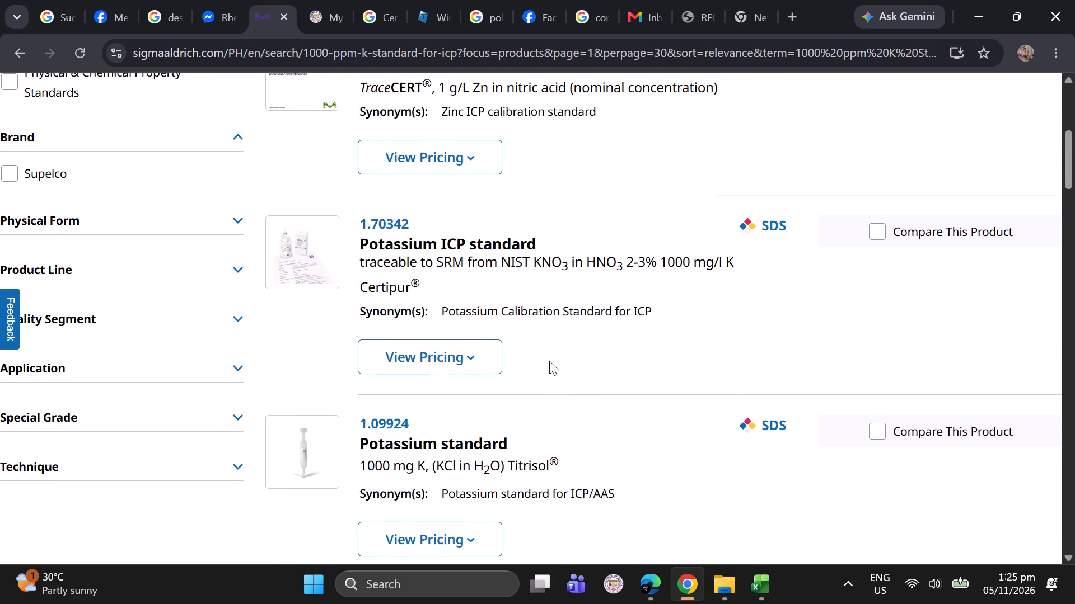
pyautogui.scroll(1, 549, 361)
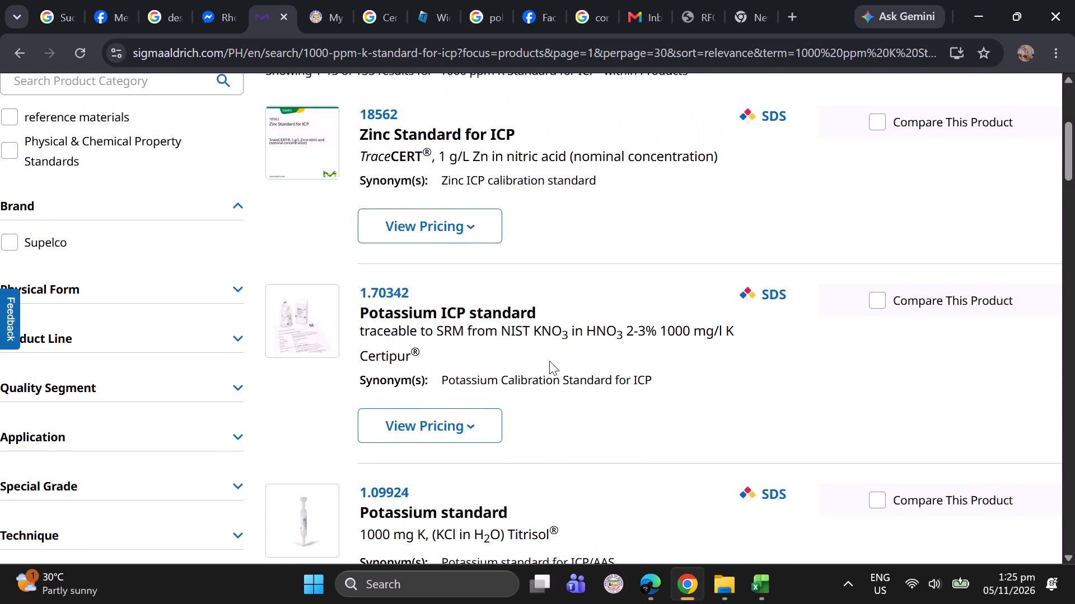
pyautogui.scroll(1, 549, 361)
pyautogui.scroll(-1, 549, 361)
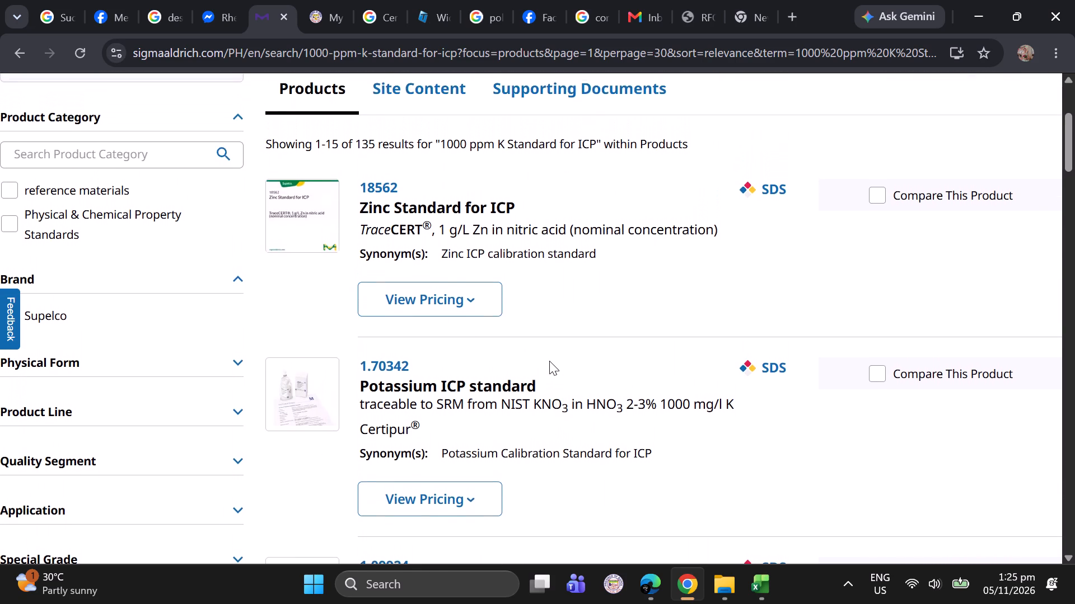
pyautogui.scroll(-1, 549, 361)
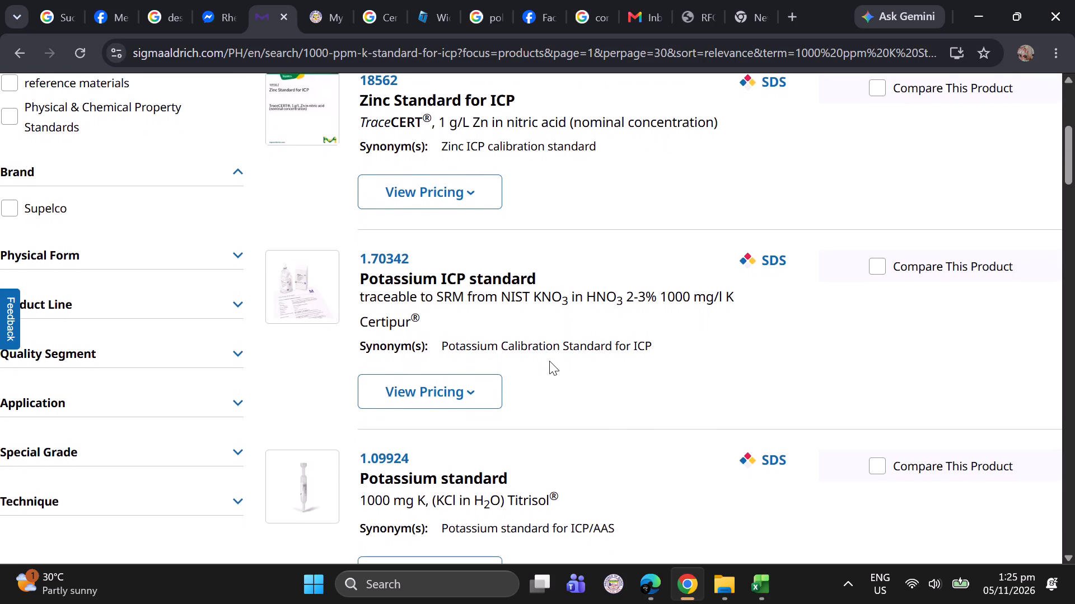
pyautogui.scroll(-1, 549, 361)
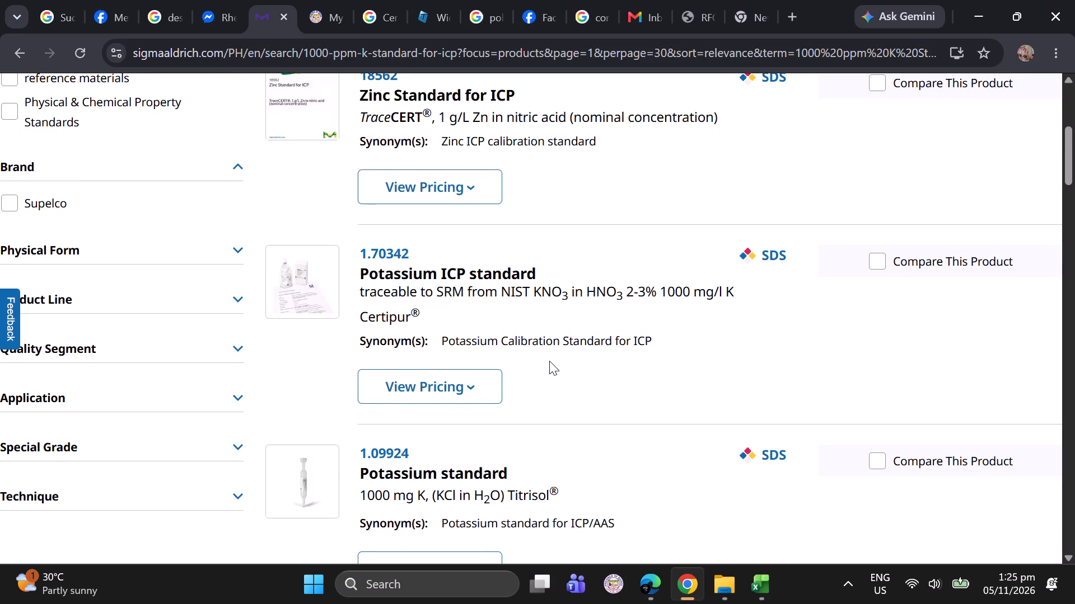
pyautogui.scroll(-2, 549, 361)
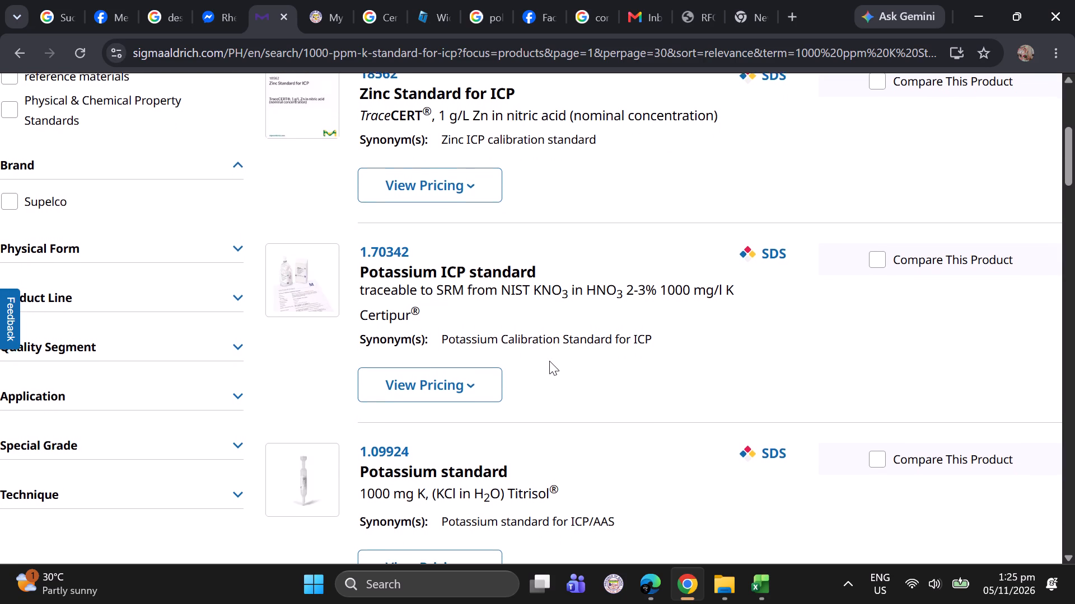
pyautogui.scroll(-1, 549, 361)
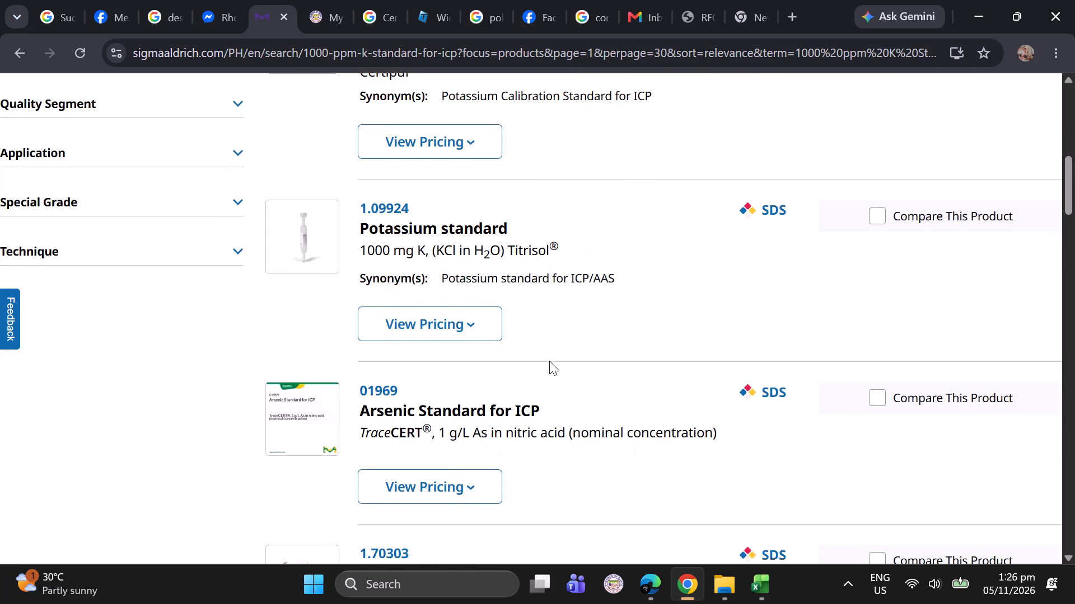
pyautogui.scroll(-1, 549, 361)
# Change the Merck product search to "potassium Standard for ICP" and run it.
pyautogui.scroll(1, 549, 361)
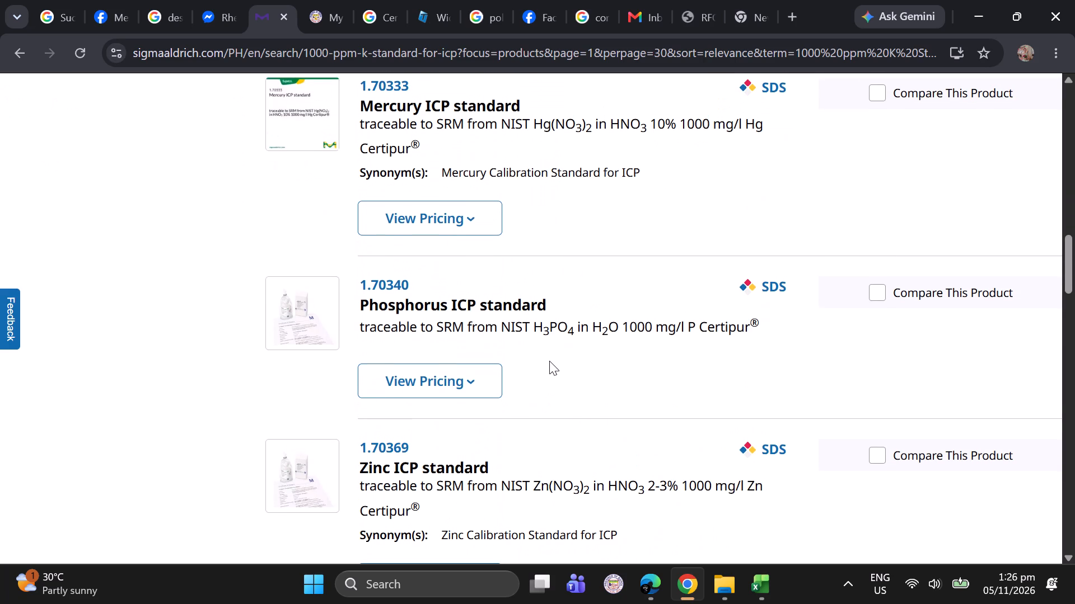
pyautogui.scroll(7, 549, 361)
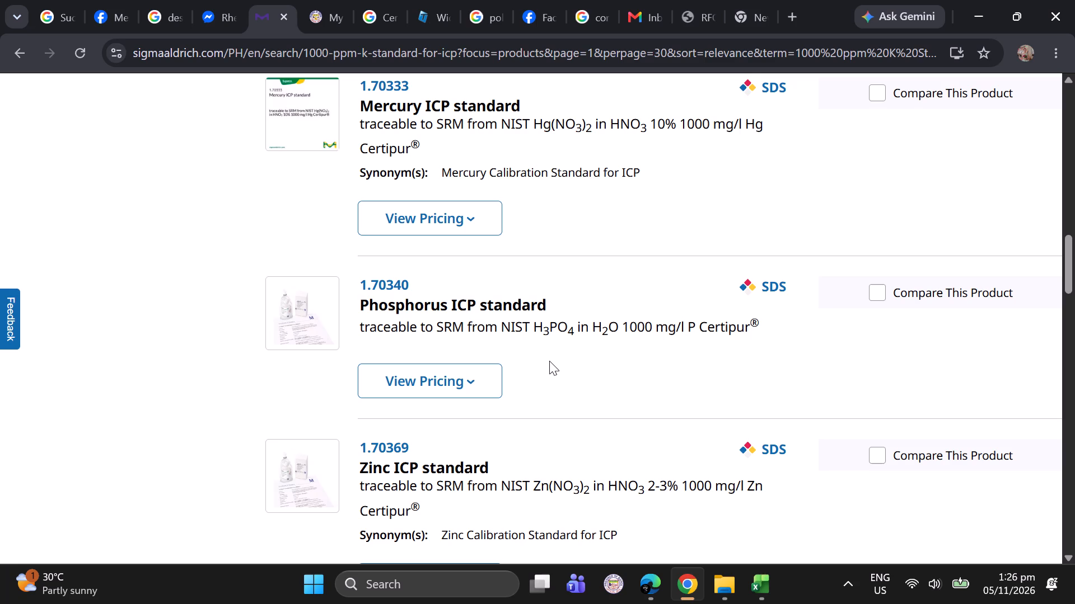
pyautogui.scroll(8, 549, 361)
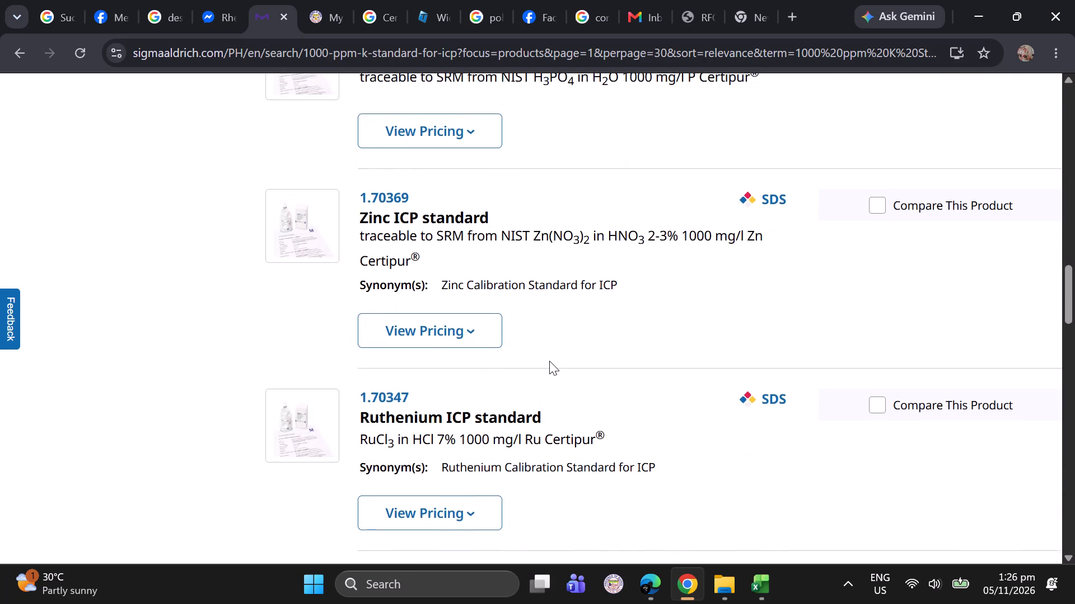
pyautogui.scroll(2, 549, 361)
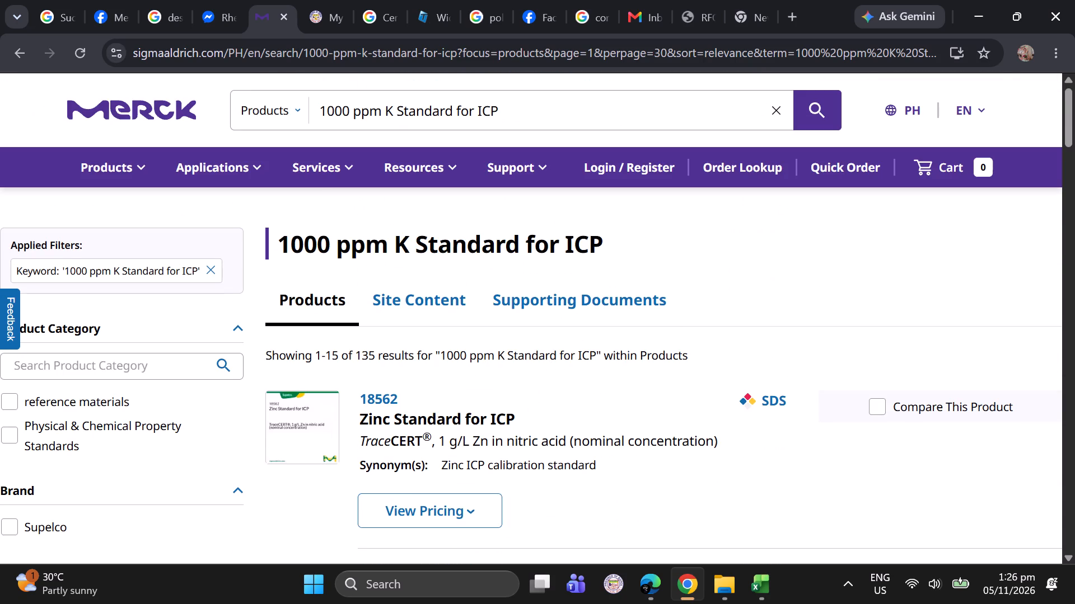
pyautogui.moveTo(398, 111); pyautogui.dragTo(297, 113)
pyautogui.write('potassium')
pyautogui.press('space')
pyautogui.press('Return')
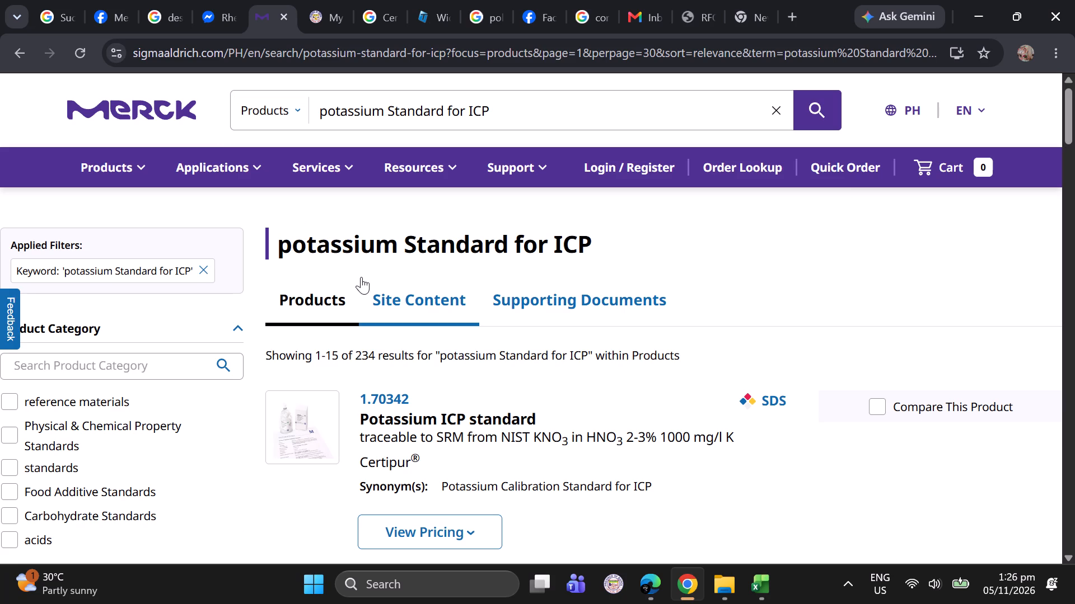
# Examine the "potassium Standard for ICP" results for a matching 1000 ppm potassium standard.
pyautogui.scroll(-1, 424, 389)
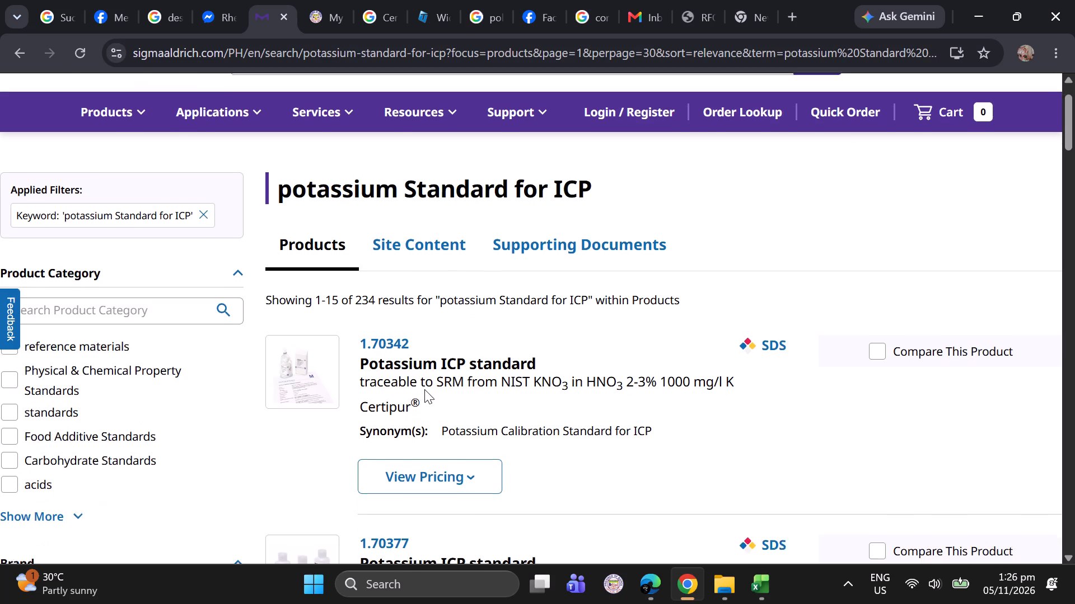
pyautogui.scroll(-3, 424, 389)
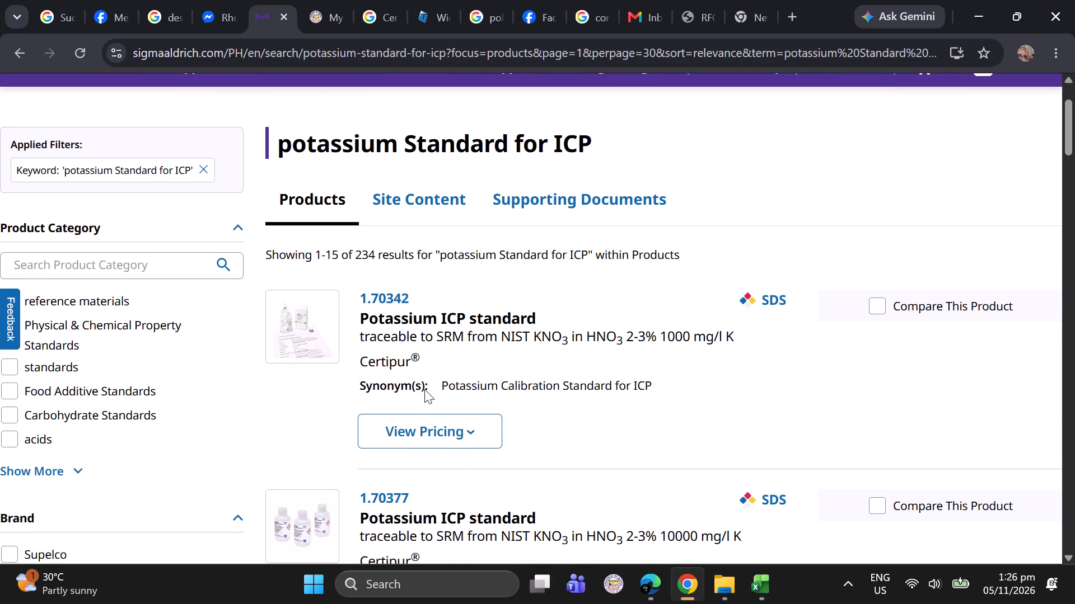
pyautogui.scroll(-1, 424, 389)
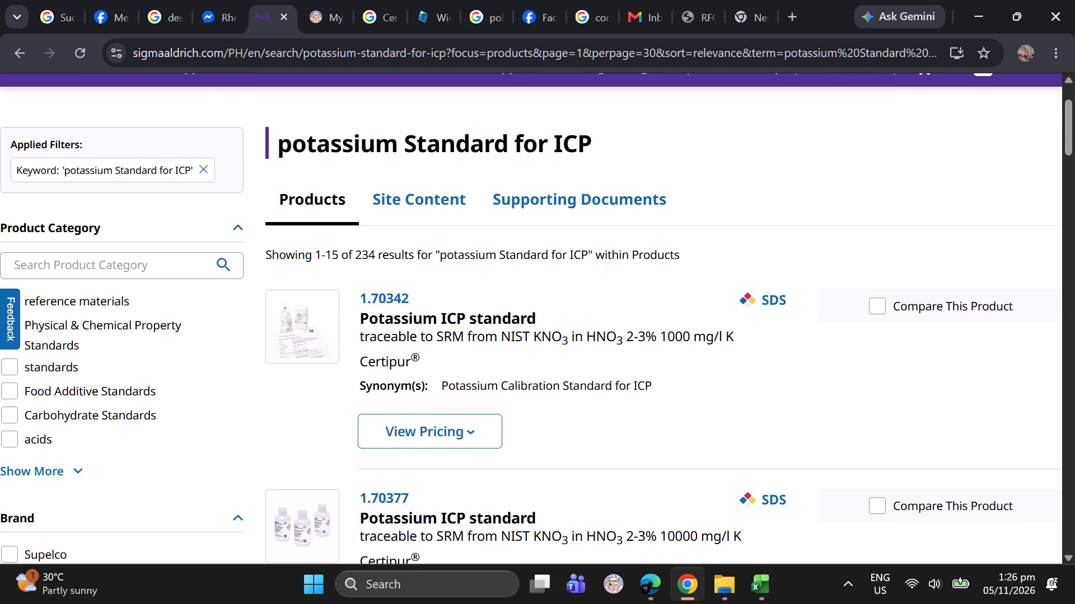